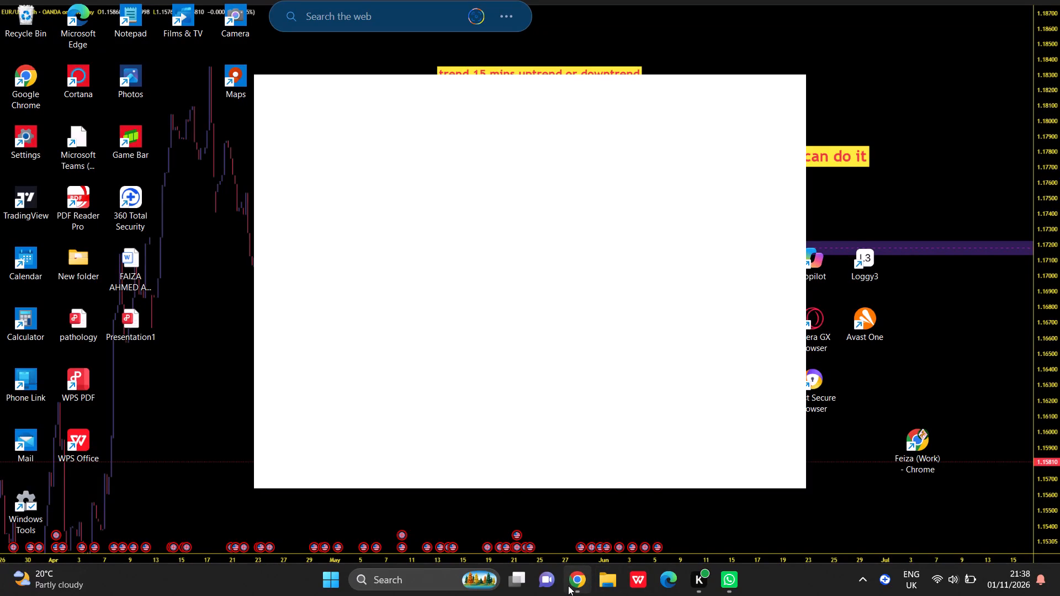
Switch to the FX Replay testing dashboard in Chrome and locate the GU backtesting session under Recent Sessions.
click(564, 516)
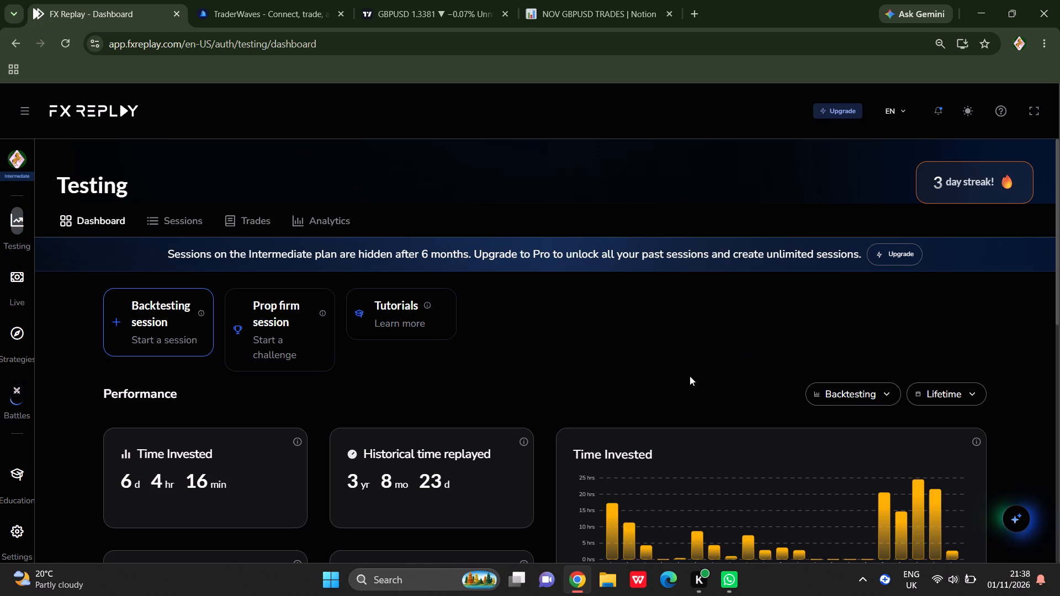
scroll(813, 524, down, 7)
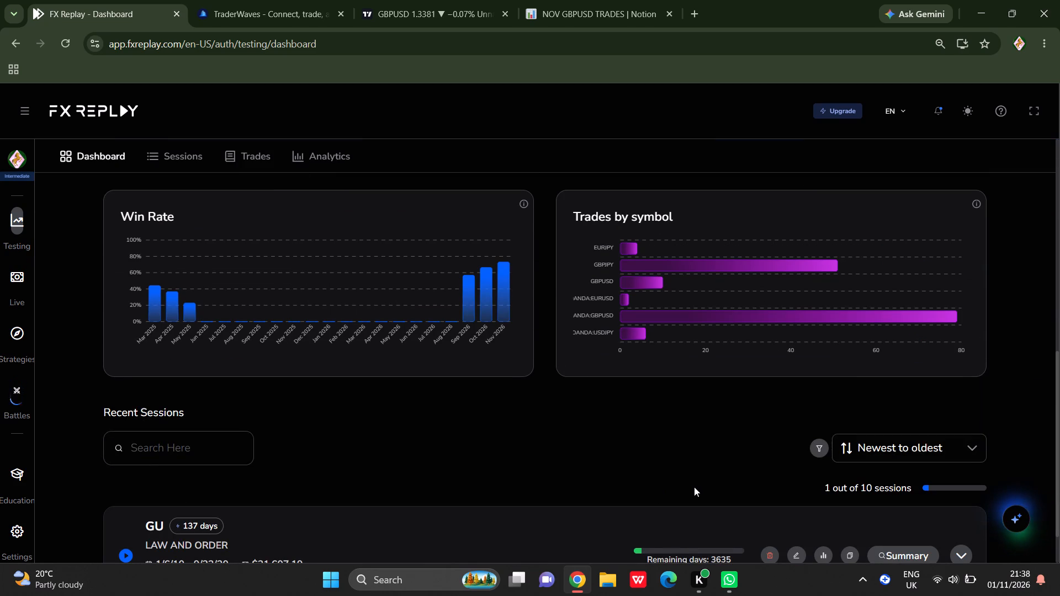
scroll(698, 523, down, 6)
scroll(652, 499, down, 4)
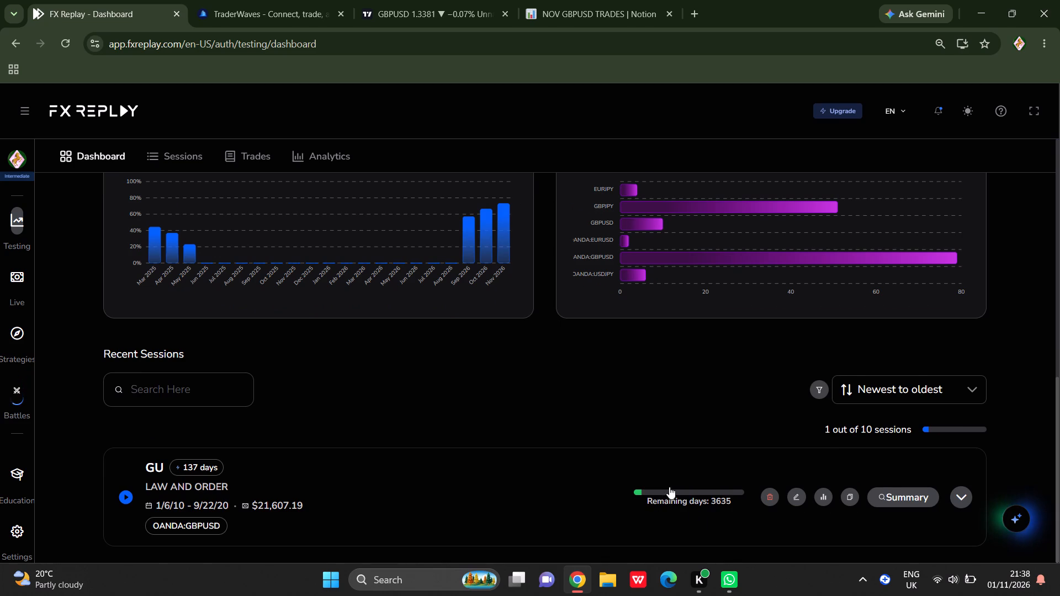
scroll(756, 502, up, 7)
scroll(736, 539, down, 7)
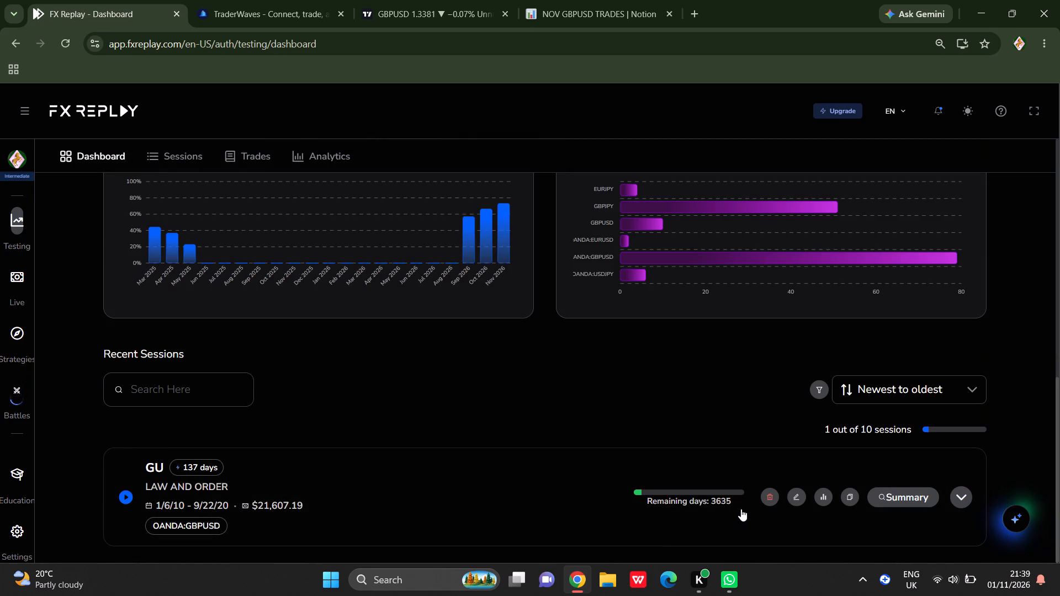
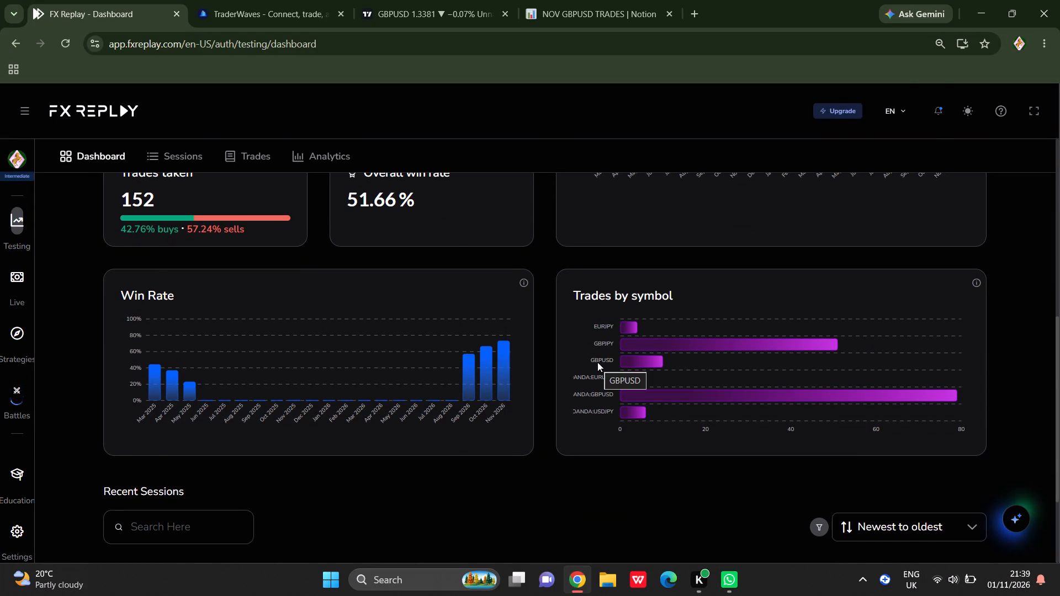
Review the backtesting performance statistics, time invested, win rate and trades-by-symbol charts, and the Recent Sessions list on the testing dashboard.
scroll(597, 362, down, 4)
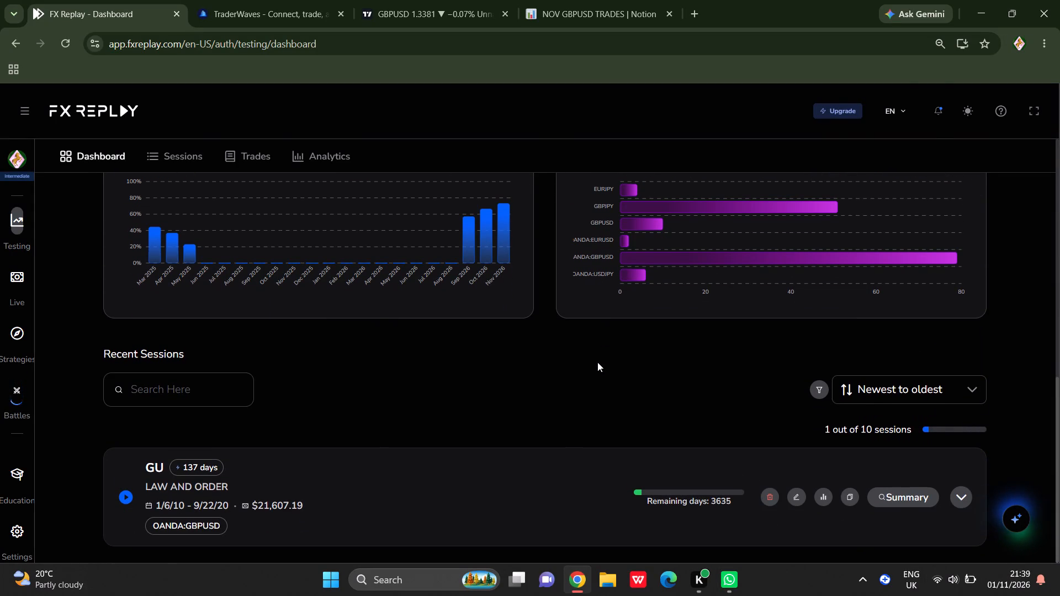
scroll(597, 362, down, 1)
scroll(597, 362, up, 3)
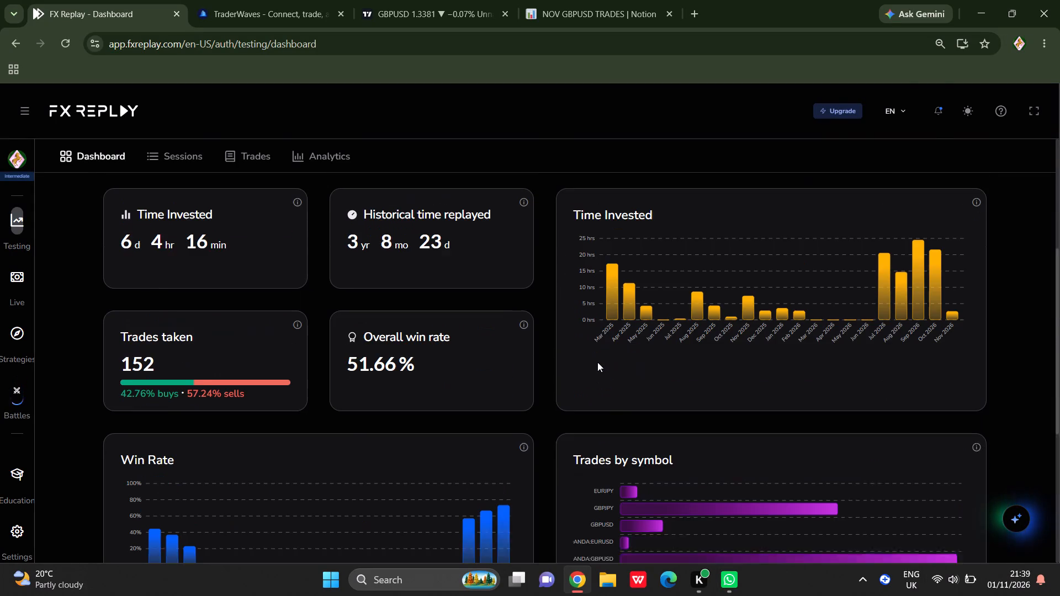
scroll(597, 362, up, 1)
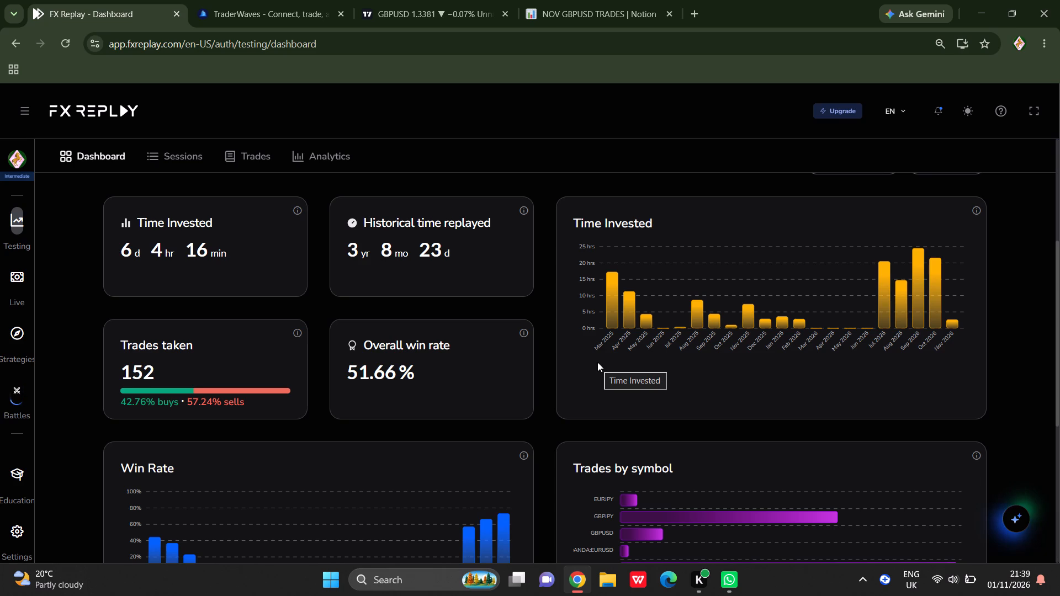
scroll(597, 362, right, 1)
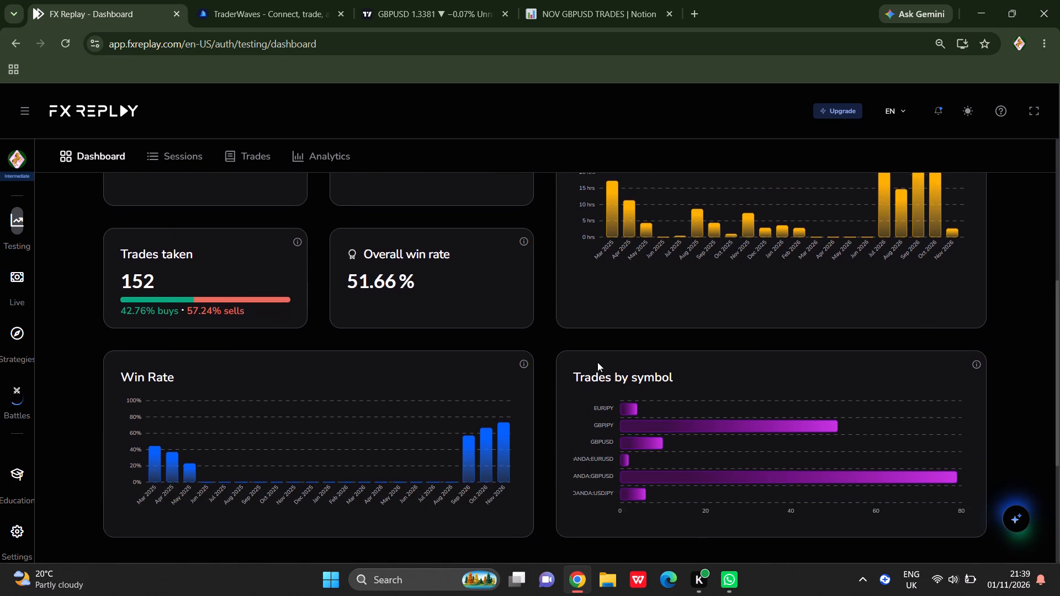
scroll(597, 362, right, 1)
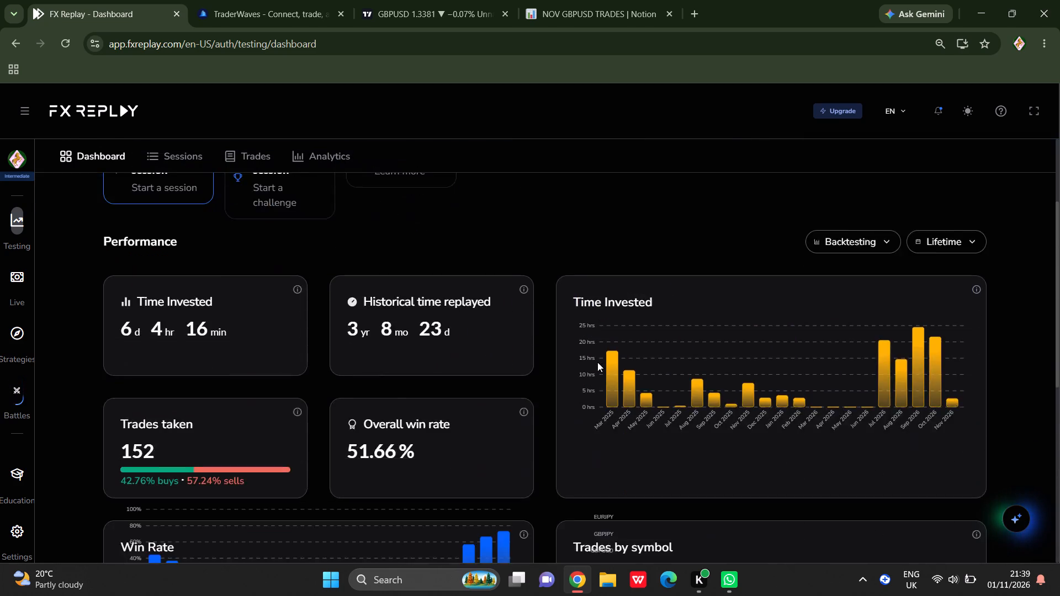
scroll(597, 362, right, 1)
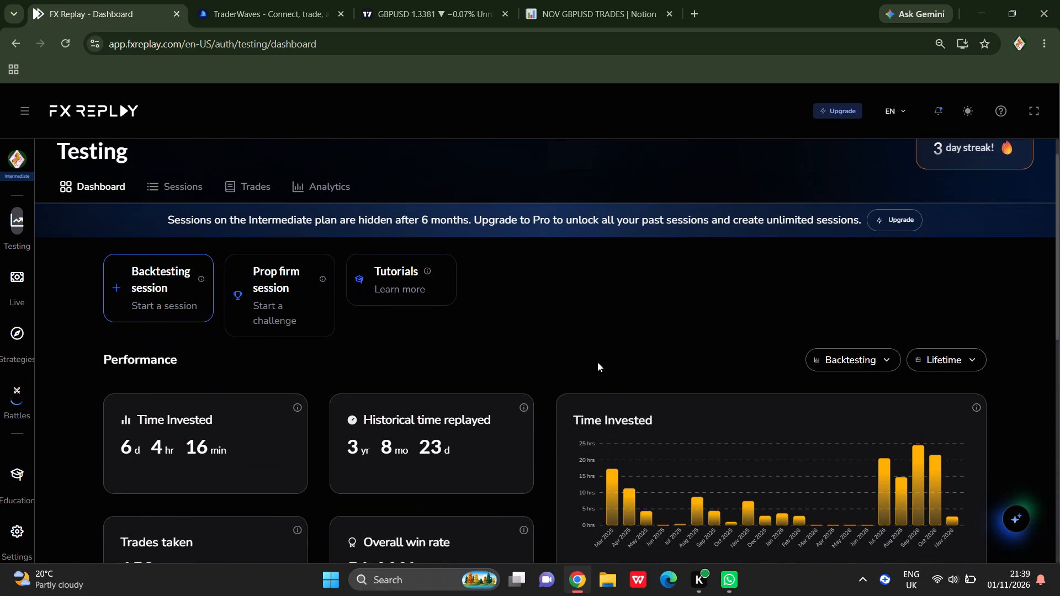
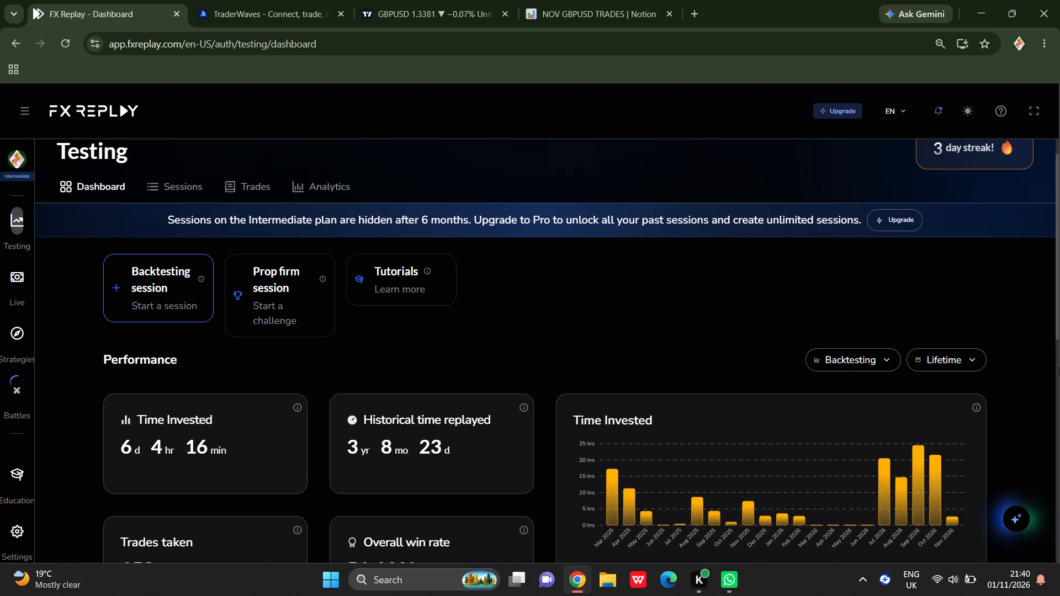
Launch the replay of the GU backtesting session on OANDA:GBPUSD from Recent Sessions.
scroll(1059, 359, down, 4)
scroll(491, 366, down, 5)
scroll(198, 528, down, 6)
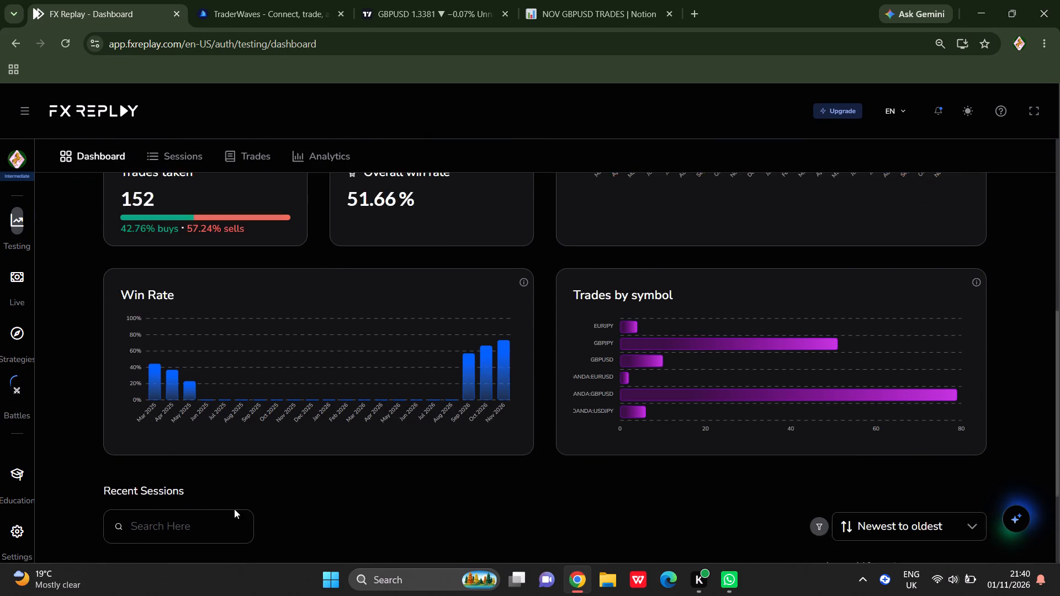
scroll(234, 509, down, 1)
click(123, 499)
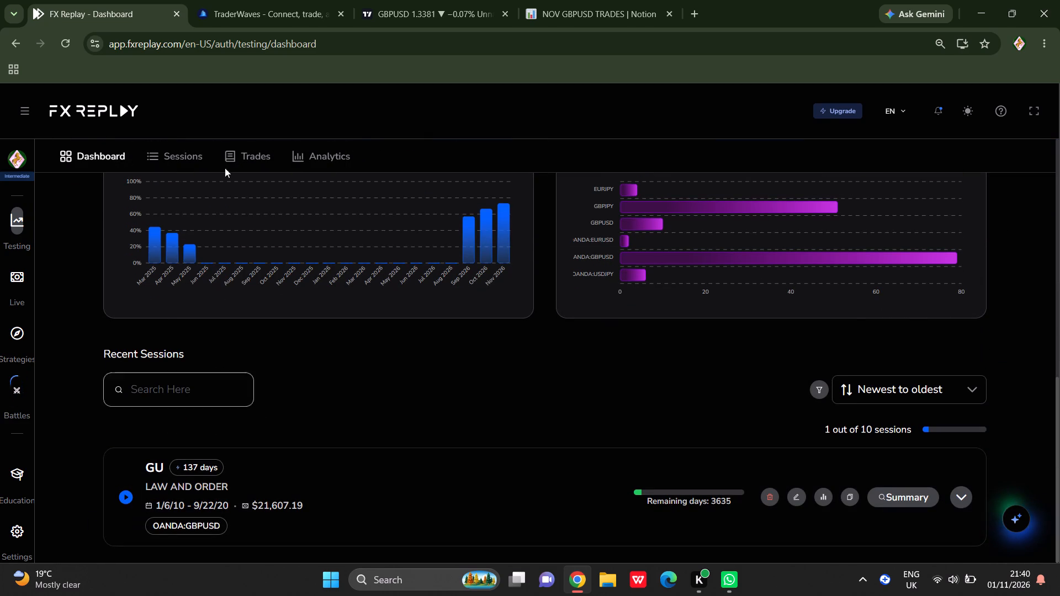
Glance at the GBPUSD chart in TradingView and return to the GU backtesting session in FX Replay.
click(393, 0)
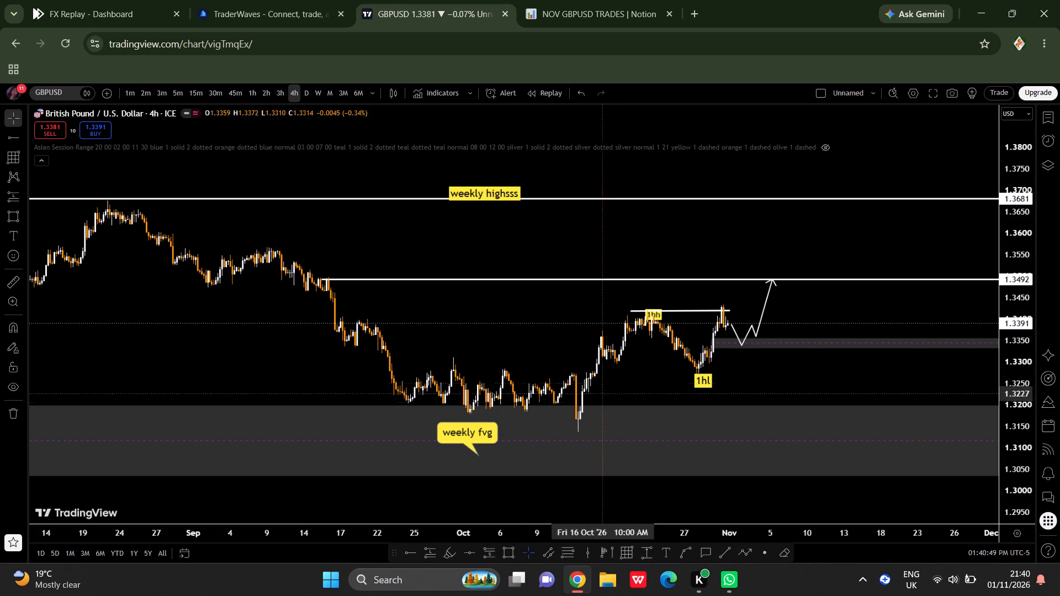
click(105, 0)
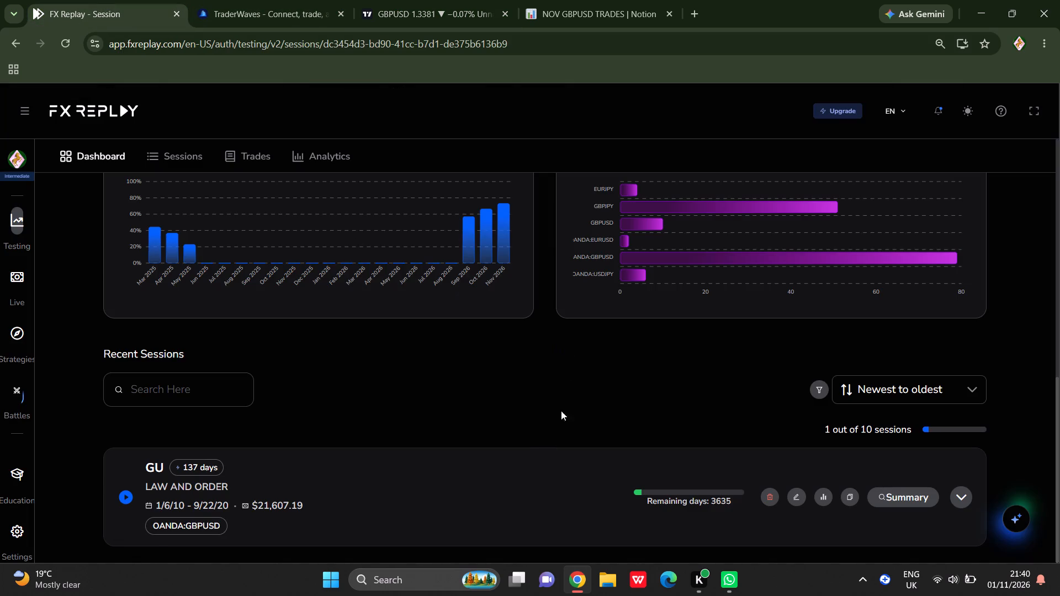
scroll(536, 455, down, 7)
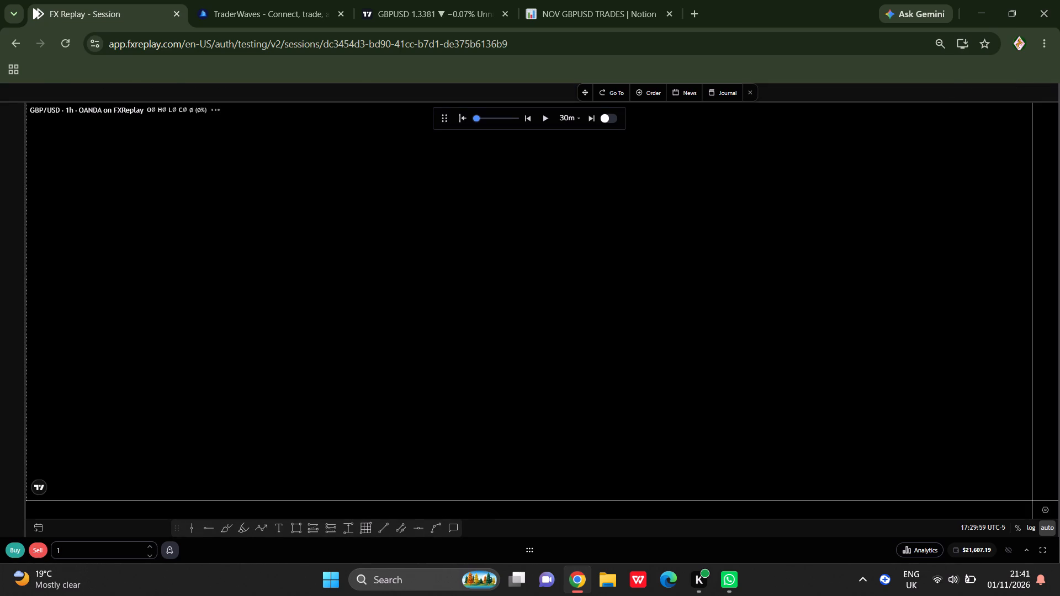
scroll(528, 440, down, 5)
scroll(558, 446, up, 7)
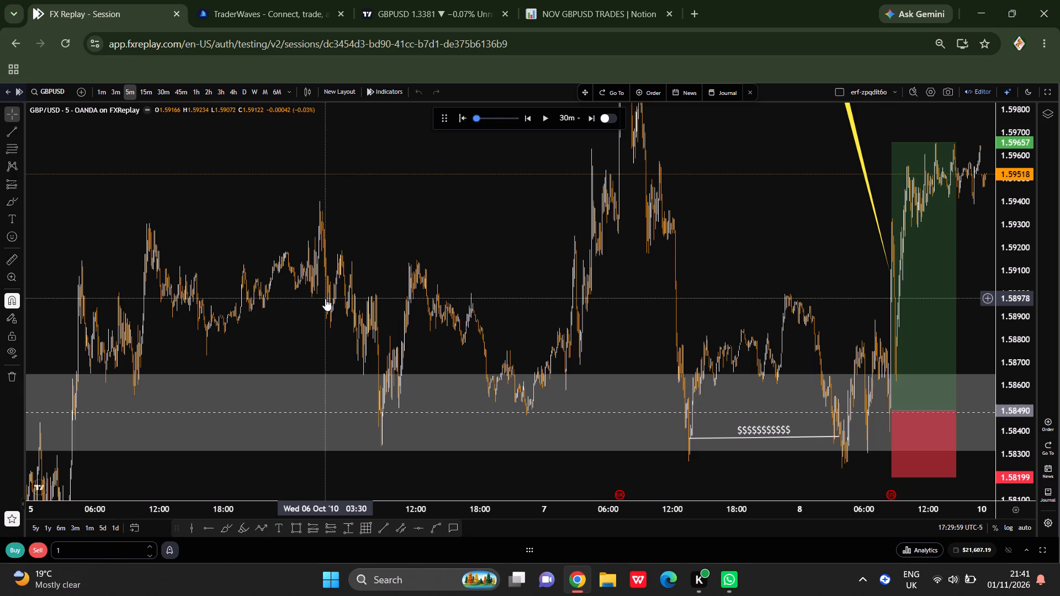
Remove all 10 drawings from the GBPUSD replay chart, including the locked ones.
click(20, 372)
click(38, 368)
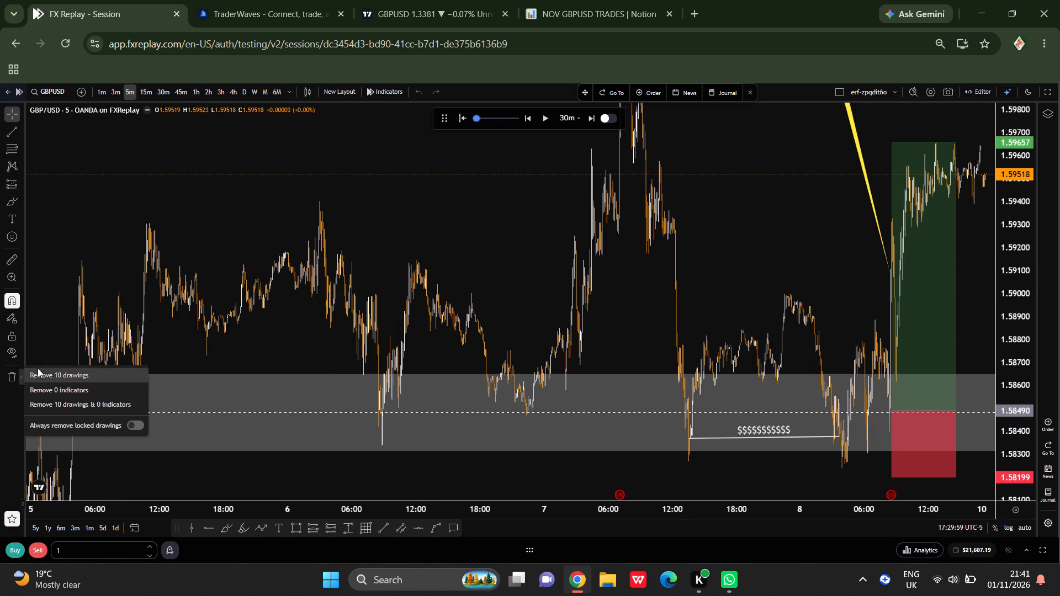
click(581, 343)
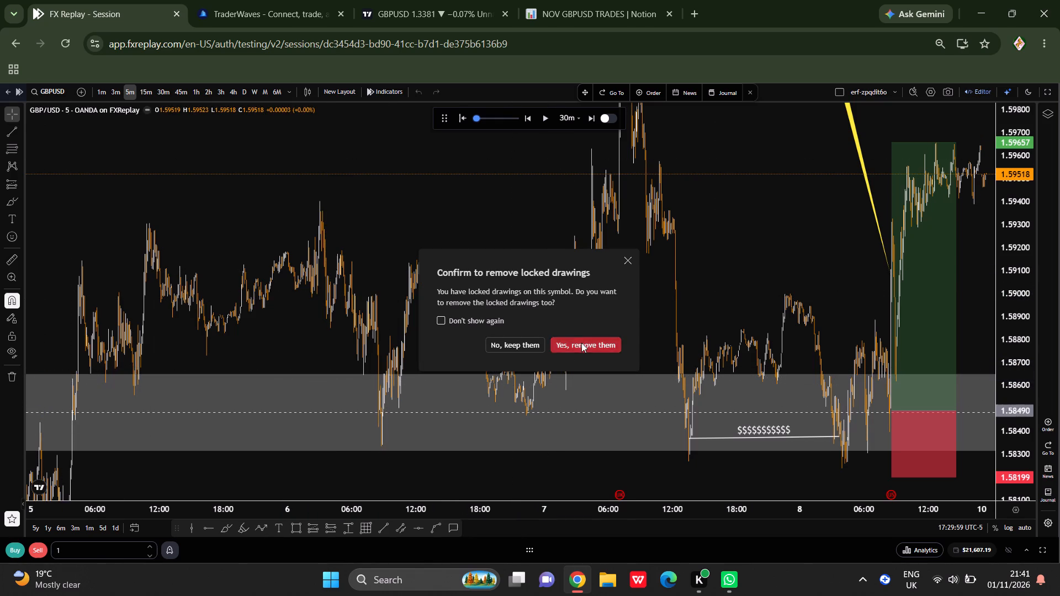
Switch the replay chart to the daily timeframe and examine the price swings from late 2009 to October 2010.
scroll(791, 419, up, 6)
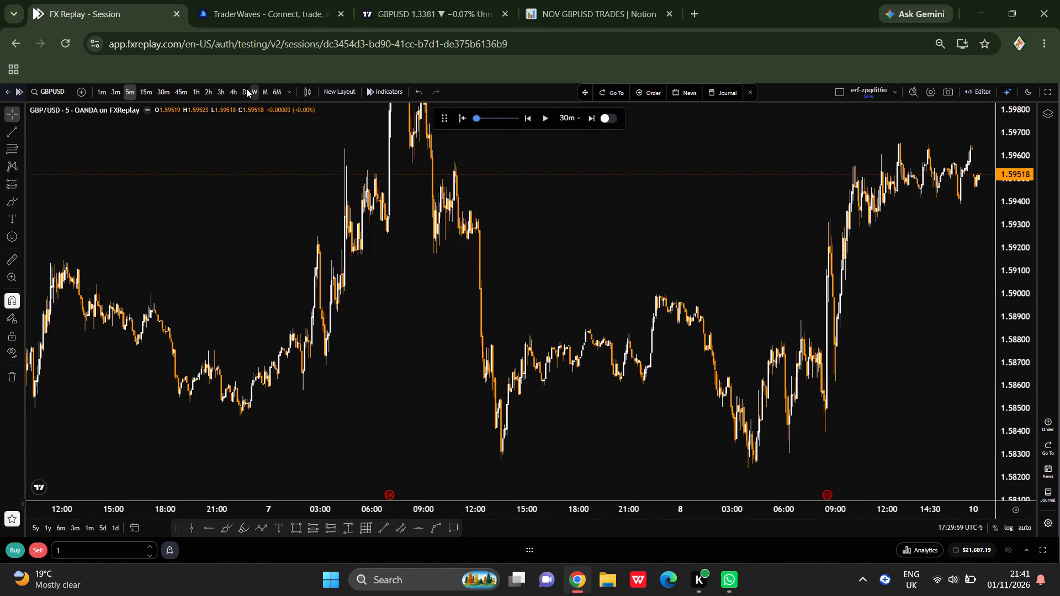
click(242, 92)
scroll(679, 352, up, 6)
scroll(732, 368, up, 4)
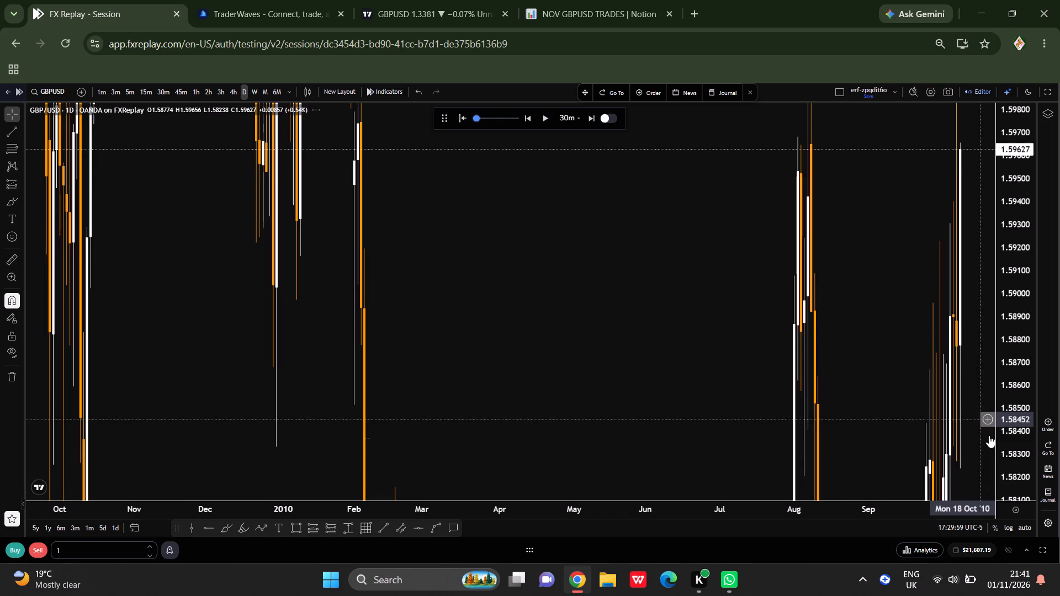
scroll(1001, 464, down, 18)
scroll(673, 358, up, 8)
drag(786, 347, 708, 216)
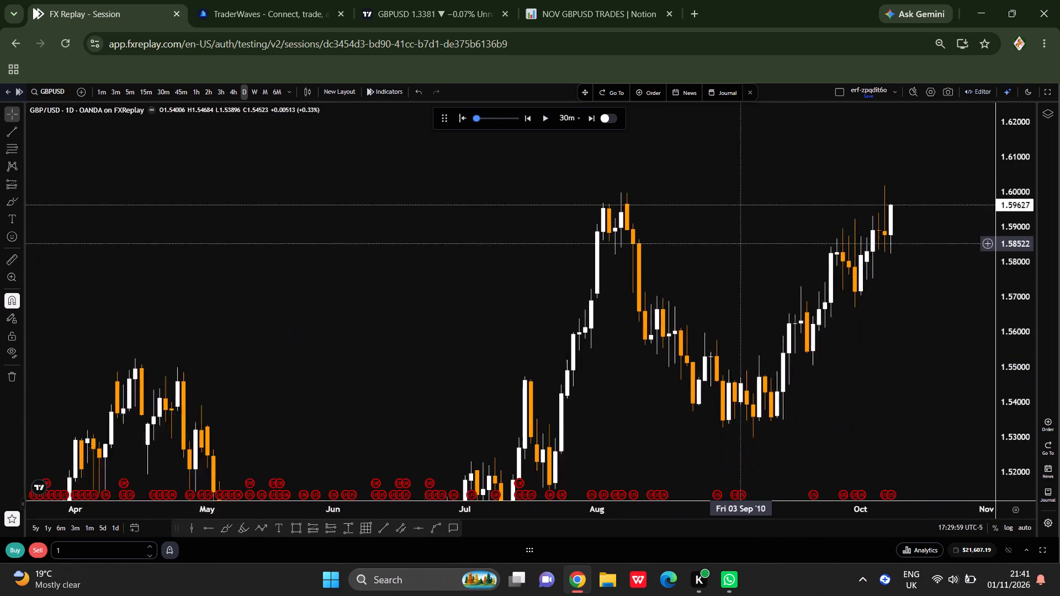
drag(708, 216, 656, 202)
scroll(693, 338, down, 5)
scroll(1023, 476, down, 8)
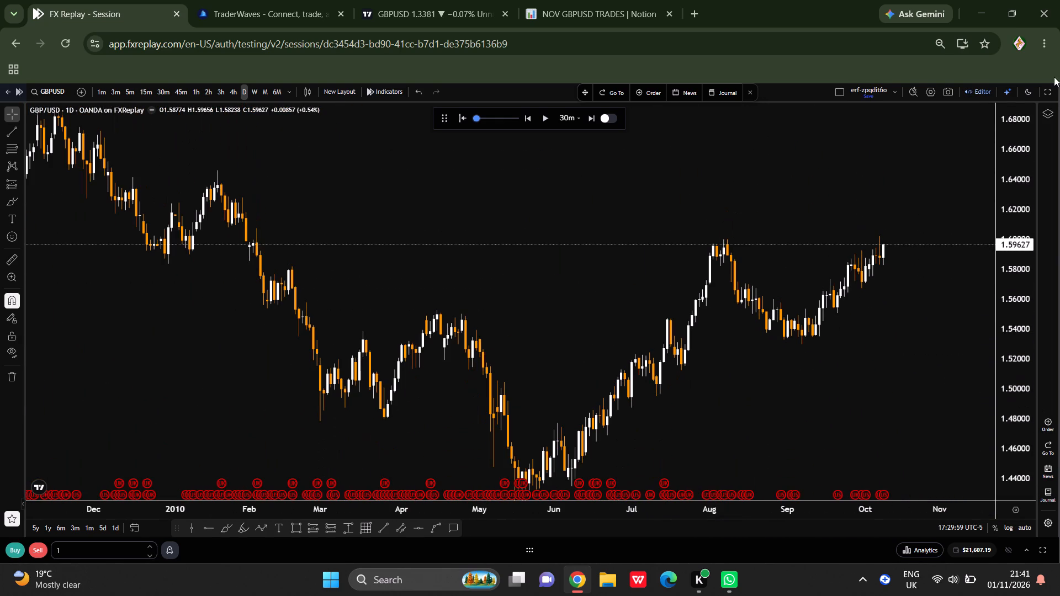
Put the session in full screen and frame the daily price history from mid-2009 to October 2010.
click(1044, 91)
scroll(714, 313, up, 6)
scroll(664, 356, down, 4)
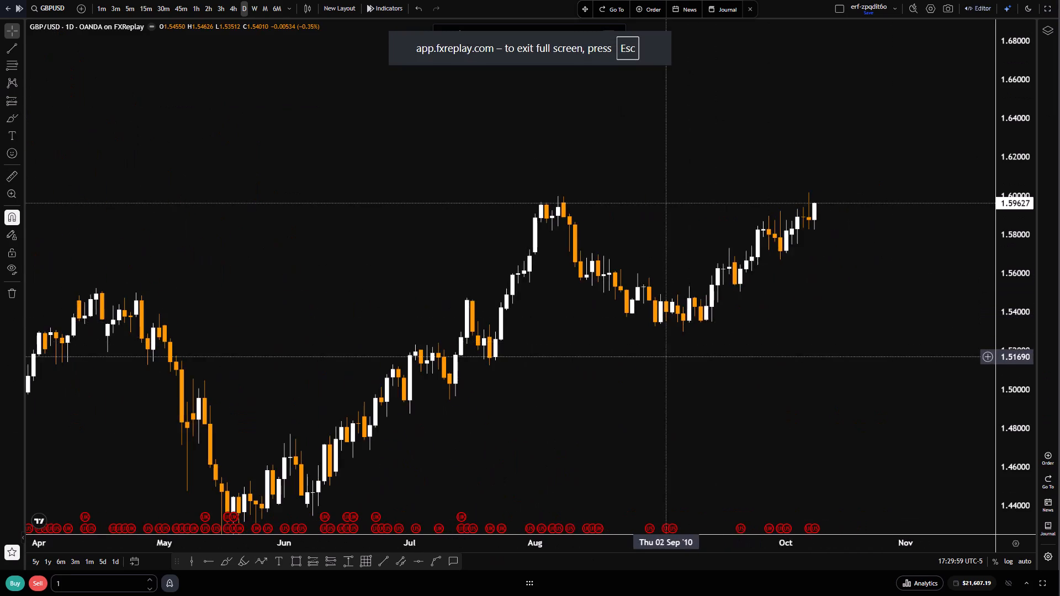
scroll(664, 356, down, 4)
drag(524, 341, 715, 191)
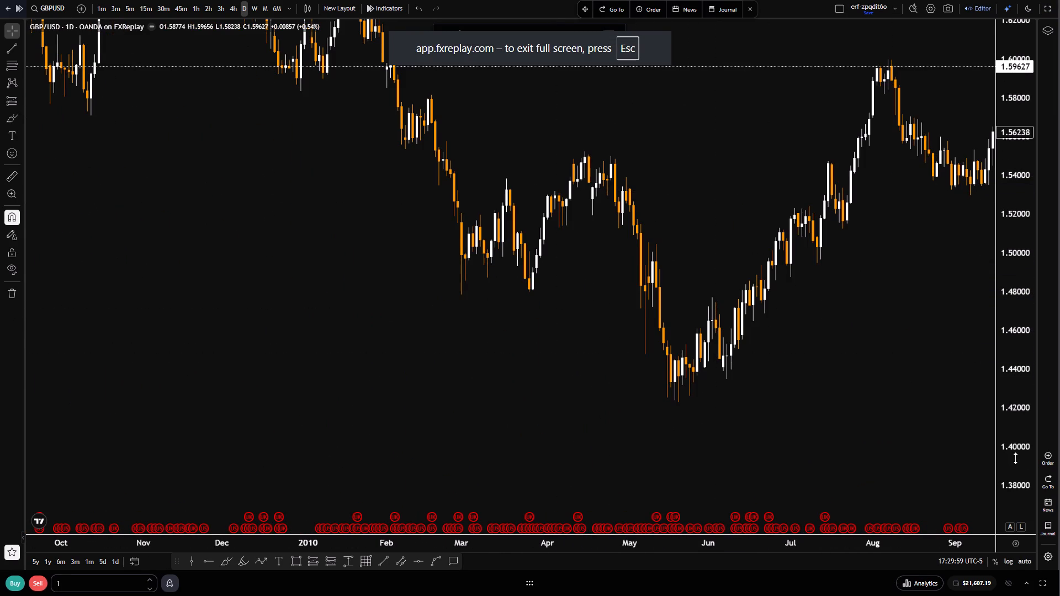
scroll(1015, 458, down, 9)
drag(966, 447, 517, 499)
scroll(629, 416, down, 7)
drag(575, 196, 529, 272)
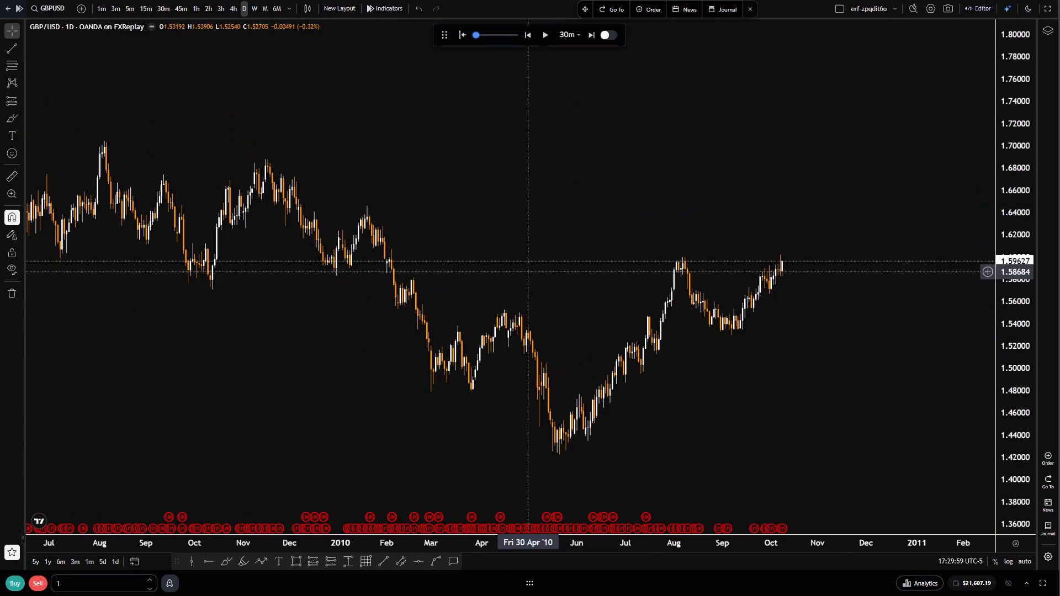
On the weekly timeframe, draw a horizontal ray at 1.60702 from the high of the 1 February 2010 candle and lock it.
click(252, 7)
scroll(677, 322, up, 12)
drag(627, 405, 1053, 436)
scroll(765, 376, up, 6)
drag(762, 316, 557, 302)
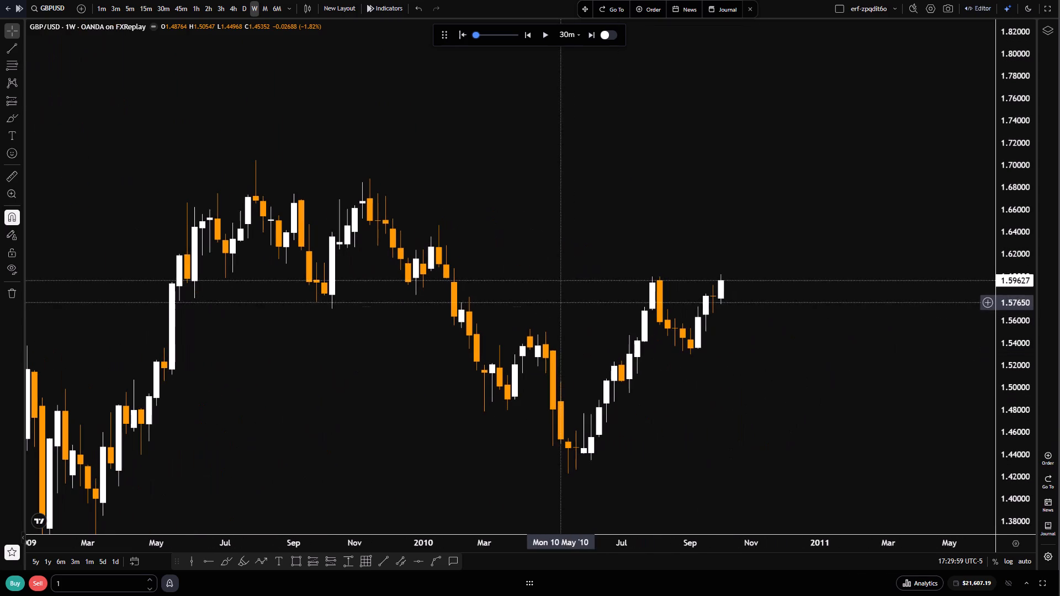
scroll(1013, 486, up, 8)
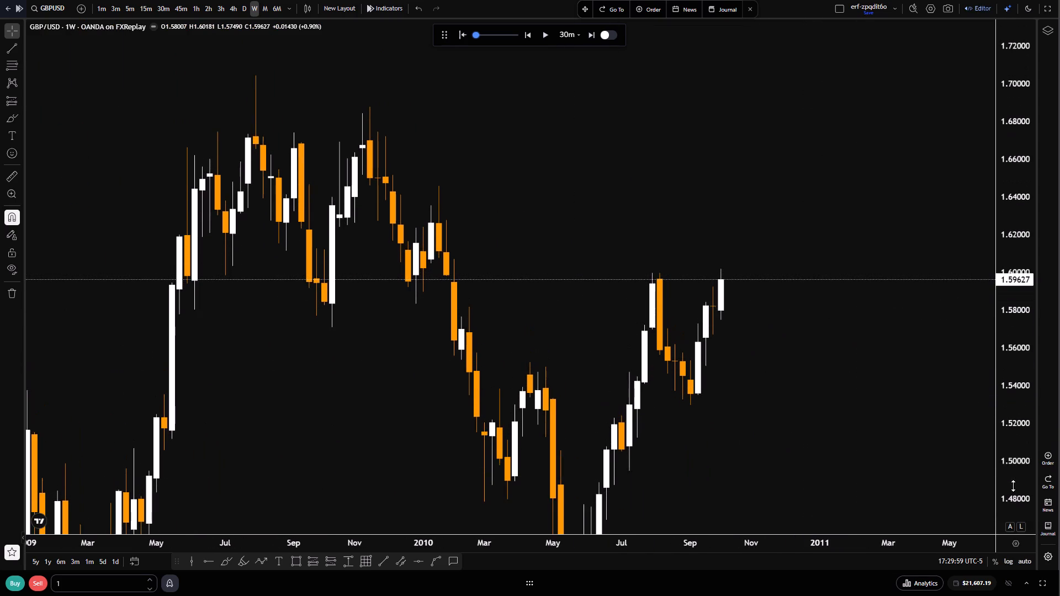
drag(819, 451, 902, 416)
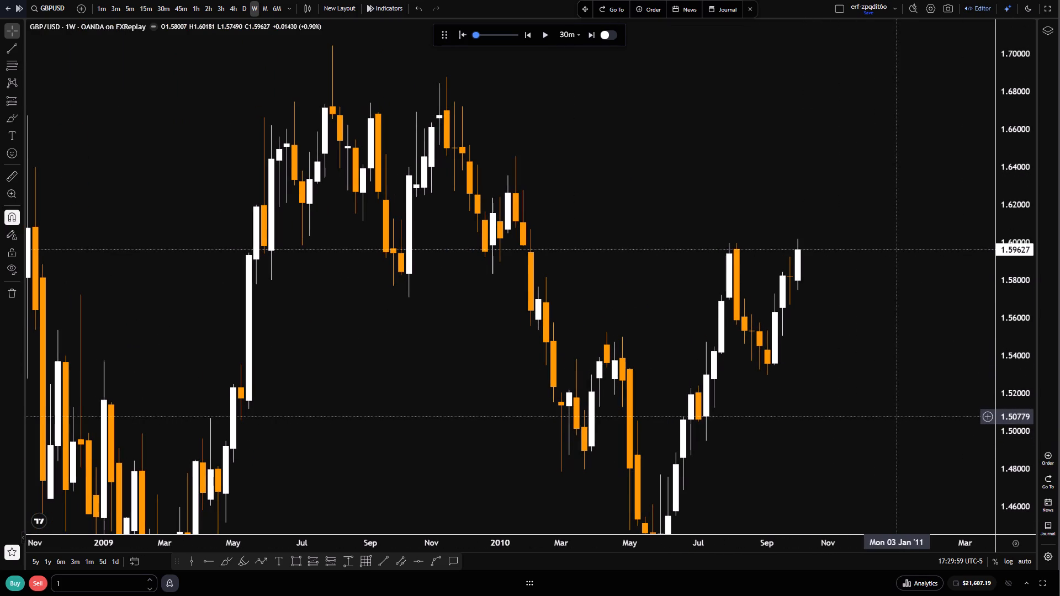
scroll(900, 418, up, 4)
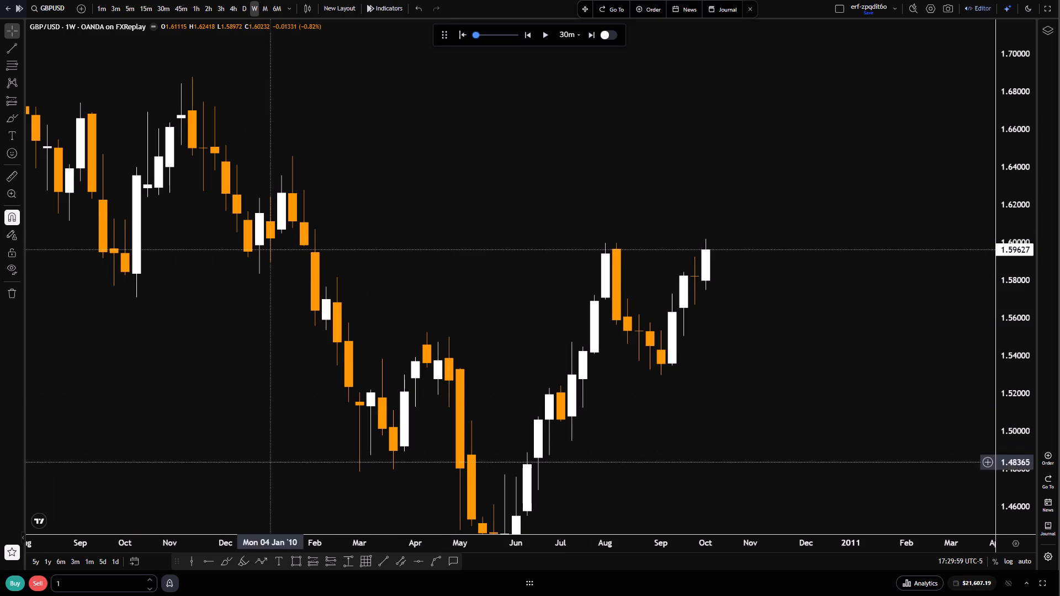
click(211, 563)
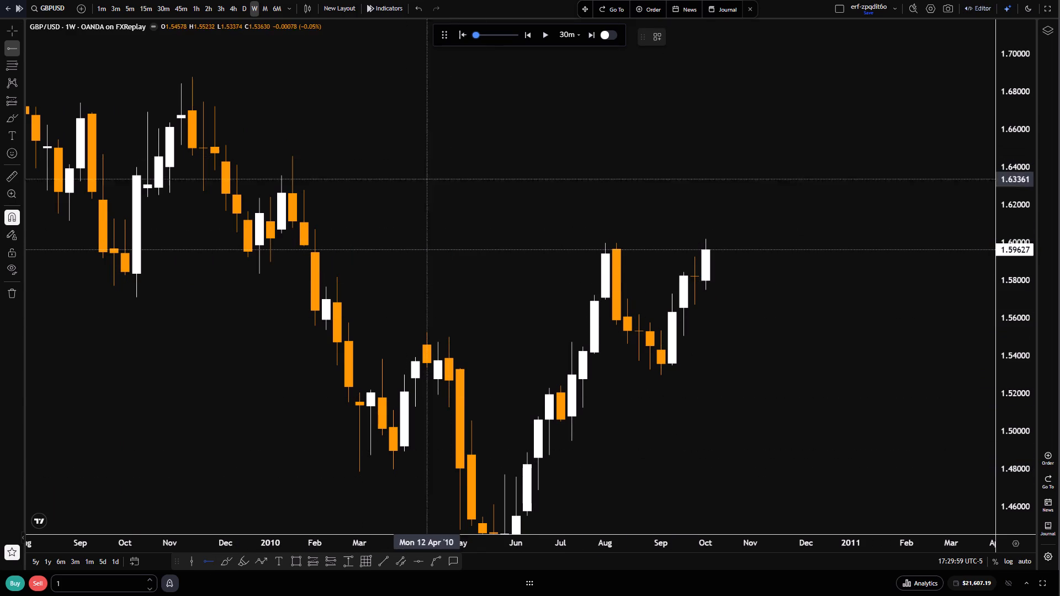
click(314, 227)
click(364, 264)
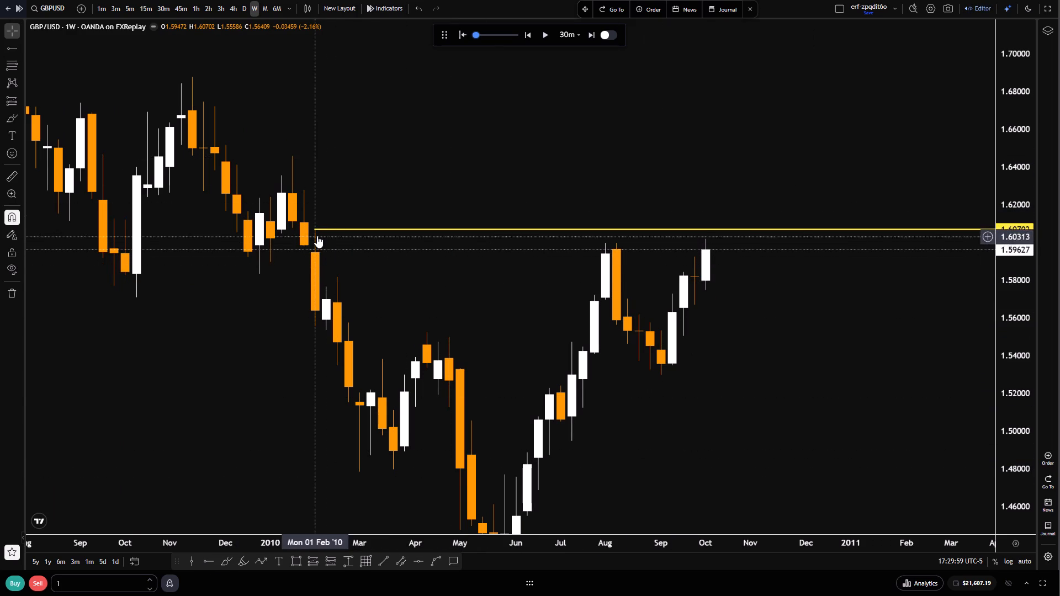
click(319, 228)
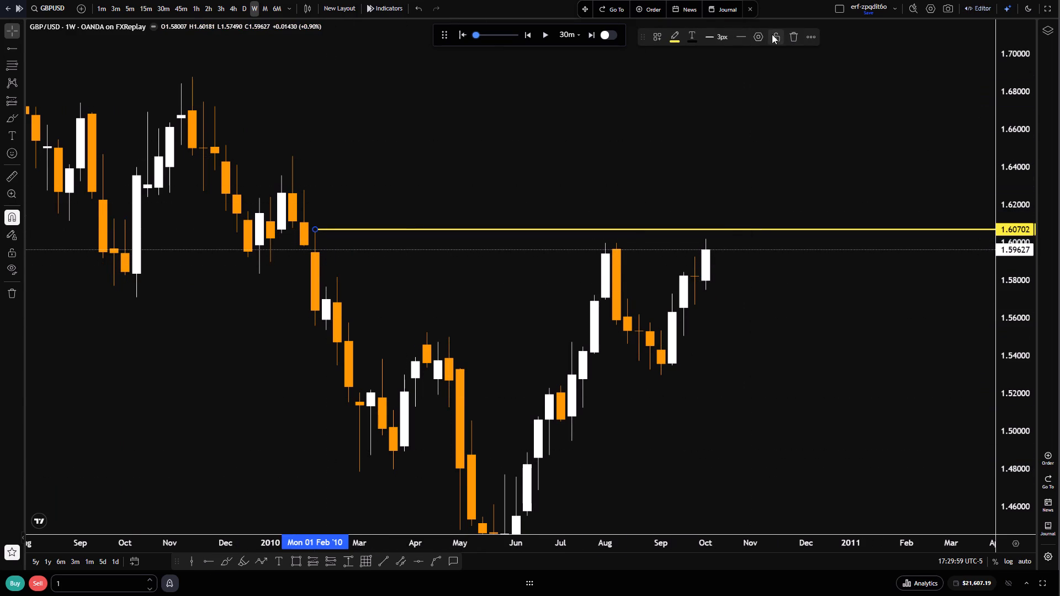
click(772, 34)
Examine the weekly candles around the 1.60702 ray, from its origin in February 2010 to the latest October candle.
drag(703, 155, 708, 155)
scroll(692, 350, up, 4)
scroll(697, 349, down, 8)
scroll(1022, 480, up, 3)
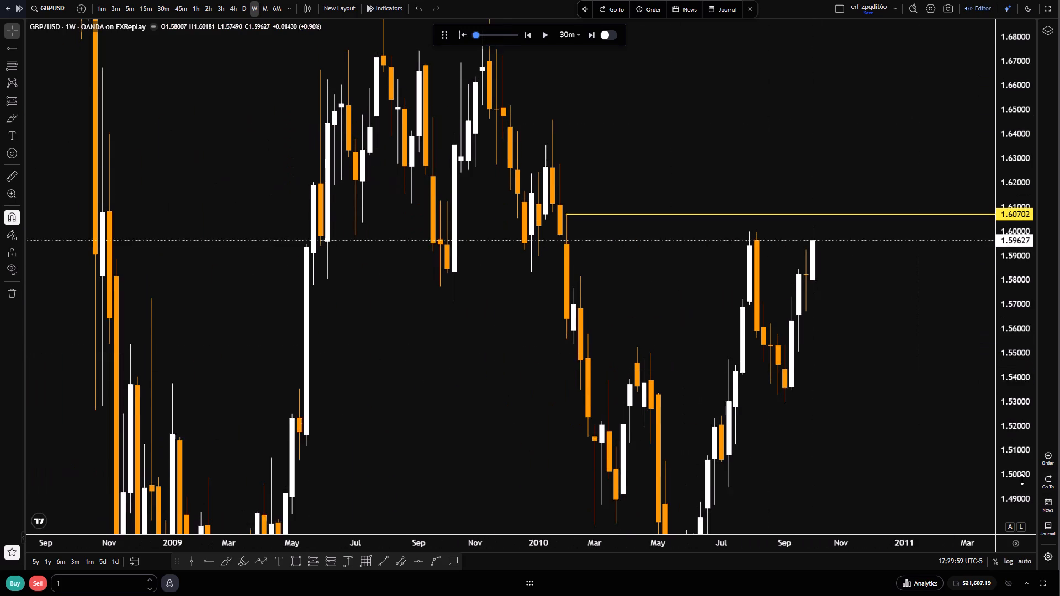
scroll(1022, 479, up, 17)
drag(266, 249, 582, 278)
scroll(579, 276, up, 2)
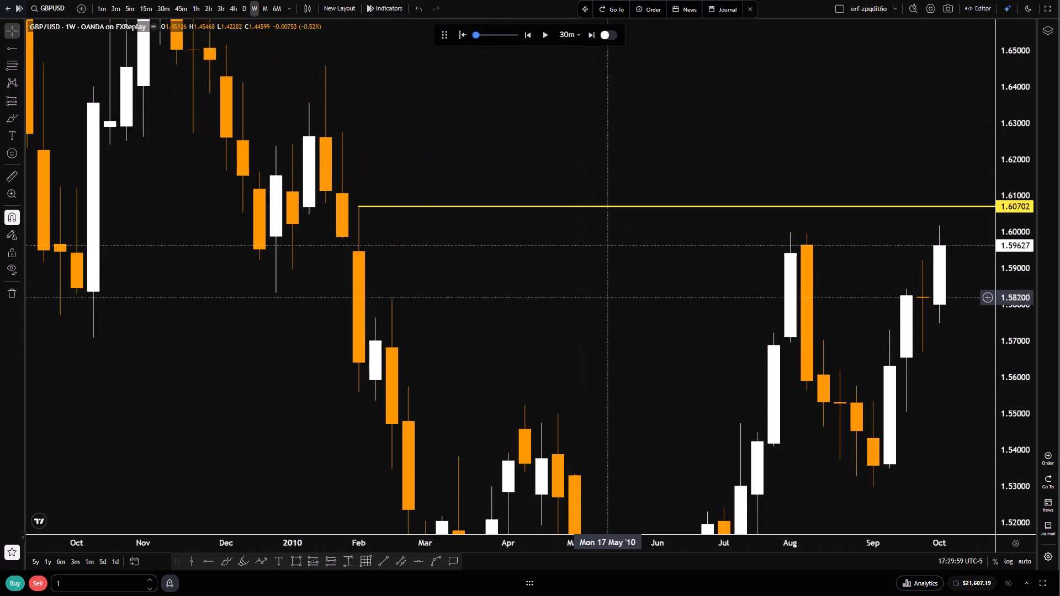
drag(640, 307, 442, 330)
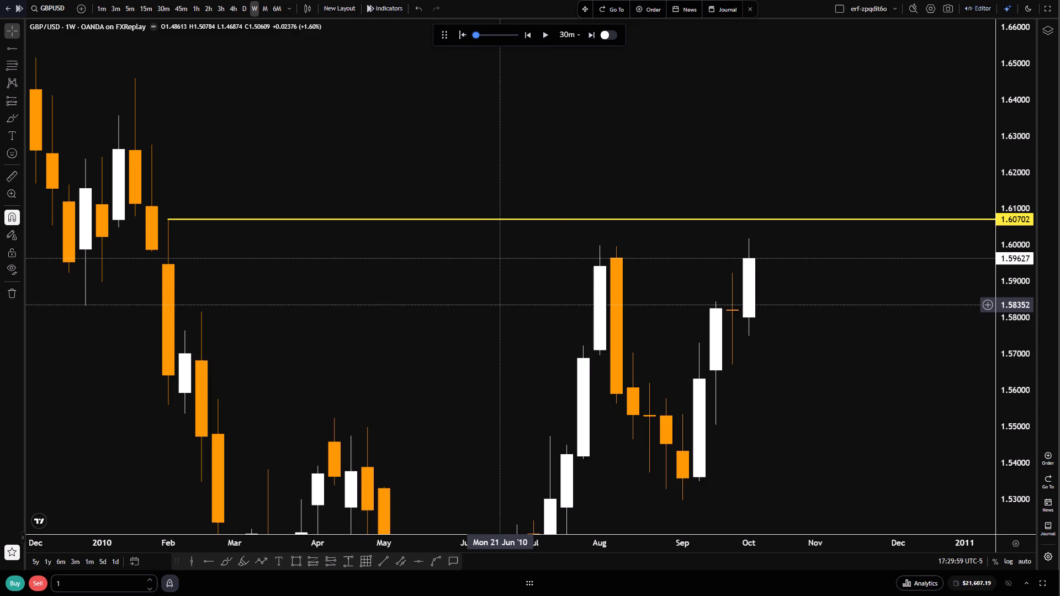
scroll(535, 321, down, 6)
scroll(1032, 462, up, 17)
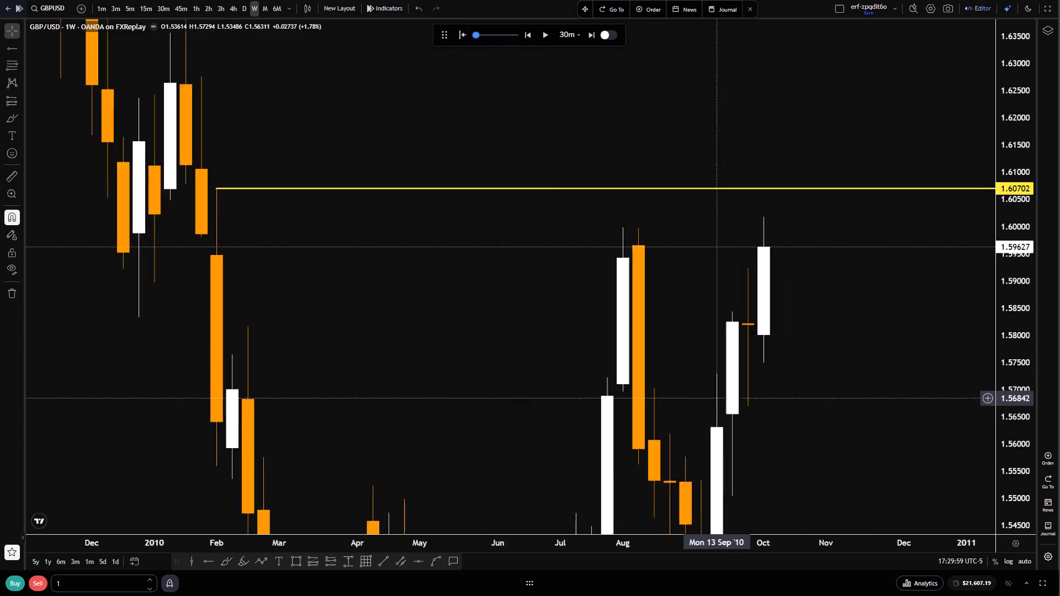
scroll(723, 398, up, 1)
Switch to the daily timeframe and examine the August and October 2010 highs against the 1.60702 ray.
click(241, 8)
scroll(587, 310, down, 4)
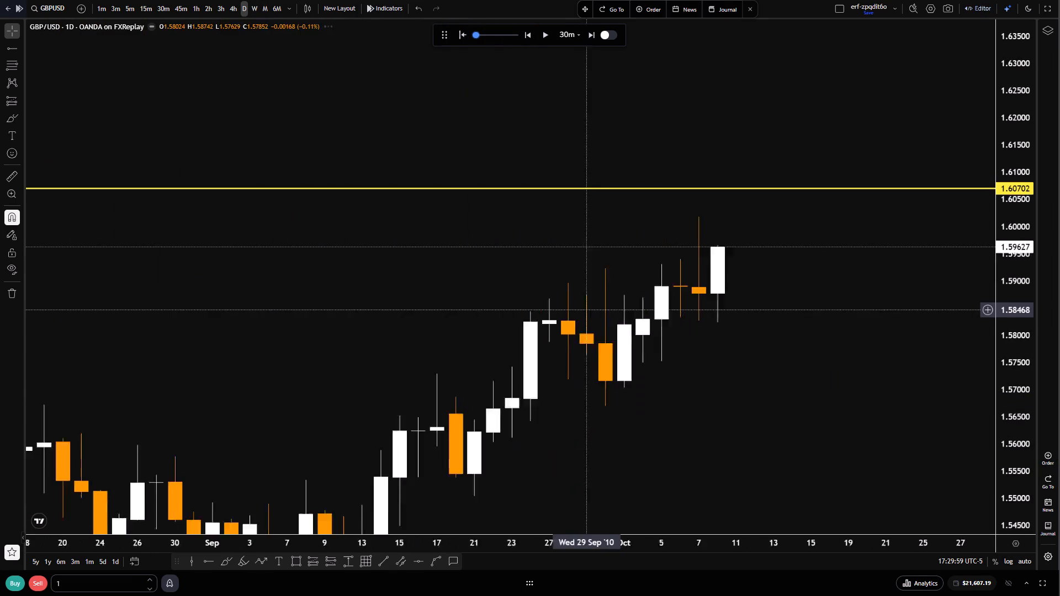
scroll(589, 308, down, 4)
scroll(565, 267, down, 11)
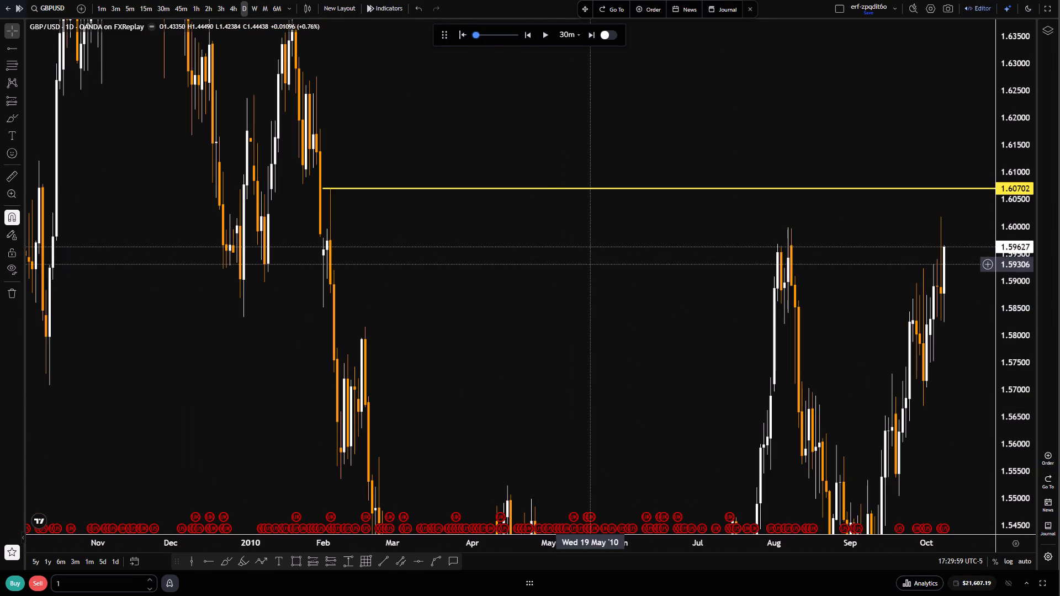
scroll(653, 284, up, 11)
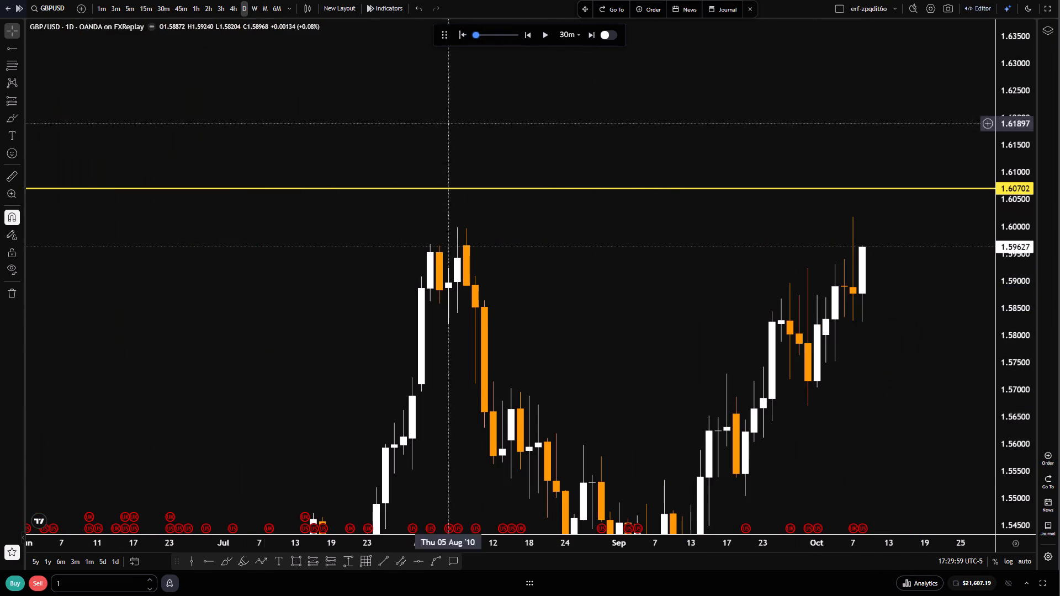
Switch to the monthly timeframe and examine the 2008 to 2010 candles around the 1.60702 ray.
click(261, 7)
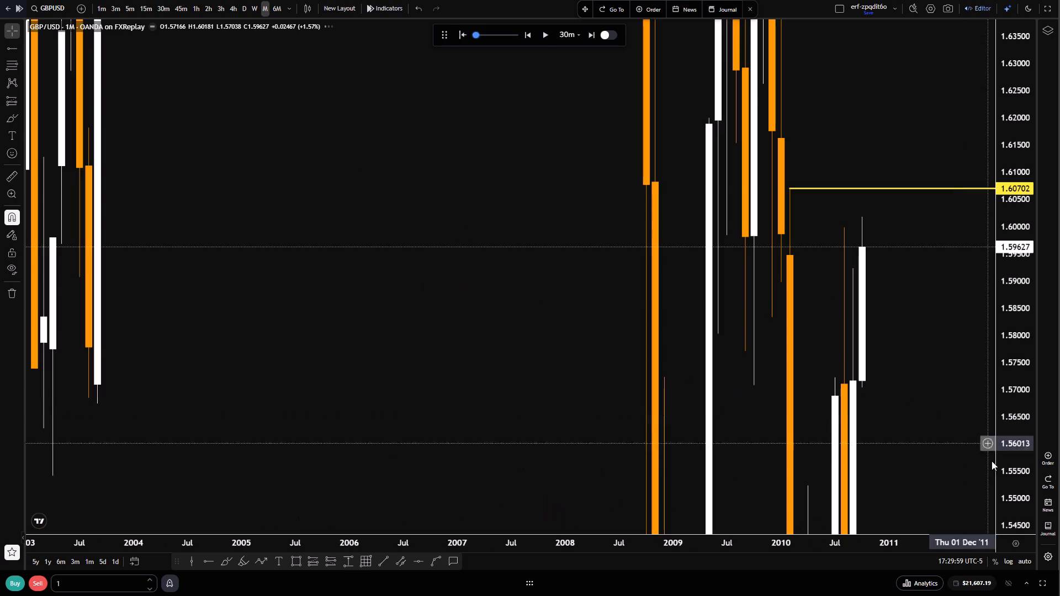
scroll(1014, 505, down, 14)
scroll(633, 366, up, 7)
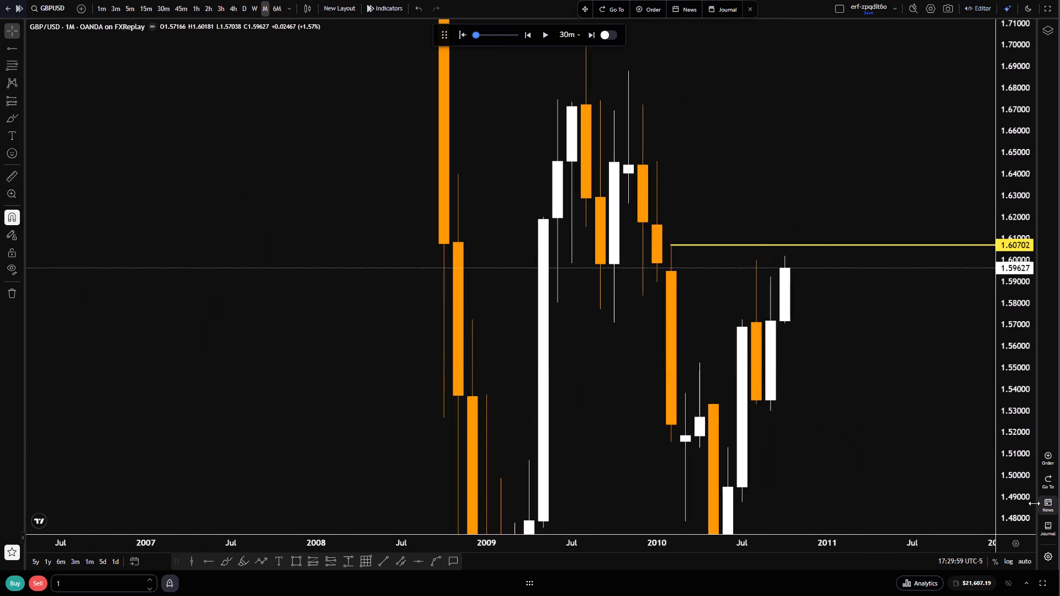
scroll(1021, 505, down, 8)
Return to the daily timeframe and examine the 2010 price swings below the 1.60702 ray.
click(244, 10)
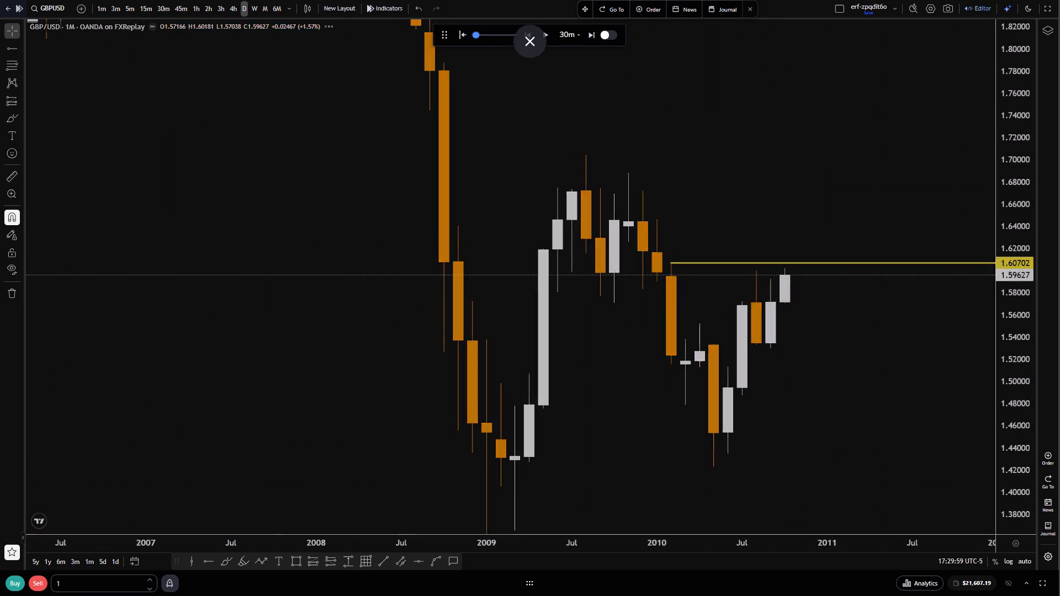
scroll(736, 413, down, 17)
scroll(738, 414, down, 7)
scroll(1016, 481, up, 16)
drag(646, 398, 638, 395)
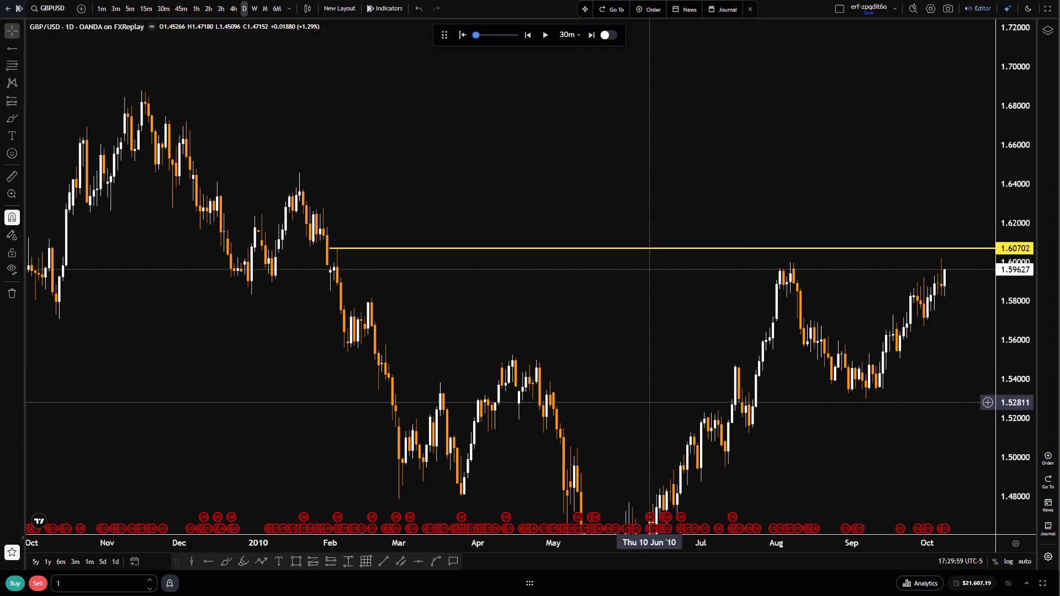
drag(638, 395, 389, 341)
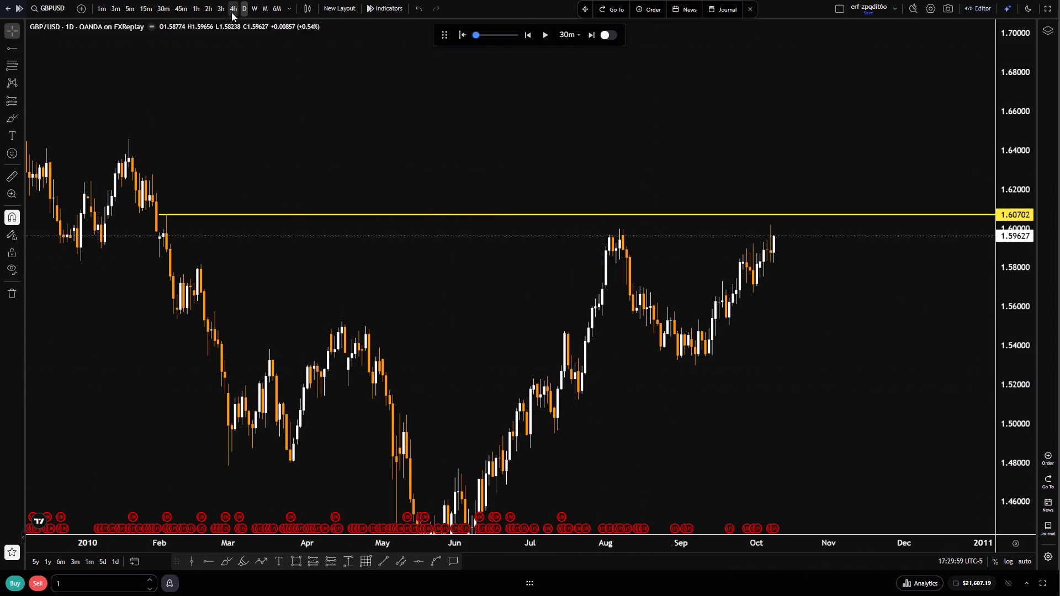
Switch to the 4h timeframe and examine the August to October 2010 swings below the 1.60702 ray.
click(237, 10)
scroll(834, 402, down, 8)
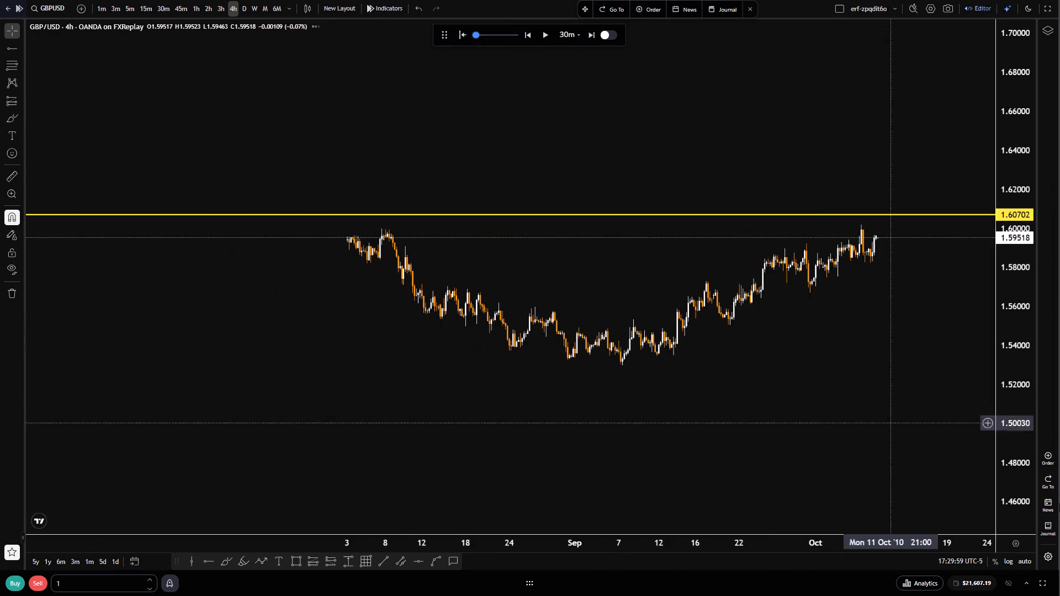
scroll(1022, 518, up, 17)
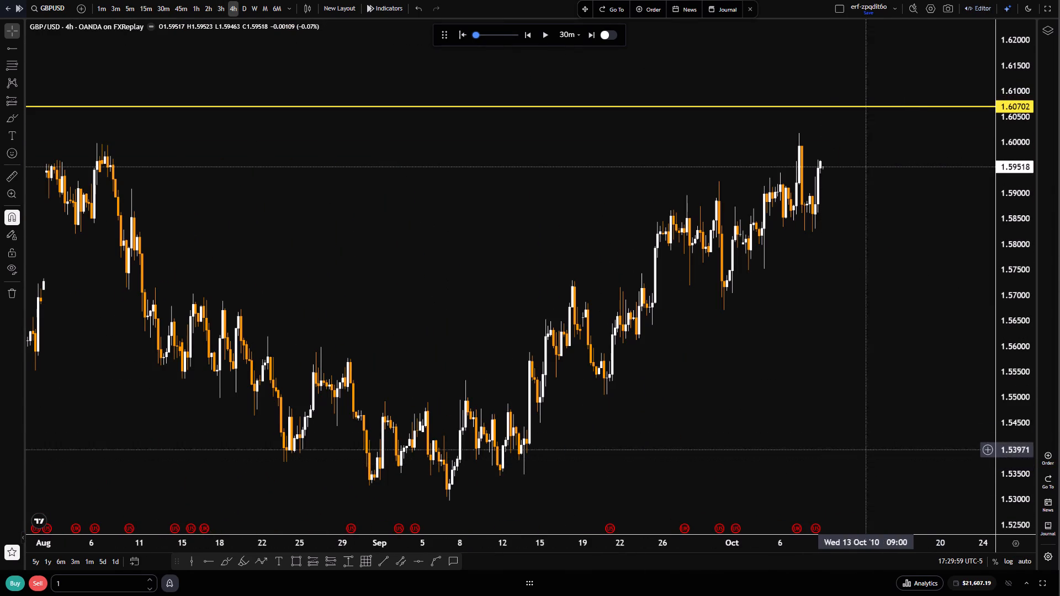
scroll(553, 340, up, 6)
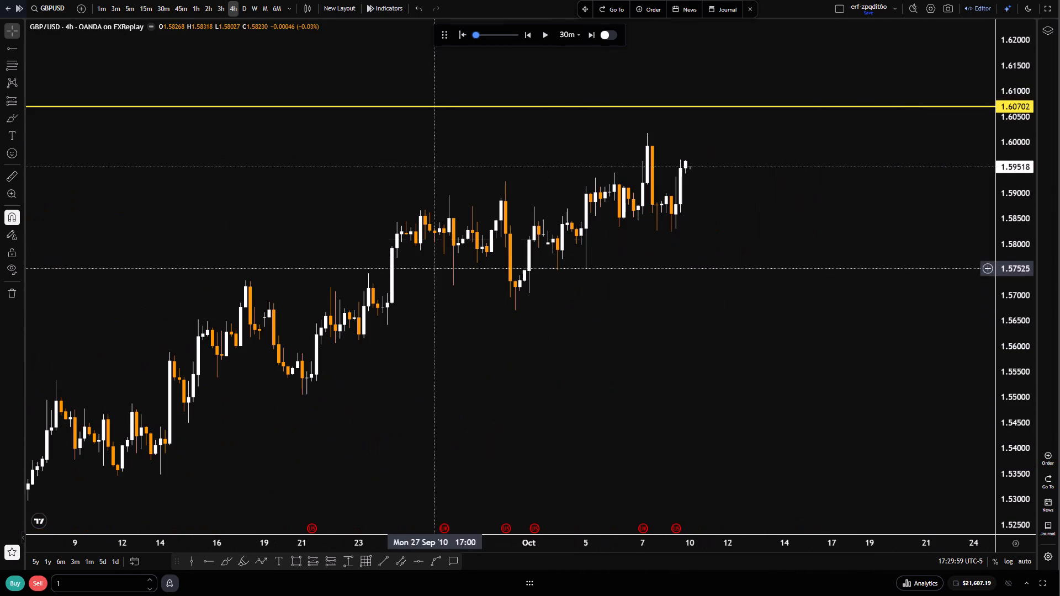
Move the replay control bar off the price area to below the chart's time axis.
drag(442, 38, 478, 579)
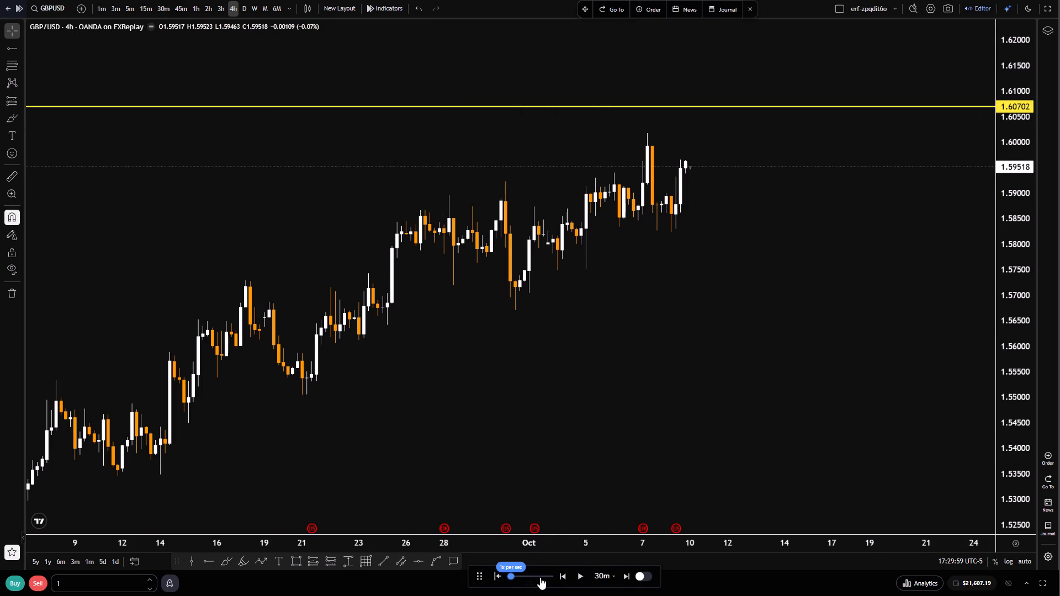
Raise the replay speed and play the session forward in short bursts to 22:29 on 11 October 2010.
click(540, 577)
click(579, 578)
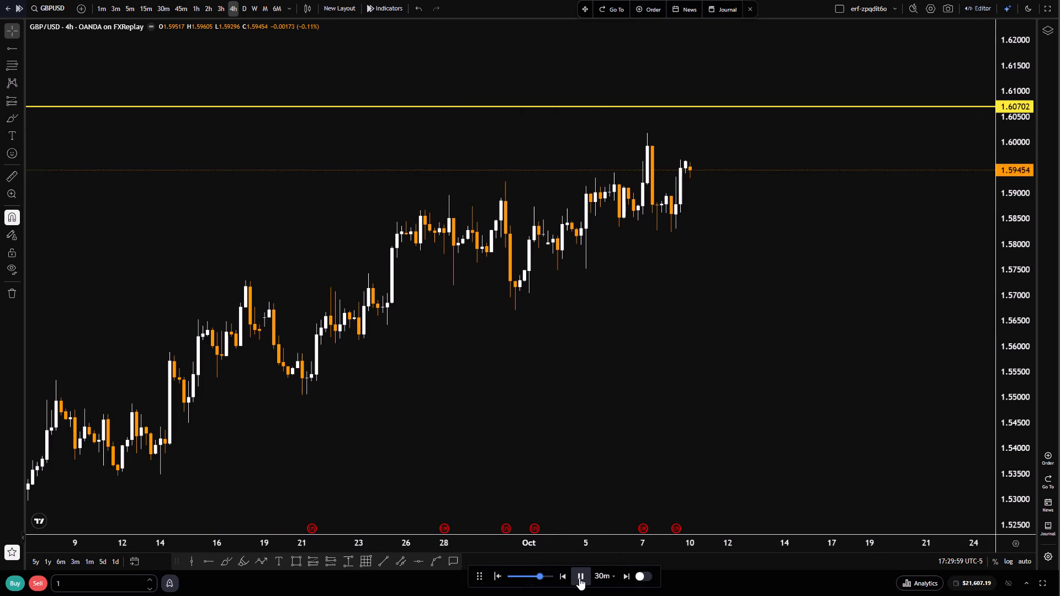
click(579, 578)
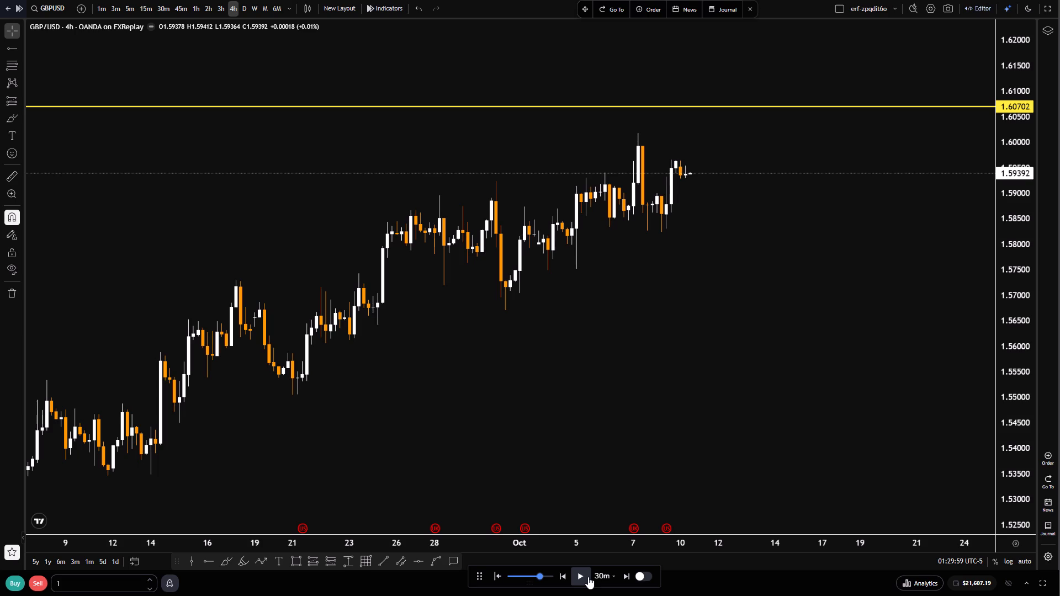
click(588, 577)
click(588, 577)
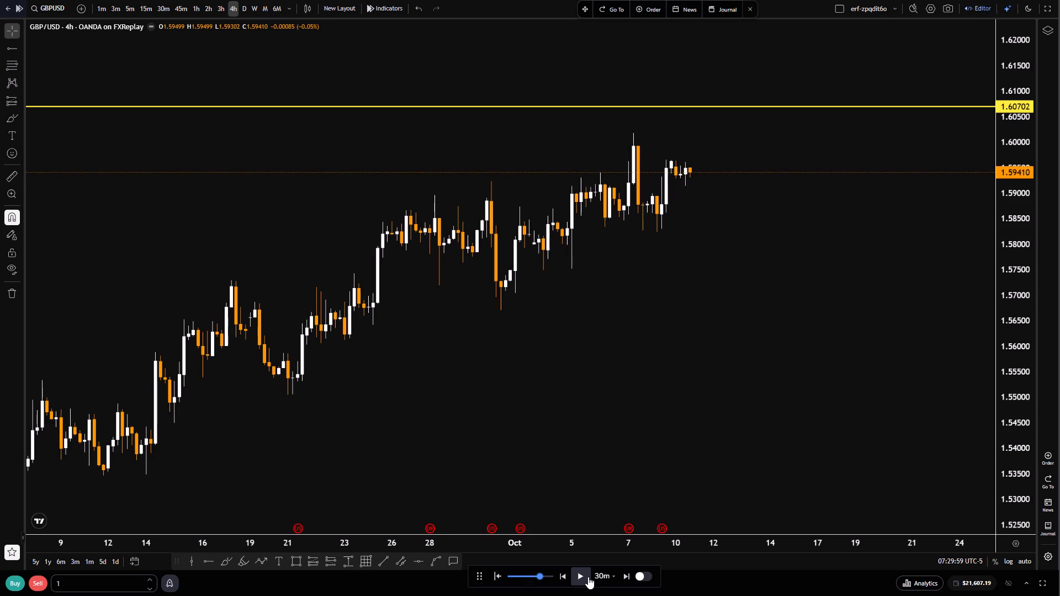
click(588, 577)
double_click(588, 577)
click(587, 577)
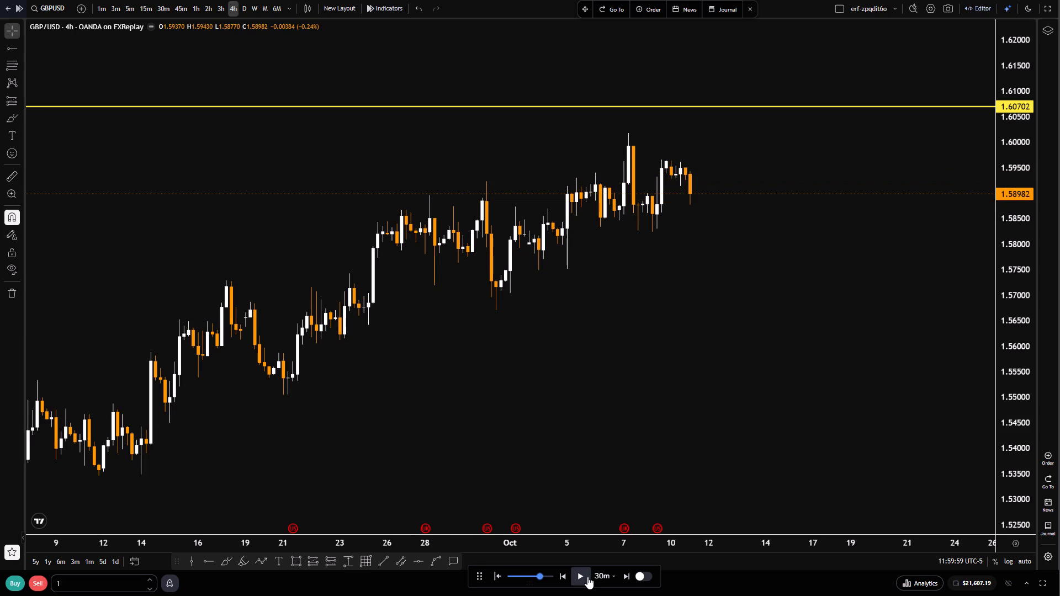
click(587, 577)
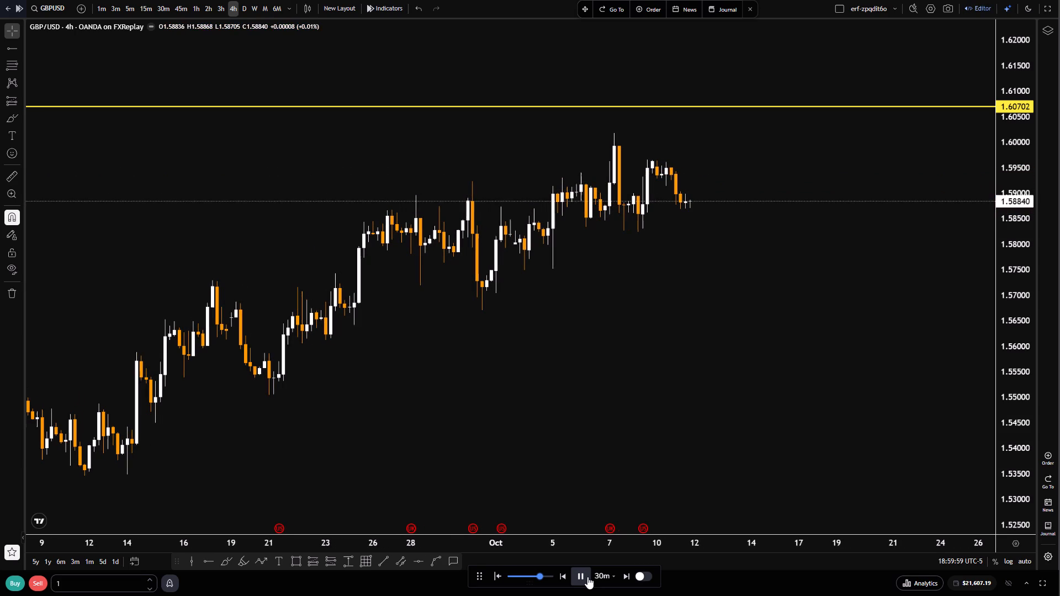
click(587, 577)
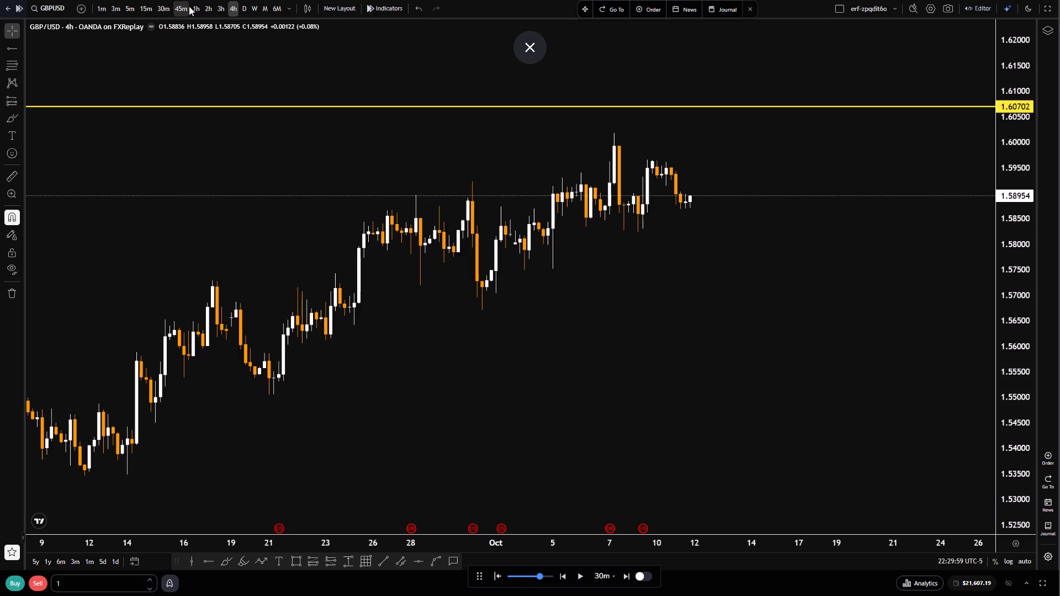
Switch to the 1h timeframe and examine the swings from late September to 11 October 2010.
click(197, 4)
scroll(701, 451, down, 7)
drag(706, 368, 679, 425)
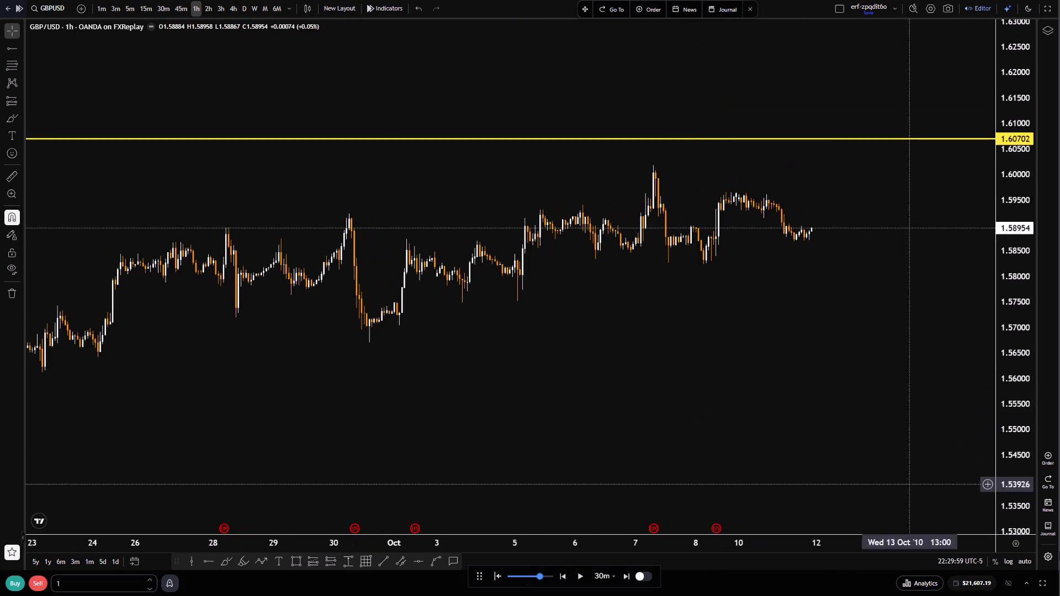
scroll(1003, 523, up, 12)
drag(559, 388, 749, 380)
scroll(734, 401, up, 4)
drag(734, 324, 733, 328)
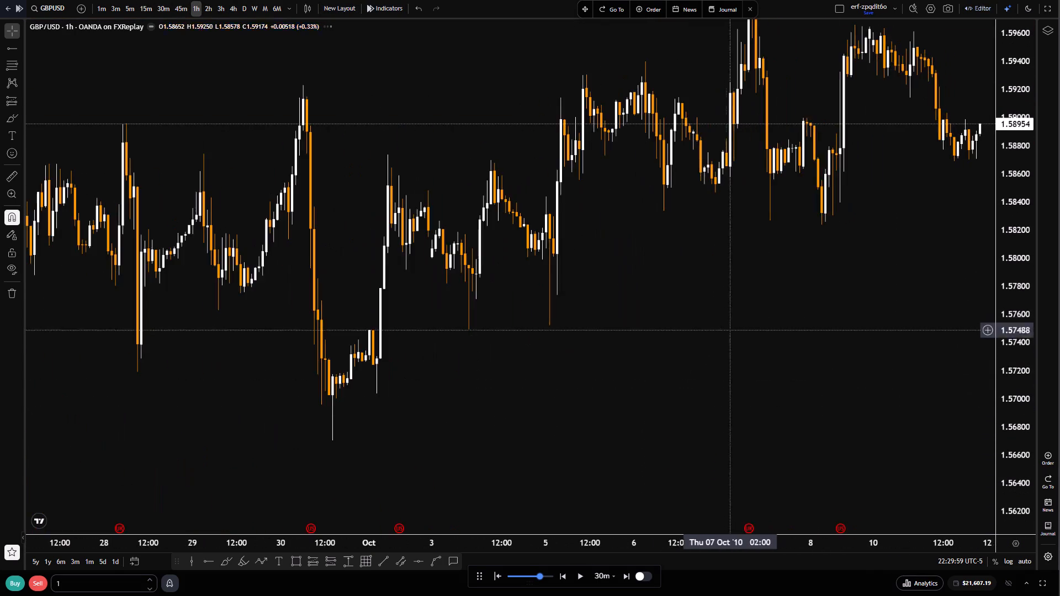
drag(733, 328, 634, 450)
scroll(1016, 489, down, 5)
drag(481, 408, 582, 409)
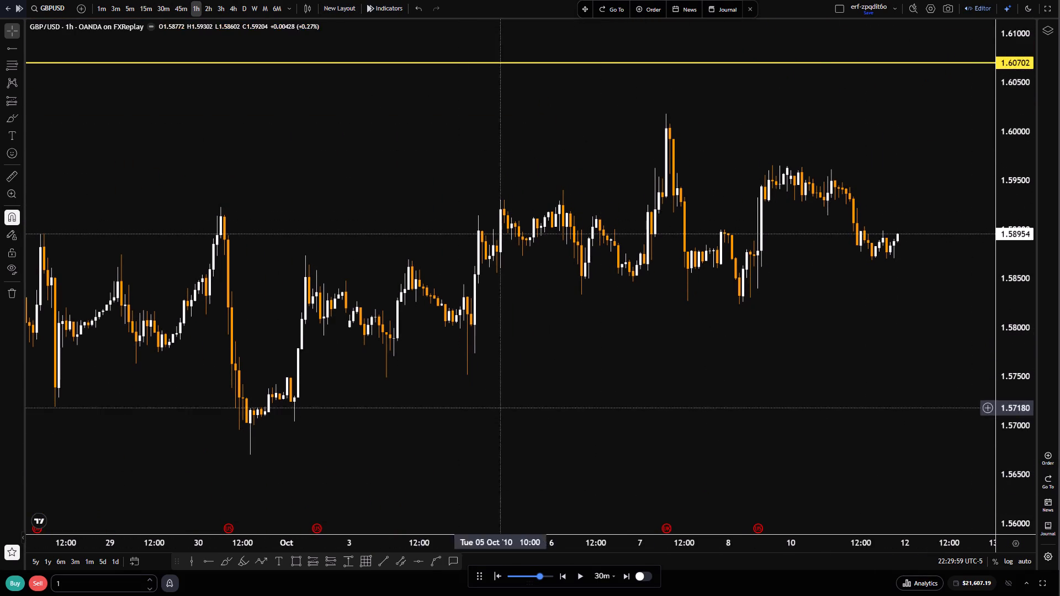
drag(582, 409, 645, 411)
scroll(643, 419, down, 3)
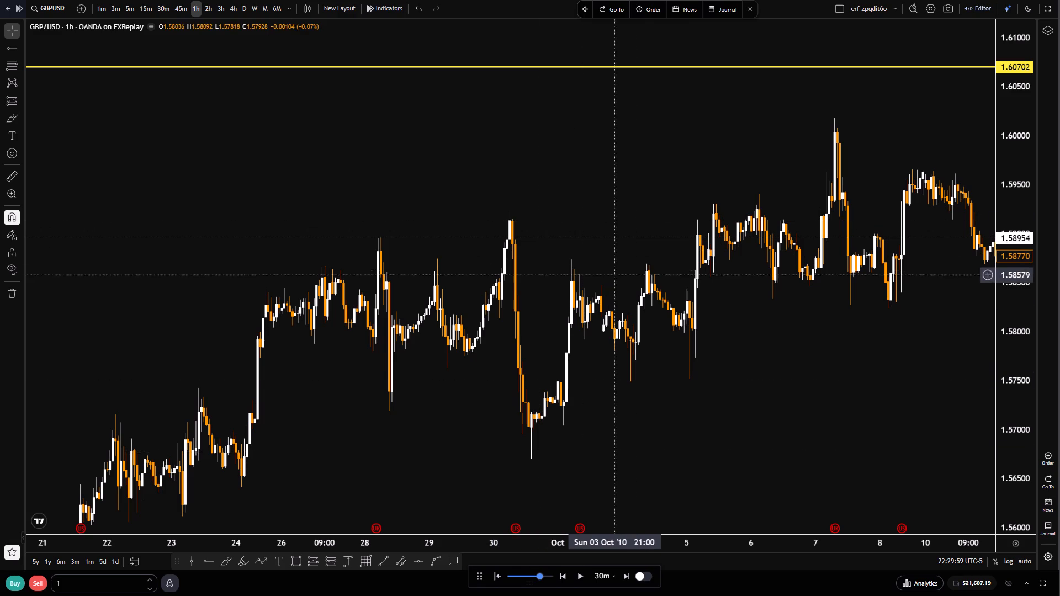
drag(724, 375, 556, 414)
scroll(538, 366, up, 3)
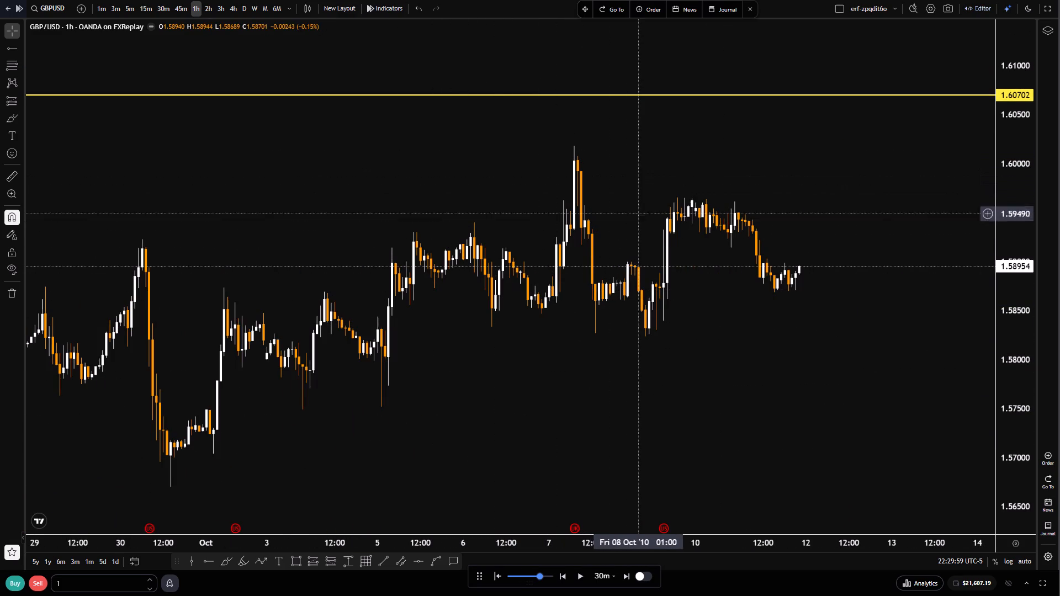
scroll(667, 353, up, 2)
drag(676, 359, 609, 392)
scroll(1024, 514, up, 7)
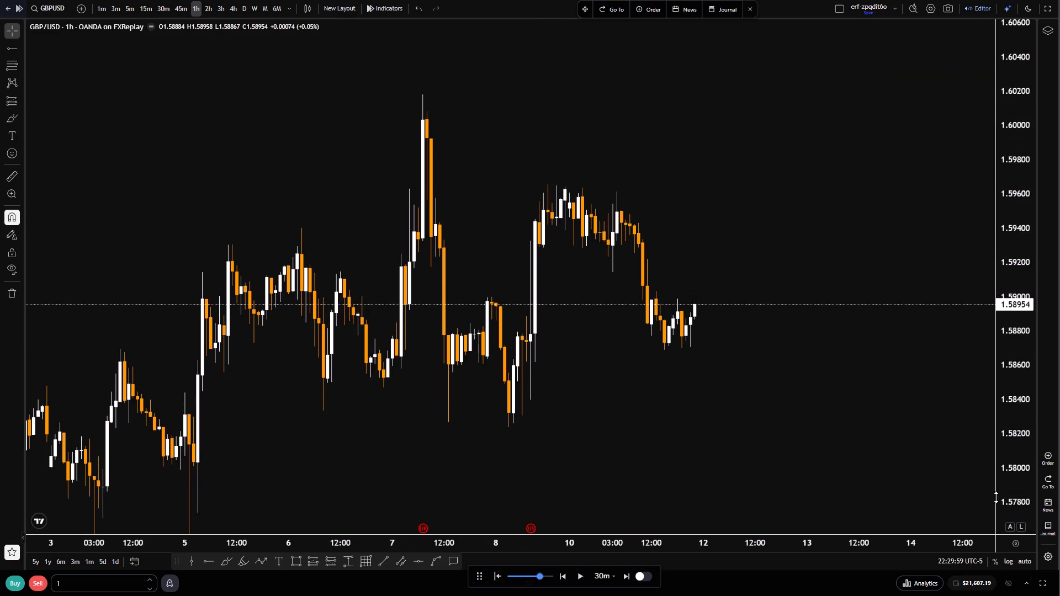
drag(683, 400, 729, 423)
scroll(616, 391, up, 3)
drag(559, 405, 591, 390)
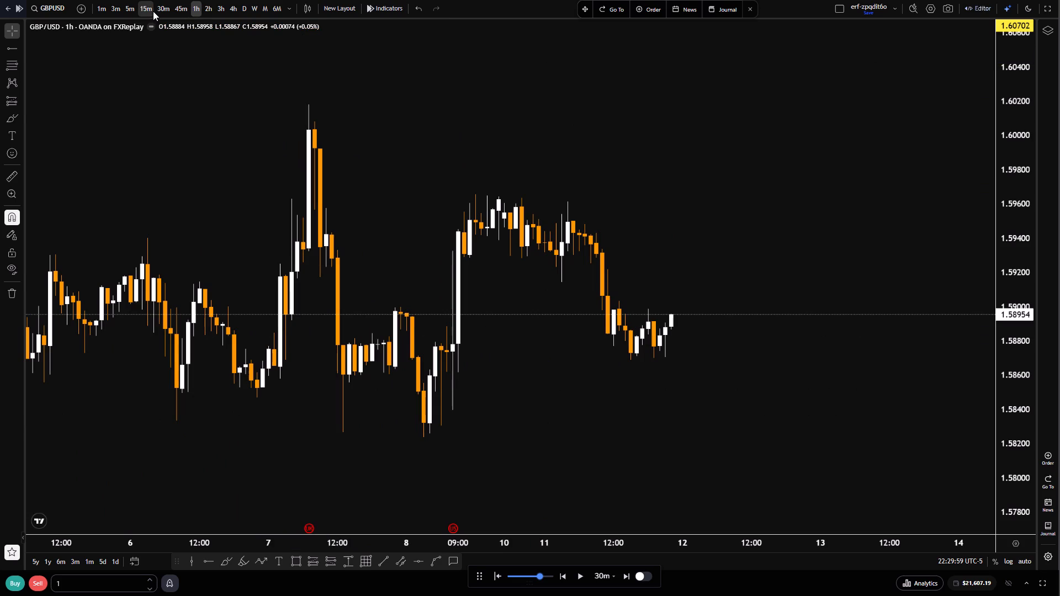
Switch to the 15m timeframe and examine the price swings from 28 September to 11 October 2010.
click(151, 11)
scroll(487, 374, down, 17)
drag(585, 465, 617, 465)
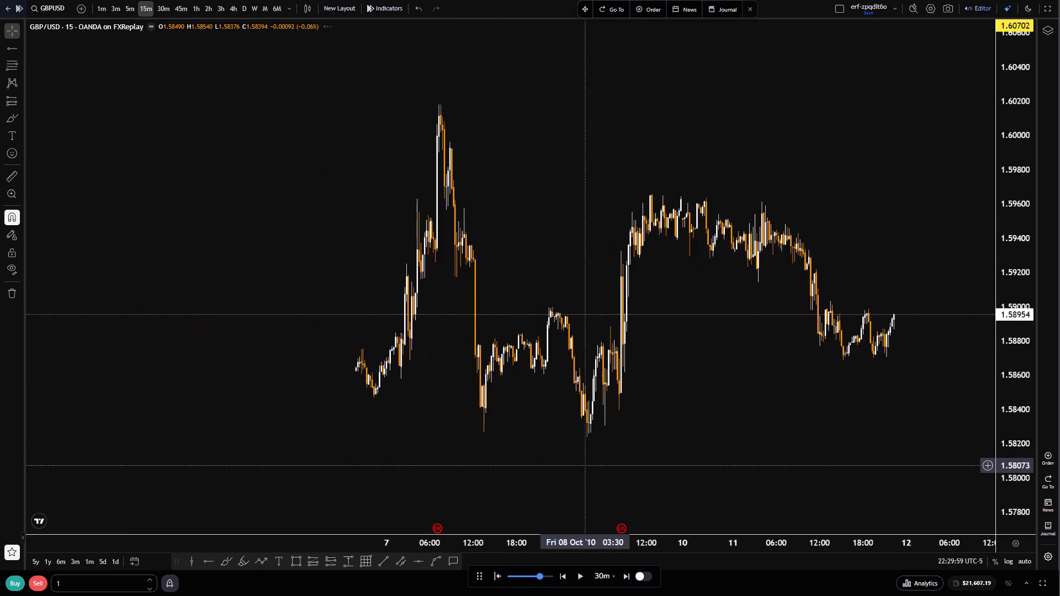
drag(617, 465, 739, 463)
scroll(729, 451, up, 4)
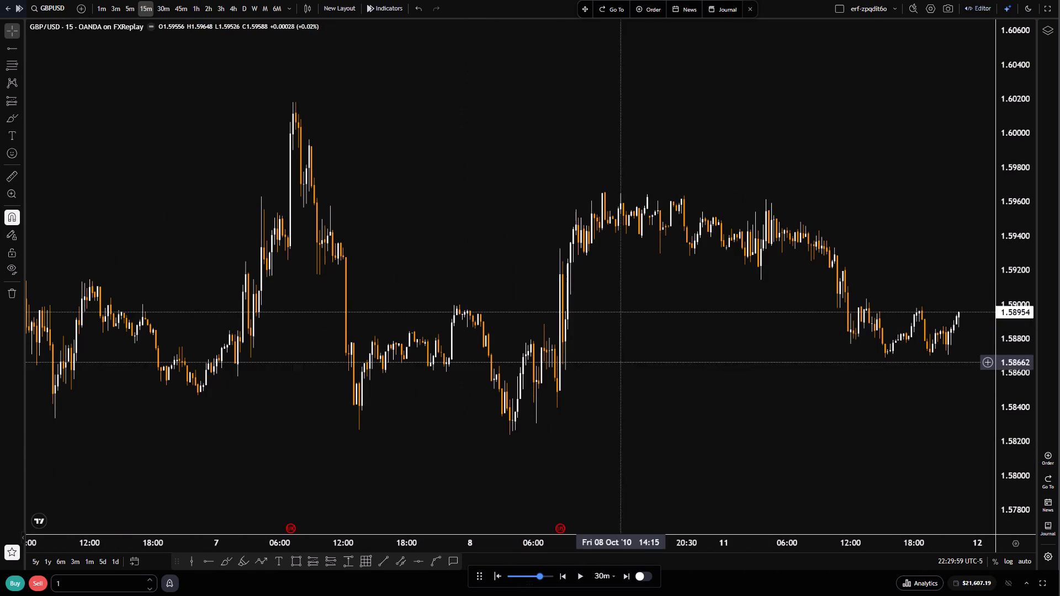
scroll(634, 400, down, 2)
drag(501, 425, 619, 370)
scroll(630, 386, down, 6)
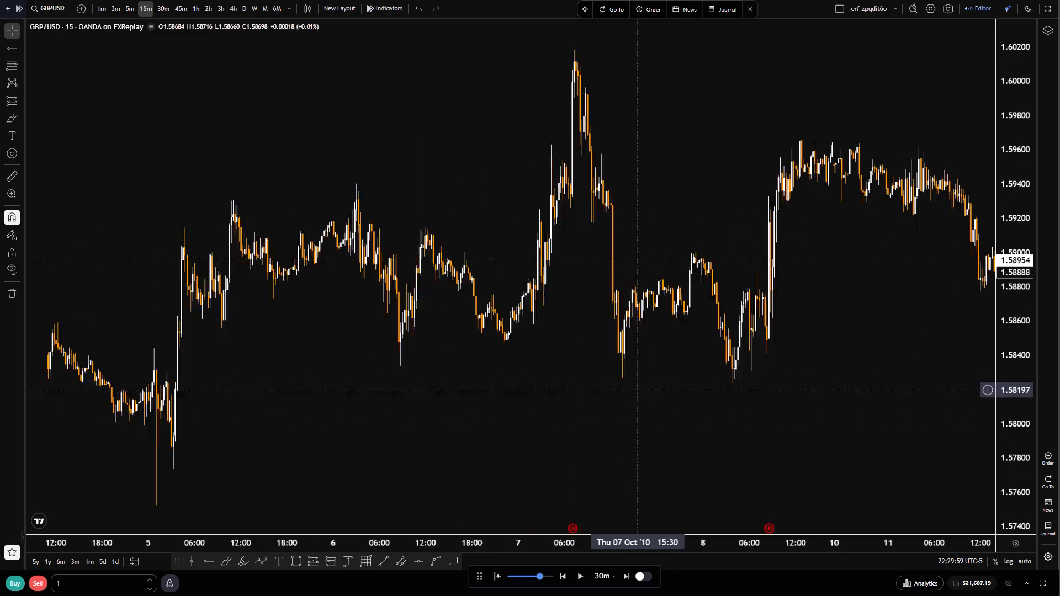
scroll(674, 400, down, 1)
drag(722, 436, 859, 364)
scroll(1017, 487, down, 7)
drag(633, 432, 729, 415)
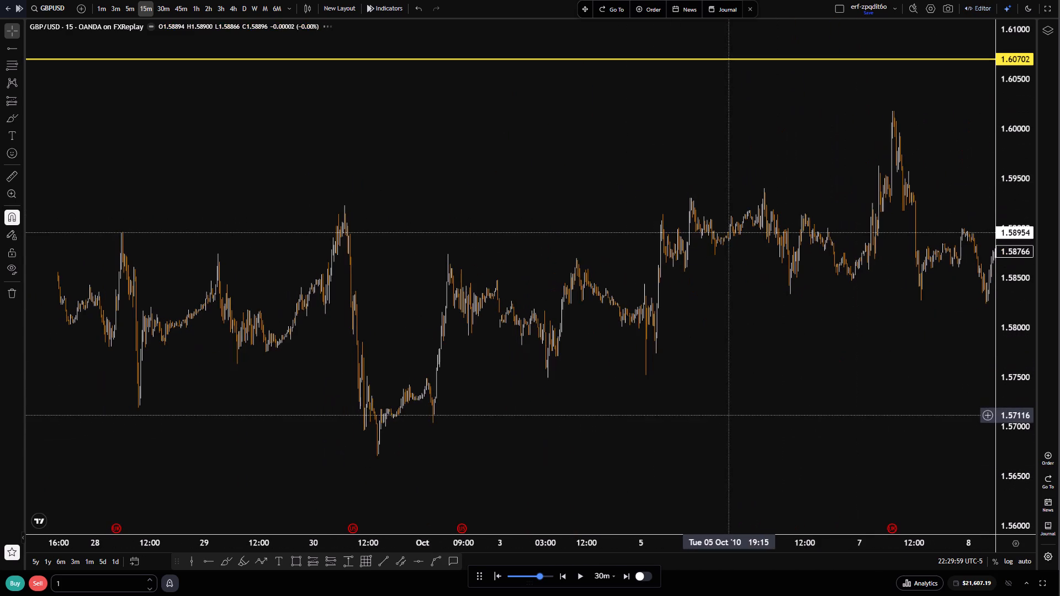
Return to the 1h timeframe and examine the September and October 2010 highs and lows for market structure.
click(194, 10)
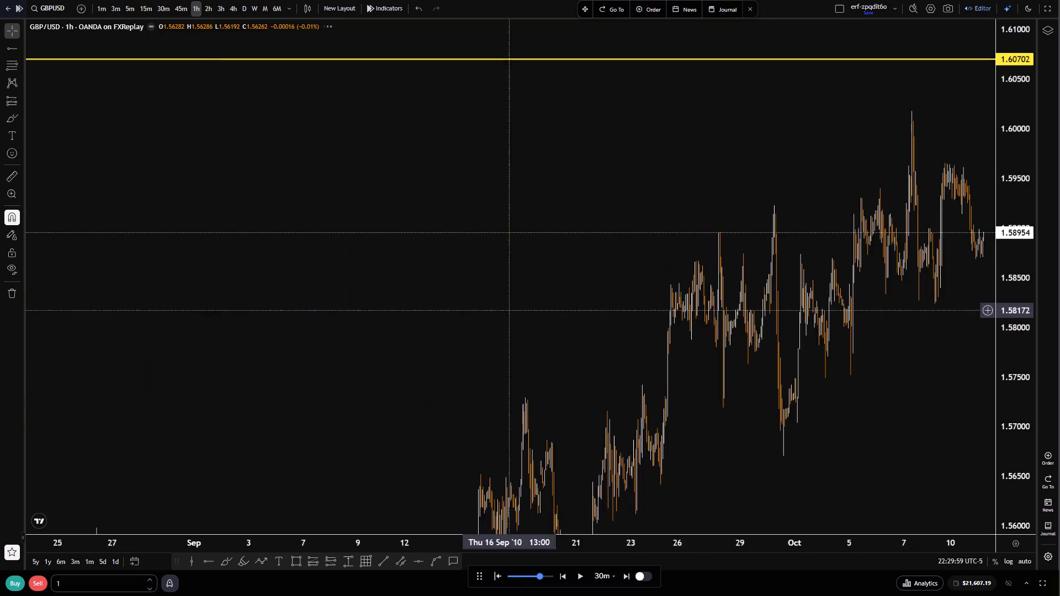
scroll(625, 332, up, 6)
drag(764, 385, 613, 409)
scroll(616, 401, up, 2)
drag(581, 420, 697, 394)
scroll(693, 394, up, 2)
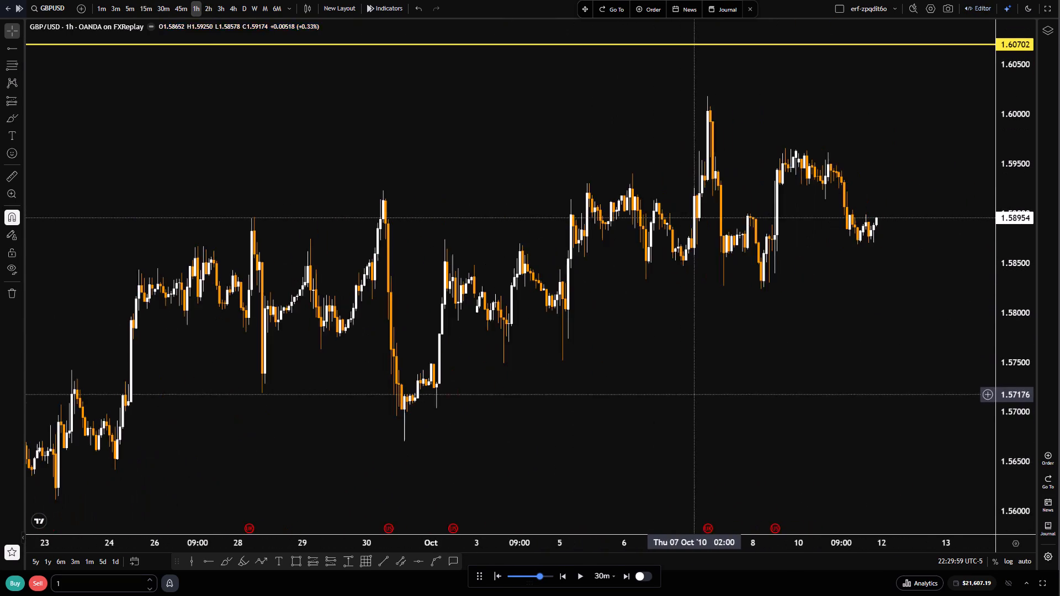
drag(581, 424, 791, 349)
scroll(783, 348, down, 6)
scroll(1027, 475, down, 8)
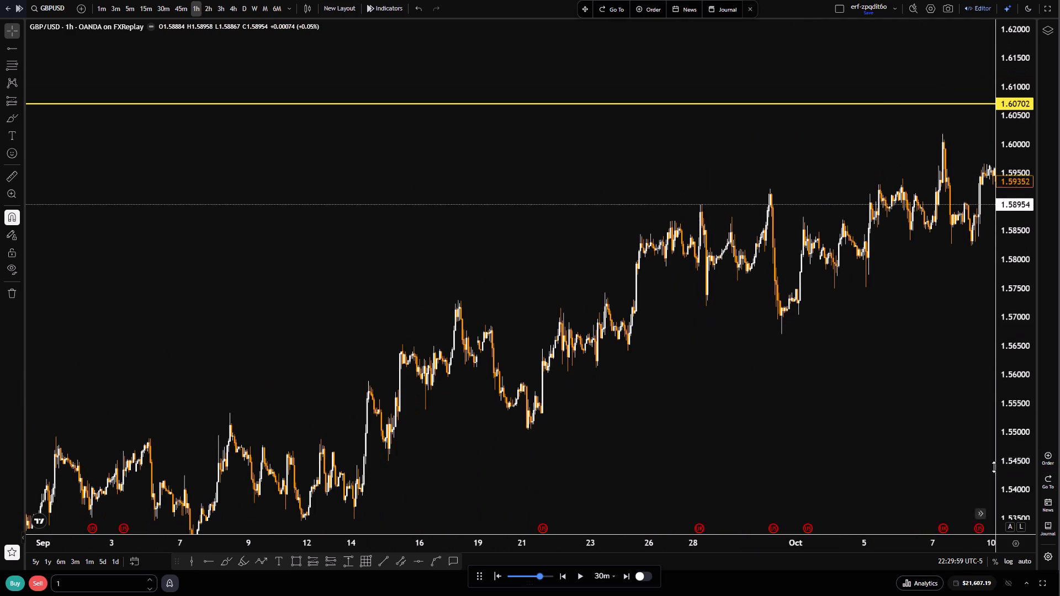
drag(784, 400, 632, 432)
scroll(644, 428, up, 5)
drag(807, 418, 688, 433)
scroll(1016, 472, up, 6)
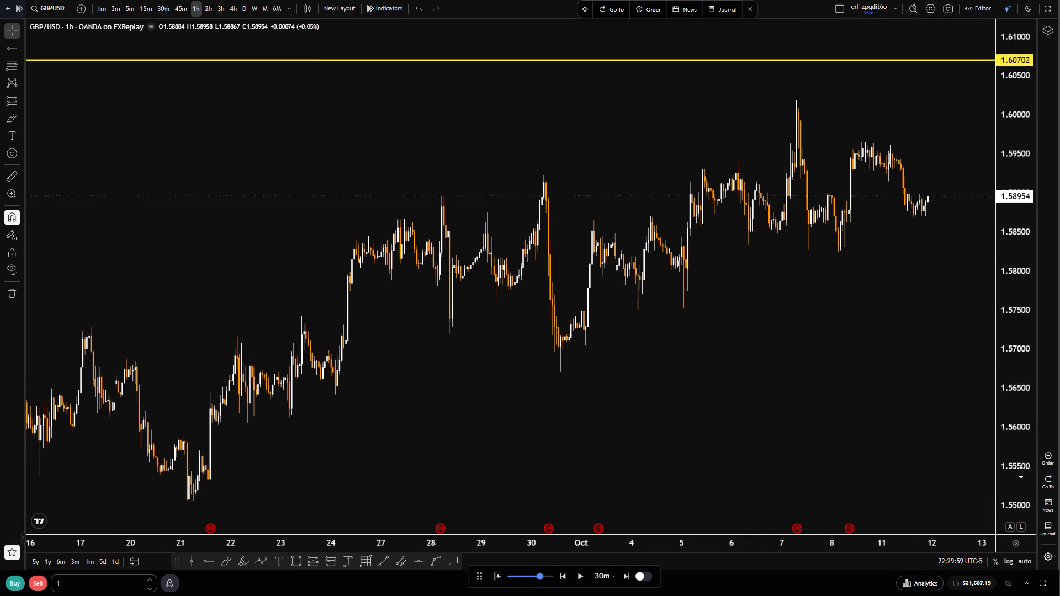
scroll(1021, 472, up, 2)
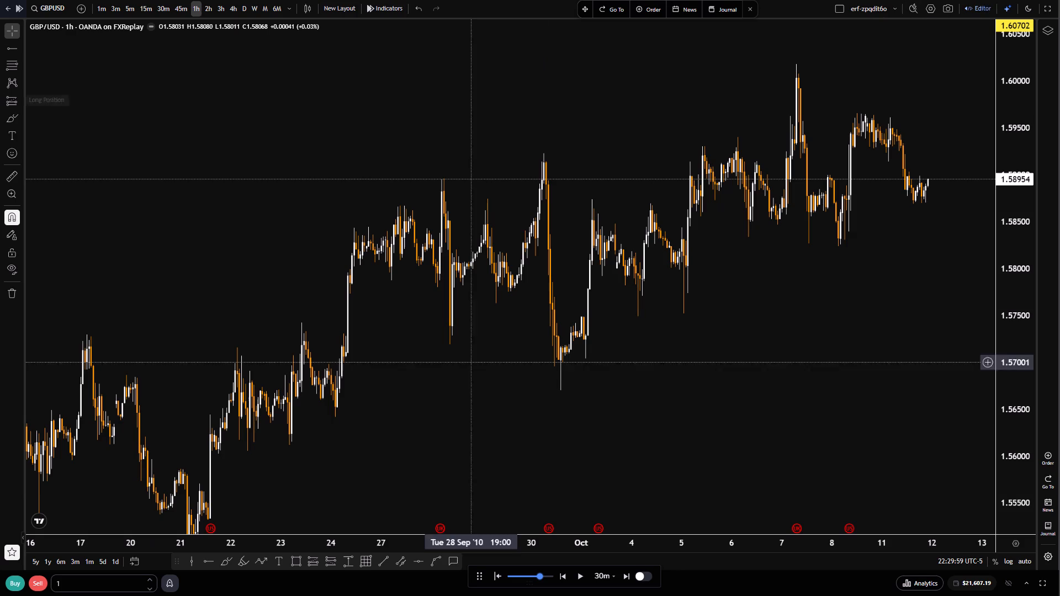
Add a text label reading 1hh with the 1hh drawing template near the 30 September high.
click(272, 558)
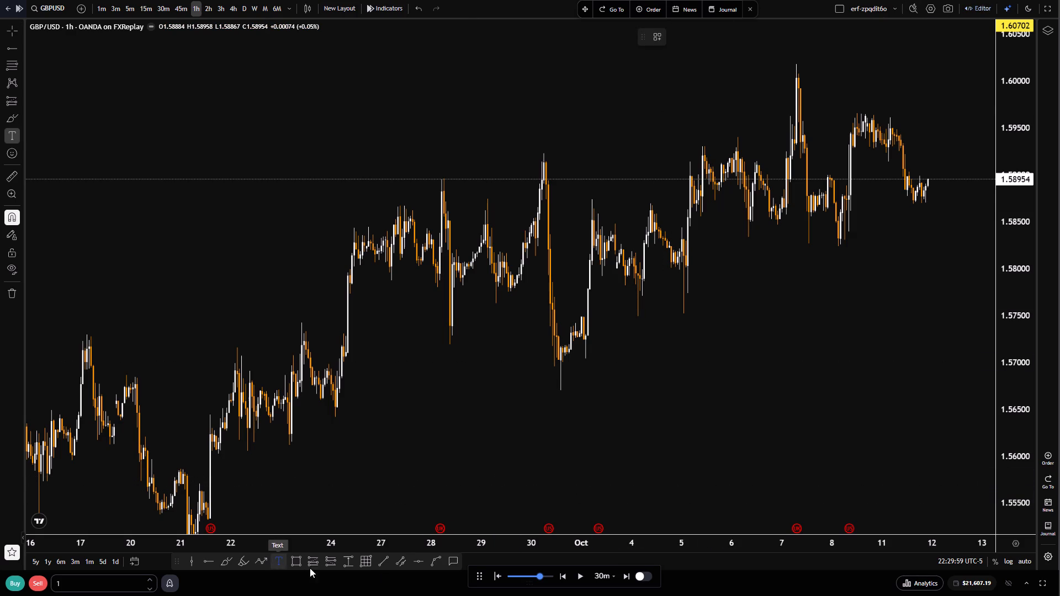
click(661, 38)
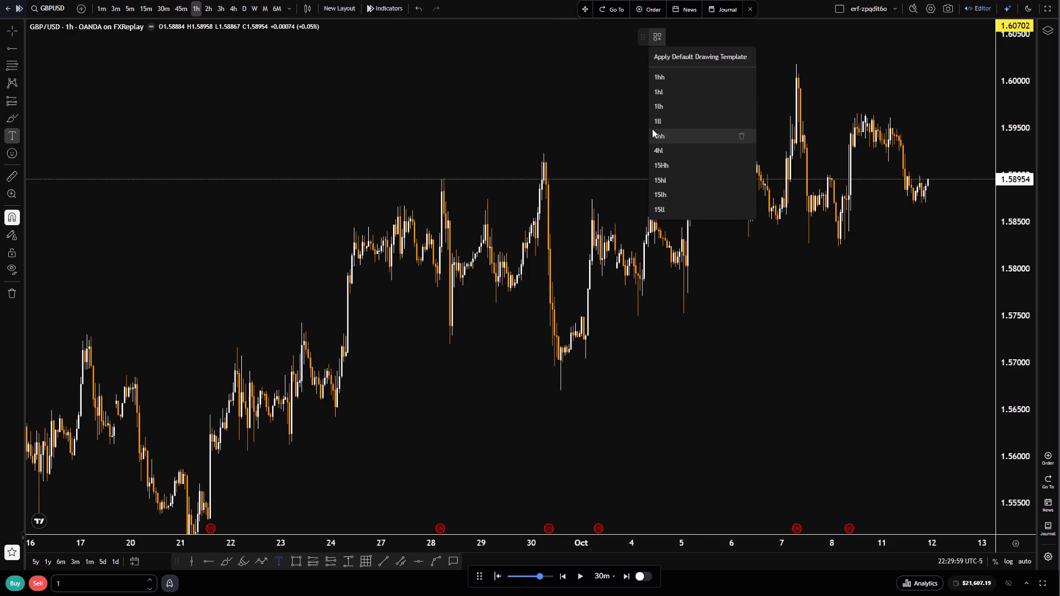
click(660, 76)
click(558, 116)
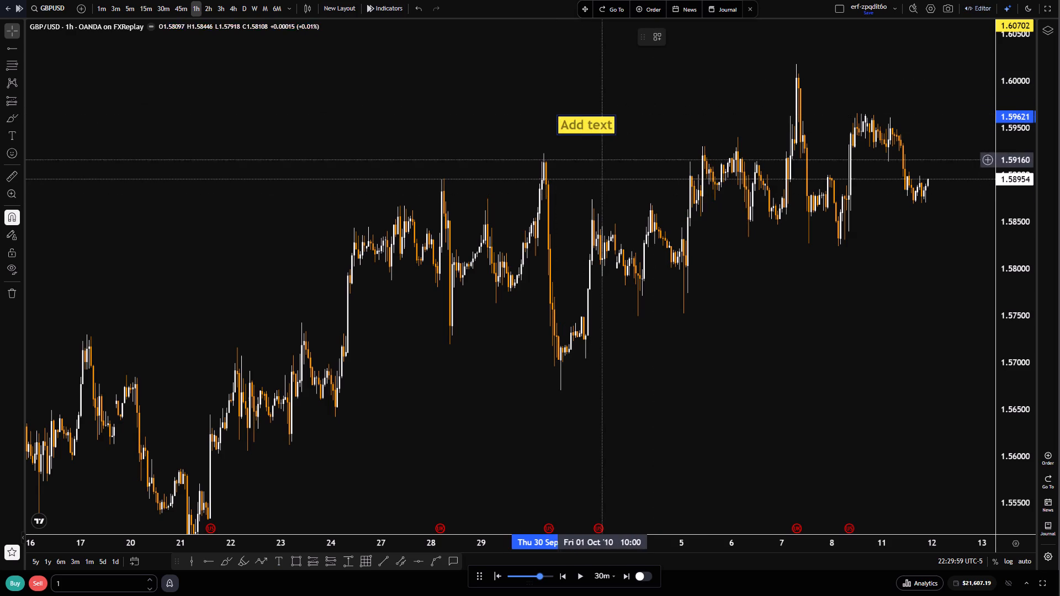
key(1)
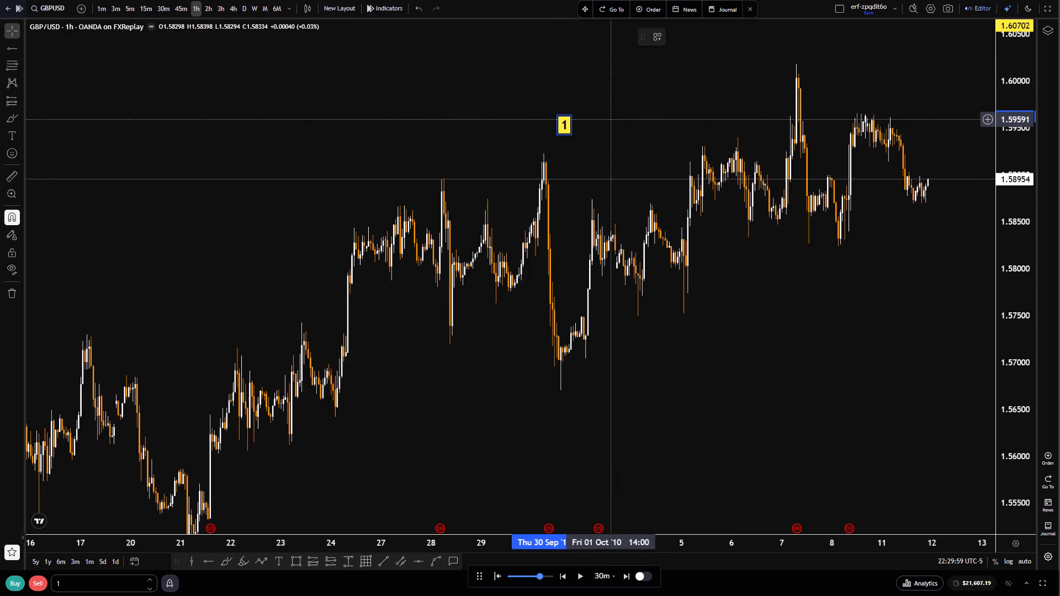
key(h)
key(h)
click(617, 116)
click(585, 115)
click(586, 121)
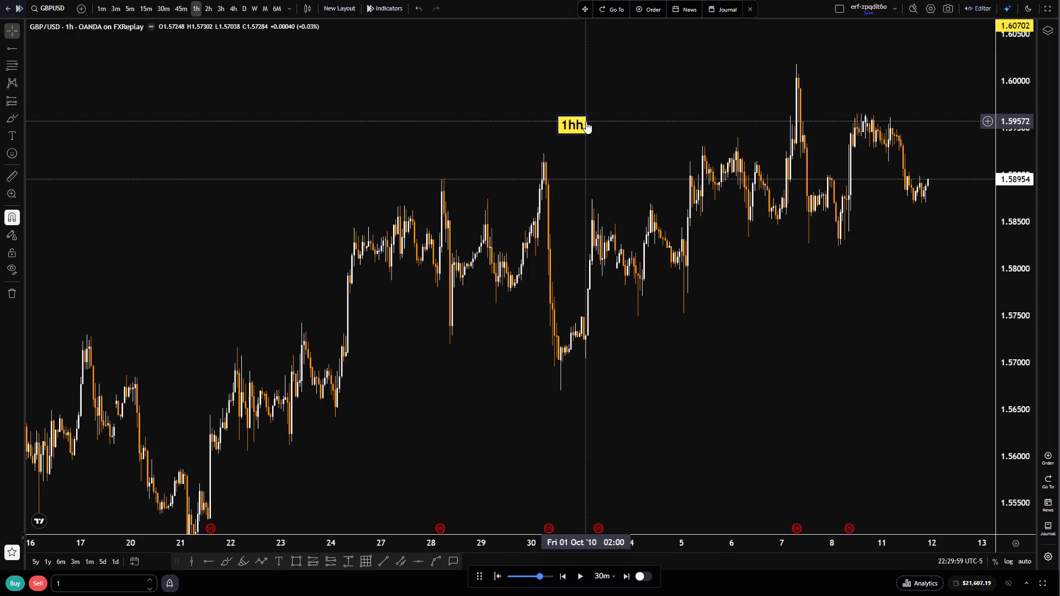
Set the 1hh label's font size to 12 and position it directly above the 30 September high.
click(708, 36)
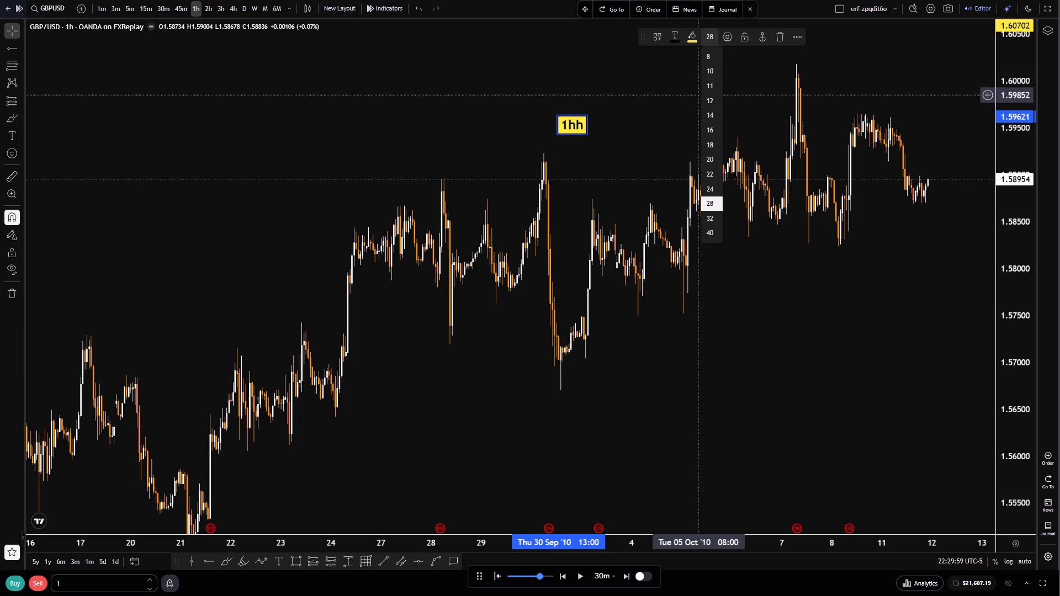
click(713, 104)
click(638, 152)
drag(566, 120, 504, 150)
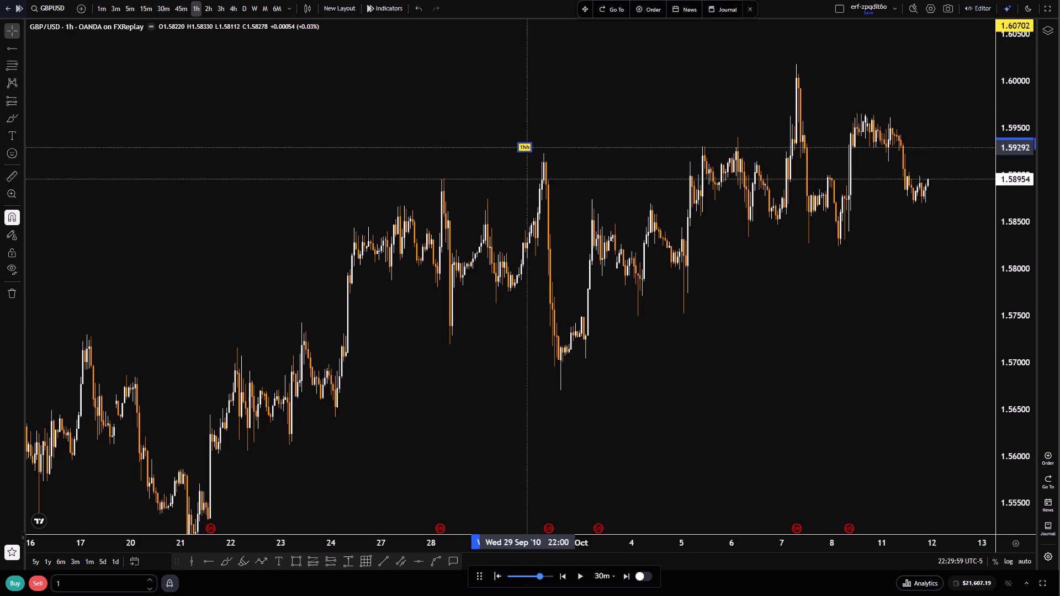
drag(504, 150, 535, 151)
drag(539, 151, 549, 151)
Add a text label reading 1hl and position it directly below the 30 September low.
scroll(582, 407, up, 4)
drag(654, 377, 625, 419)
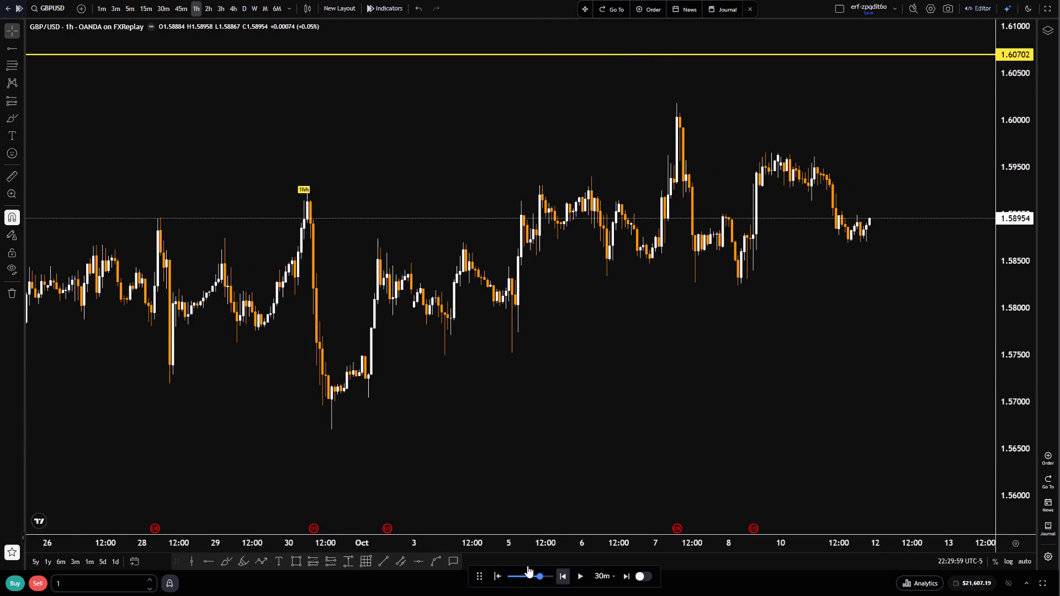
click(275, 558)
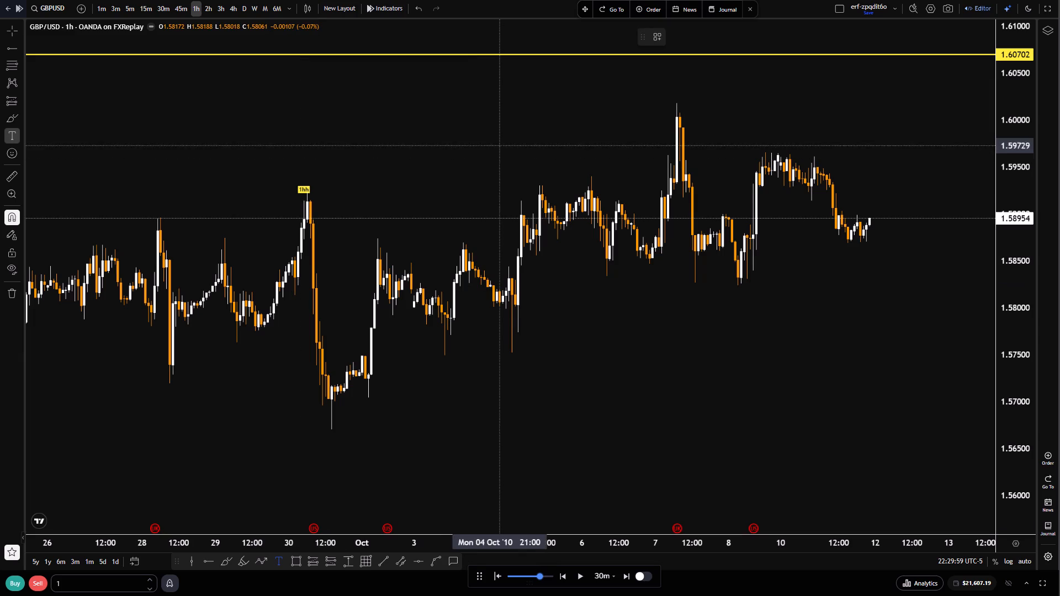
click(500, 141)
text(1hl)
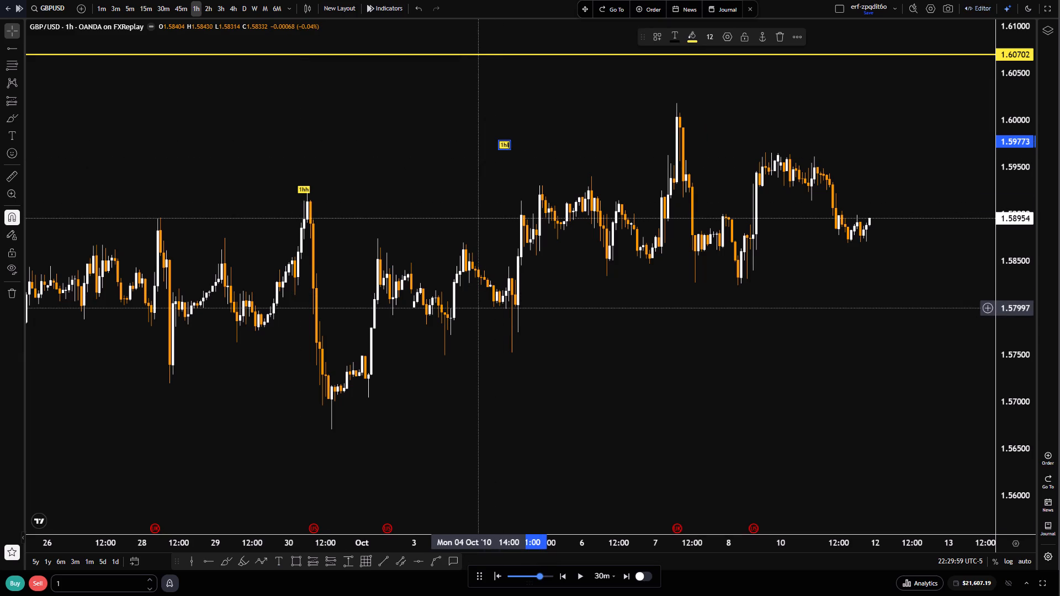
click(475, 358)
drag(502, 139, 503, 147)
drag(503, 147, 343, 430)
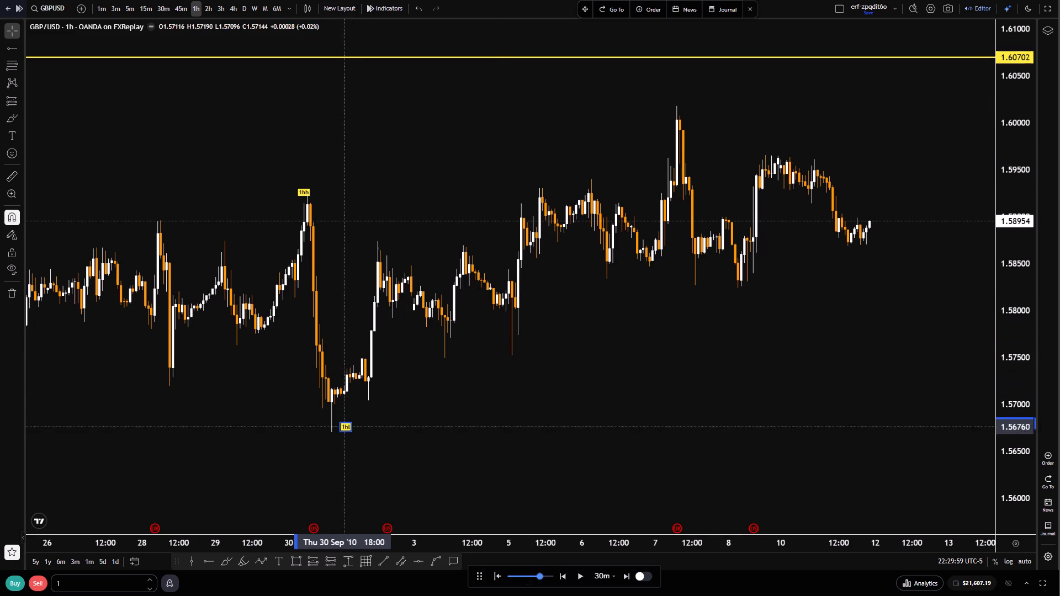
drag(343, 430, 330, 433)
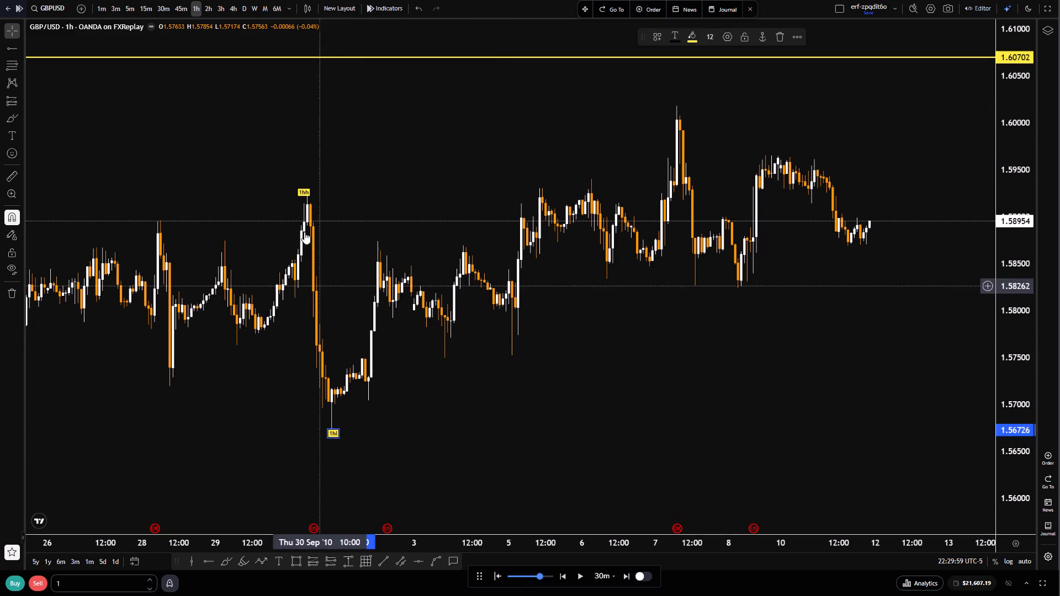
Nudge the 30 September 1hh label so it sits centred directly above its swing high.
drag(304, 191, 310, 194)
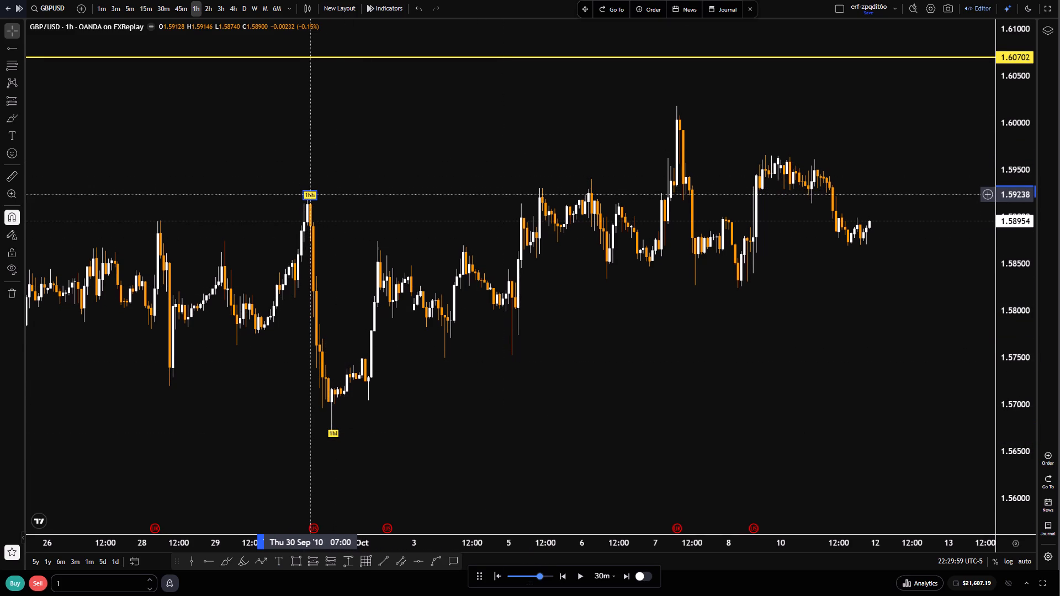
click(310, 191)
click(309, 196)
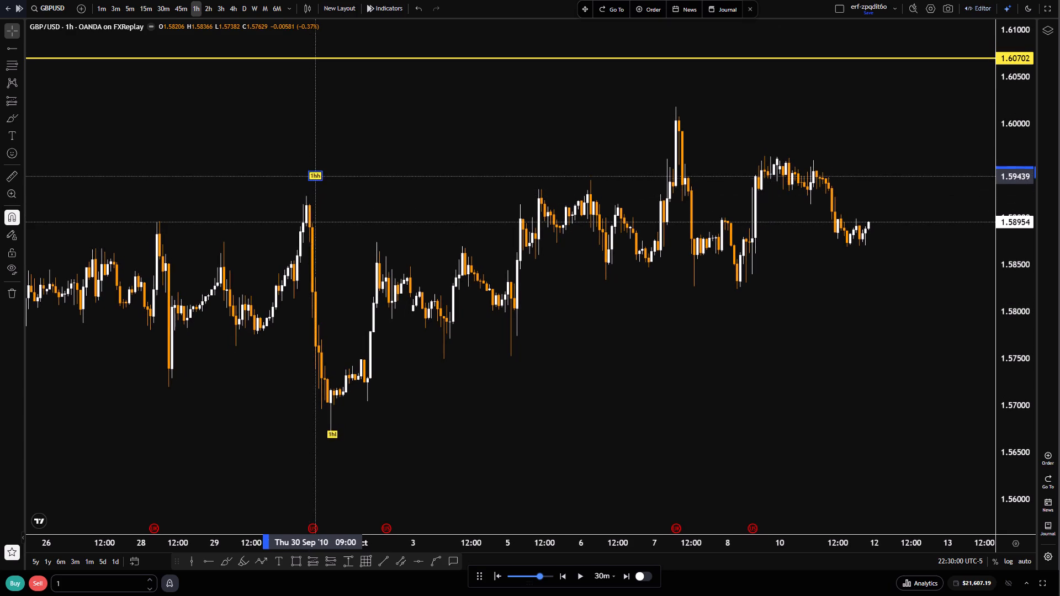
Clone the 1hh label and place the copy directly above the 7 October high.
right_click(307, 198)
click(339, 272)
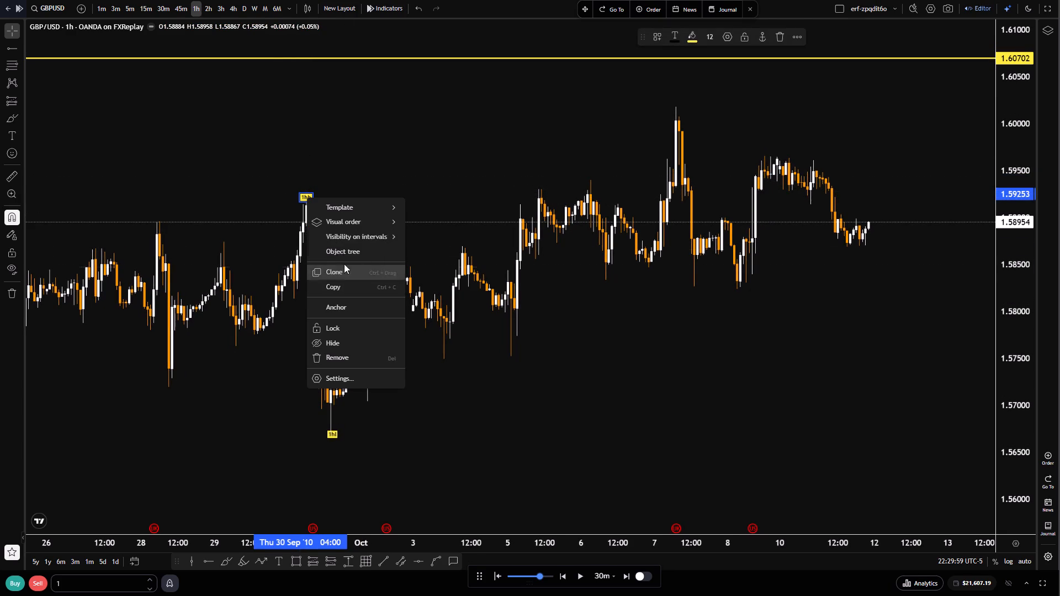
drag(306, 178, 677, 105)
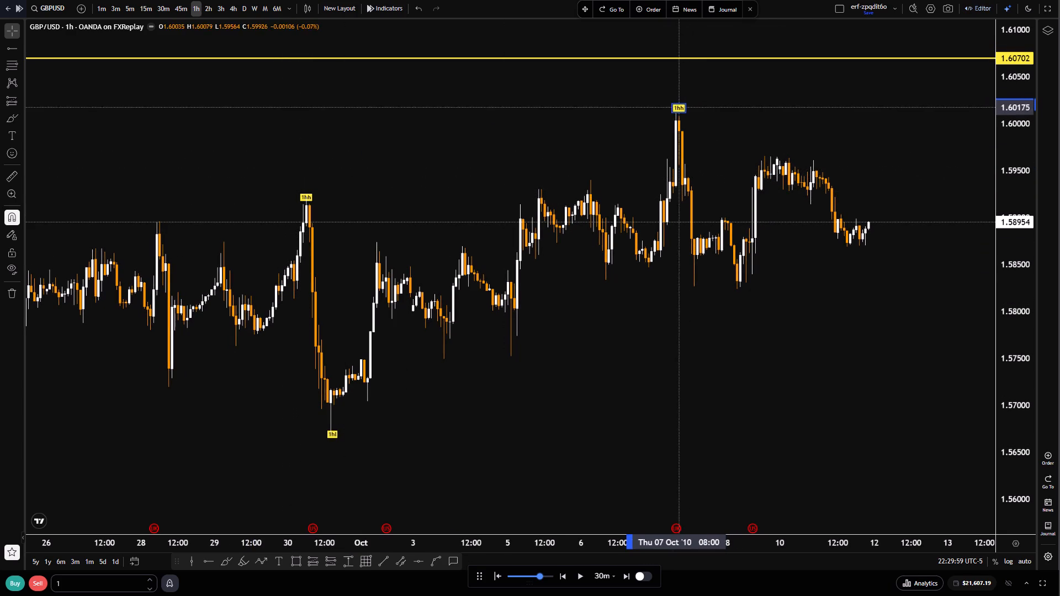
drag(677, 105, 676, 105)
Clone the 1hl label and place the copy directly below the 8 October low.
drag(625, 338, 625, 345)
scroll(640, 367, down, 2)
scroll(642, 368, up, 6)
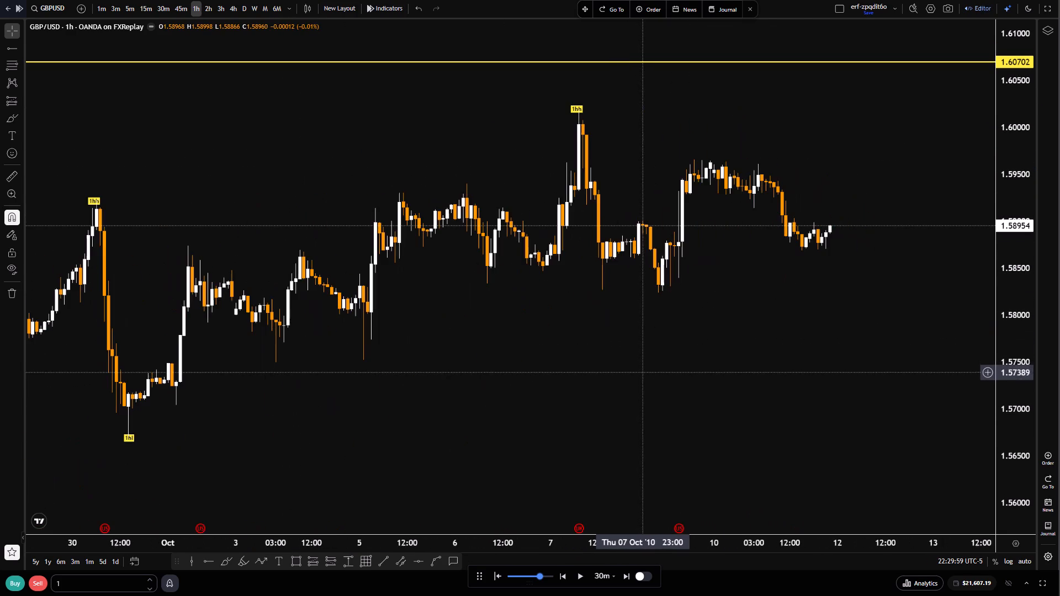
scroll(756, 429, down, 5)
drag(880, 433, 766, 434)
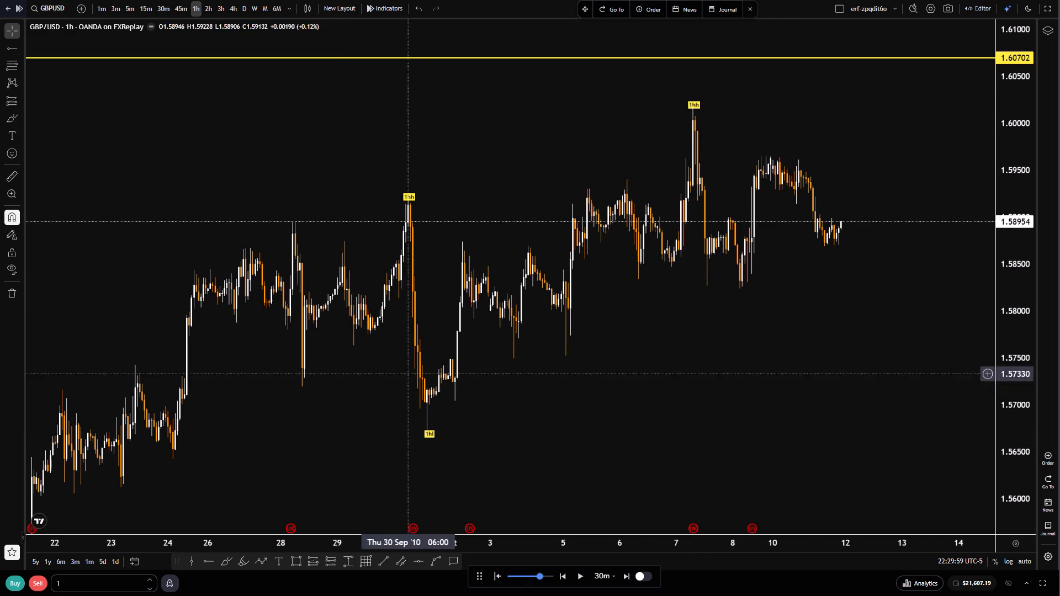
click(425, 434)
right_click(425, 434)
click(459, 455)
drag(432, 419, 434, 419)
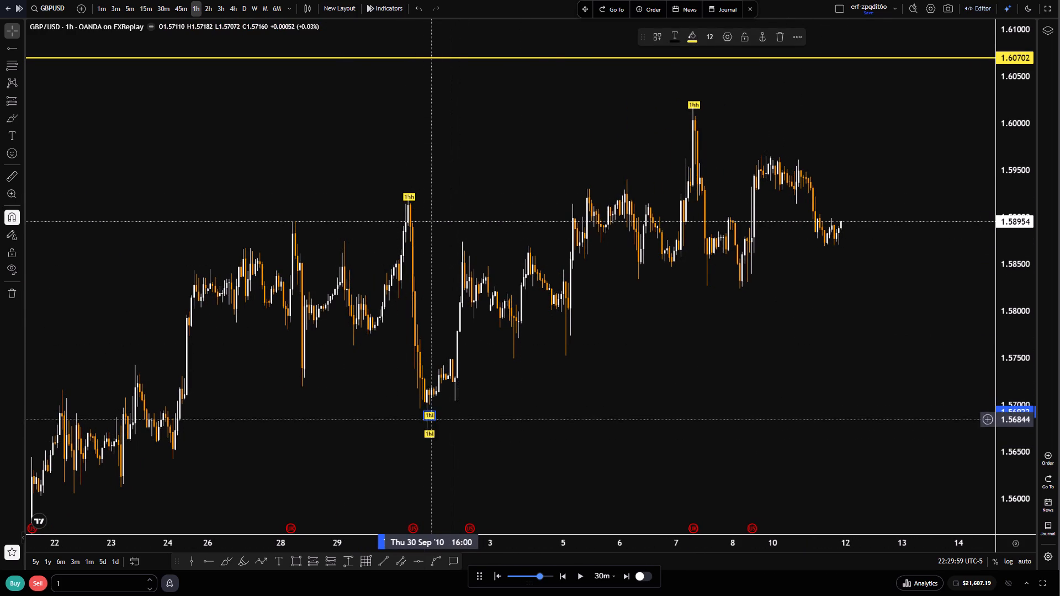
drag(434, 419, 752, 294)
drag(747, 295, 742, 292)
drag(748, 287, 738, 290)
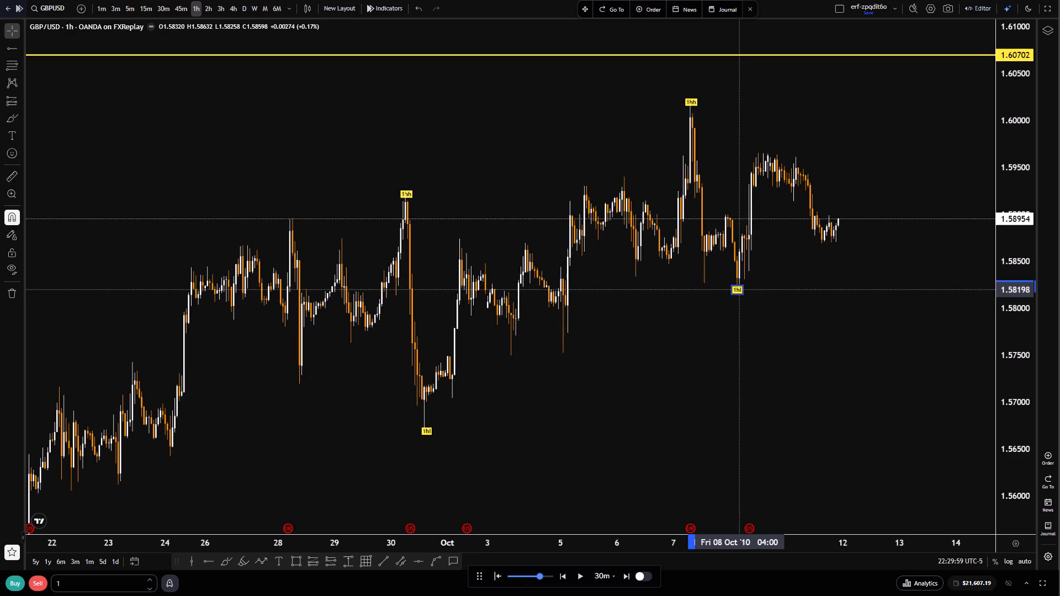
drag(738, 290, 737, 287)
click(696, 376)
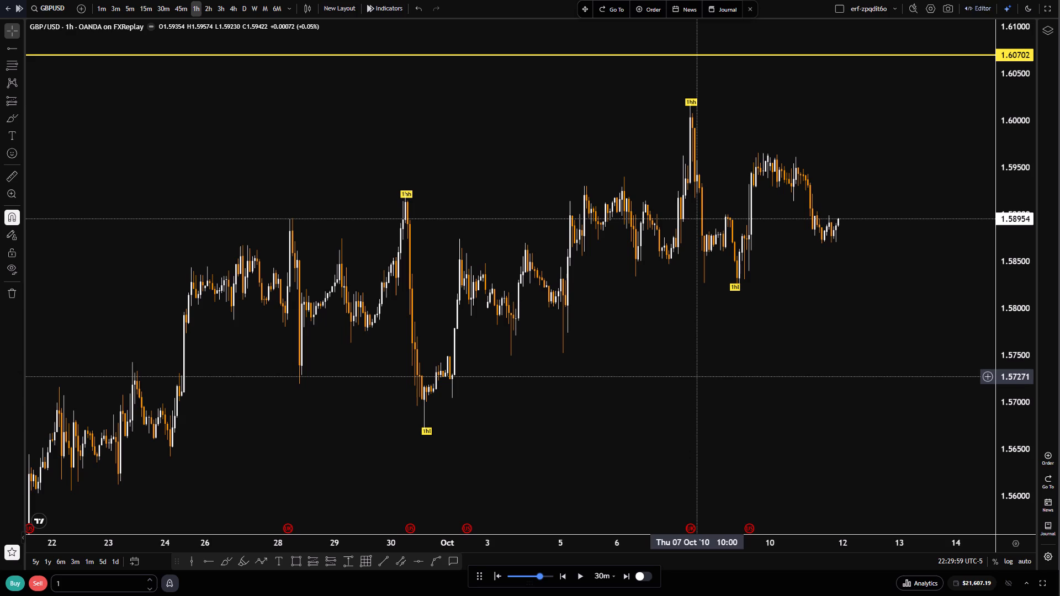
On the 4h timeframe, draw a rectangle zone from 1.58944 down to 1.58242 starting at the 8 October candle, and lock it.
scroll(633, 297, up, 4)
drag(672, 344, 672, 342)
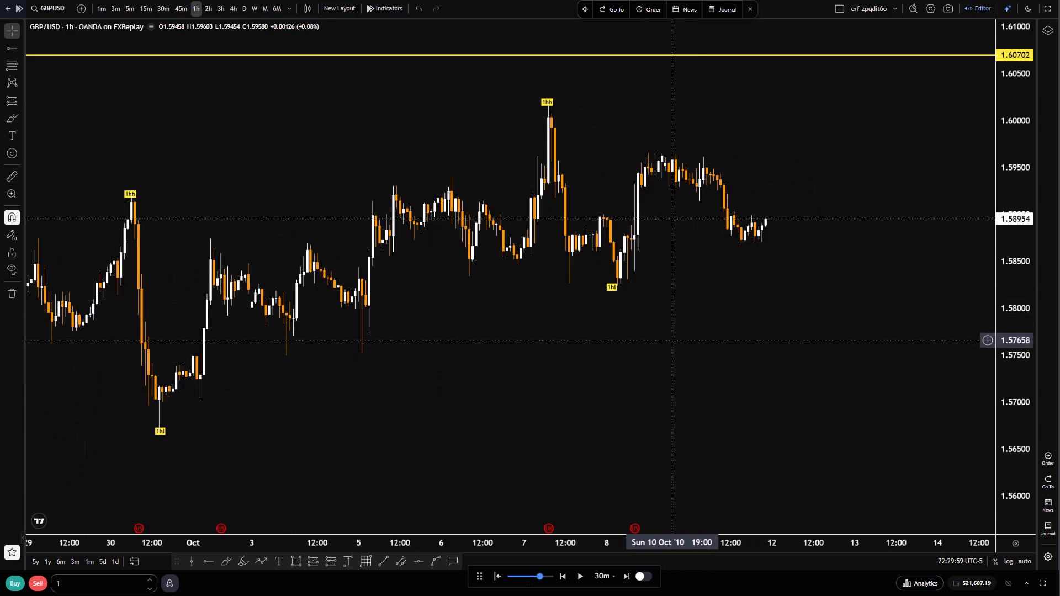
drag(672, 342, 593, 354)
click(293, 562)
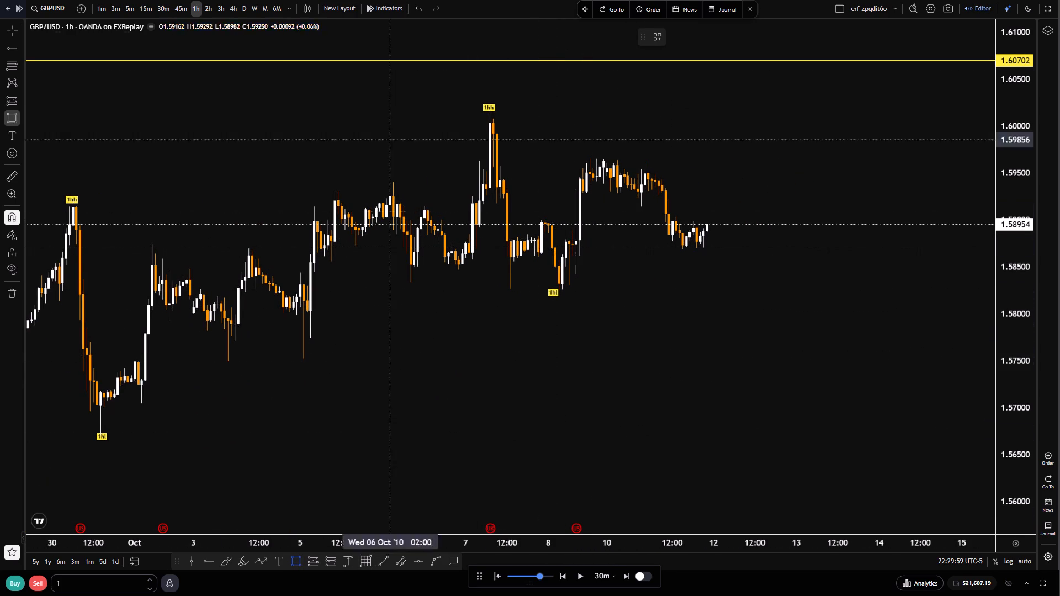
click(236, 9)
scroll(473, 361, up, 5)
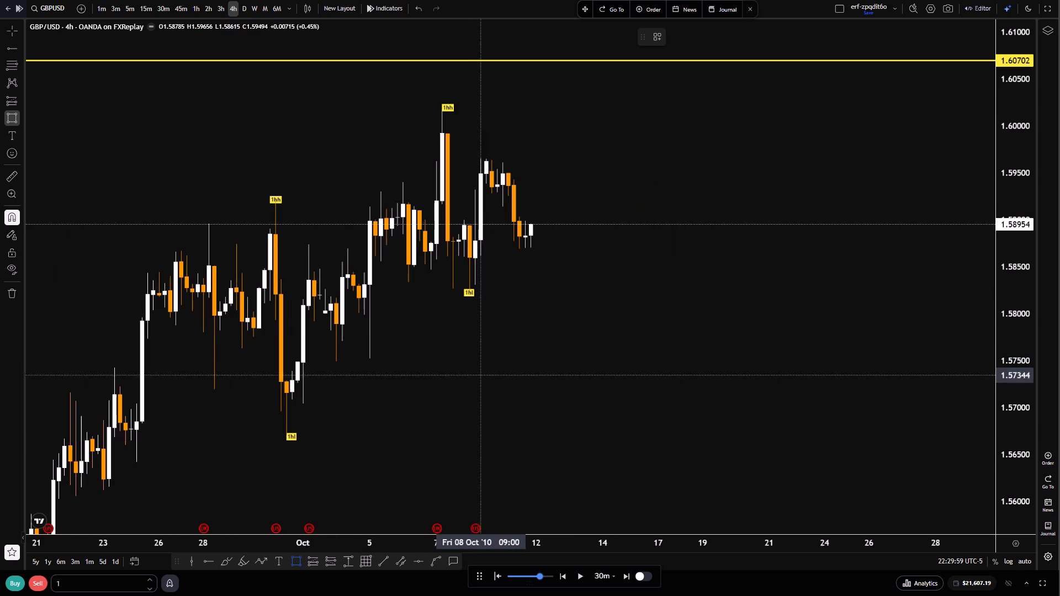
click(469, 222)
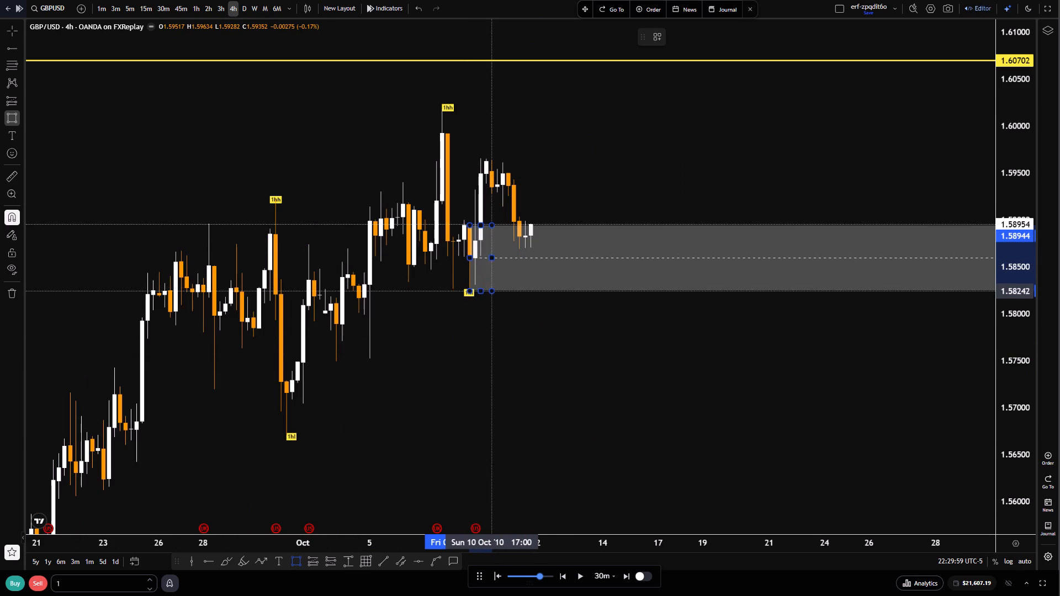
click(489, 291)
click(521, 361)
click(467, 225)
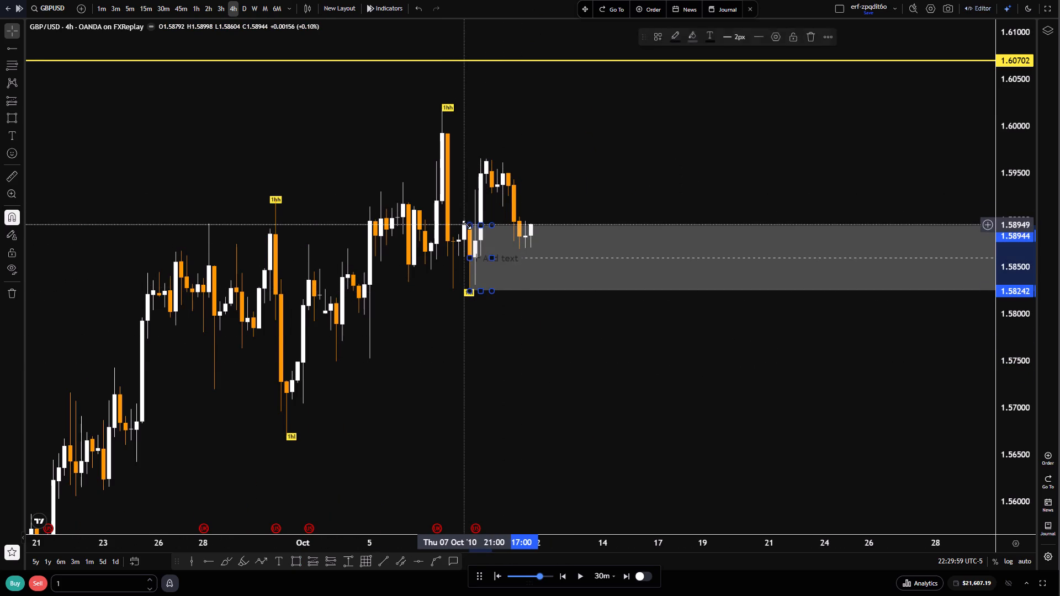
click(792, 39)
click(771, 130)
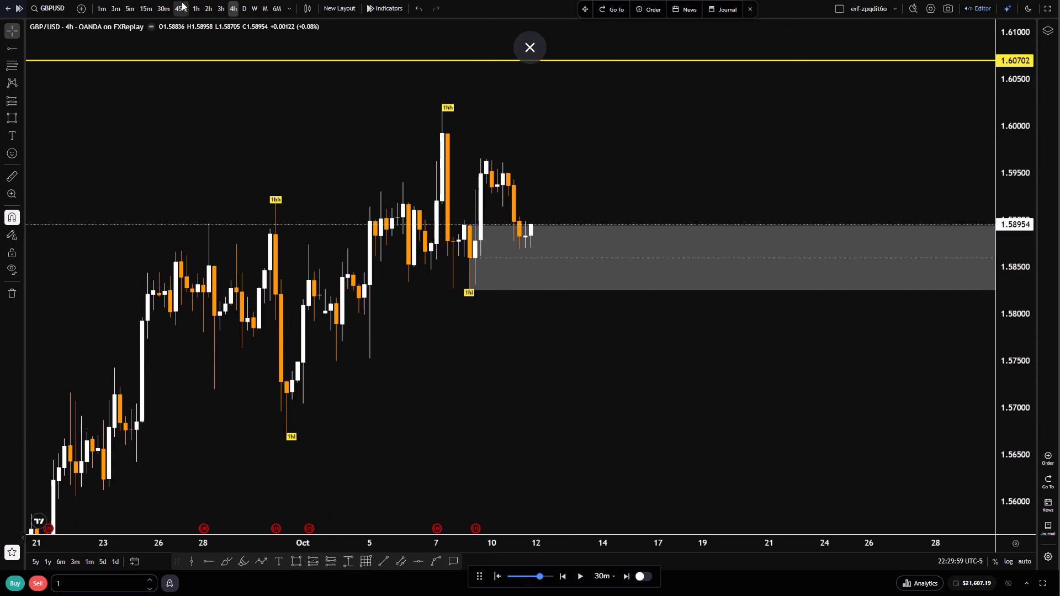
Step down through the 1h to the 15m timeframe and examine price action around the 8 October rectangle zone.
click(196, 6)
scroll(437, 362, down, 6)
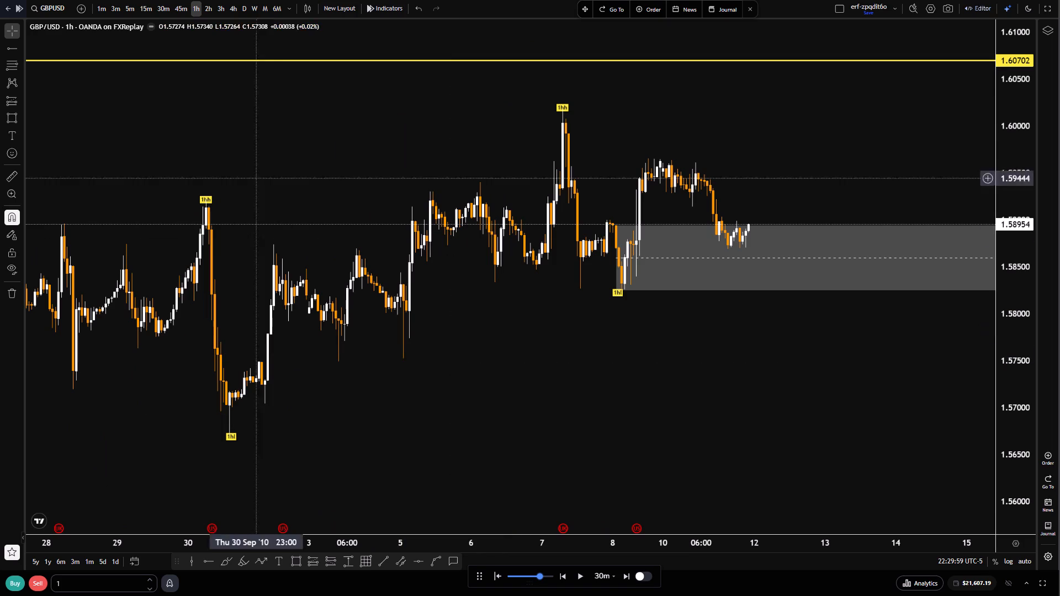
click(152, 8)
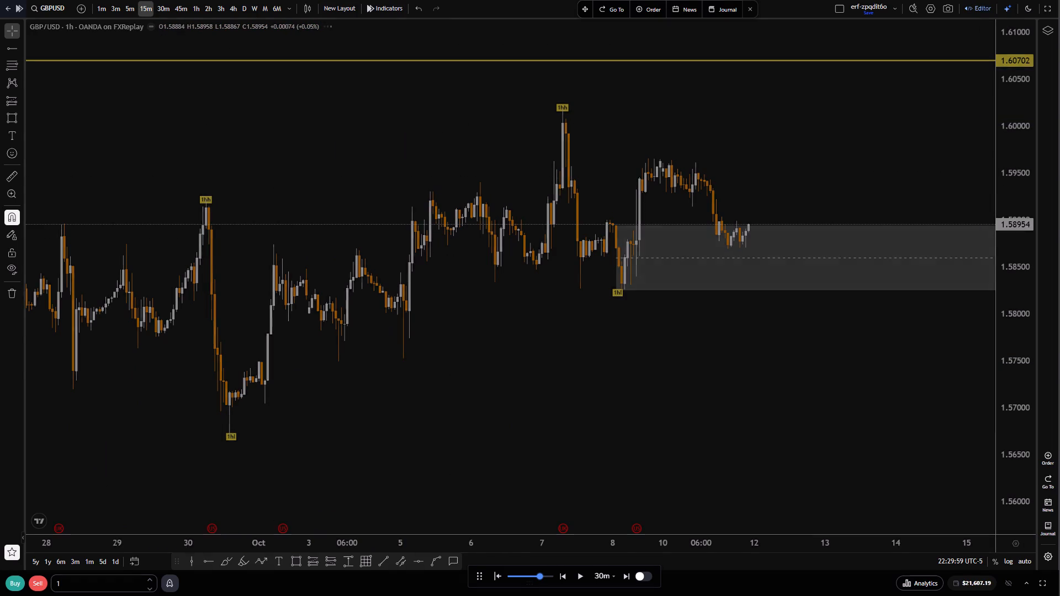
scroll(577, 427, down, 6)
scroll(664, 423, down, 3)
drag(690, 423, 595, 477)
scroll(1020, 482, up, 9)
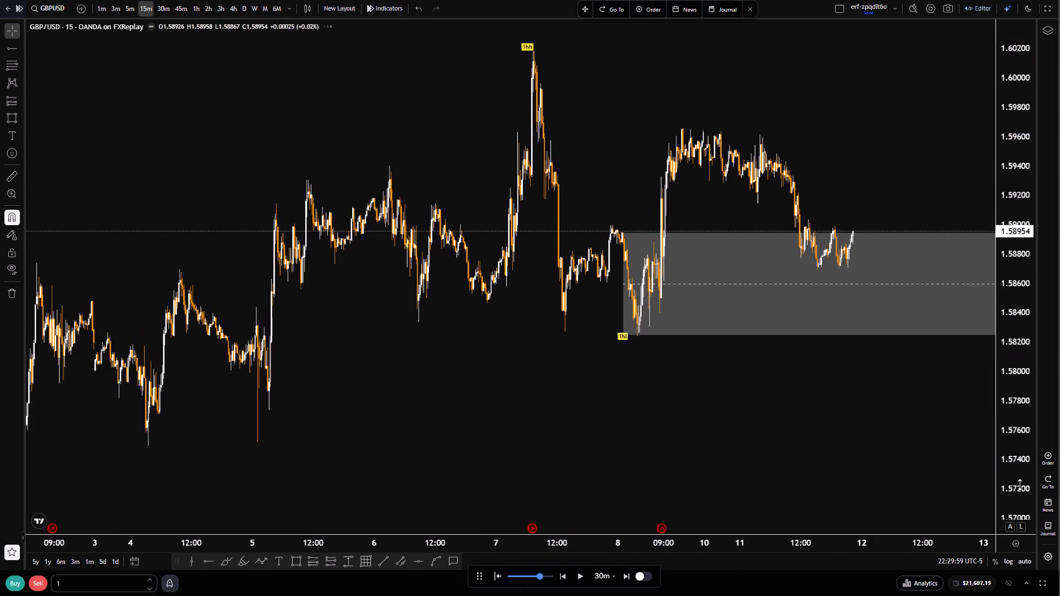
scroll(1020, 485, up, 8)
scroll(585, 423, up, 4)
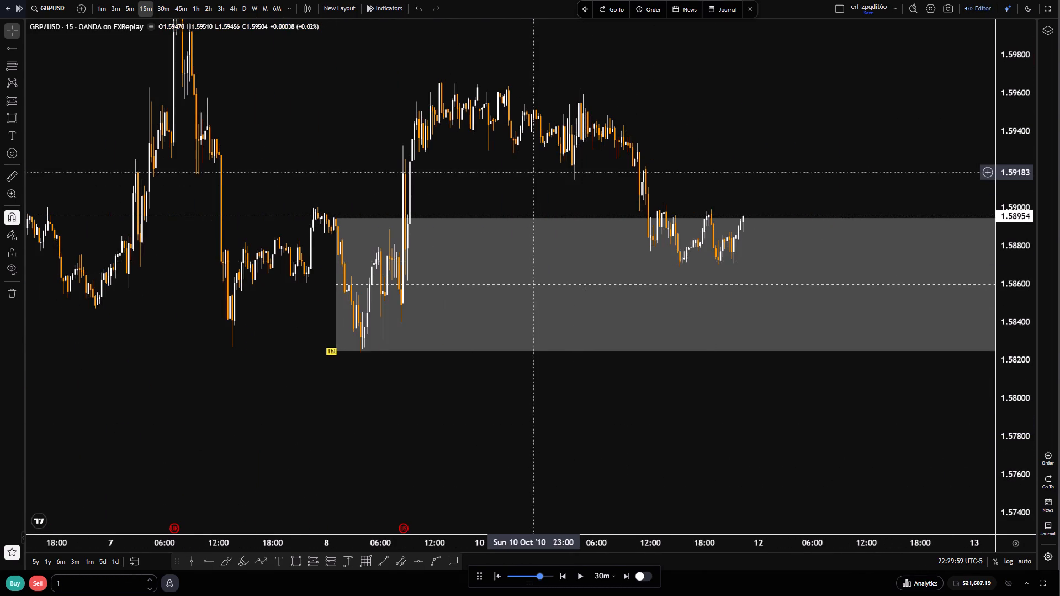
drag(533, 173, 508, 220)
scroll(576, 352, up, 3)
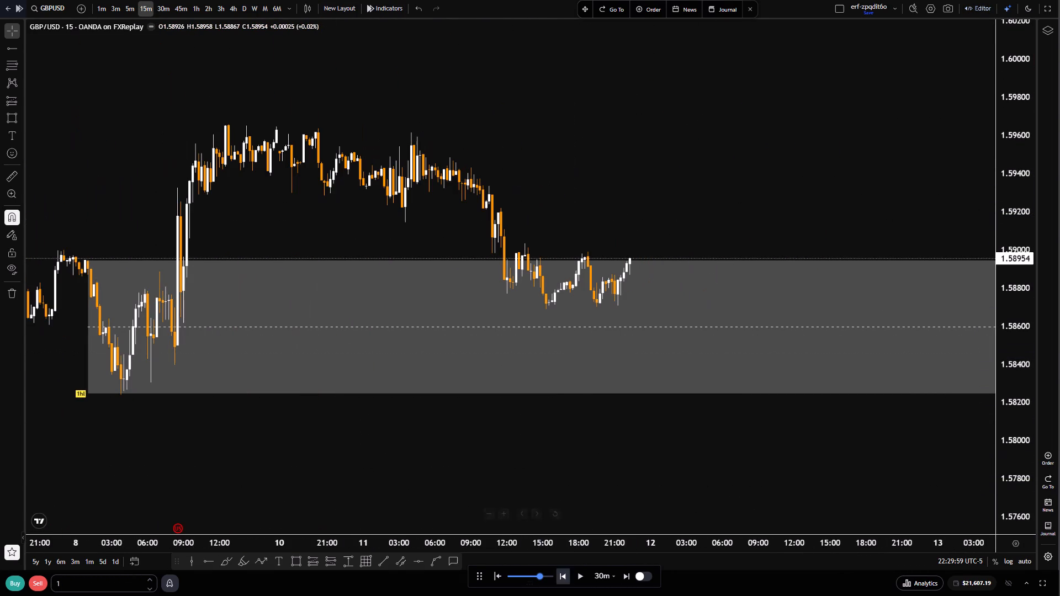
Advance the replay in 30m increments to about 03:00 on 12 October.
double_click(580, 583)
double_click(580, 583)
double_click(580, 583)
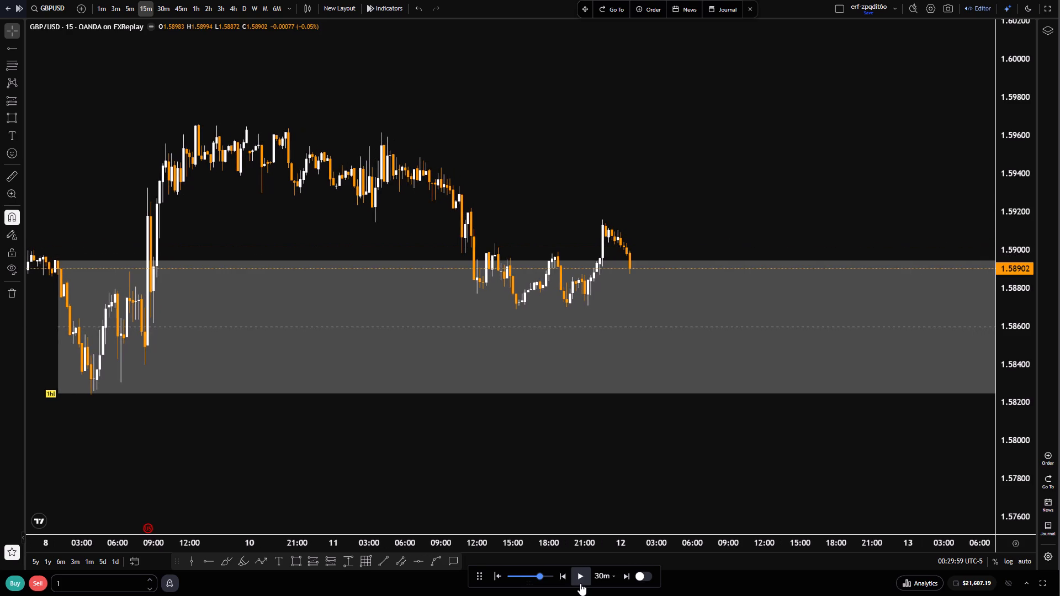
double_click(580, 583)
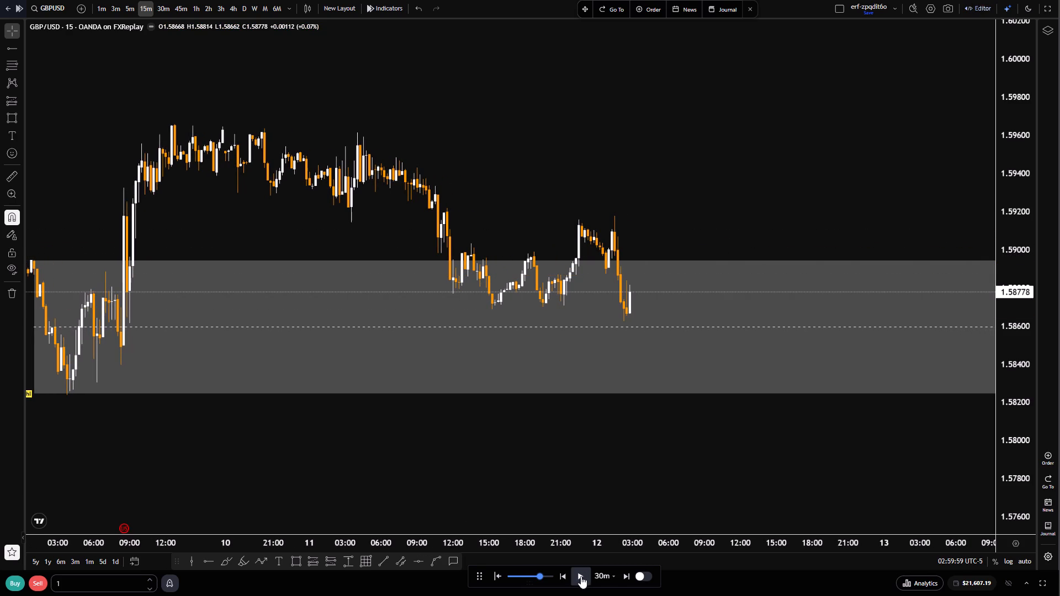
Set the replay increment to 5m and advance the replay to about 04:55 on 12 October.
click(595, 577)
click(604, 559)
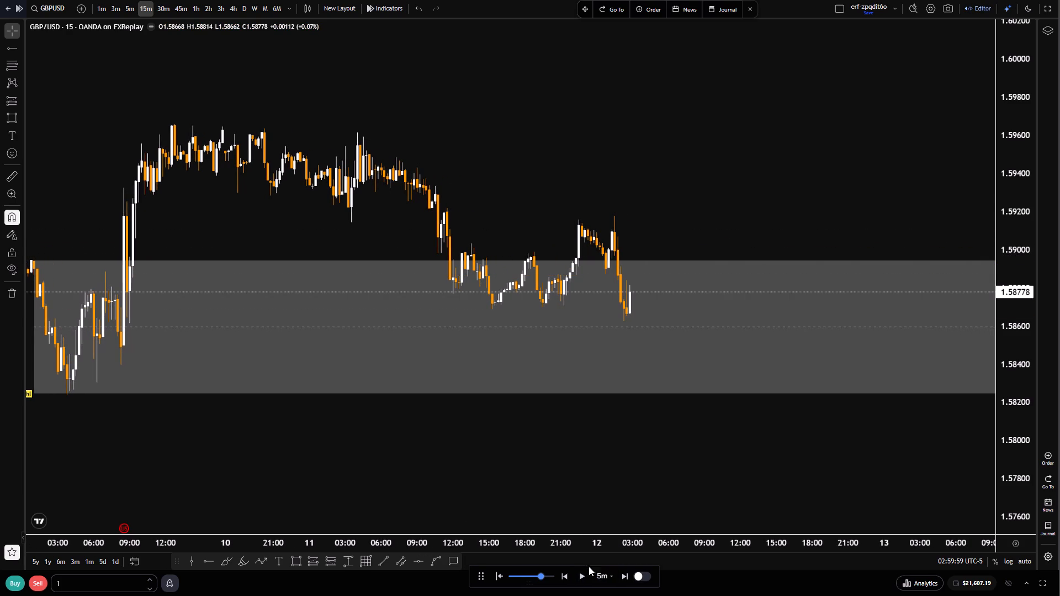
click(584, 576)
triple_click(584, 576)
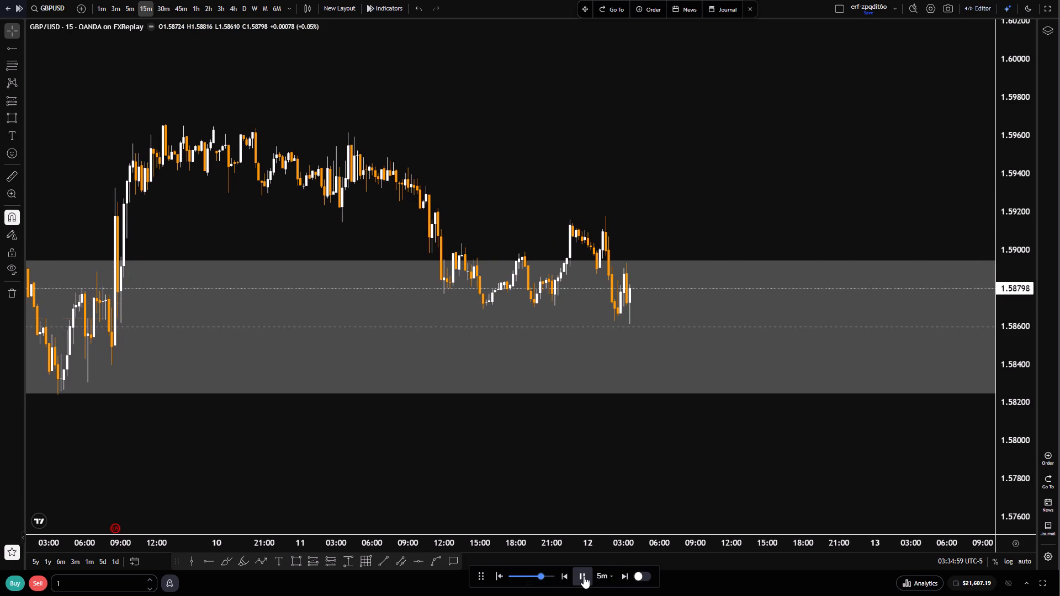
click(584, 576)
double_click(584, 576)
double_click(584, 576)
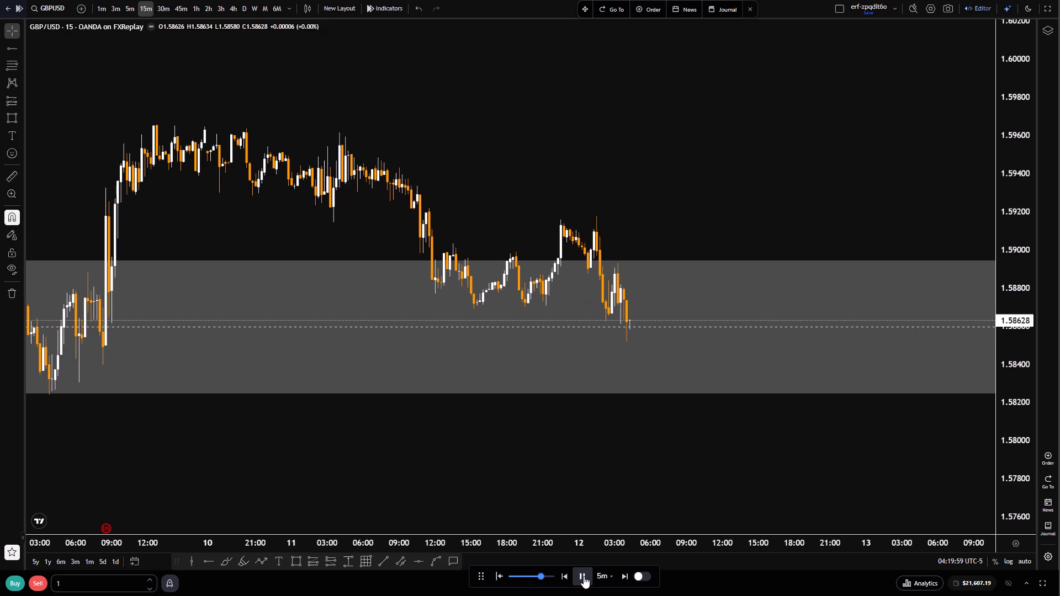
click(584, 576)
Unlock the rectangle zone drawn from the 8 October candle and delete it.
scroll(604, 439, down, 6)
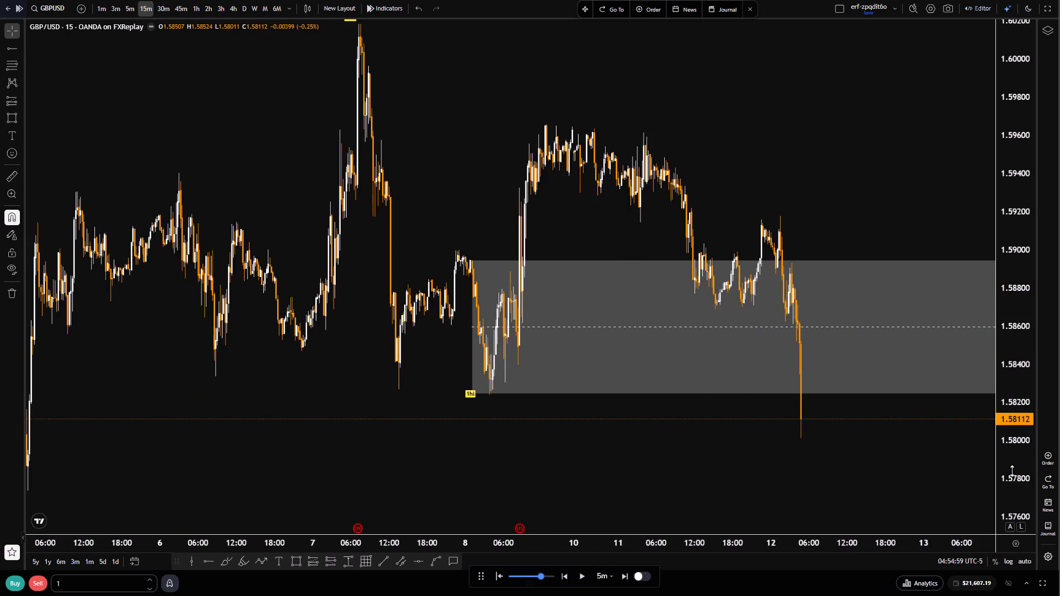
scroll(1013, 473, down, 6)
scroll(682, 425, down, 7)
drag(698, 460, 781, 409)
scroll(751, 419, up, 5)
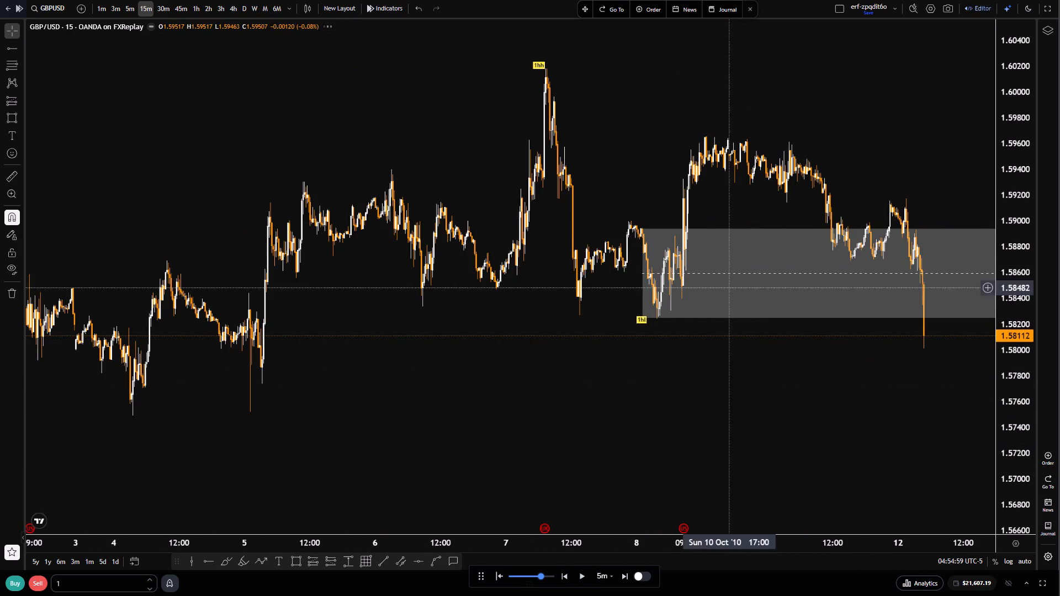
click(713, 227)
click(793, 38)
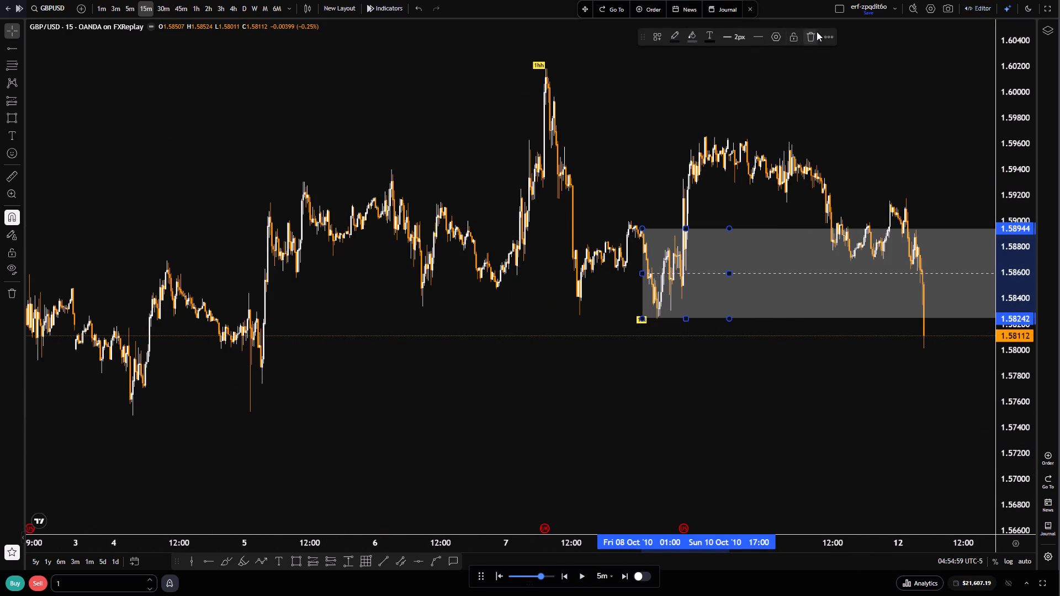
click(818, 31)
Switch to the 4h timeframe and reposition the 1hl label beneath the 8 October swing low.
scroll(752, 324, up, 6)
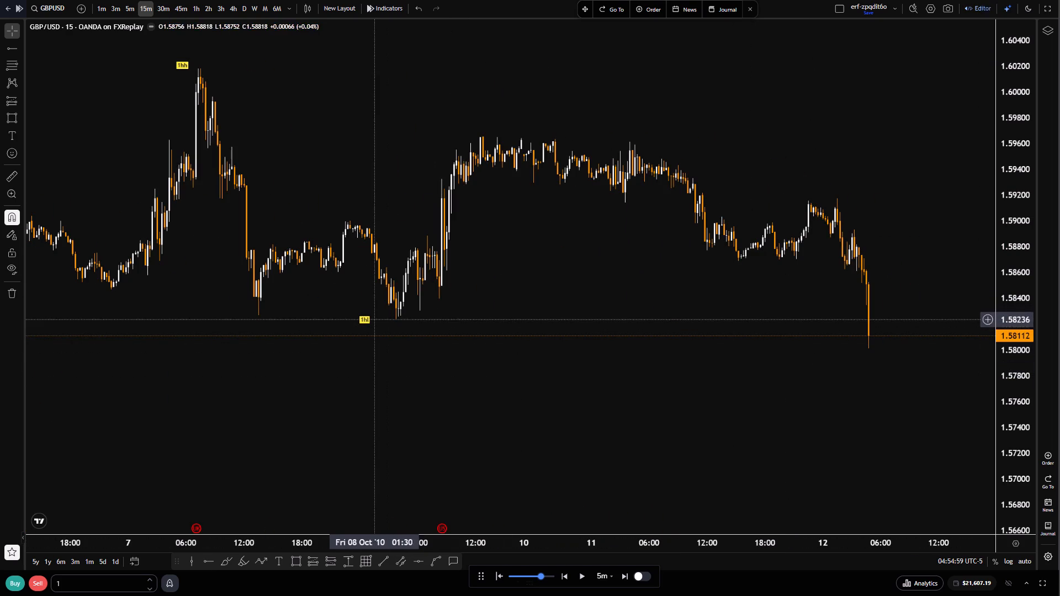
click(231, 9)
scroll(527, 328, up, 5)
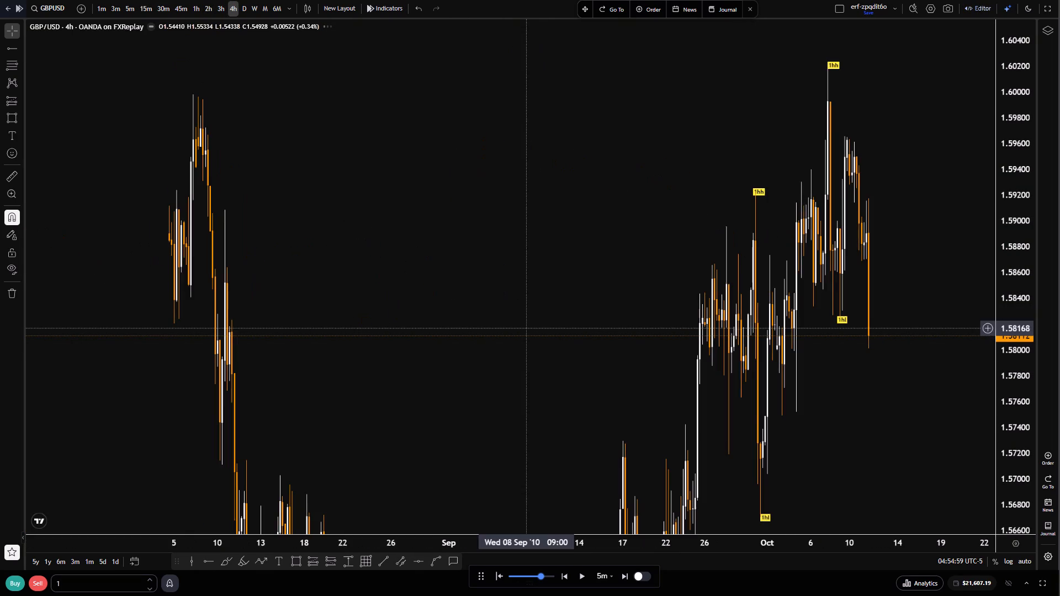
scroll(734, 379, up, 12)
scroll(1047, 466, down, 6)
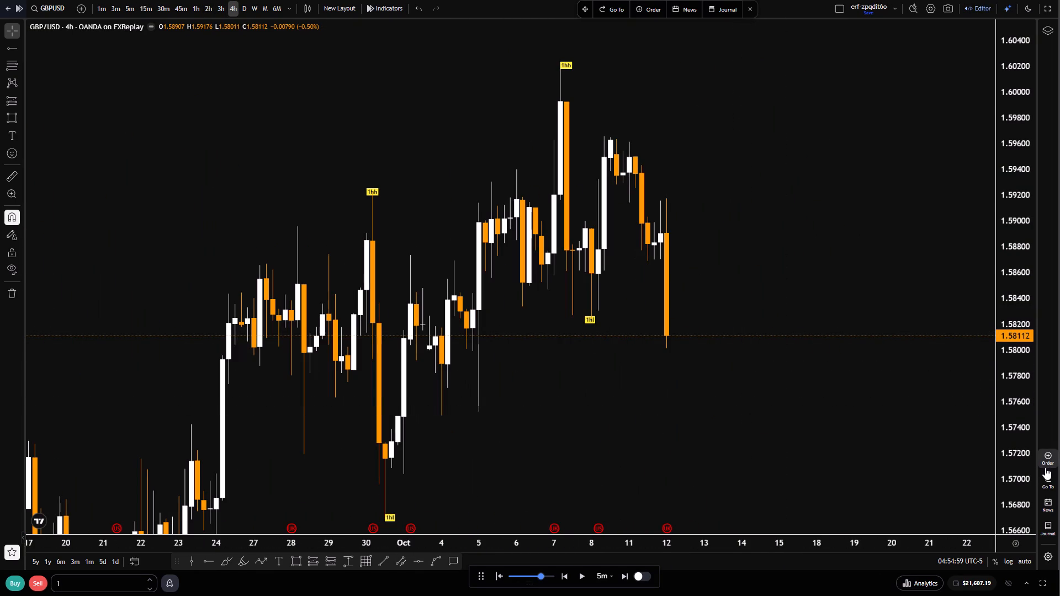
scroll(1045, 467, down, 8)
drag(590, 379, 703, 368)
scroll(691, 375, up, 4)
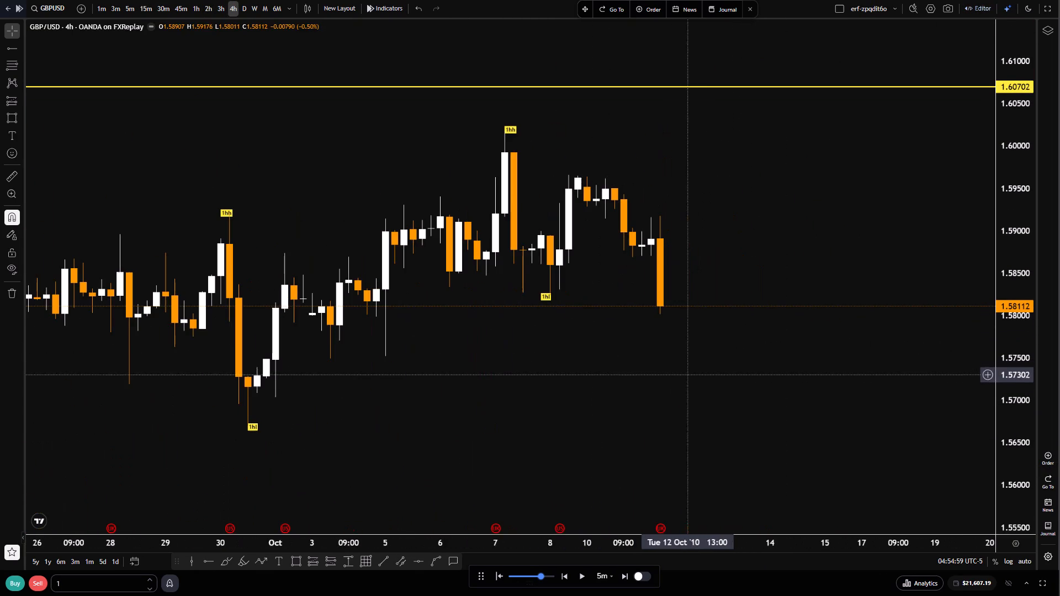
click(549, 299)
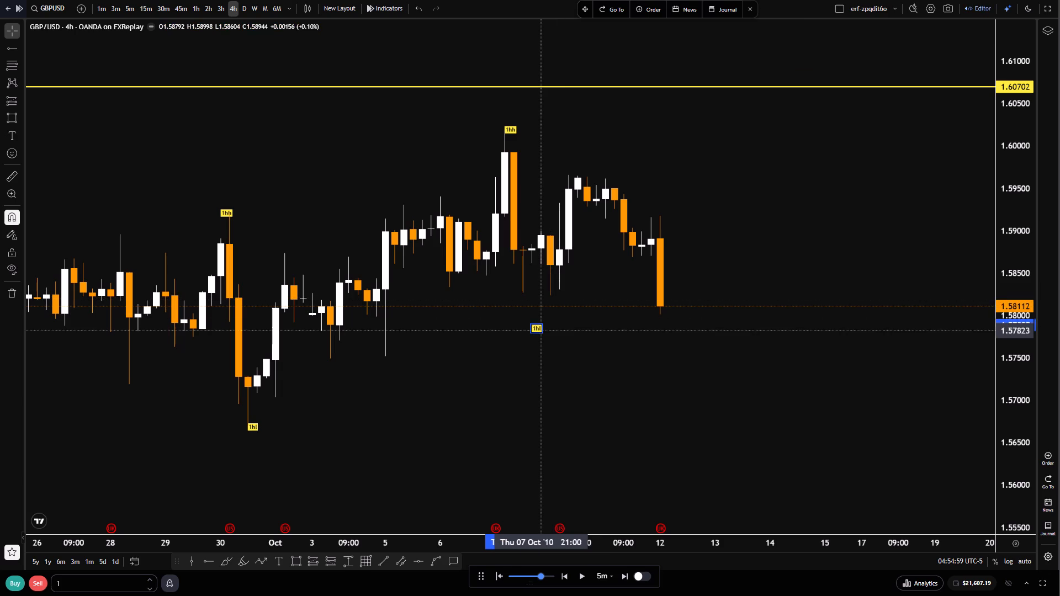
Advance the replay in 5m increments to about 08:45 on 12 October.
click(581, 579)
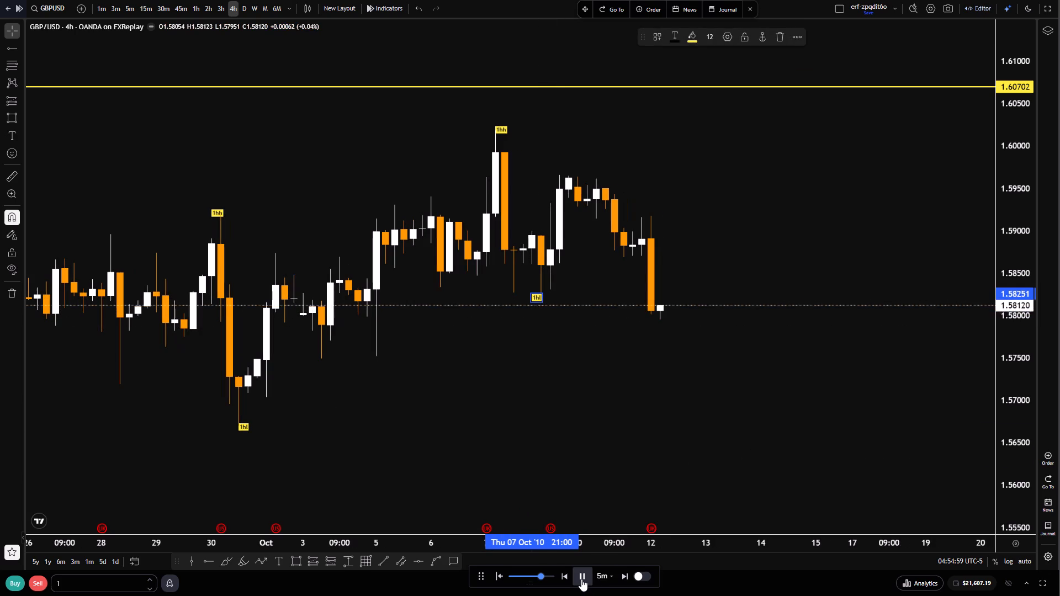
double_click(582, 579)
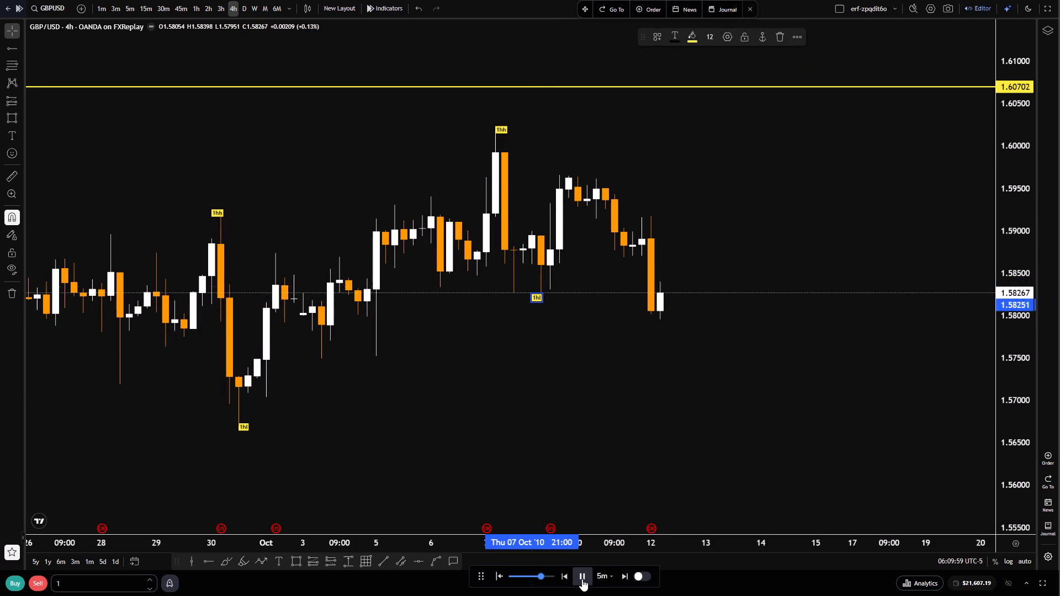
click(582, 579)
click(584, 582)
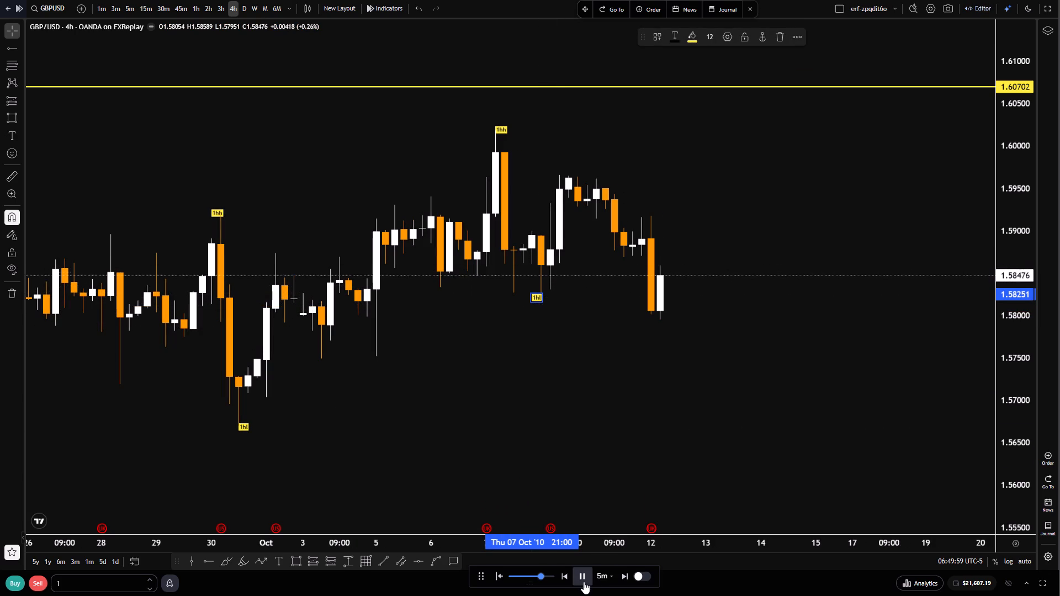
click(584, 582)
click(585, 582)
click(585, 582)
double_click(585, 582)
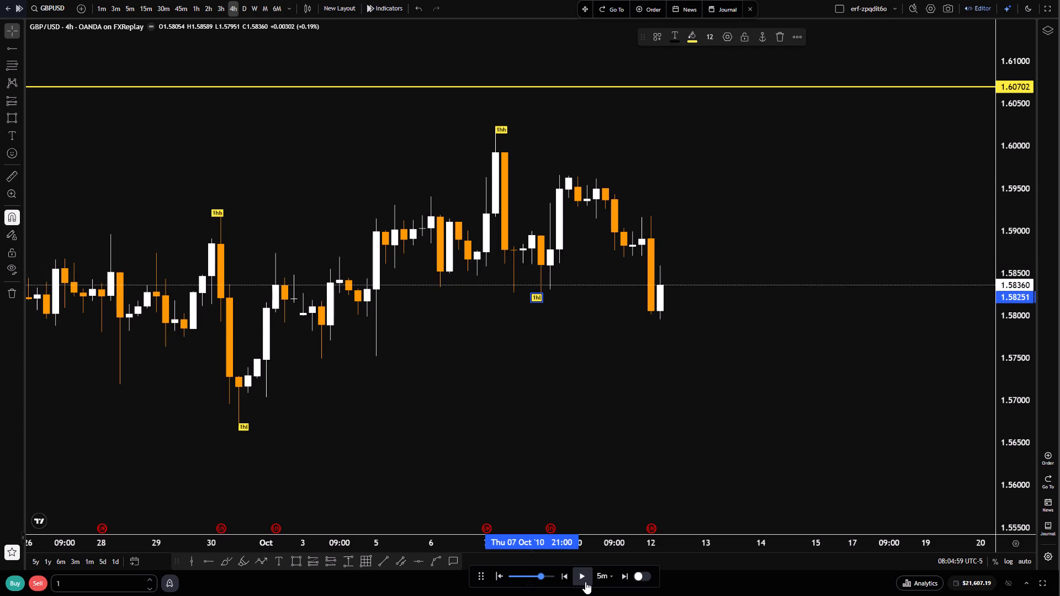
click(585, 582)
click(585, 582)
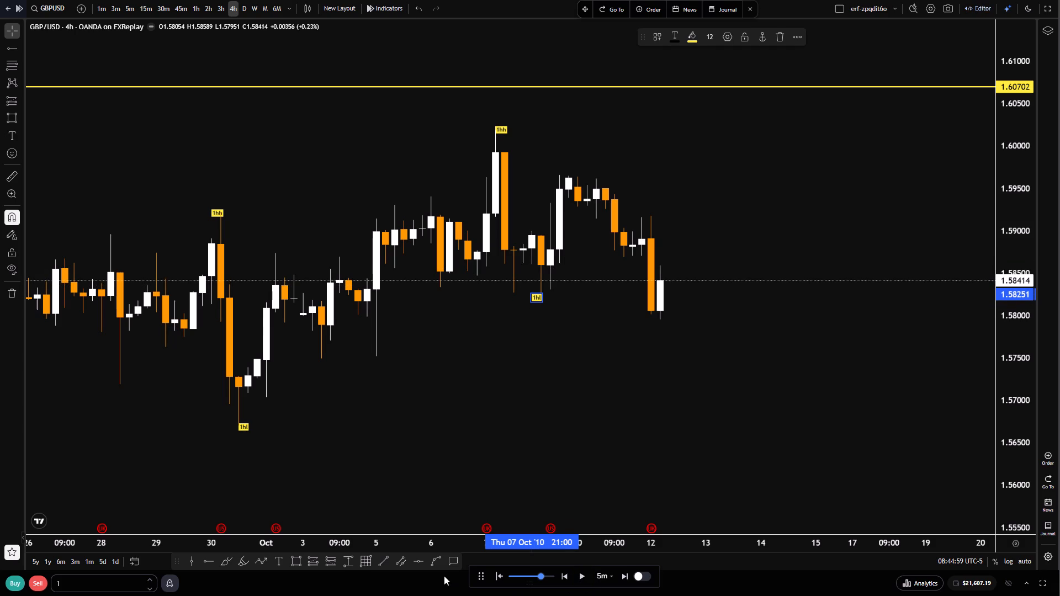
Draw a rectangle zone from the 11 October 17:00 candle spanning 1.58700 to 1.59191 and lock it.
click(303, 560)
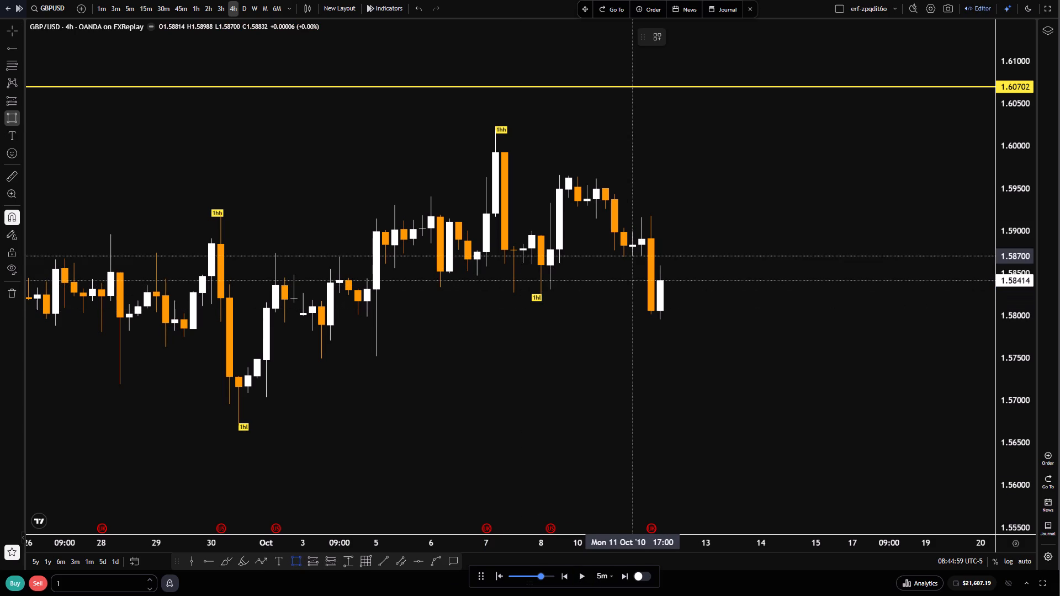
click(637, 263)
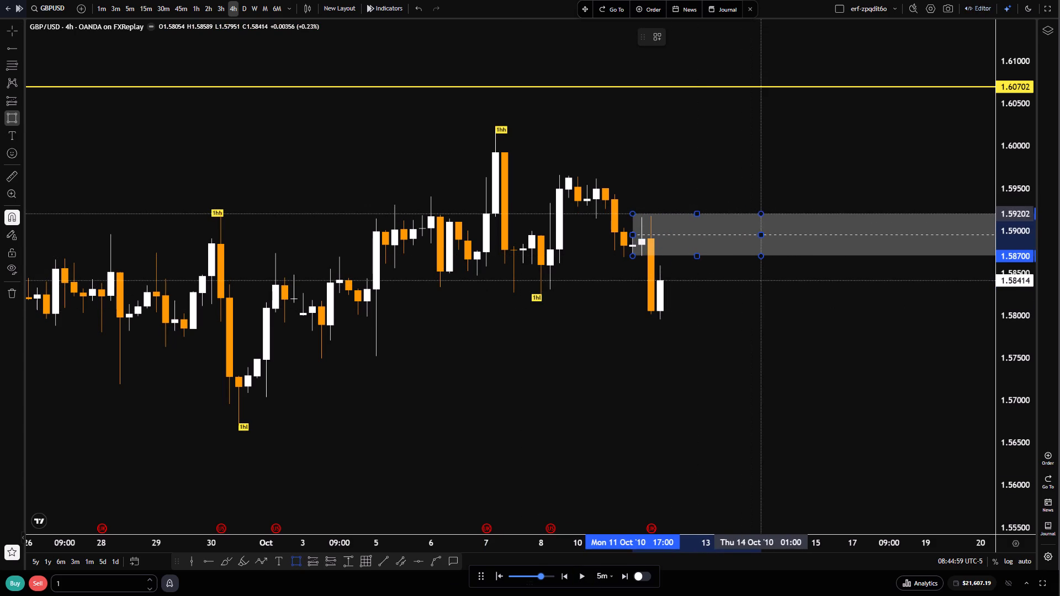
click(760, 215)
click(733, 306)
click(635, 257)
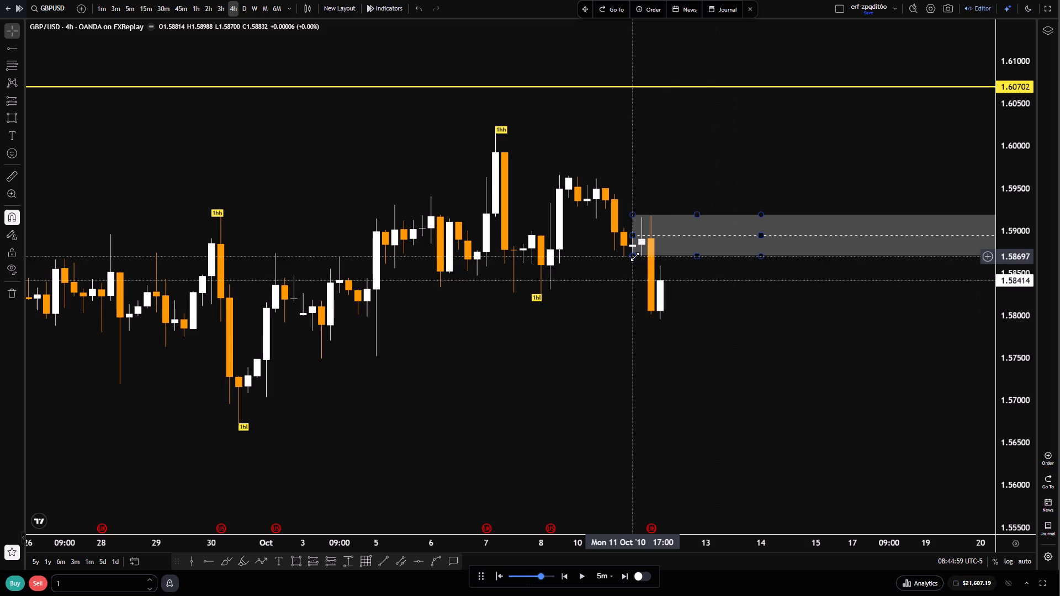
click(801, 34)
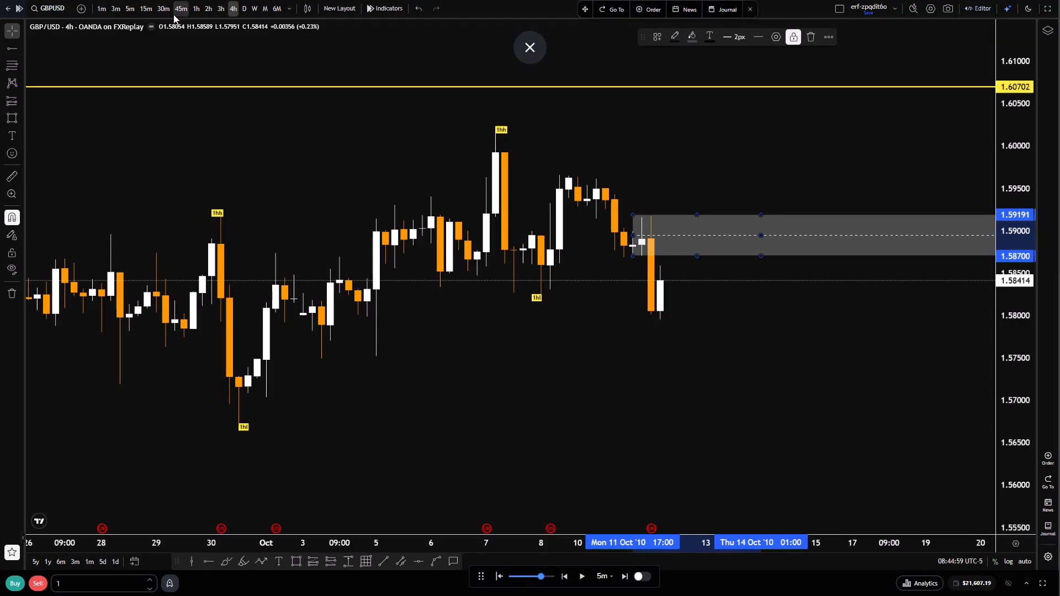
Switch to the 1h timeframe and realign the 1hl label with the 8 October swing low at 1.58251.
click(193, 9)
scroll(494, 368, down, 7)
drag(613, 389, 496, 393)
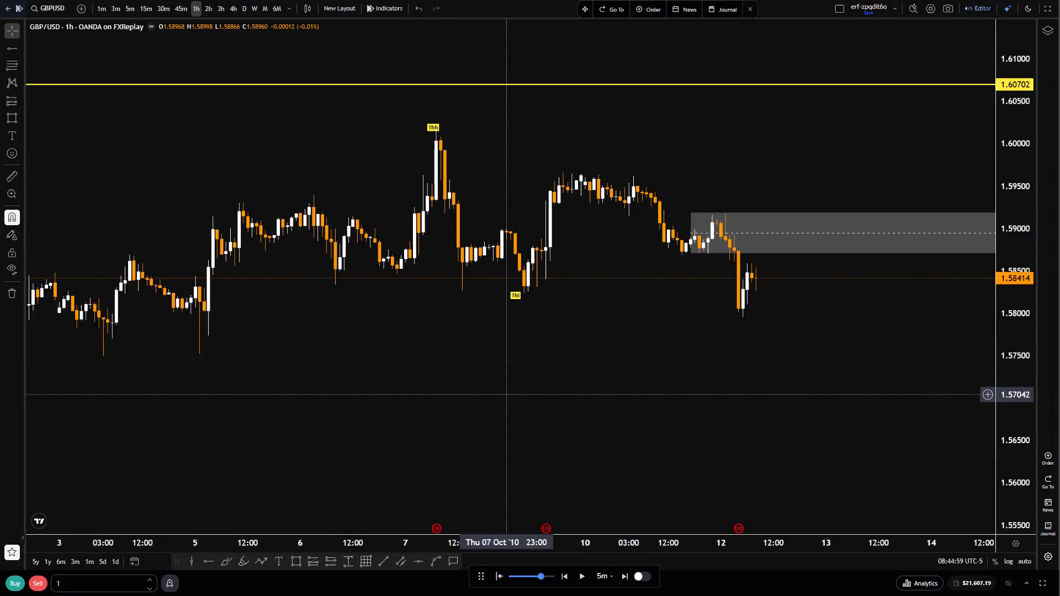
drag(496, 393, 496, 392)
drag(512, 296, 518, 296)
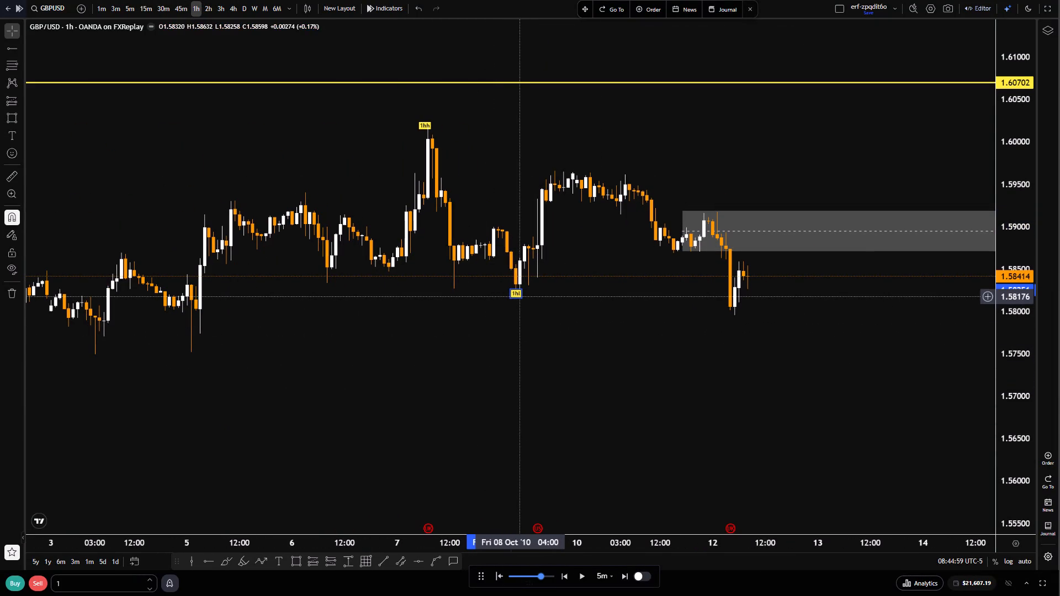
Switch to the 15m timeframe and examine price action around the new 11 October rectangle zone.
click(149, 14)
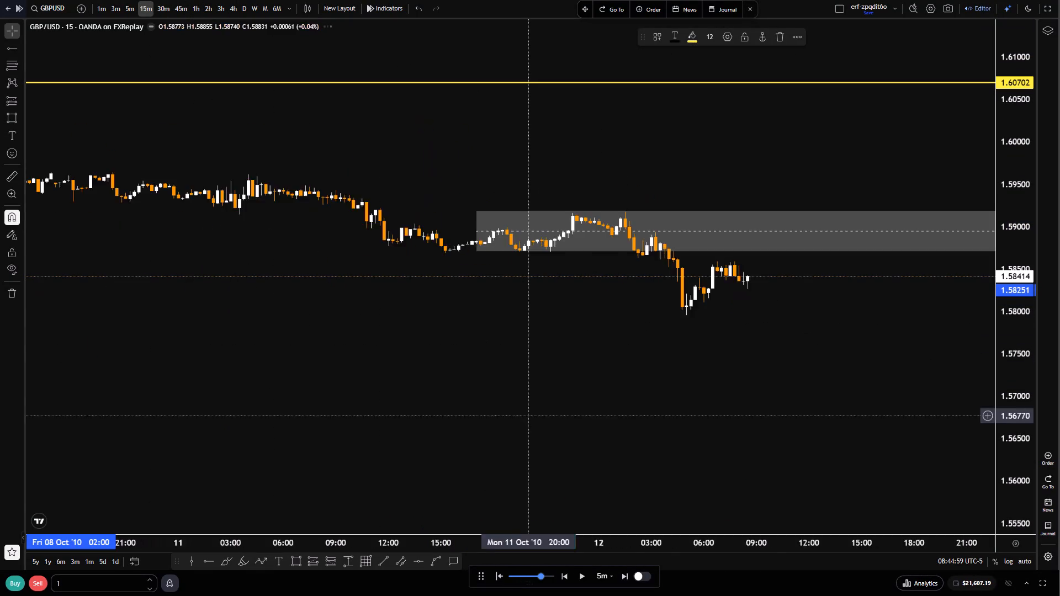
scroll(587, 416, down, 6)
drag(718, 423, 555, 432)
scroll(568, 437, up, 4)
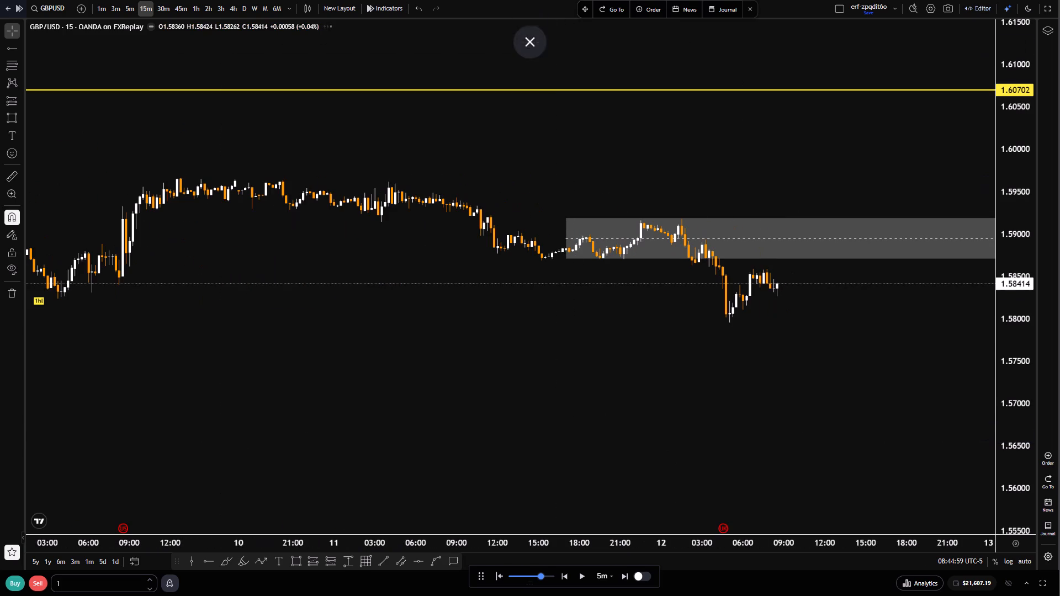
scroll(742, 441, down, 2)
drag(810, 428, 667, 416)
scroll(1045, 484, up, 10)
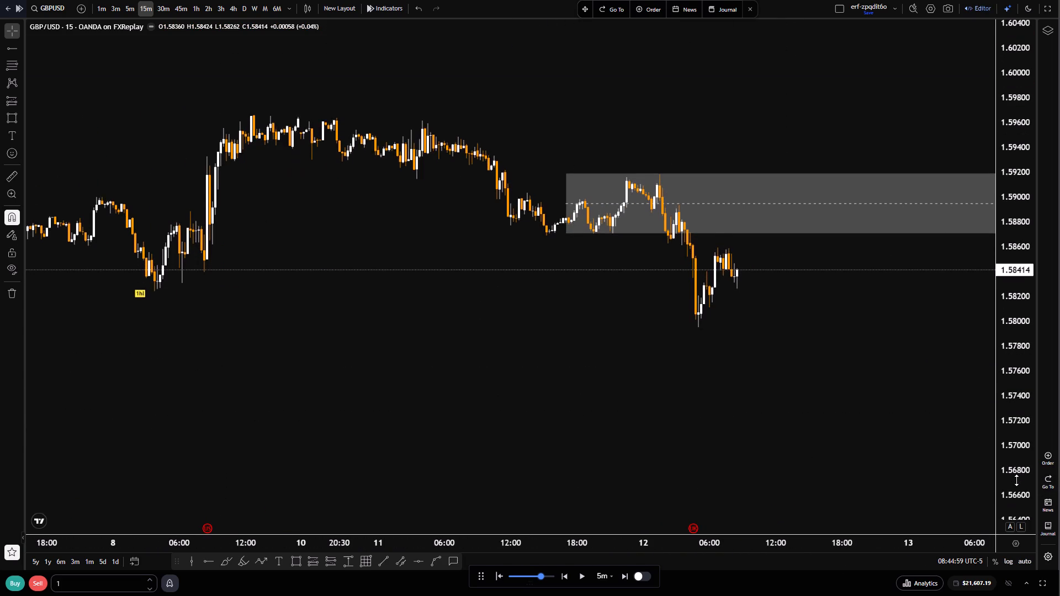
scroll(1016, 480, up, 7)
Advance the replay in 5m increments to about 10:40 on 12 October.
click(586, 581)
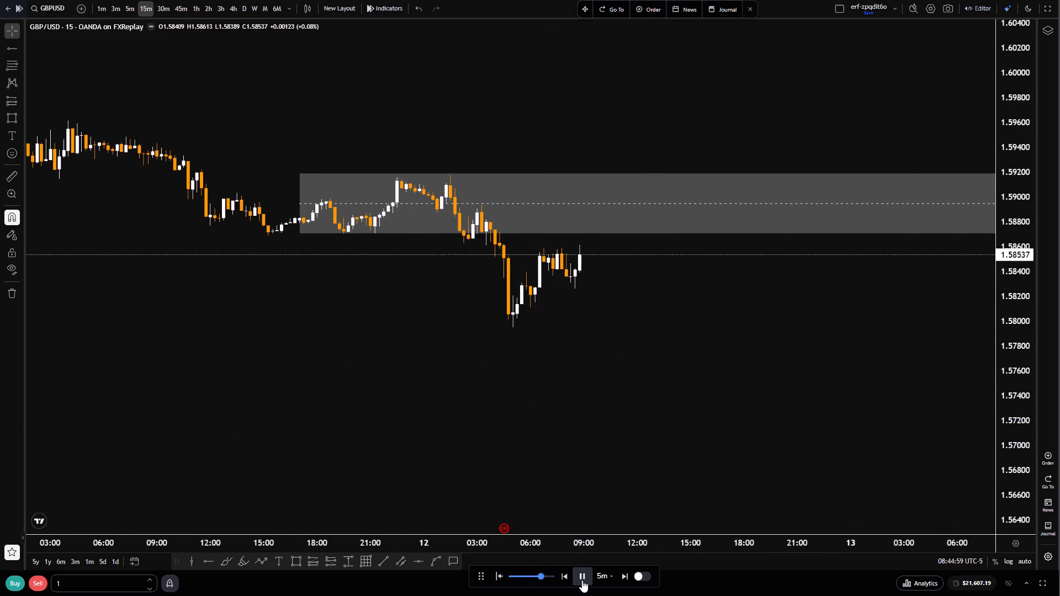
double_click(582, 580)
double_click(580, 579)
click(579, 579)
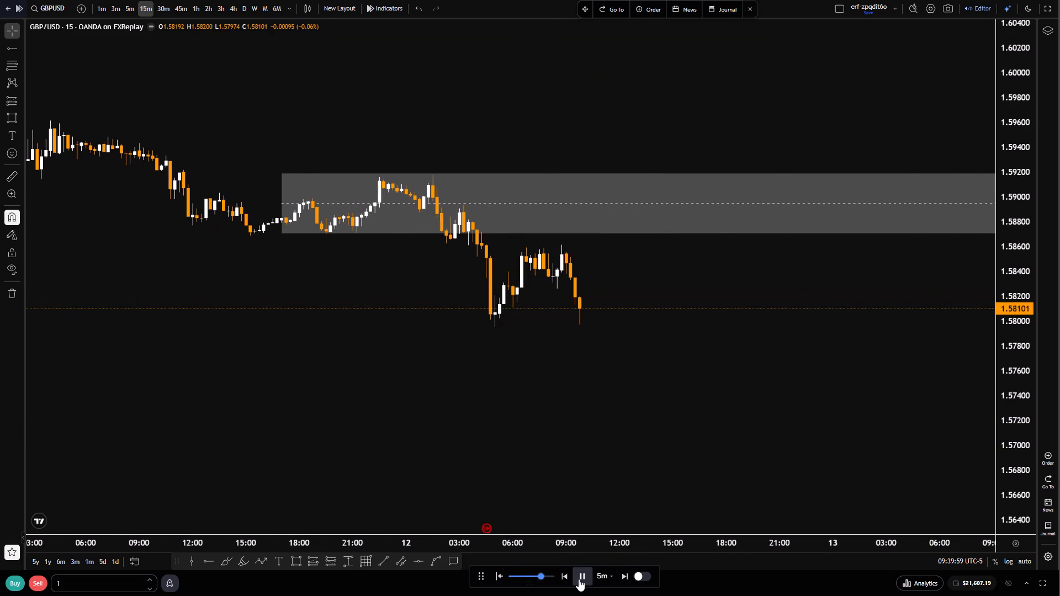
click(579, 579)
click(579, 578)
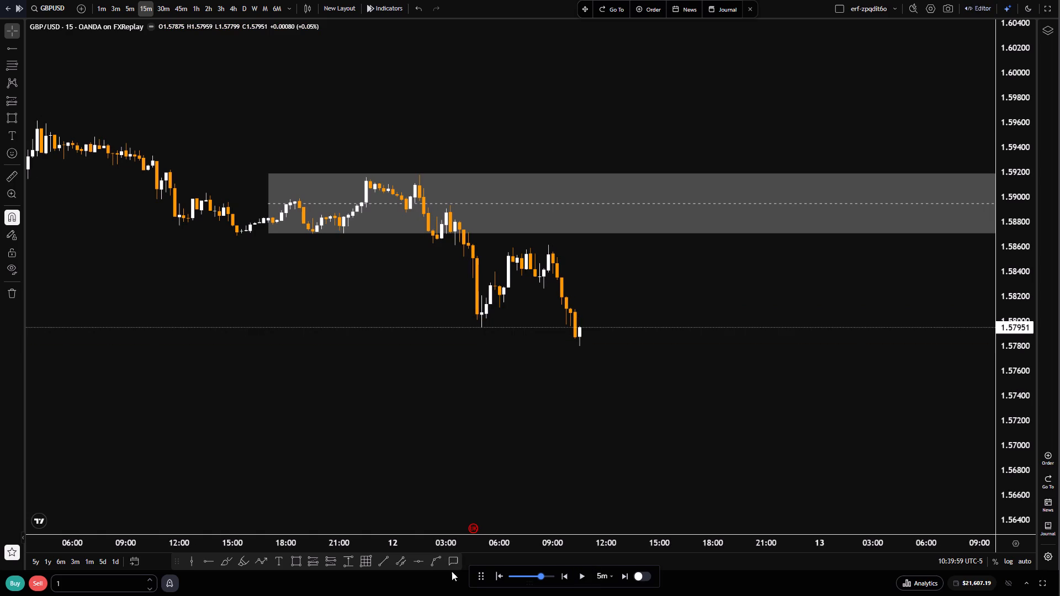
Rewind the replay to about 09:00 on 12 October and review the wider 15m price action.
click(491, 578)
click(553, 365)
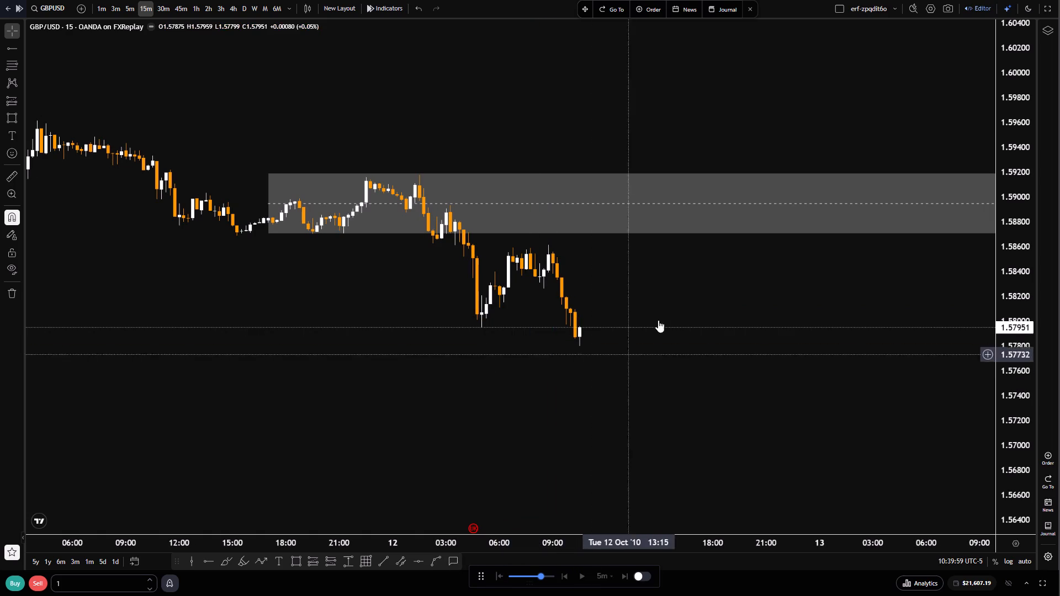
scroll(491, 391, down, 7)
scroll(605, 372, down, 4)
scroll(639, 376, up, 8)
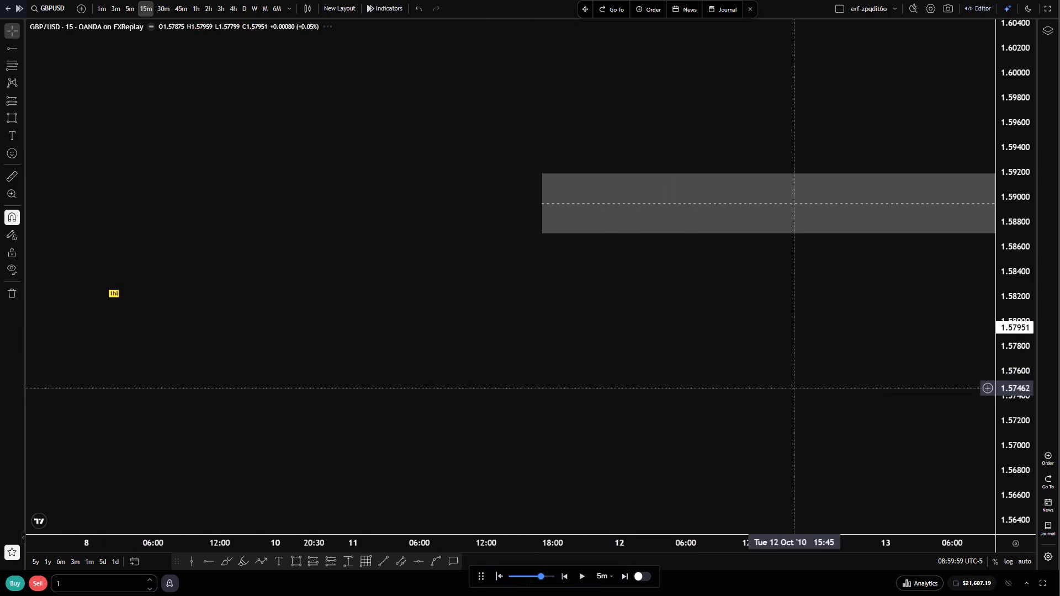
scroll(657, 393, down, 7)
scroll(1020, 451, down, 6)
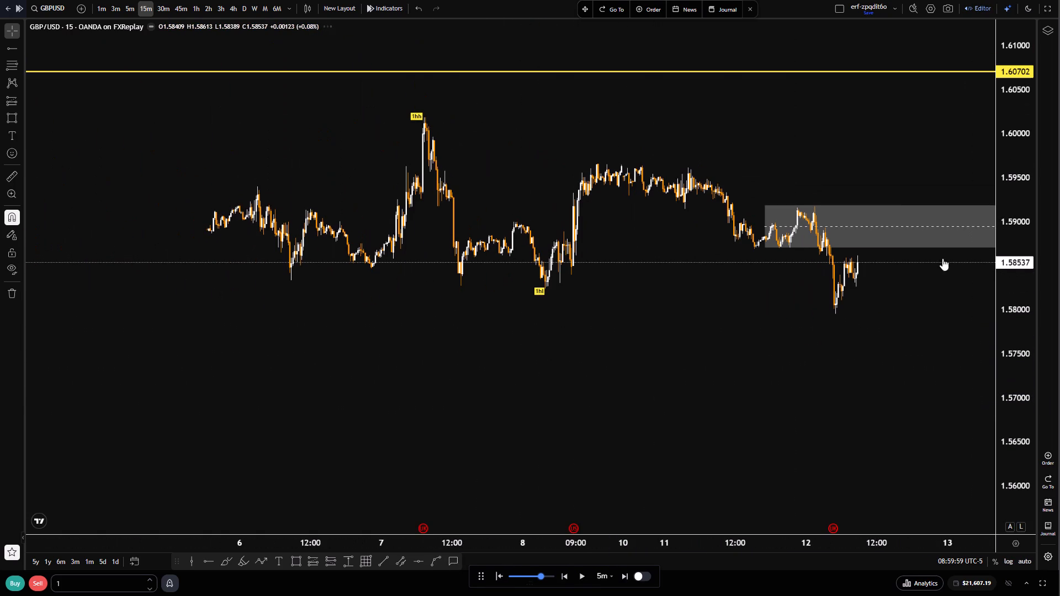
Exit the full-screen view of the replay session.
click(536, 44)
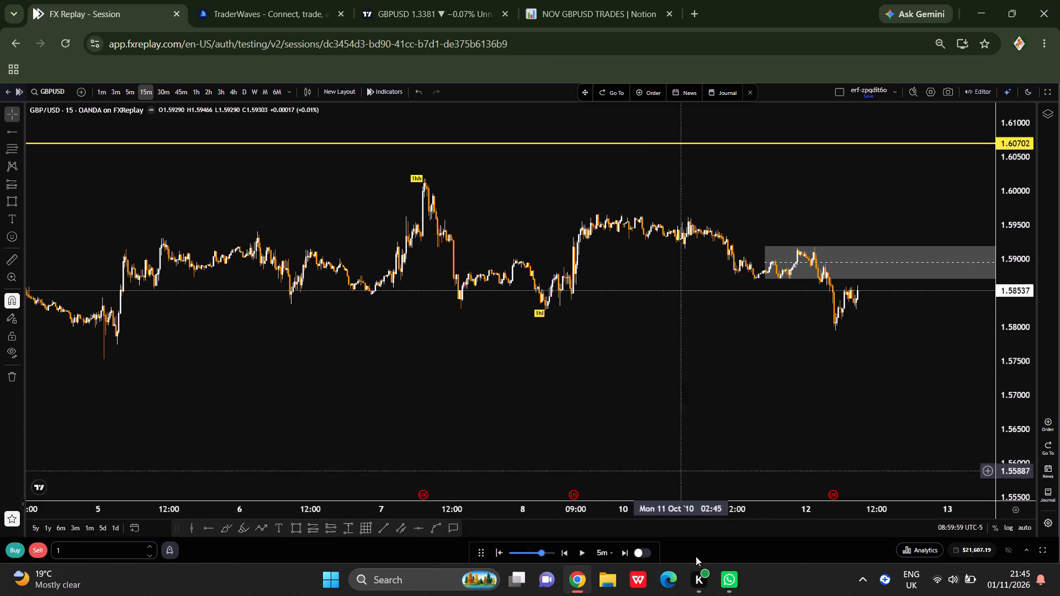
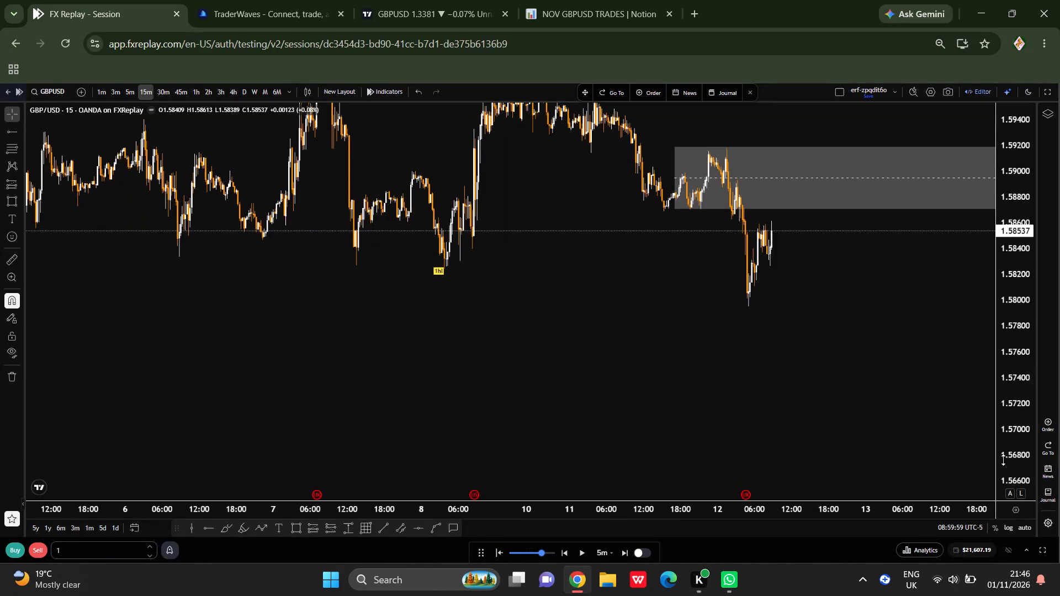
Set the replay increment to 10m and advance the replay to about 14:10 on 12 October.
drag(609, 348, 655, 491)
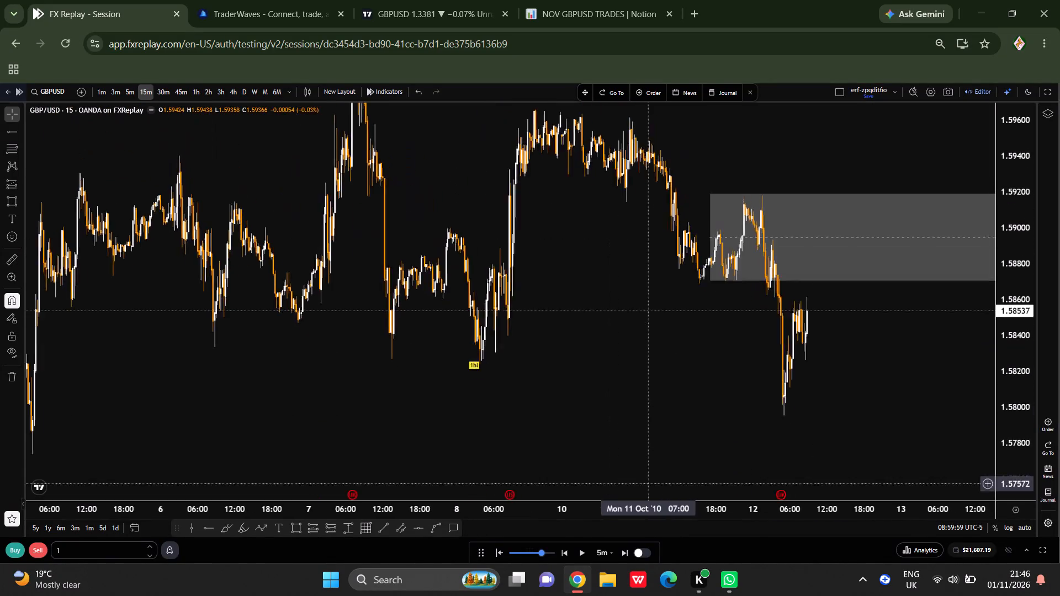
drag(655, 491, 655, 488)
scroll(609, 403, up, 12)
drag(562, 396, 685, 393)
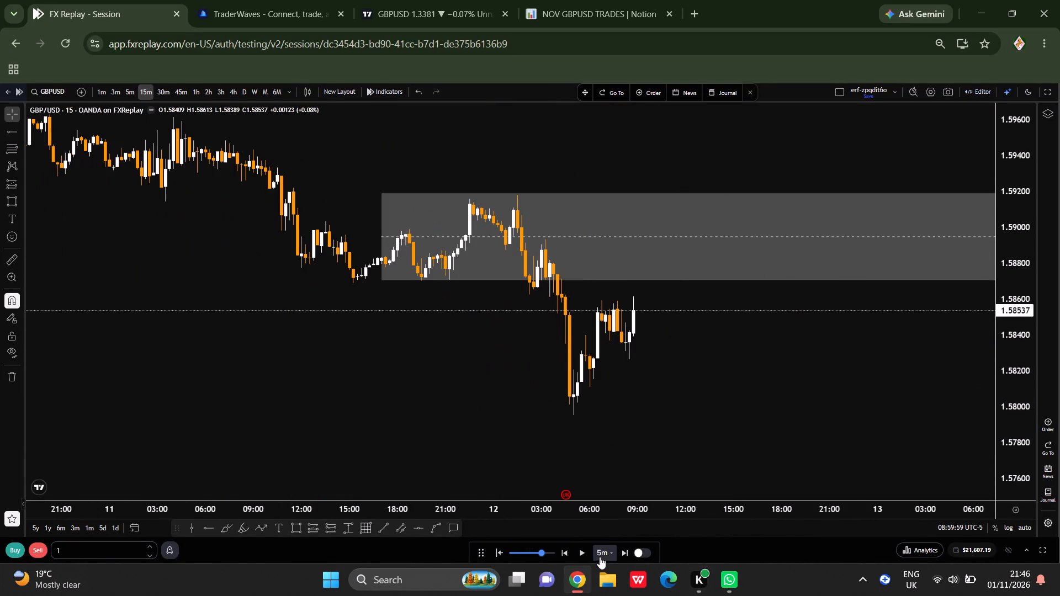
click(606, 554)
scroll(600, 541, down, 1)
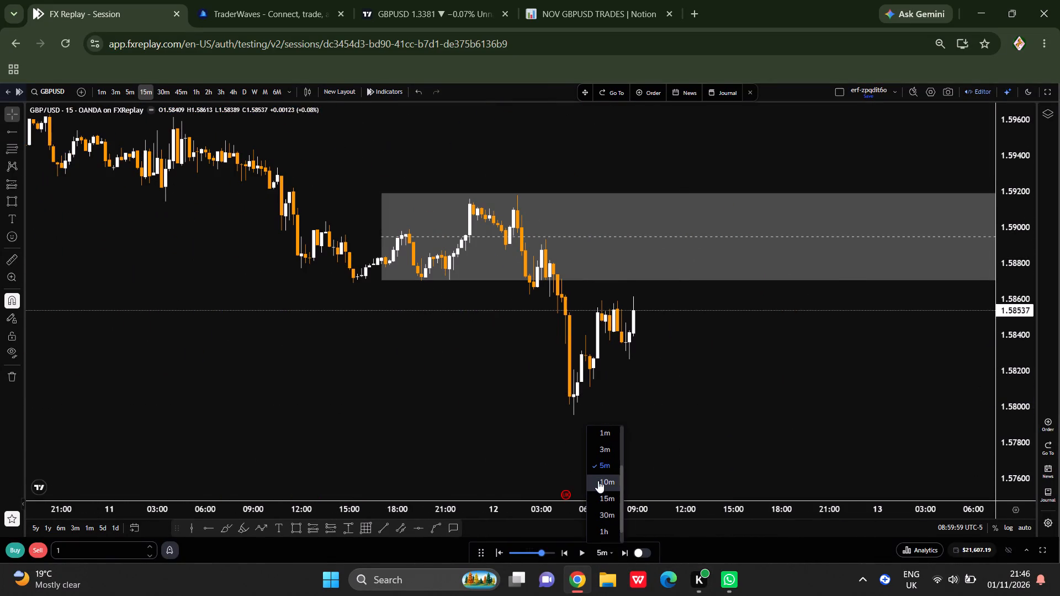
click(598, 480)
triple_click(580, 546)
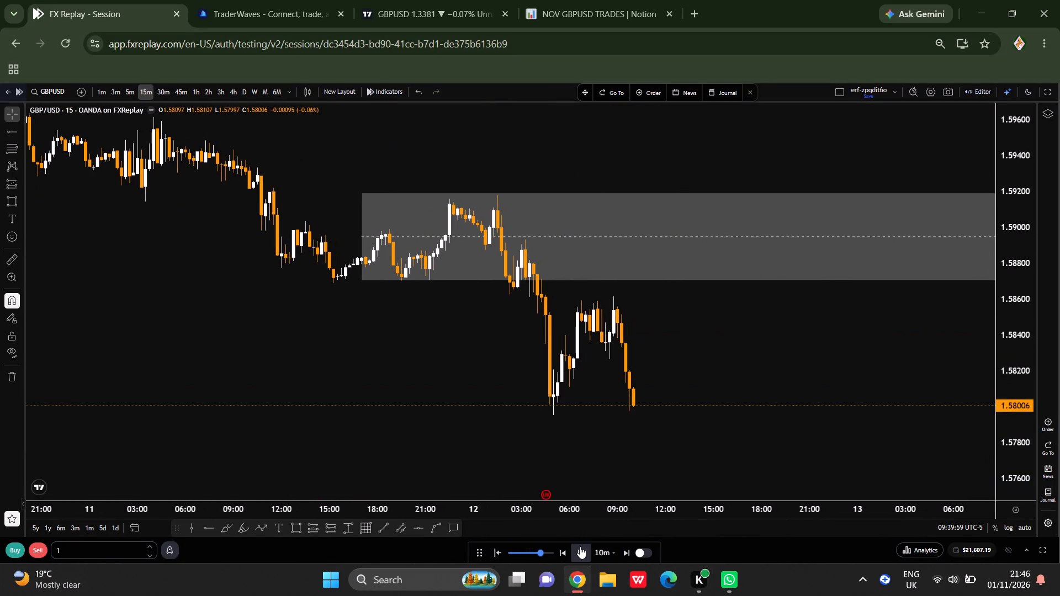
double_click(580, 546)
double_click(580, 546)
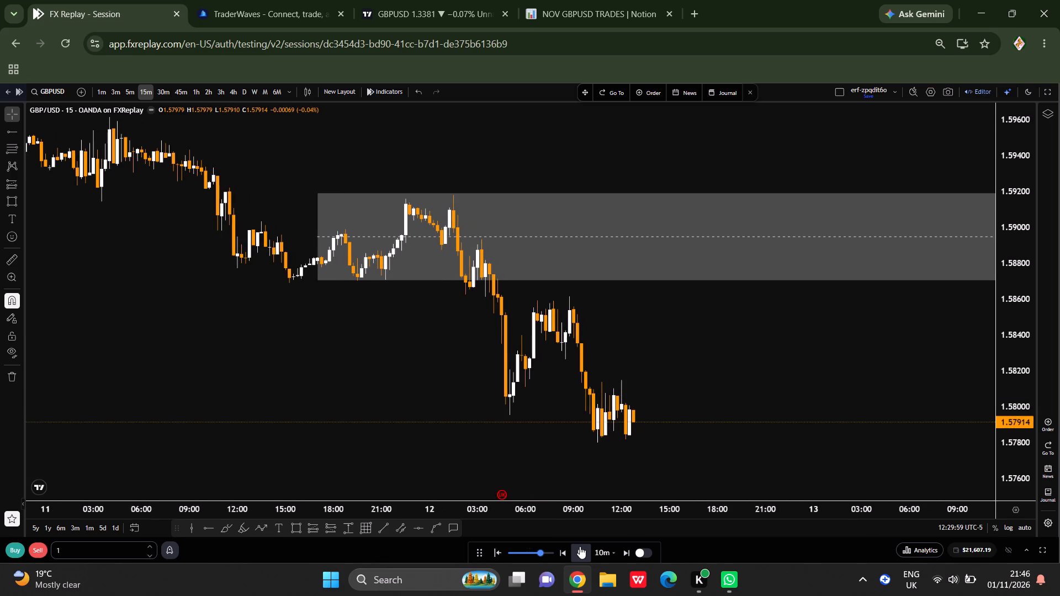
click(580, 546)
Switch to the 1h timeframe and examine the labelled swings and the move away from the 11 October rectangle zone.
scroll(584, 476, down, 5)
drag(576, 434, 581, 393)
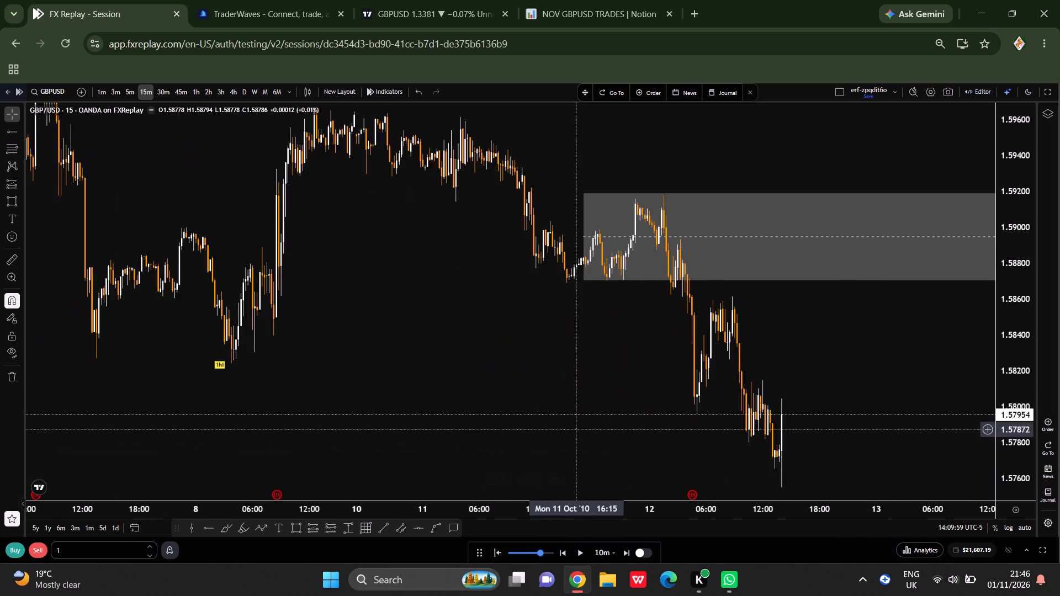
drag(581, 393, 575, 339)
scroll(586, 366, down, 5)
scroll(1021, 450, down, 7)
scroll(652, 384, down, 7)
drag(764, 405, 696, 428)
click(200, 99)
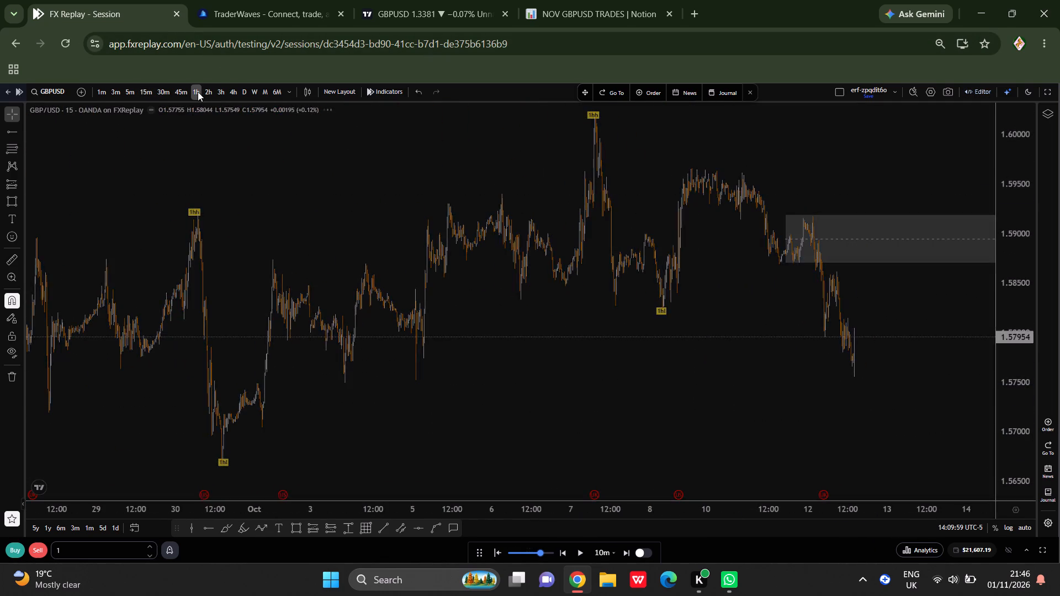
scroll(470, 305, up, 13)
drag(453, 380, 679, 400)
scroll(606, 382, up, 5)
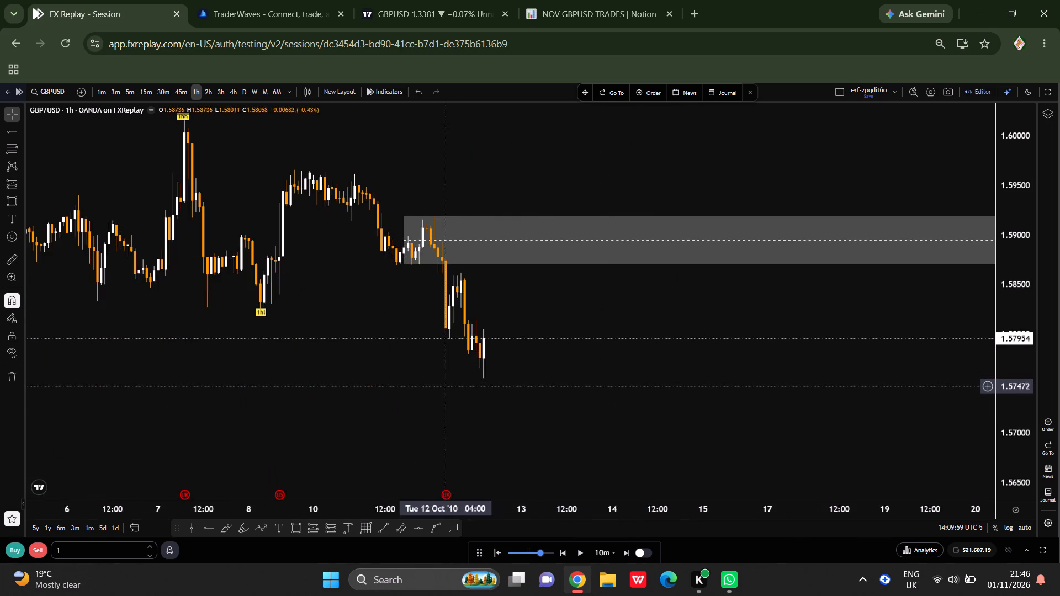
drag(432, 387, 659, 397)
scroll(560, 350, up, 3)
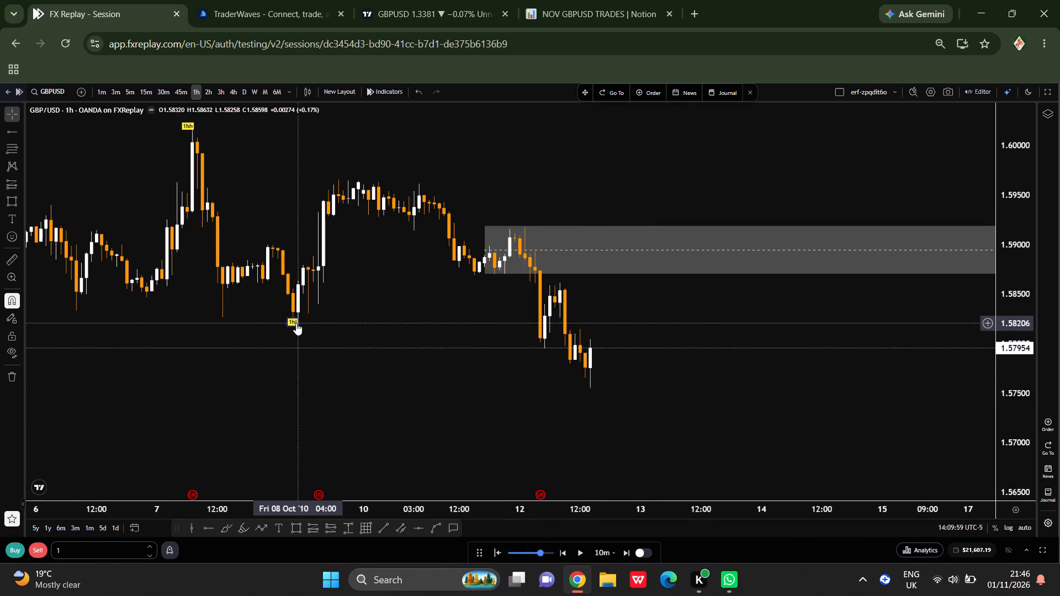
scroll(436, 368, down, 7)
drag(554, 386, 550, 417)
scroll(1010, 455, down, 7)
drag(763, 417, 671, 409)
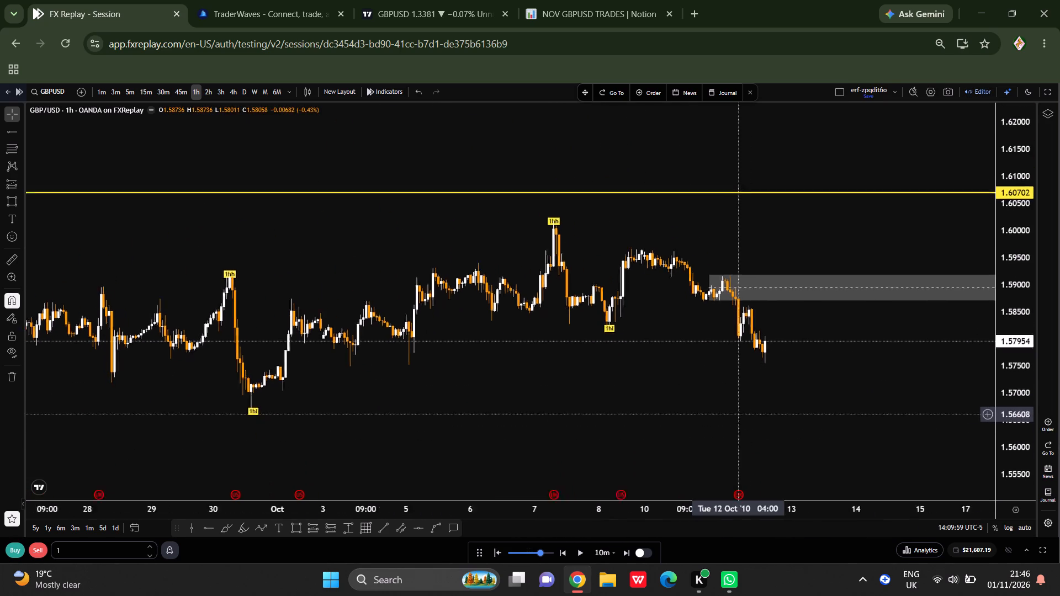
drag(671, 409, 654, 408)
scroll(665, 410, up, 3)
drag(548, 407, 718, 402)
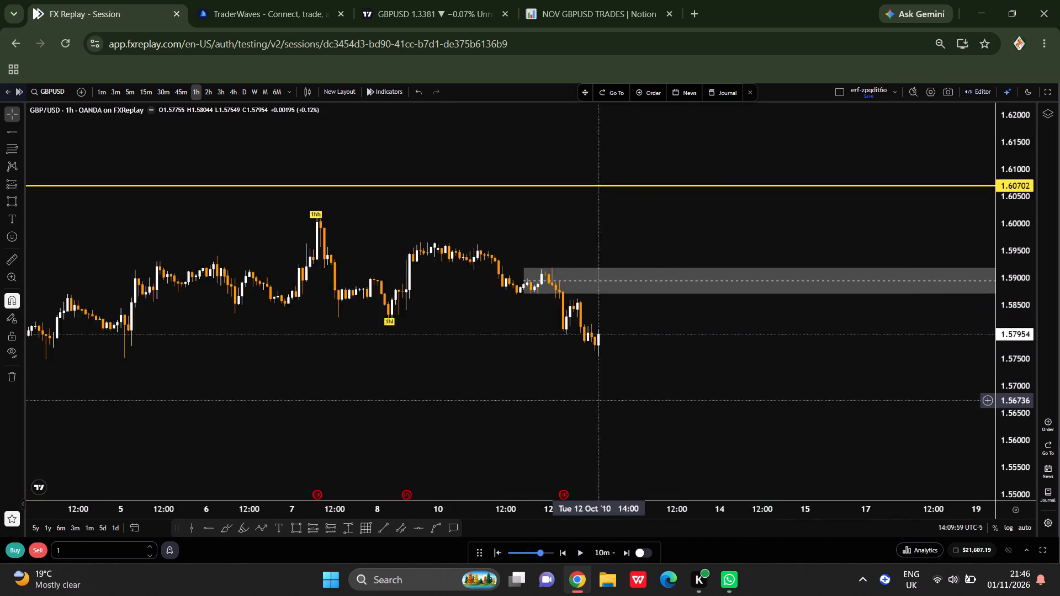
drag(718, 402, 732, 404)
scroll(1017, 484, up, 18)
drag(633, 361, 772, 342)
scroll(719, 342, up, 5)
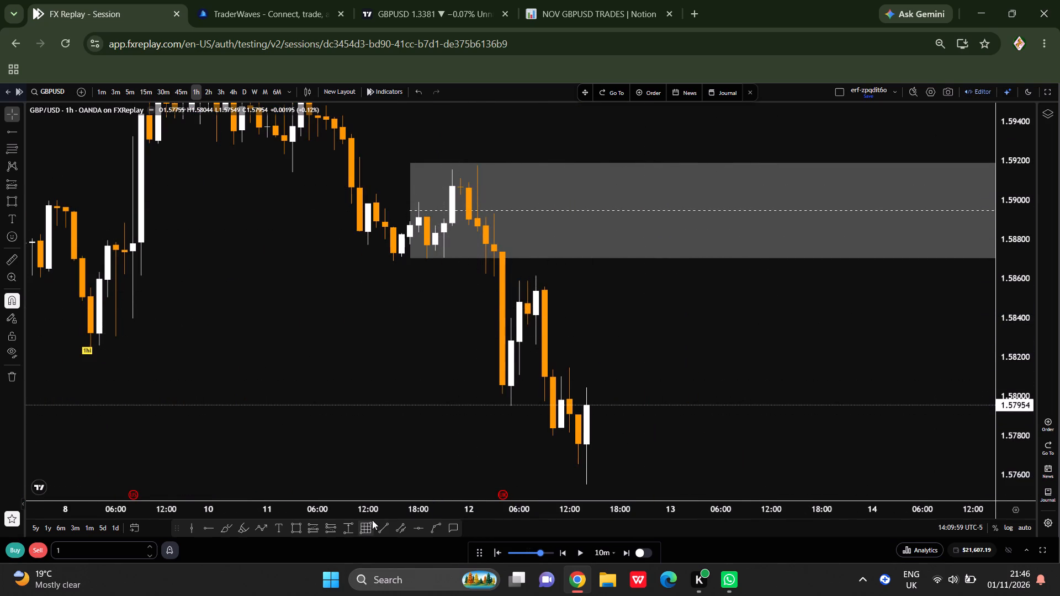
Advance the replay to about 15:00 on 12 October, then rewind it to about 14:00.
triple_click(581, 549)
click(581, 549)
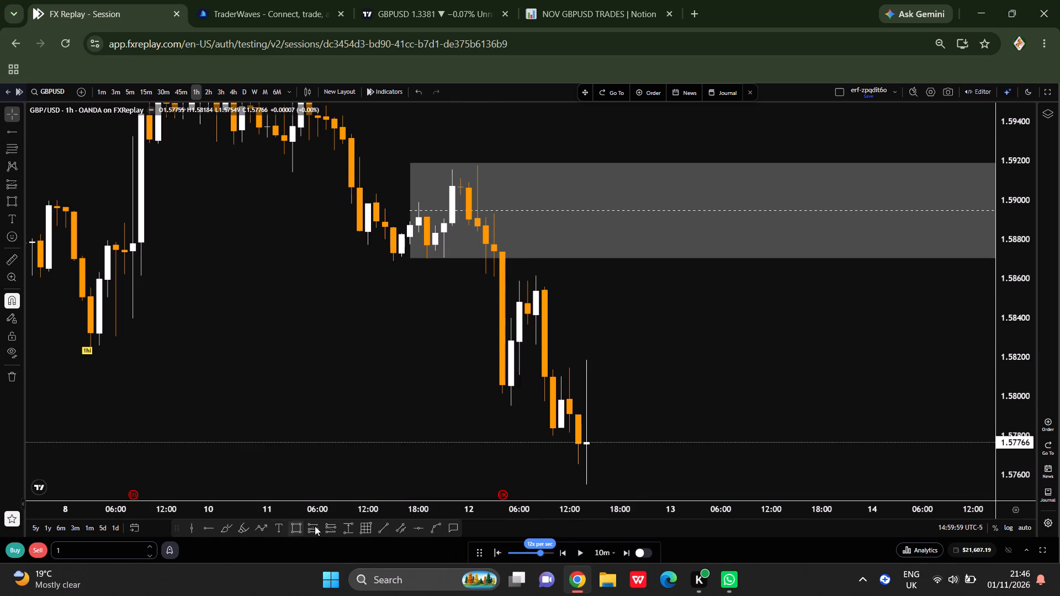
click(497, 550)
click(602, 432)
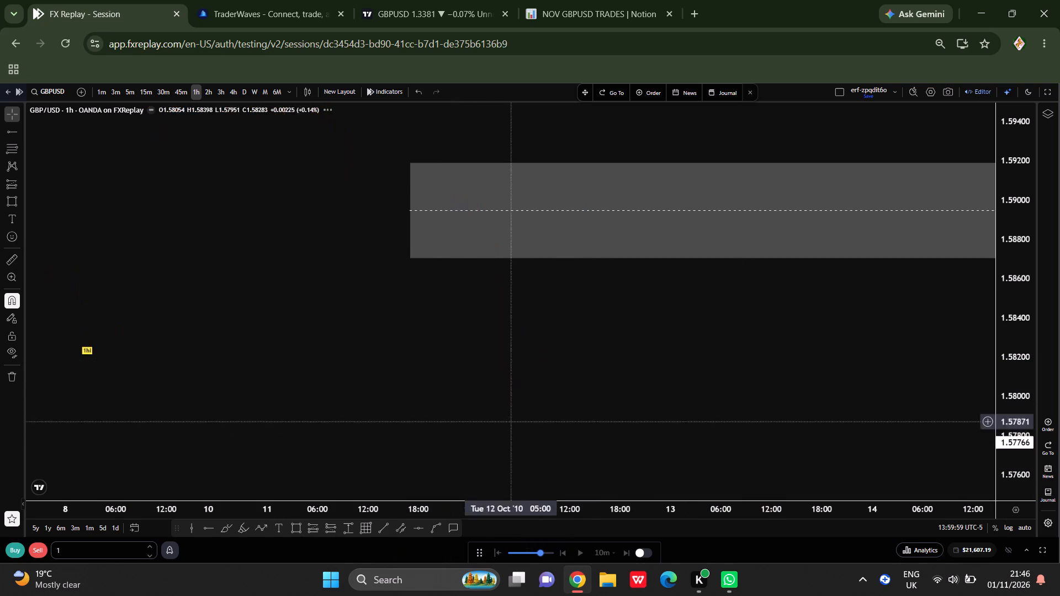
Draw a rectangle zone from the 08:00 candle on 12 October, between about 1.58262 and 1.58597.
scroll(626, 438, up, 3)
drag(608, 430, 733, 414)
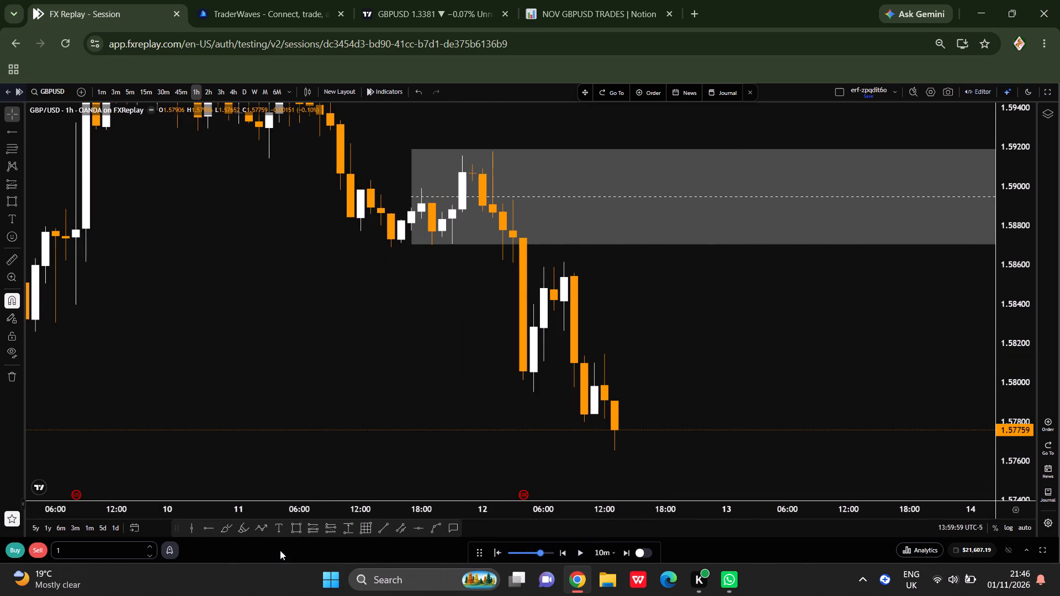
click(288, 528)
click(563, 331)
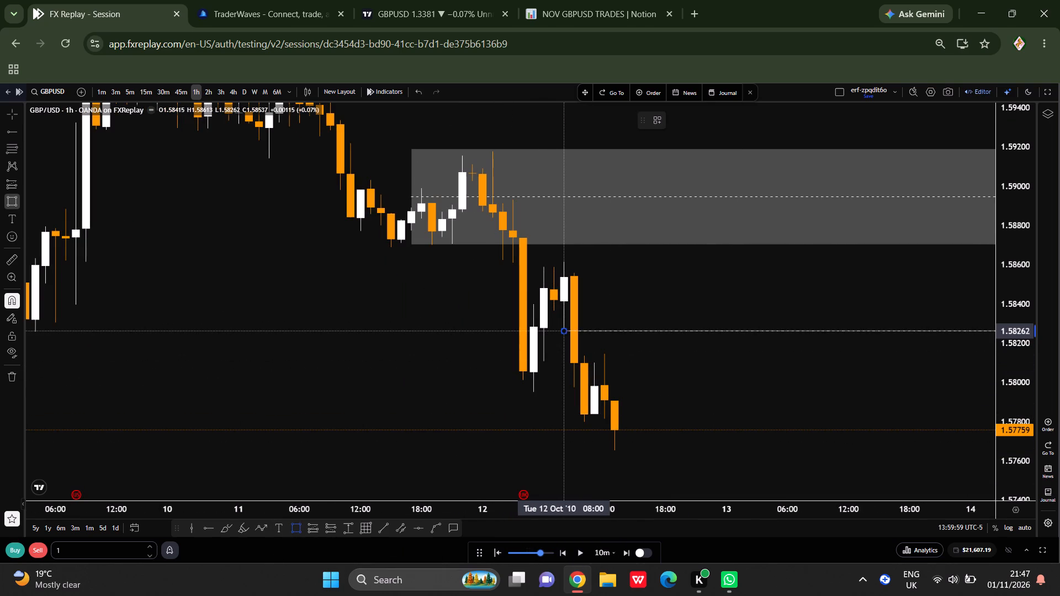
click(586, 265)
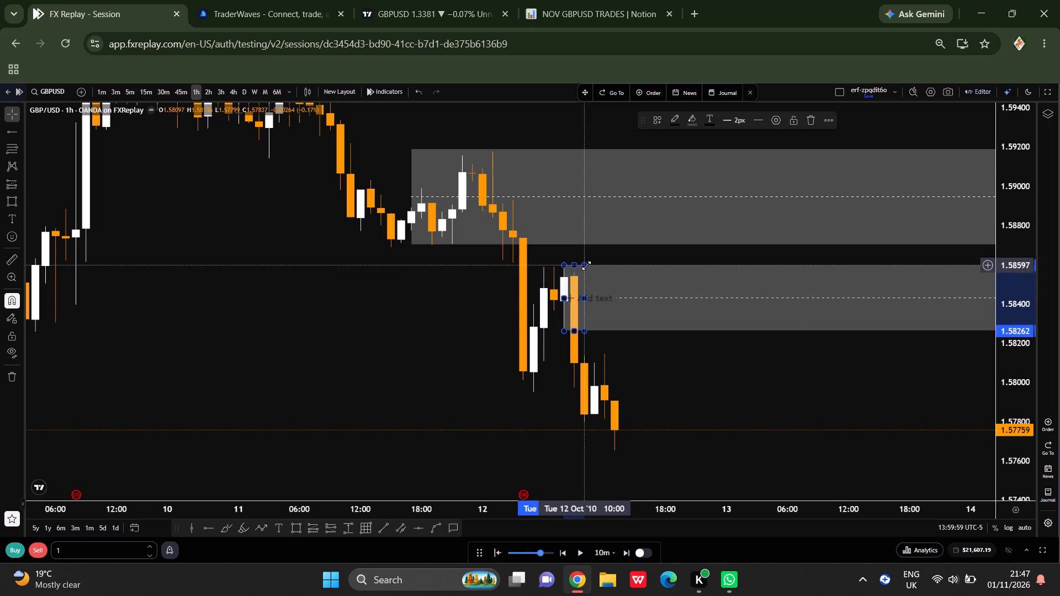
Switch to the 15m timeframe and show the session full screen, framed around the 12 October rectangle zone.
click(144, 89)
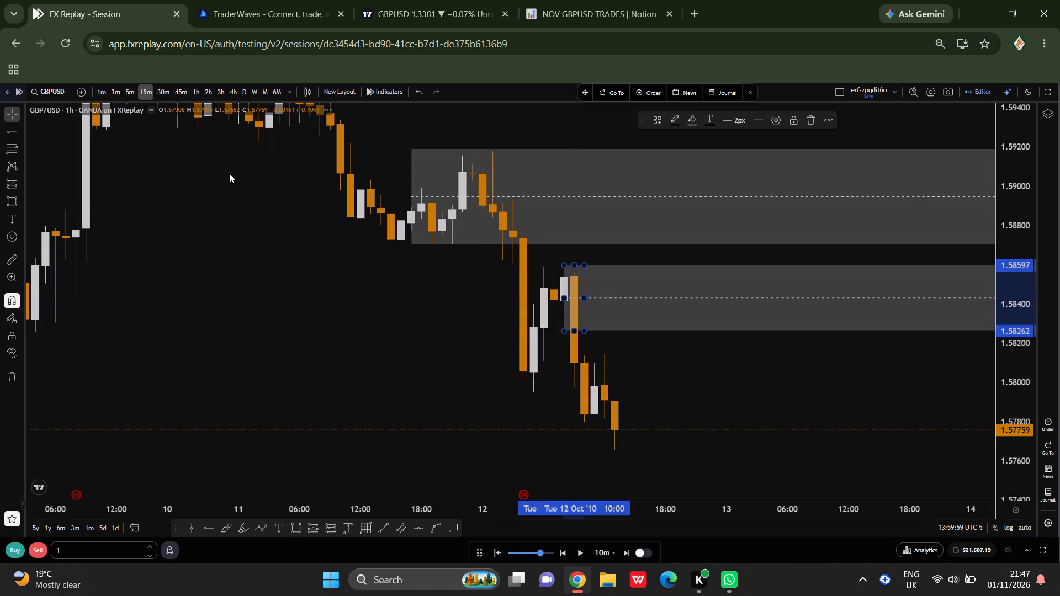
scroll(532, 413, down, 9)
click(617, 427)
drag(608, 446, 426, 398)
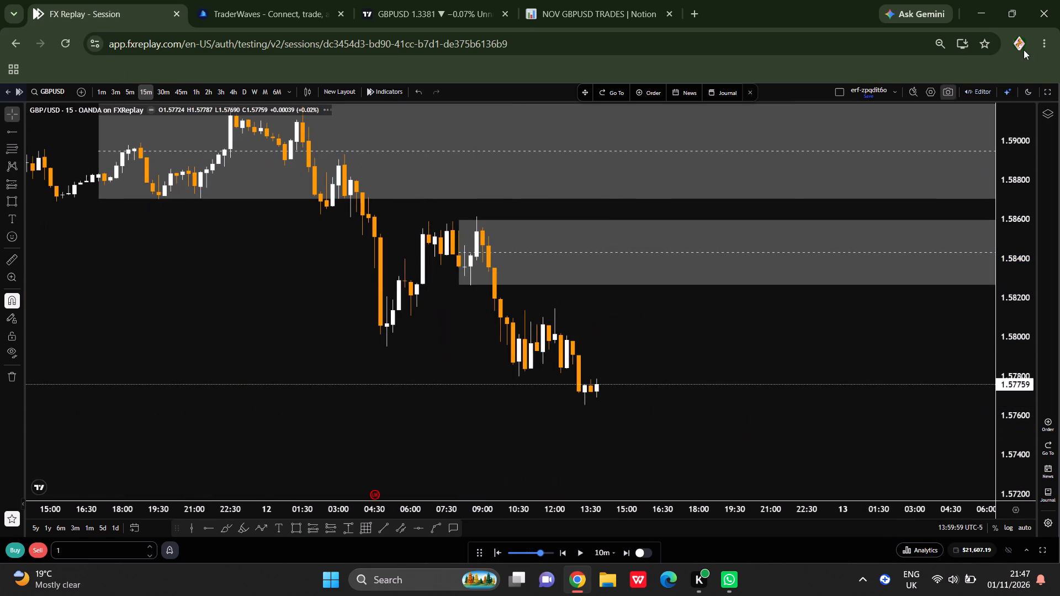
click(1045, 87)
scroll(895, 243, up, 2)
drag(559, 376, 1037, 364)
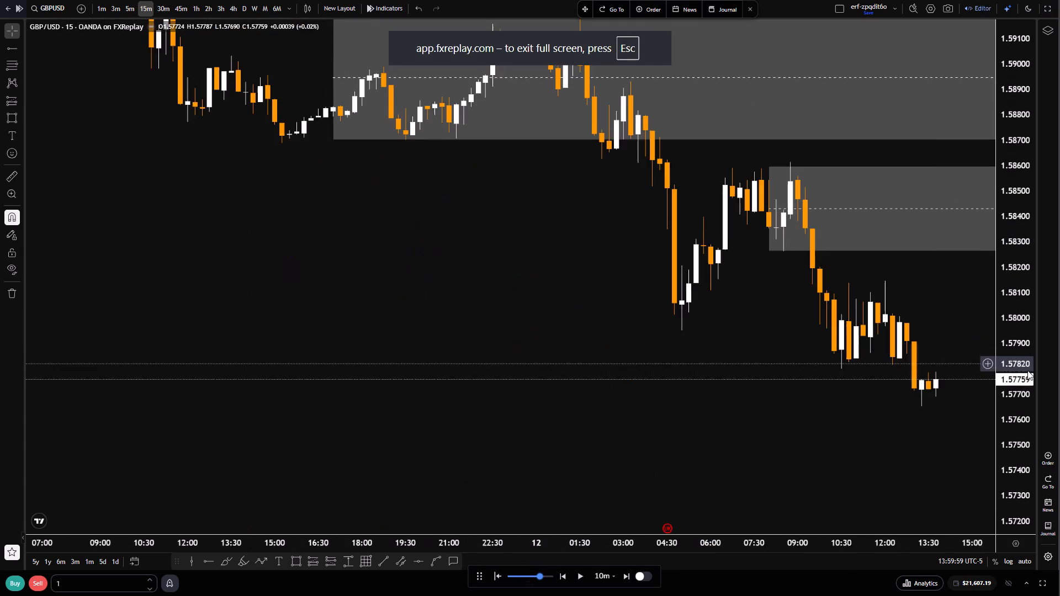
scroll(958, 405, up, 5)
drag(806, 433, 484, 450)
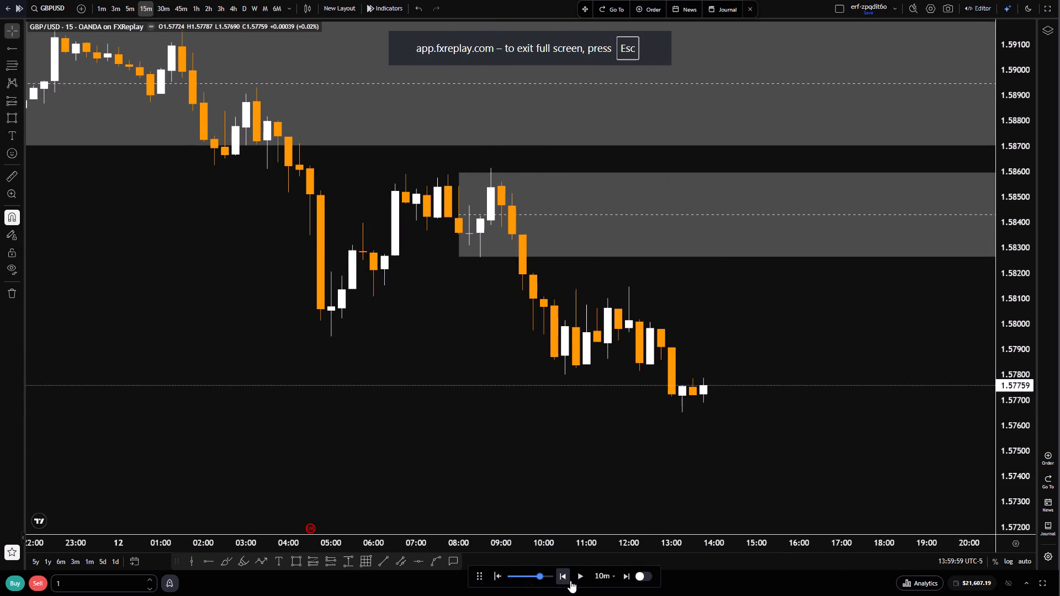
Slow the replay speed to 6x per second and play forward to about 23:10 on 12 October.
click(524, 577)
click(574, 579)
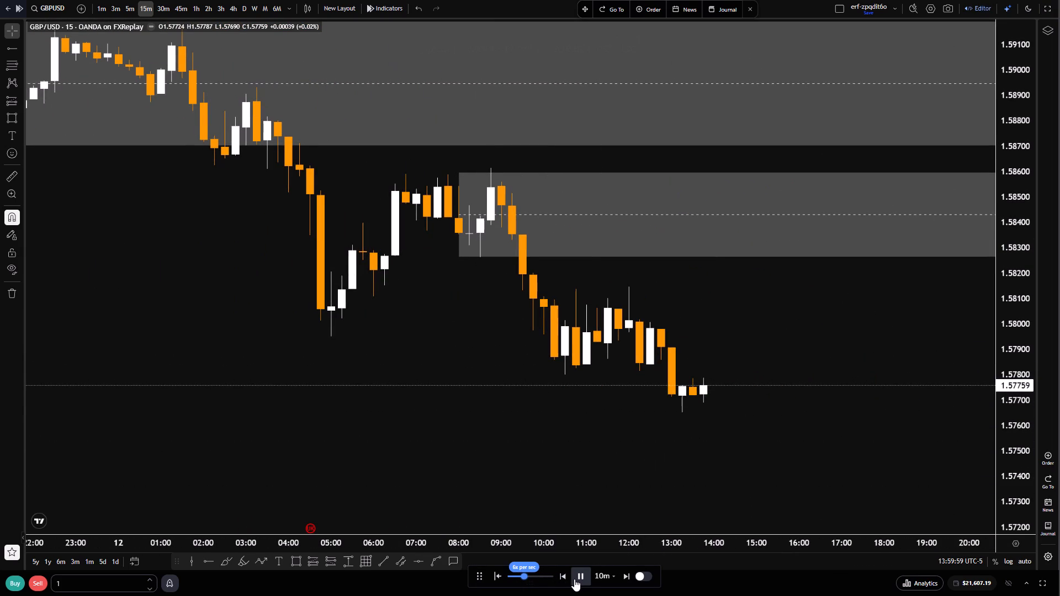
click(574, 579)
double_click(574, 579)
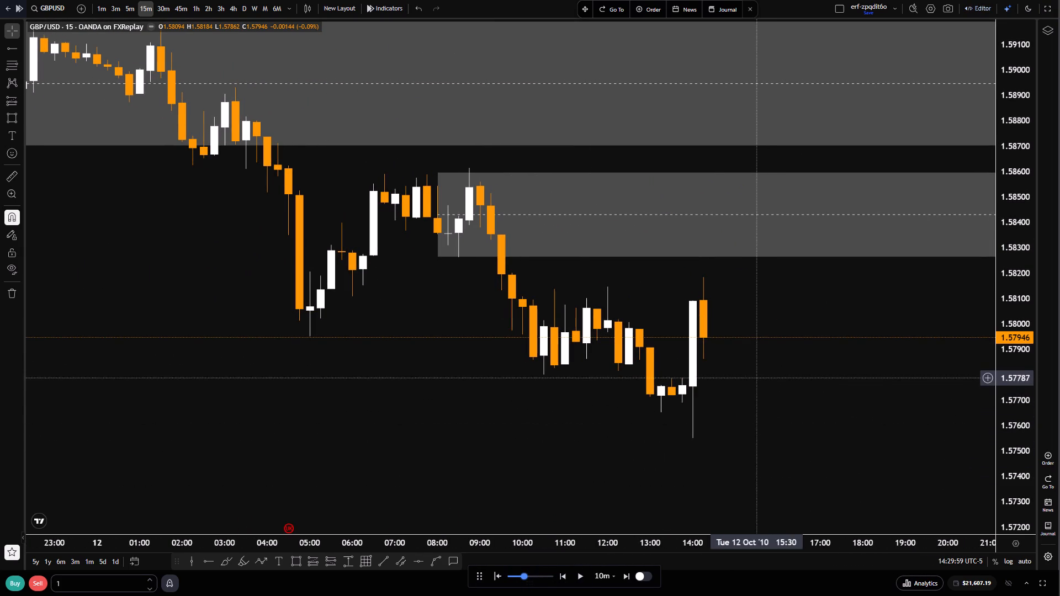
scroll(722, 370, up, 5)
click(574, 573)
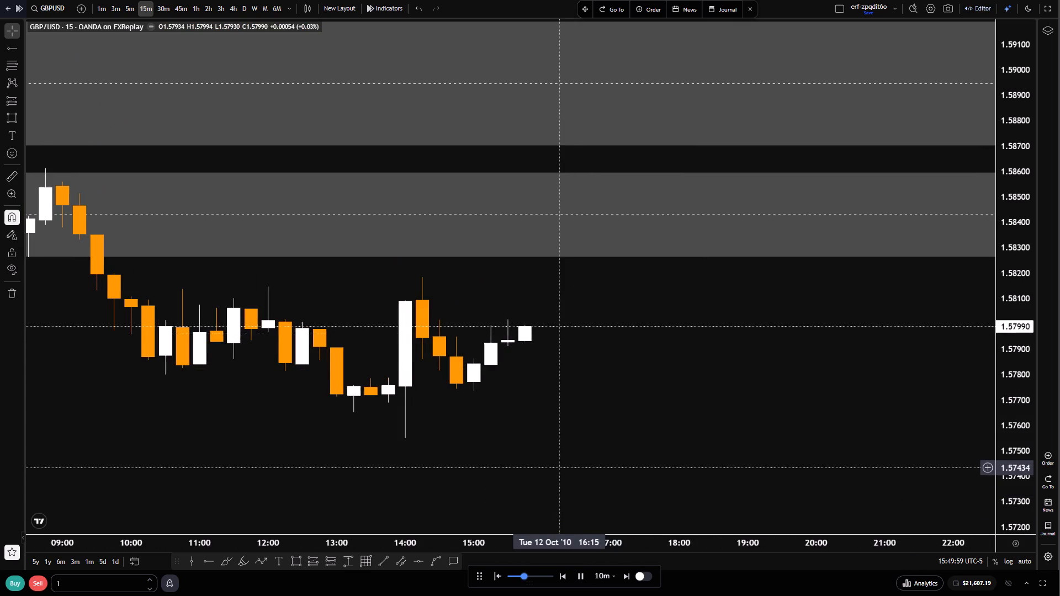
click(581, 578)
click(581, 578)
click(581, 578)
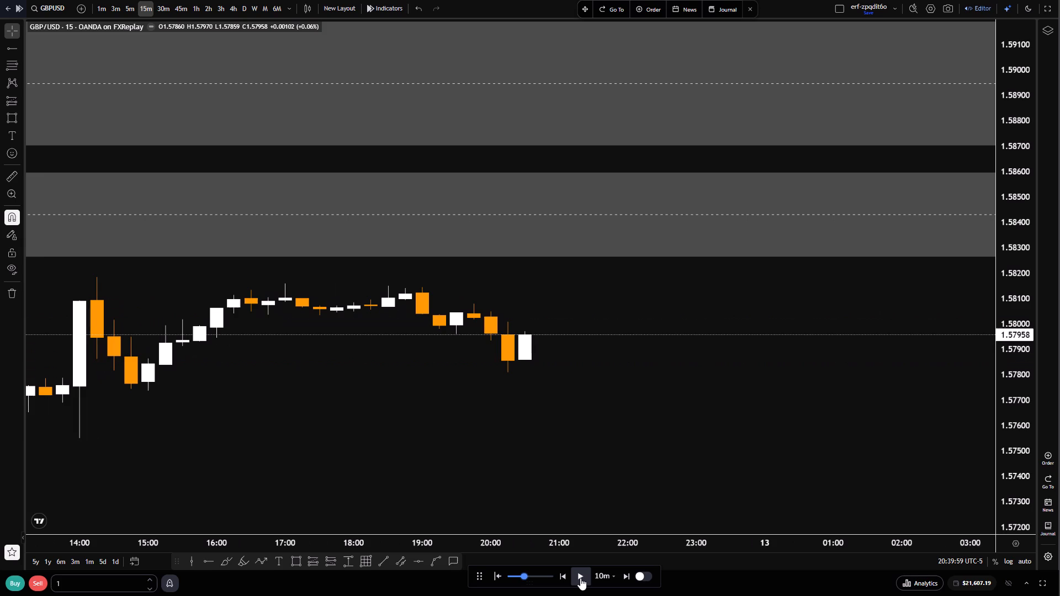
click(580, 578)
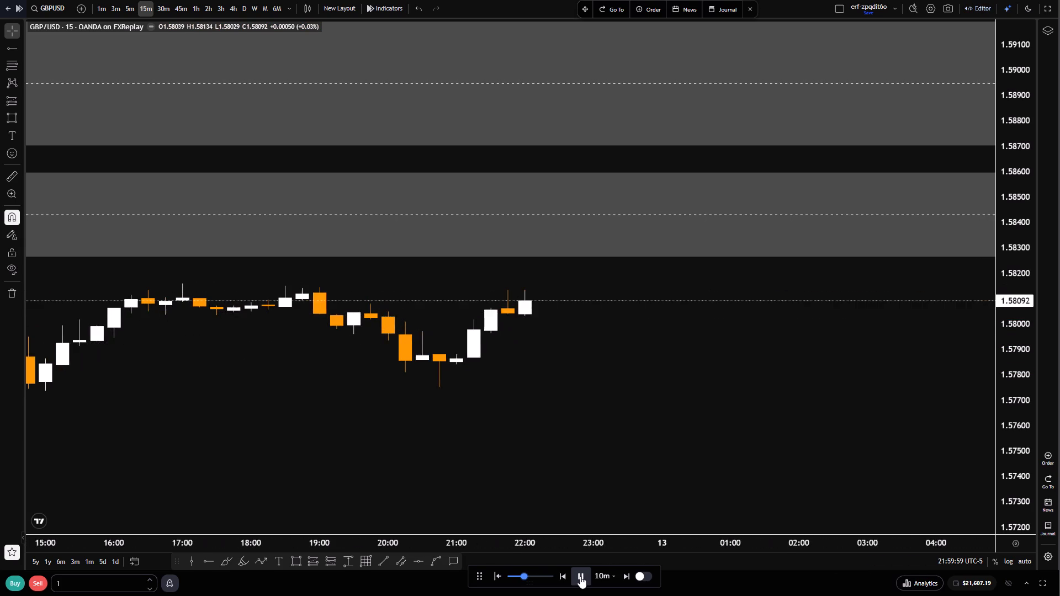
click(580, 576)
Advance the replay in short bursts to about 03:30 on 13 October, following price around the 12 October zone.
scroll(582, 402, down, 7)
scroll(715, 419, down, 6)
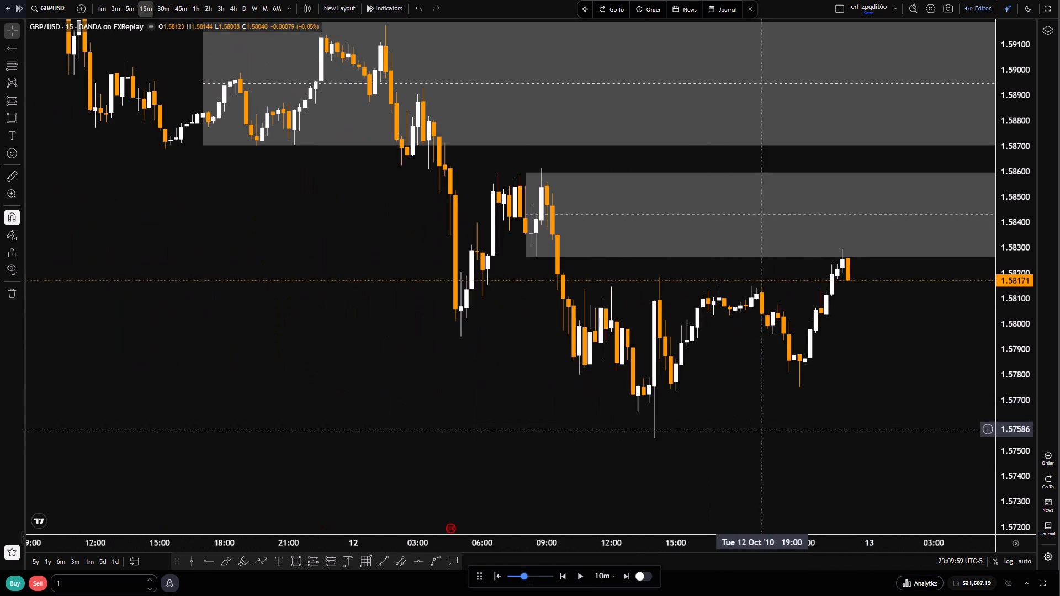
drag(820, 433, 577, 427)
double_click(580, 574)
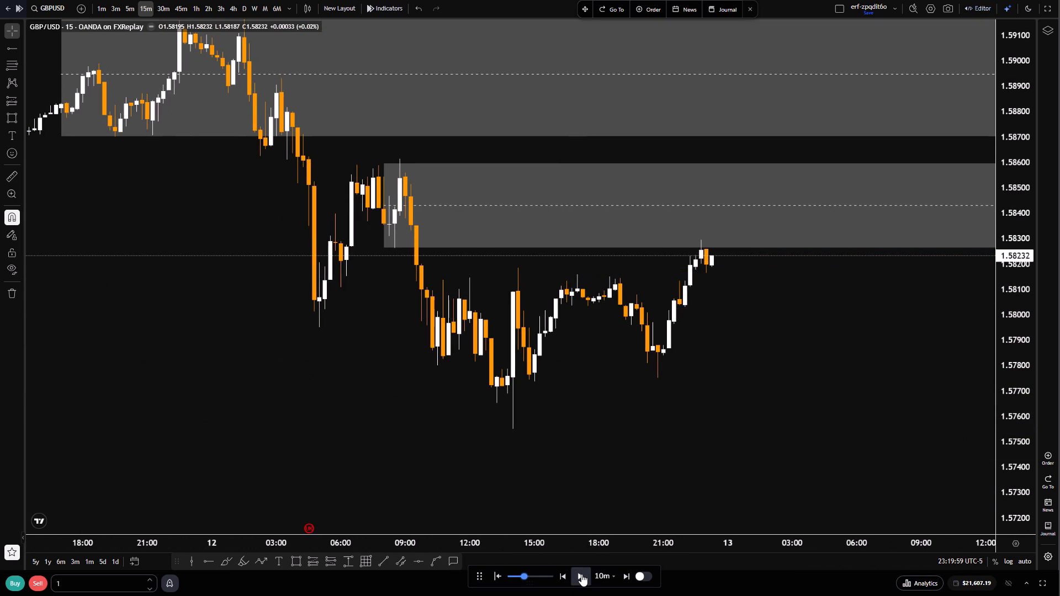
click(581, 574)
double_click(585, 573)
click(586, 573)
click(587, 573)
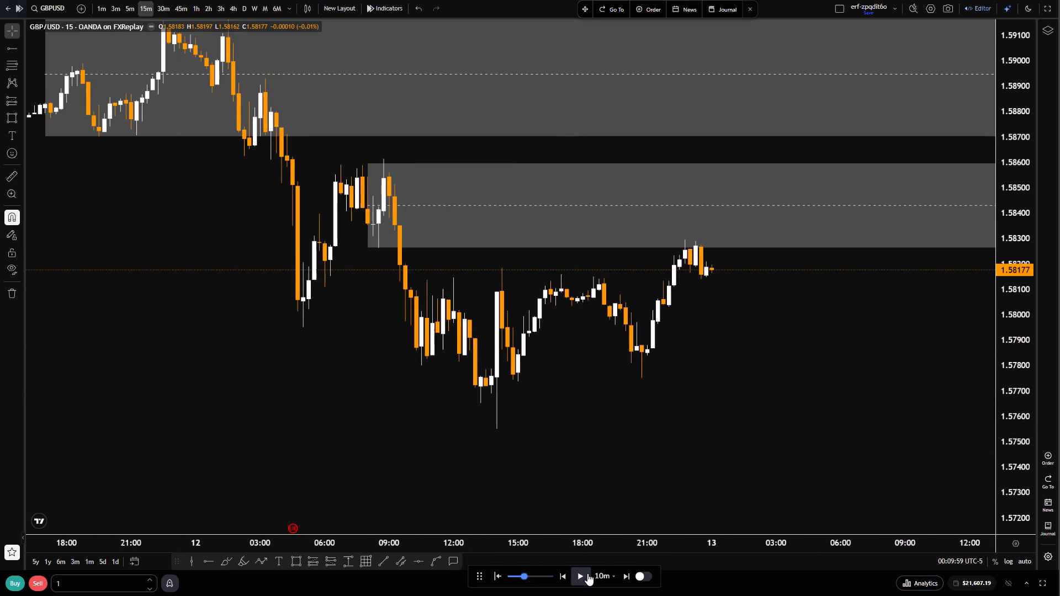
double_click(589, 573)
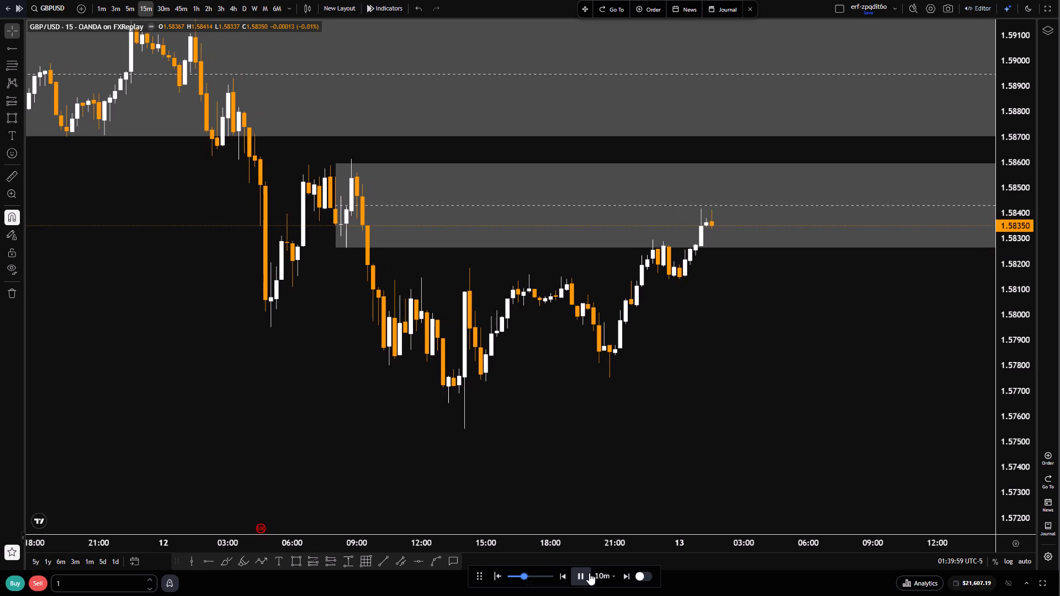
click(589, 573)
click(589, 573)
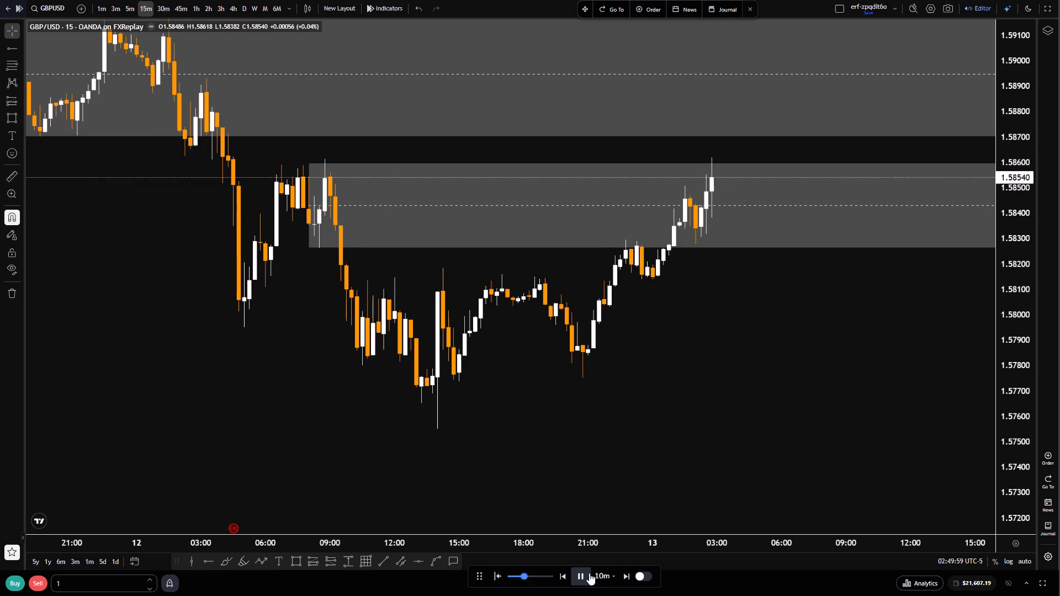
click(589, 573)
double_click(589, 573)
Review the 15m price action around the two zones and advance the replay to about 03:50 on 13 October.
scroll(708, 456, down, 5)
drag(818, 447, 720, 489)
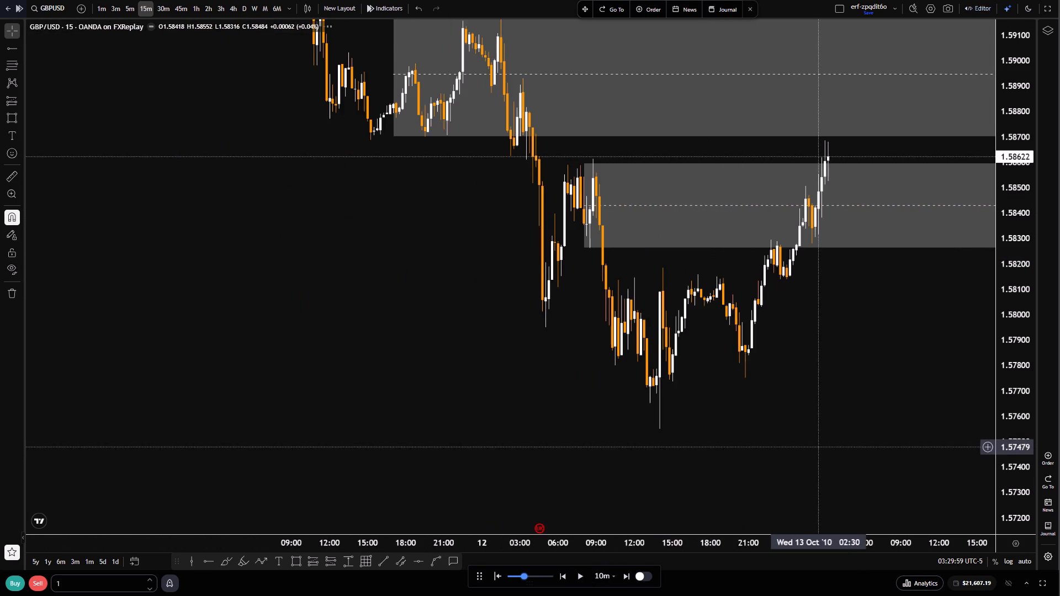
drag(720, 489, 710, 492)
scroll(679, 354, up, 4)
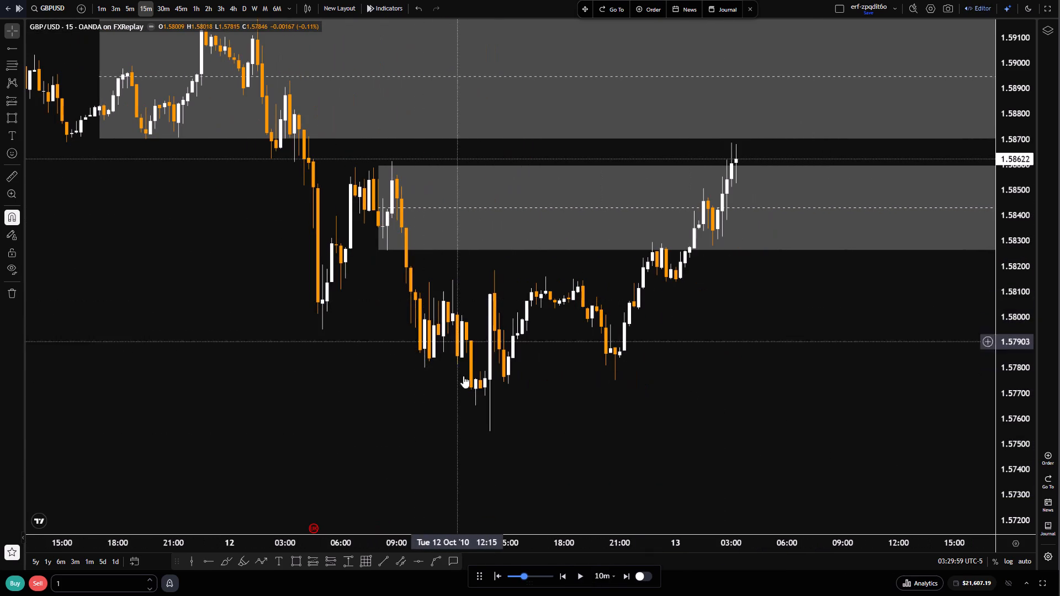
scroll(656, 429, up, 2)
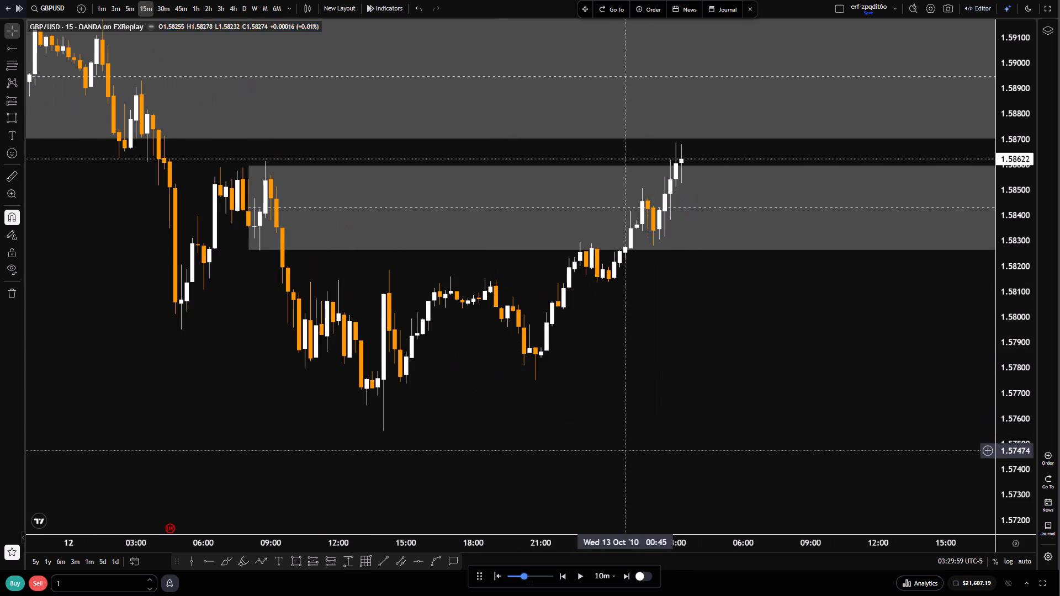
drag(581, 453, 660, 460)
click(579, 576)
double_click(585, 571)
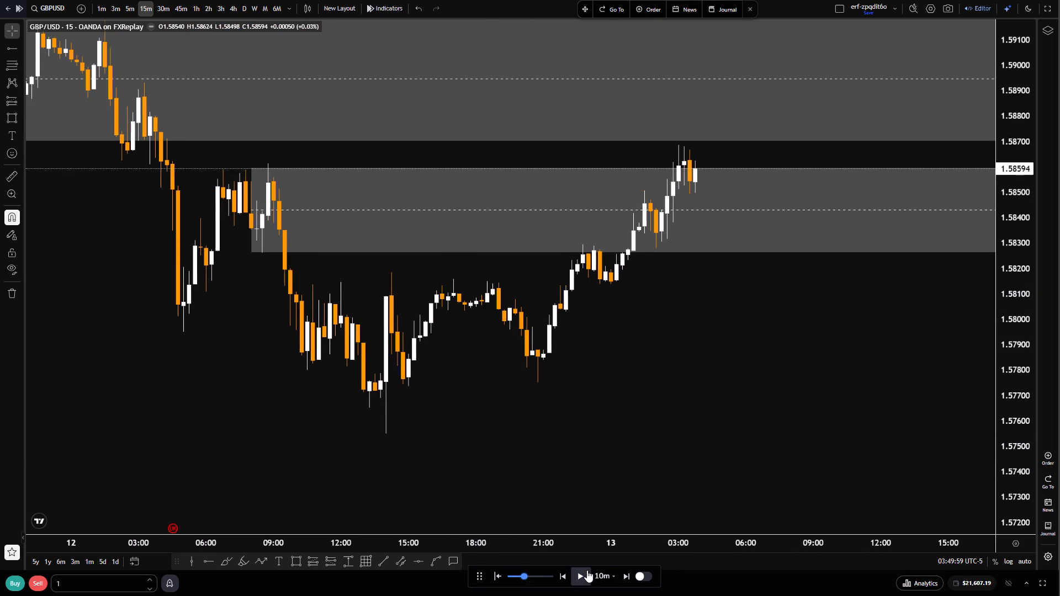
Advance the replay in short bursts to about 05:40 on 13 October.
double_click(590, 568)
double_click(590, 568)
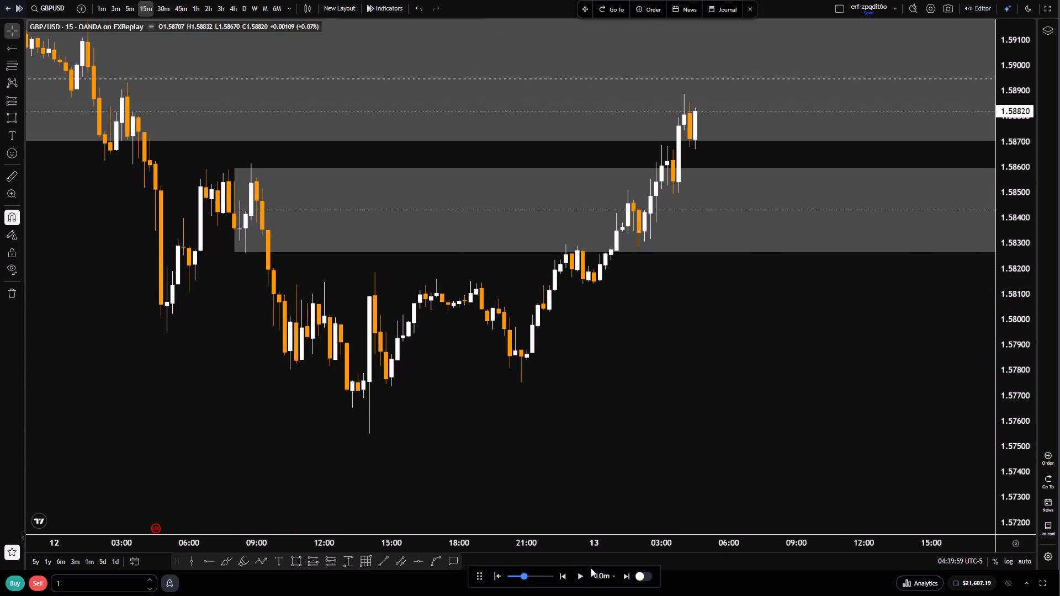
click(591, 568)
click(591, 568)
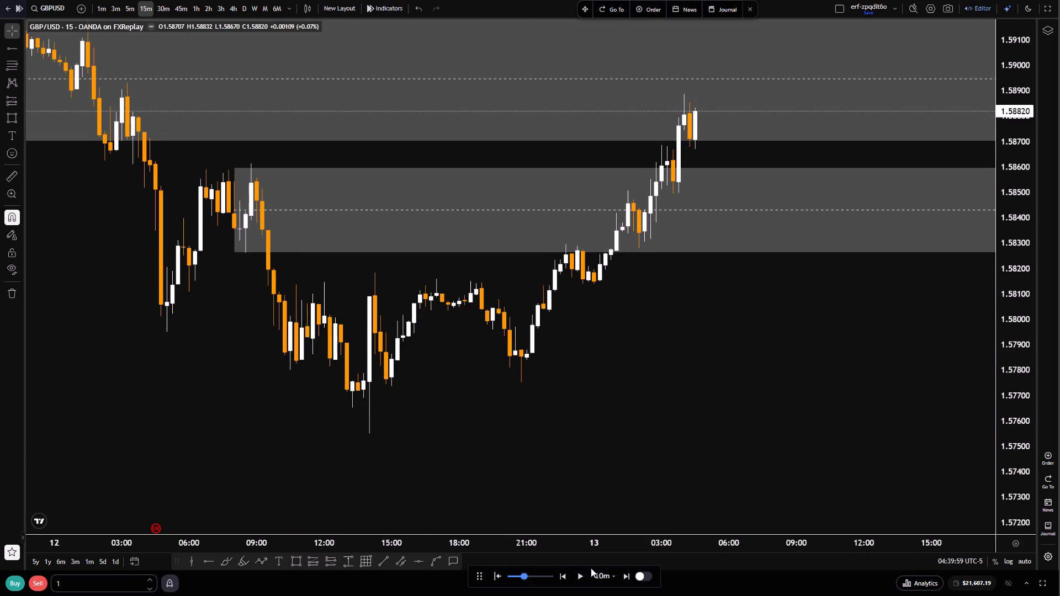
click(579, 574)
double_click(579, 574)
click(579, 574)
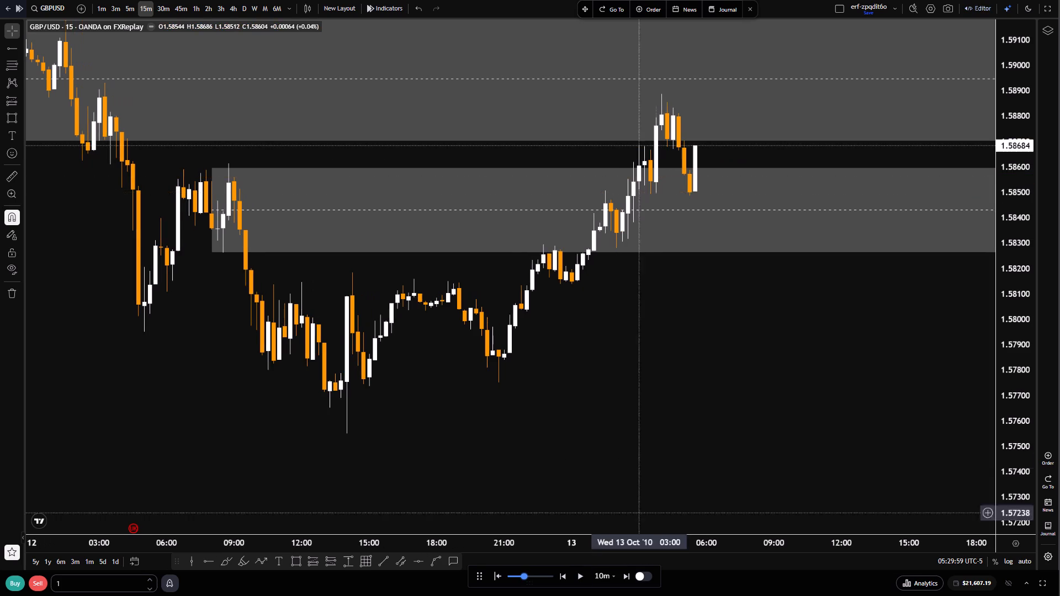
Delete the lower rectangle zone that starts on 12 October, keeping the upper zone.
scroll(679, 443, down, 4)
scroll(1020, 513, down, 6)
drag(923, 478, 753, 505)
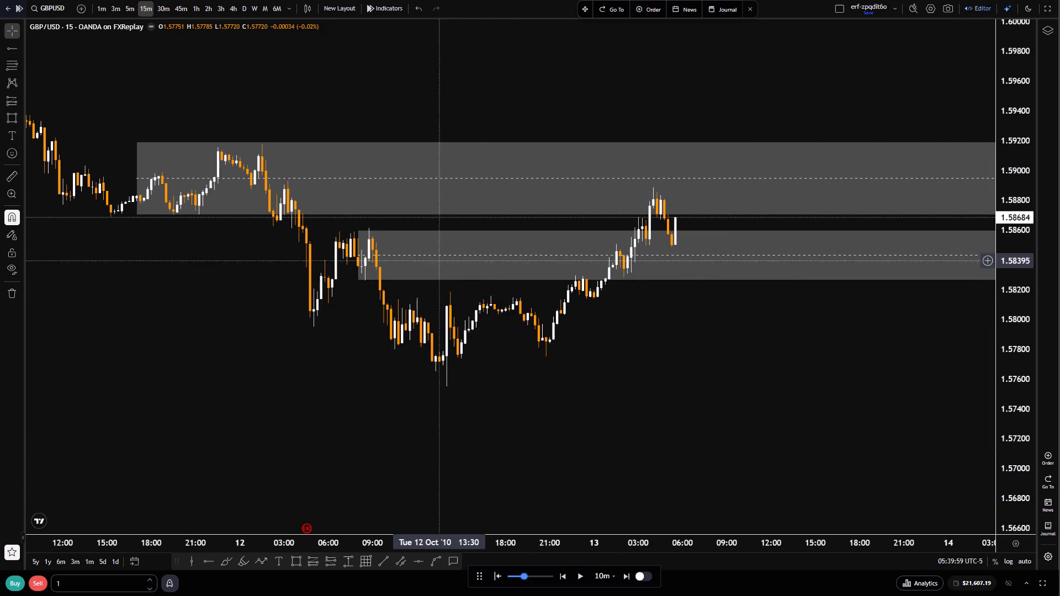
click(434, 232)
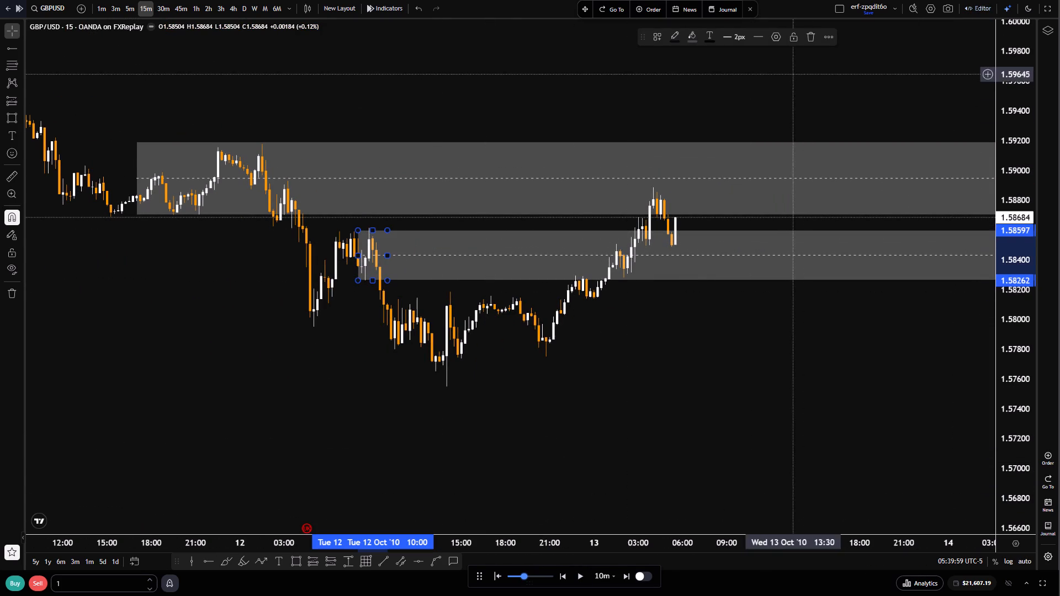
click(810, 38)
Switch to the 5m timeframe and frame the price action from 12 to 13 October under the remaining zone.
click(131, 9)
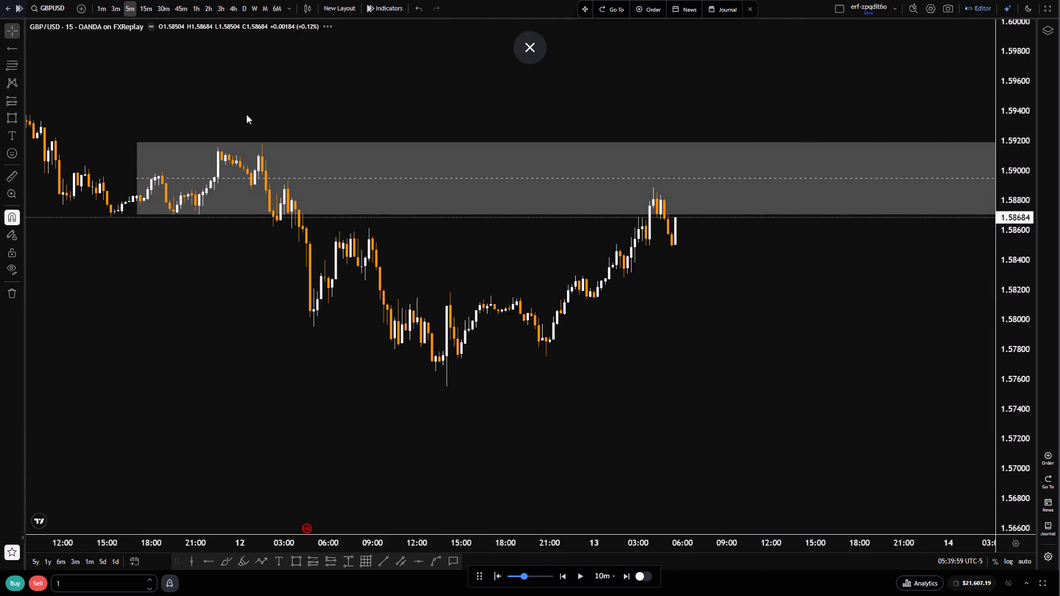
scroll(717, 443, down, 15)
scroll(712, 423, down, 7)
drag(554, 417, 715, 412)
scroll(705, 430, up, 4)
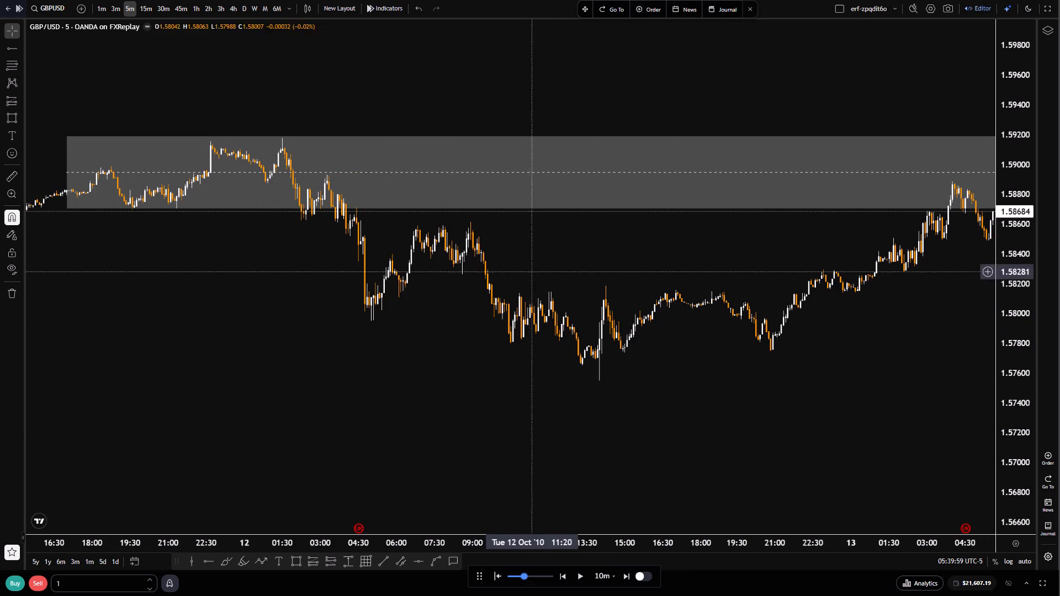
drag(674, 404, 581, 453)
scroll(1000, 483, up, 7)
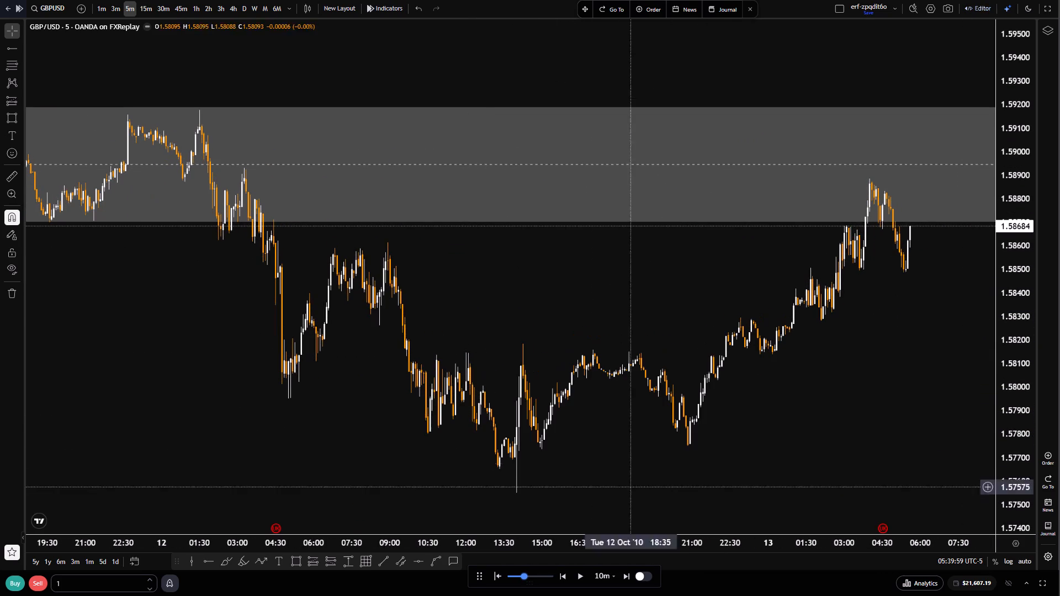
drag(608, 449, 705, 404)
scroll(631, 426, up, 4)
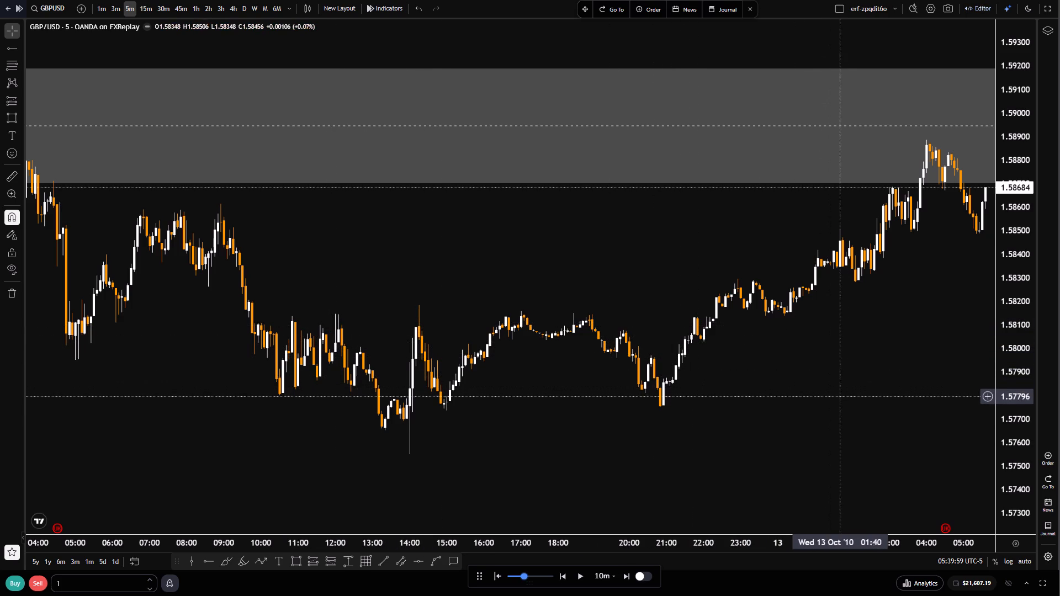
drag(849, 397, 451, 408)
scroll(586, 428, down, 6)
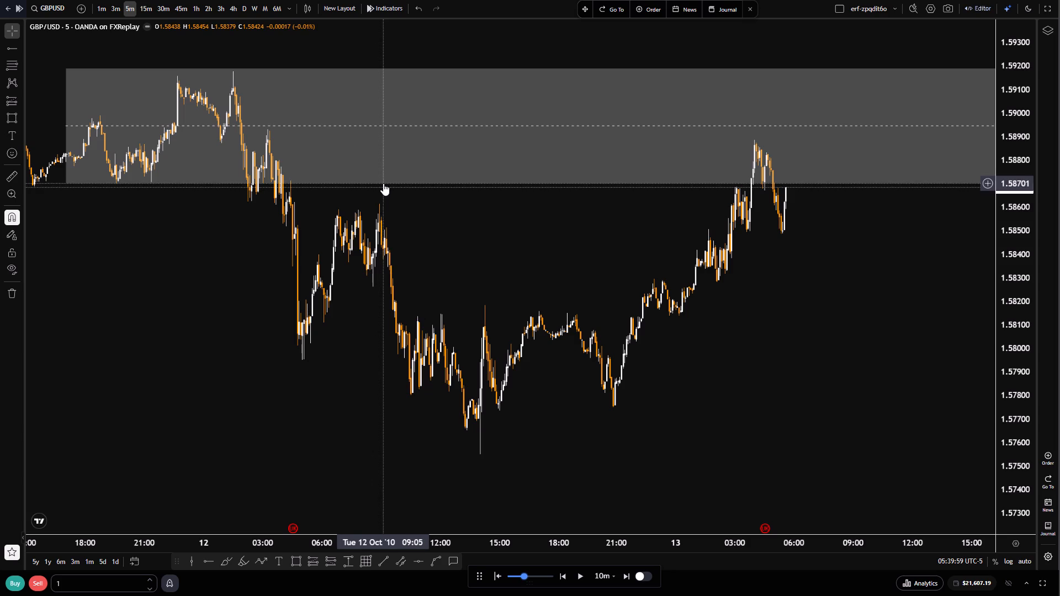
Draw a trend line along the zone's lower edge at about 1.5870, from 12 October 04:05 to 13 October 03:30.
click(385, 562)
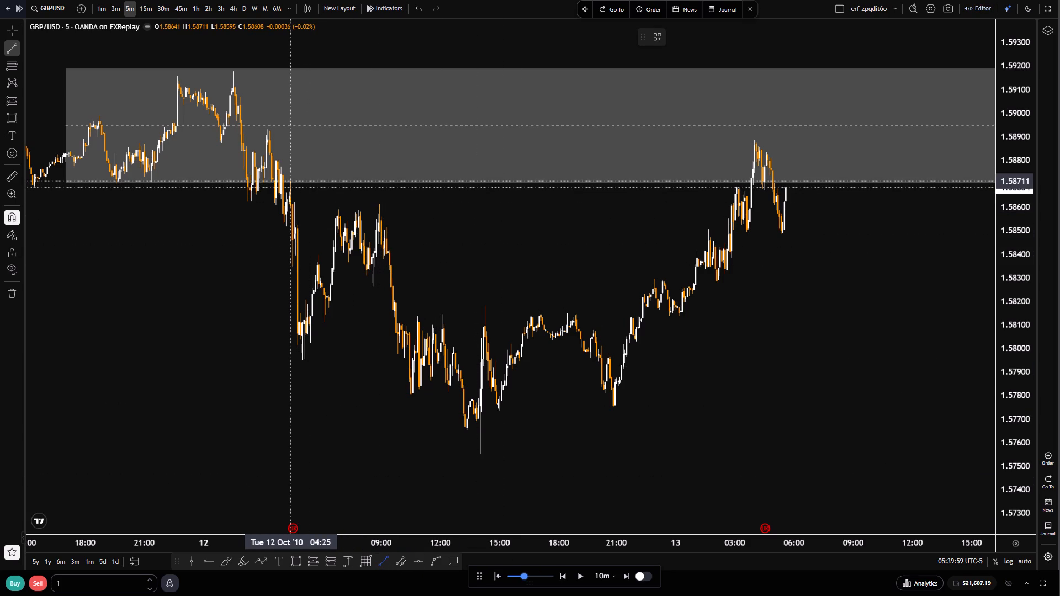
click(291, 183)
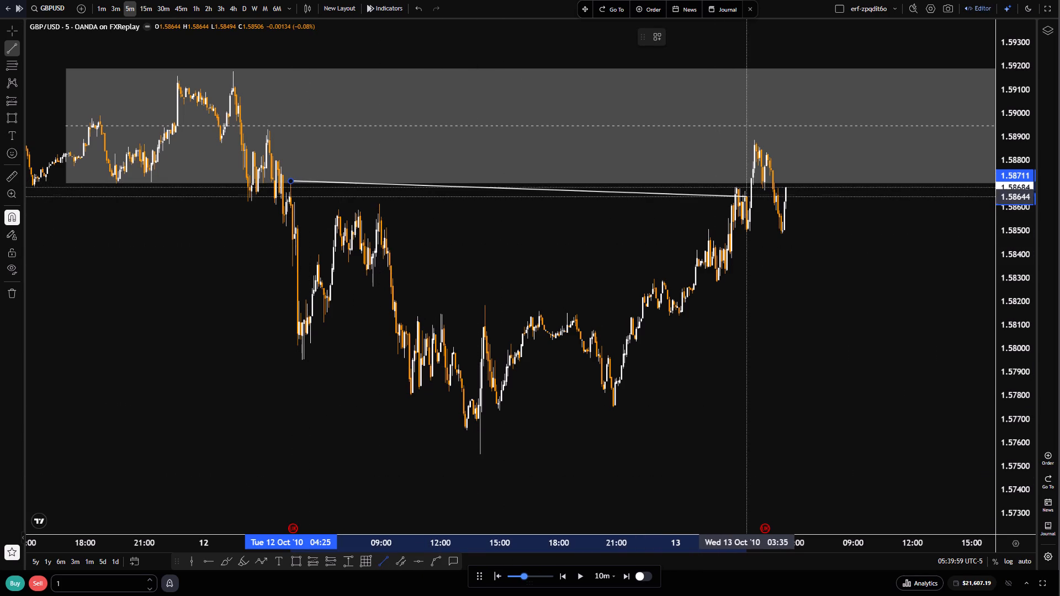
click(741, 184)
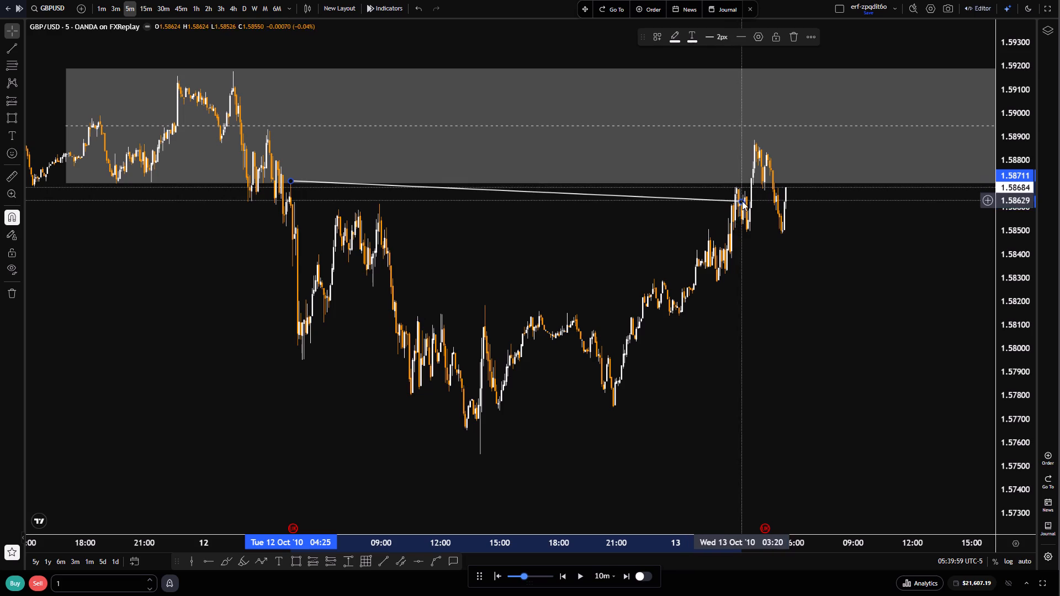
drag(743, 201, 758, 179)
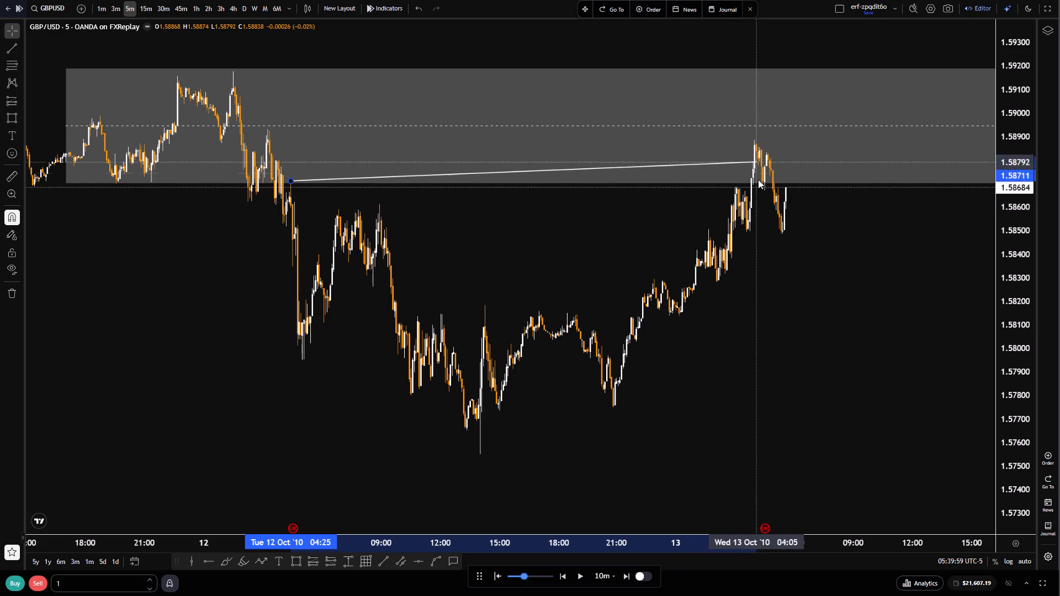
drag(758, 179, 744, 182)
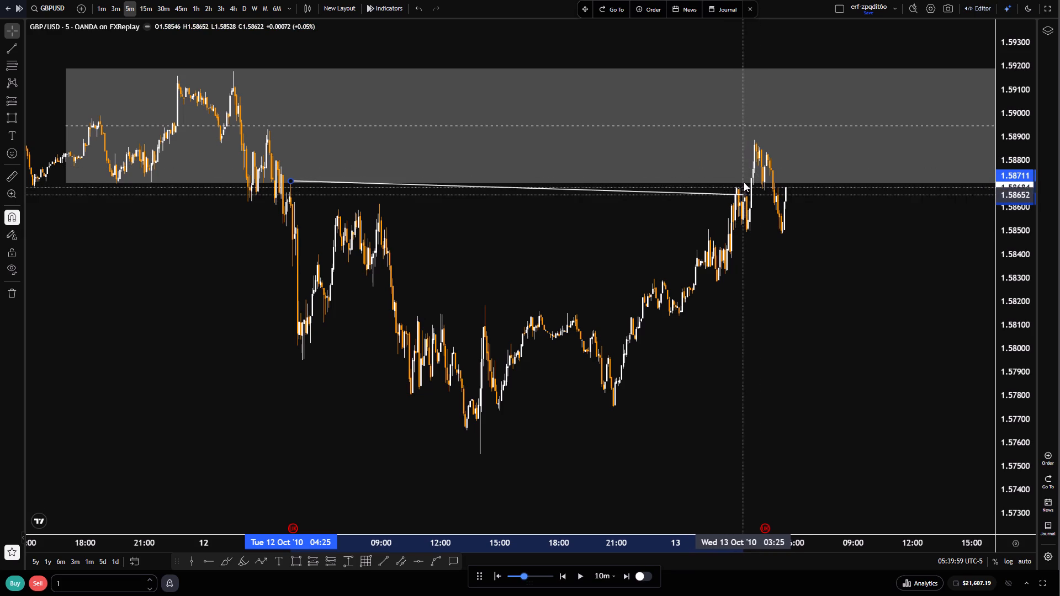
drag(744, 182, 738, 183)
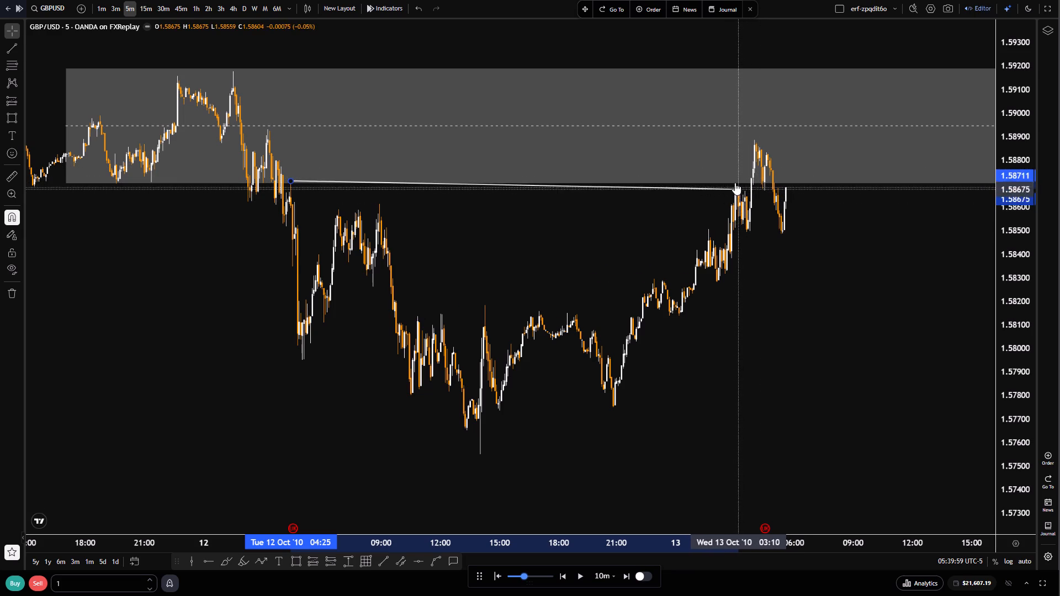
drag(738, 190, 752, 179)
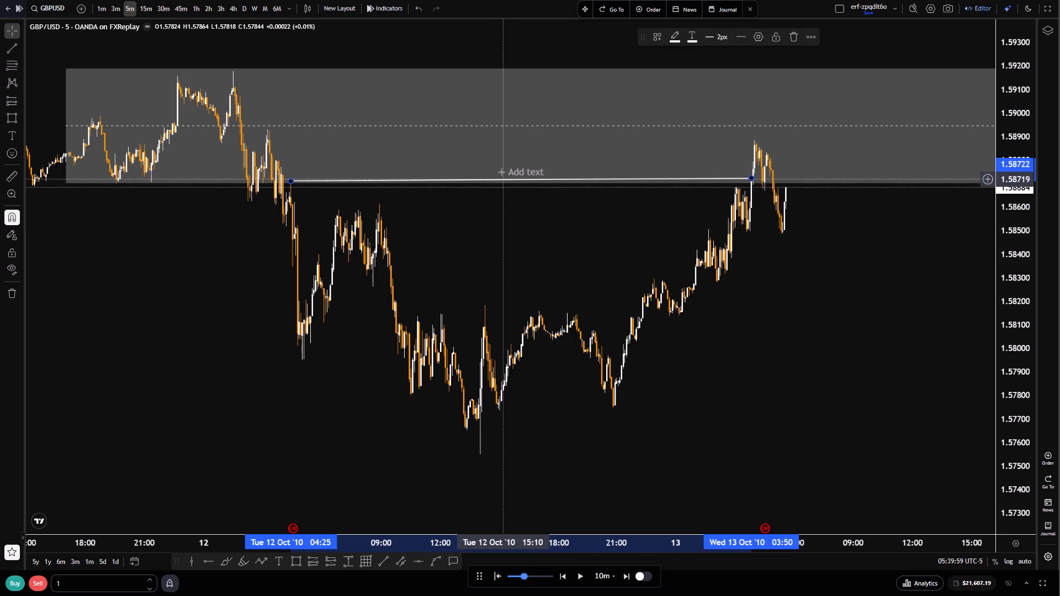
drag(504, 180, 505, 185)
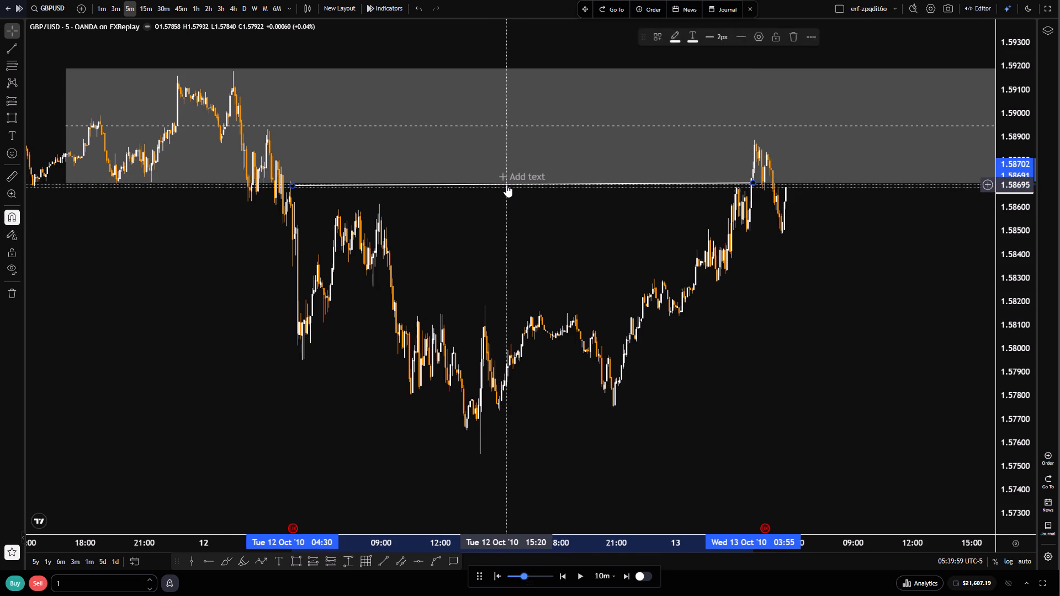
drag(506, 185, 497, 183)
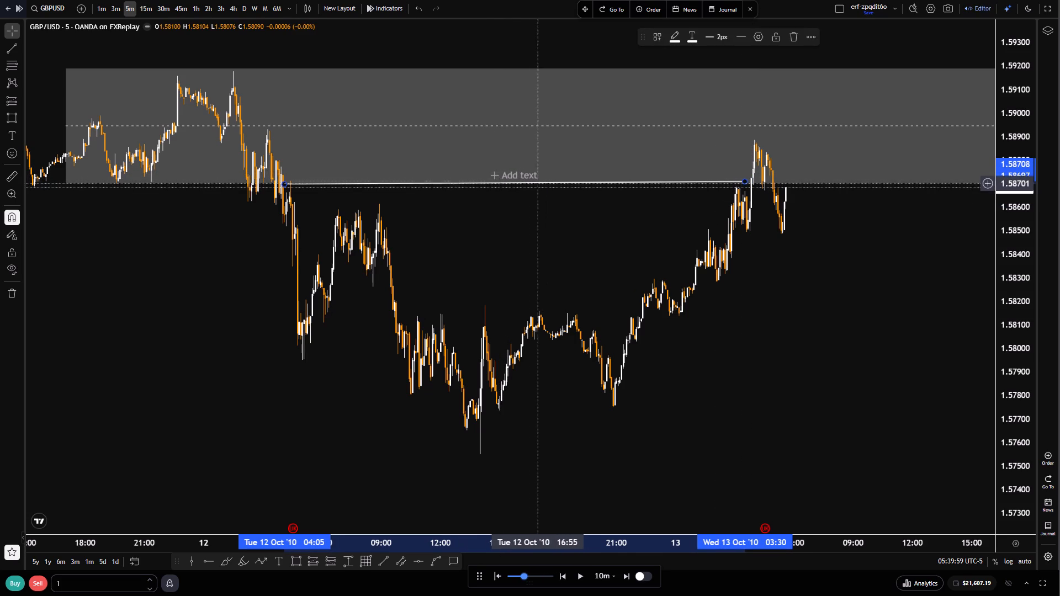
Label the new trend line with the text "$$$$$$$$$4".
click(532, 181)
key(shift+dollar)
key(shift+dollar)
key(shift+dollar)
key(shift+dollar)
key(shift+dollar)
key(shift+dollar)
key(shift+dollar)
key(shift+dollar)
key(shift+dollar)
key(shift+dollar)
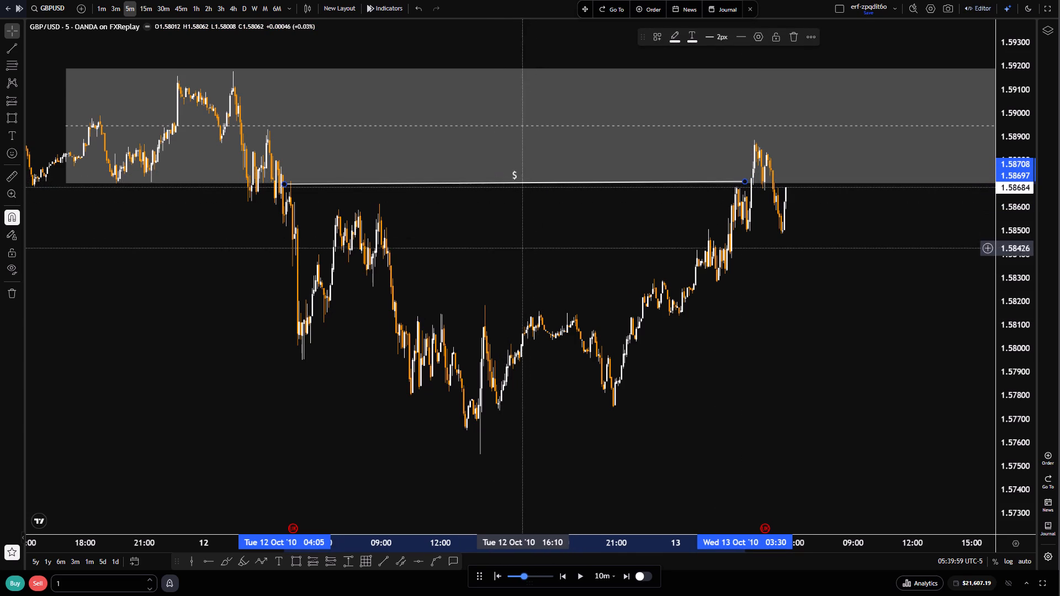
scroll(526, 258, up, 2)
click(462, 267)
Step the replay back once, and play it forward in short bursts to about 09:10 on 13 October.
scroll(701, 312, up, 3)
click(649, 298)
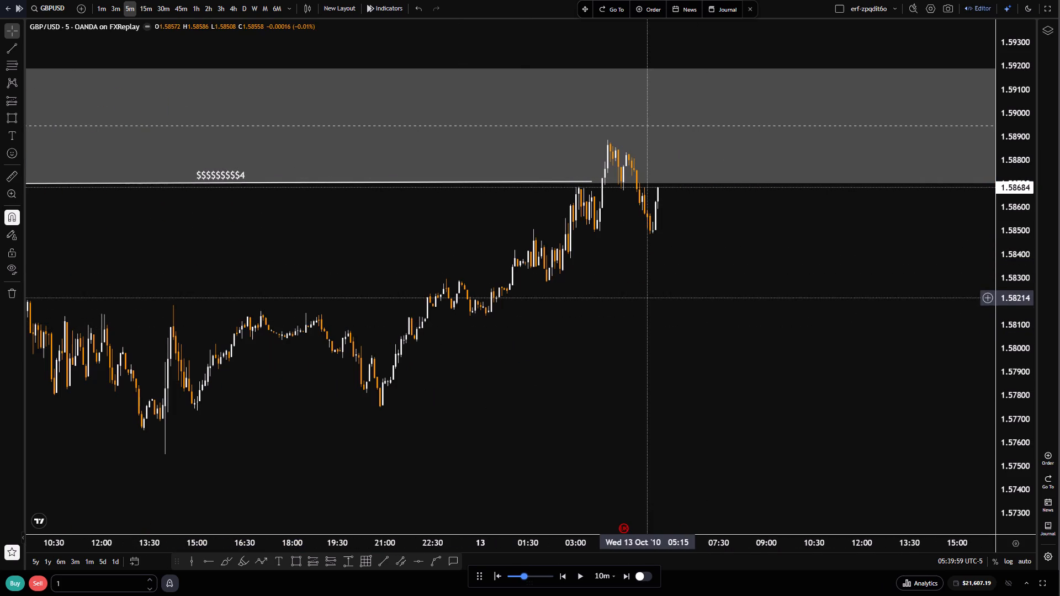
scroll(704, 382, down, 7)
scroll(596, 275, up, 4)
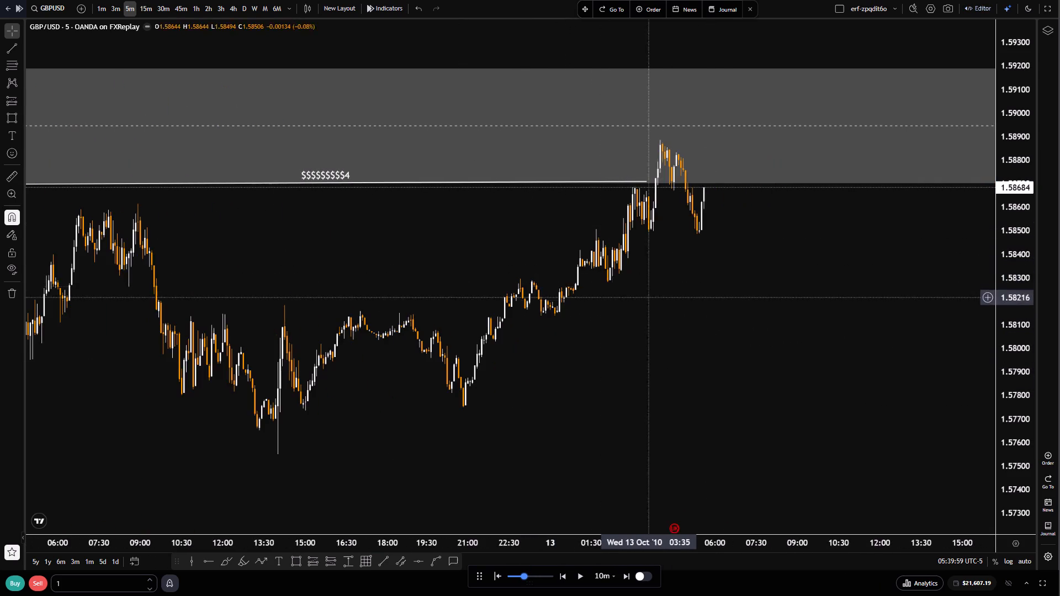
drag(677, 306, 647, 372)
scroll(632, 455, up, 3)
click(565, 580)
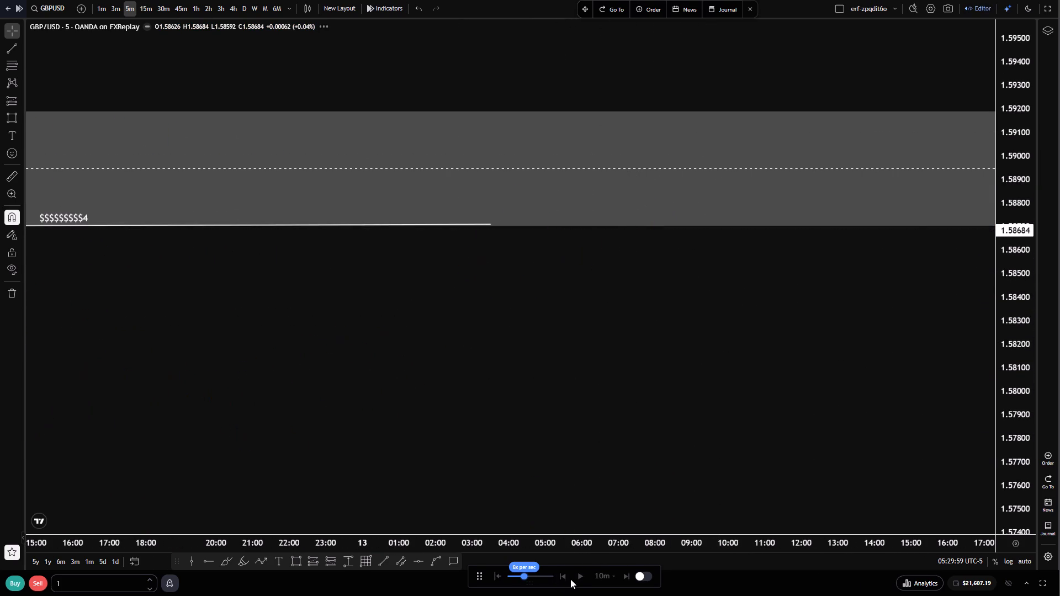
triple_click(582, 580)
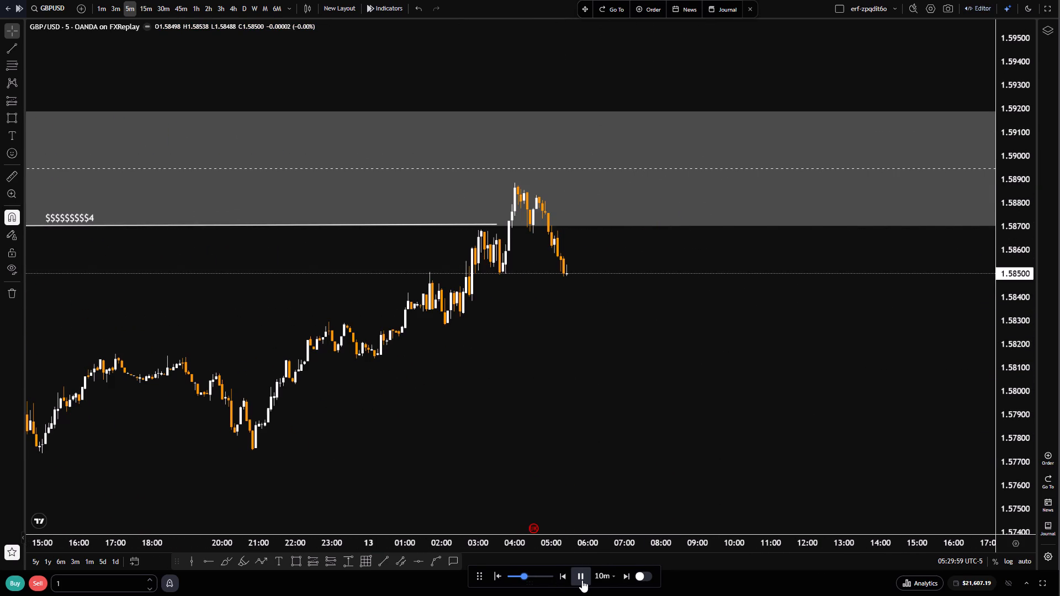
click(582, 580)
double_click(582, 580)
click(582, 579)
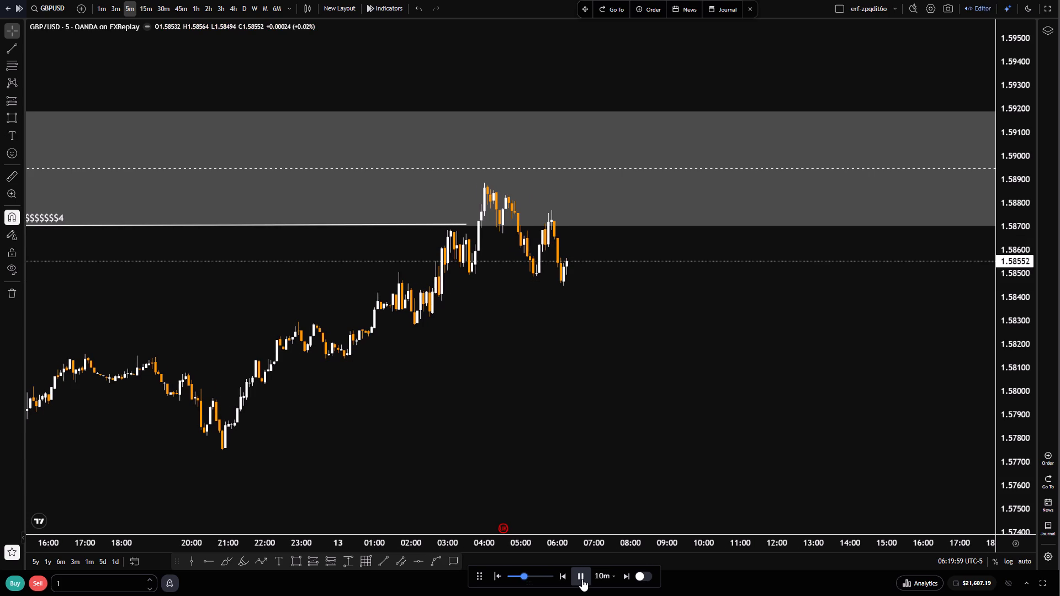
double_click(582, 579)
click(582, 578)
click(582, 578)
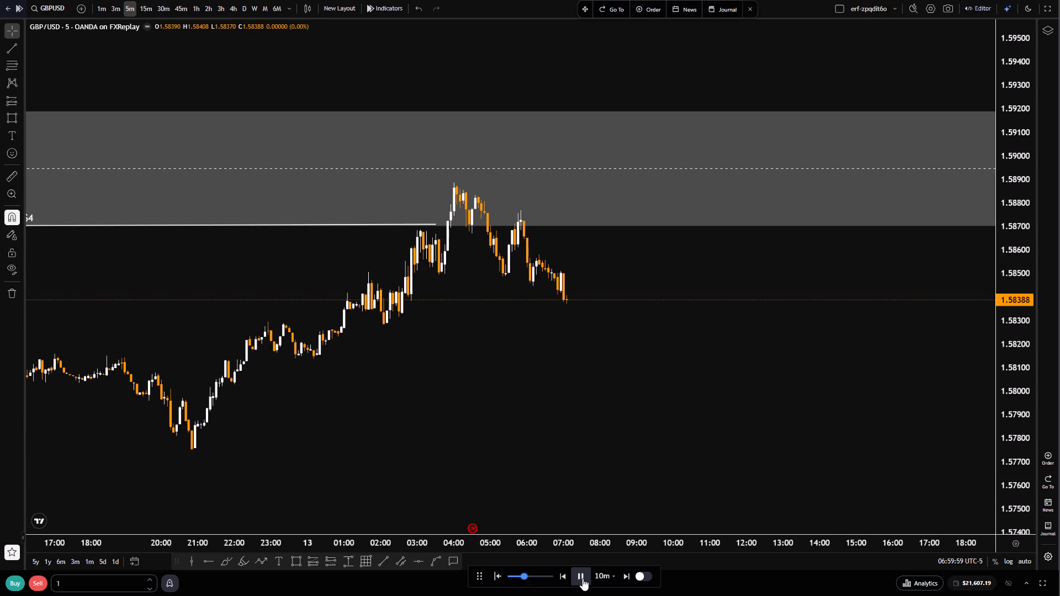
double_click(582, 578)
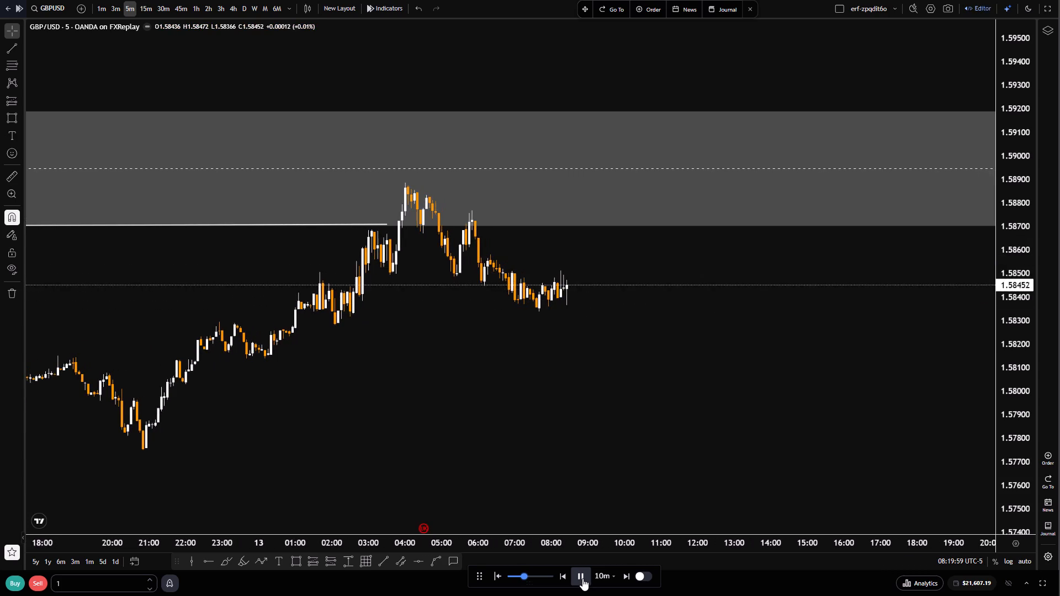
click(583, 578)
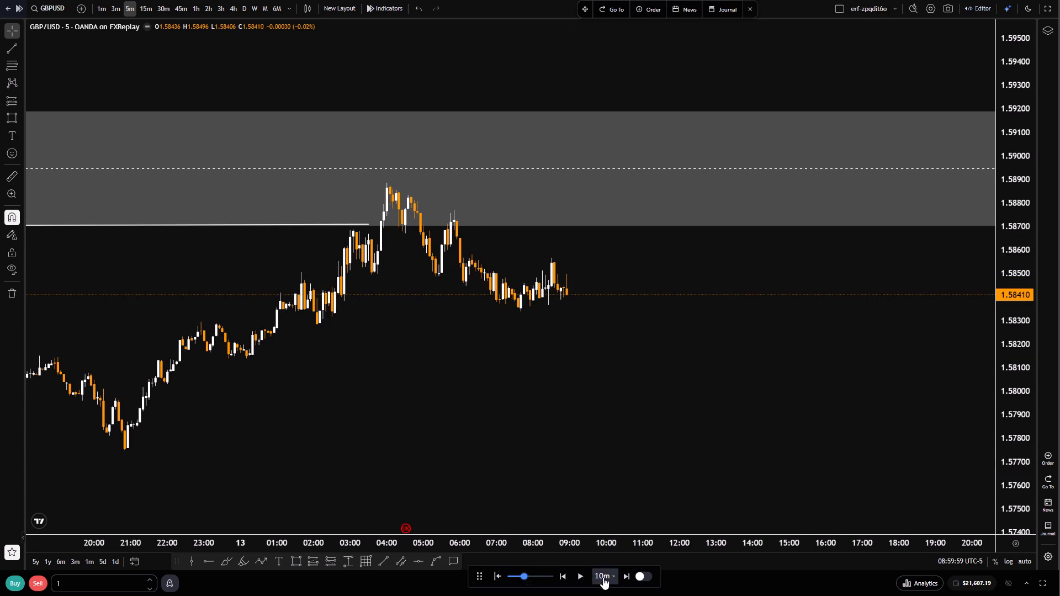
double_click(577, 575)
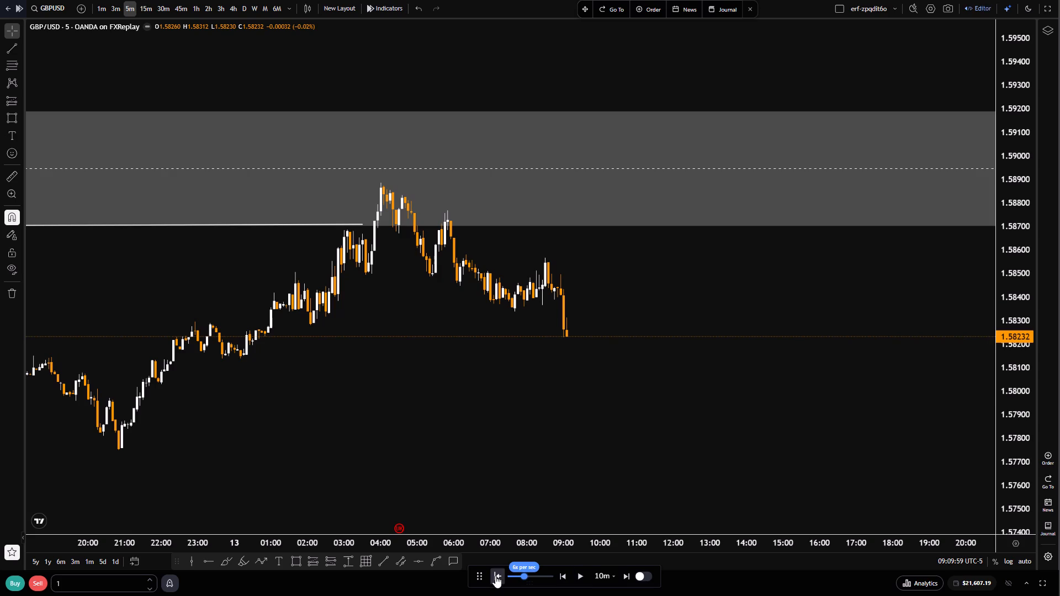
Rewind the replay to the 08:30 candle on 13 October.
click(495, 576)
click(546, 302)
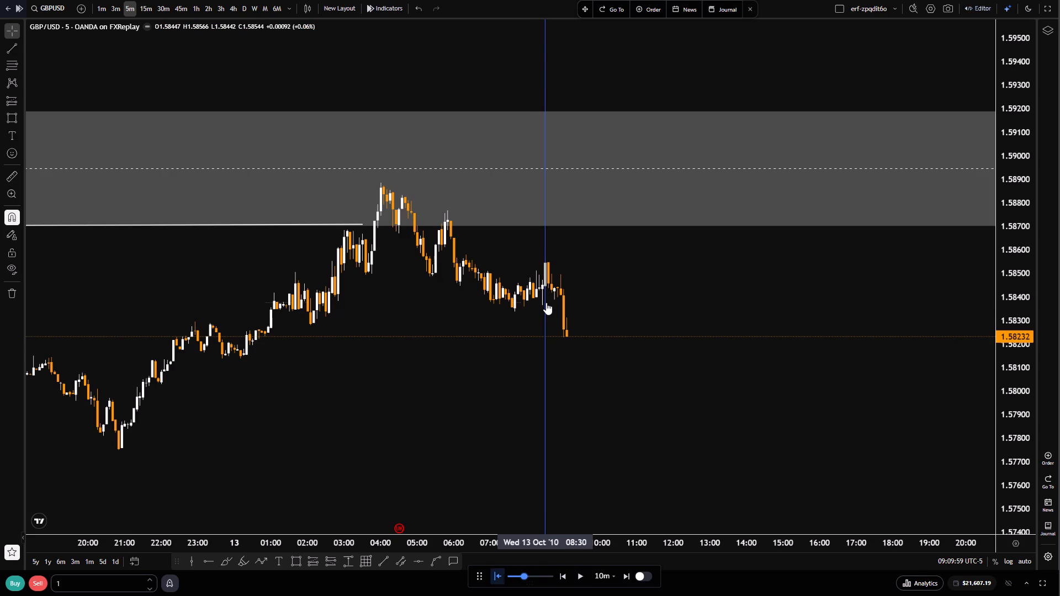
Place a short position at 13 October 08:35 with entry 1.58574, stop 1.58893 and target 1.57536.
scroll(593, 338, up, 1)
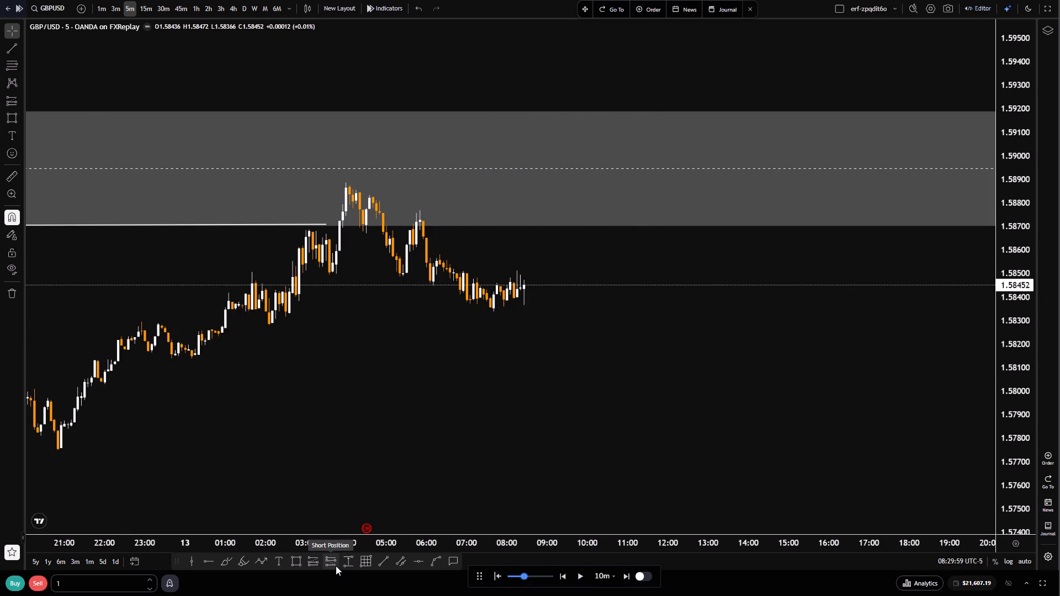
click(336, 563)
click(529, 256)
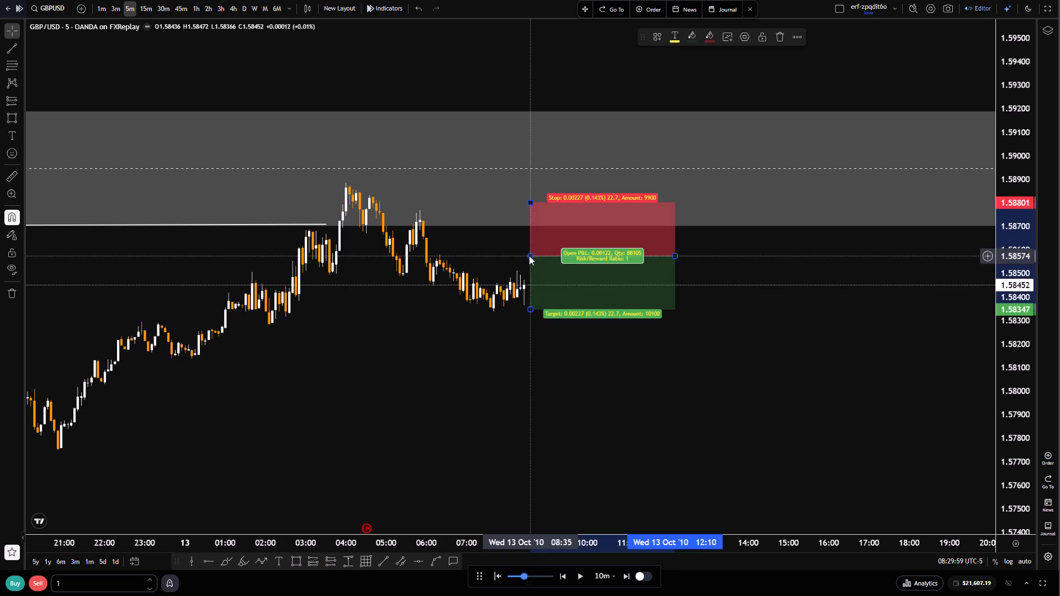
drag(531, 203, 532, 181)
scroll(523, 410, down, 7)
drag(777, 460, 724, 272)
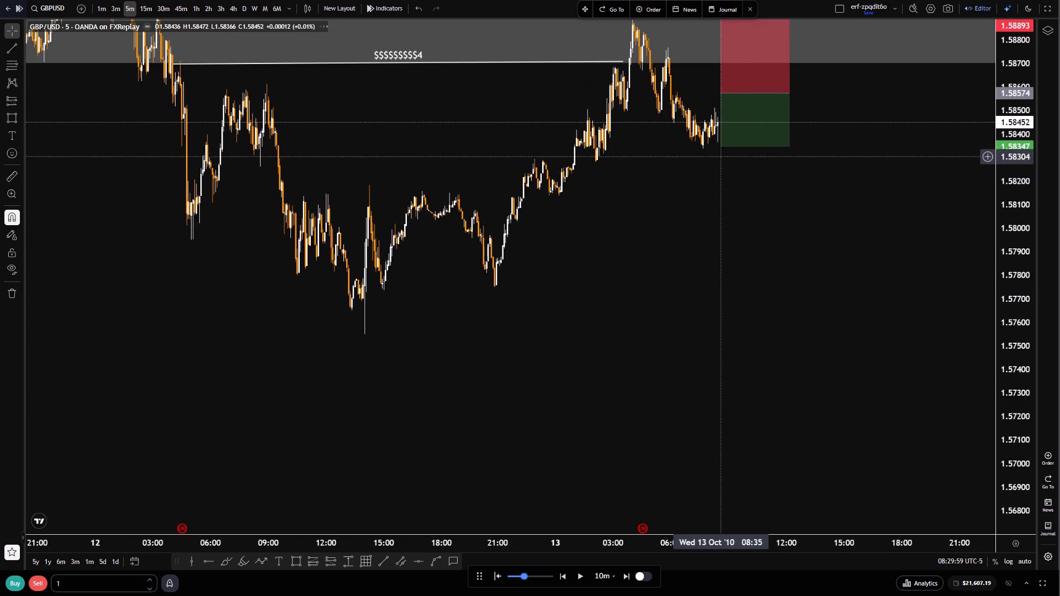
drag(719, 147, 744, 337)
drag(661, 225, 651, 250)
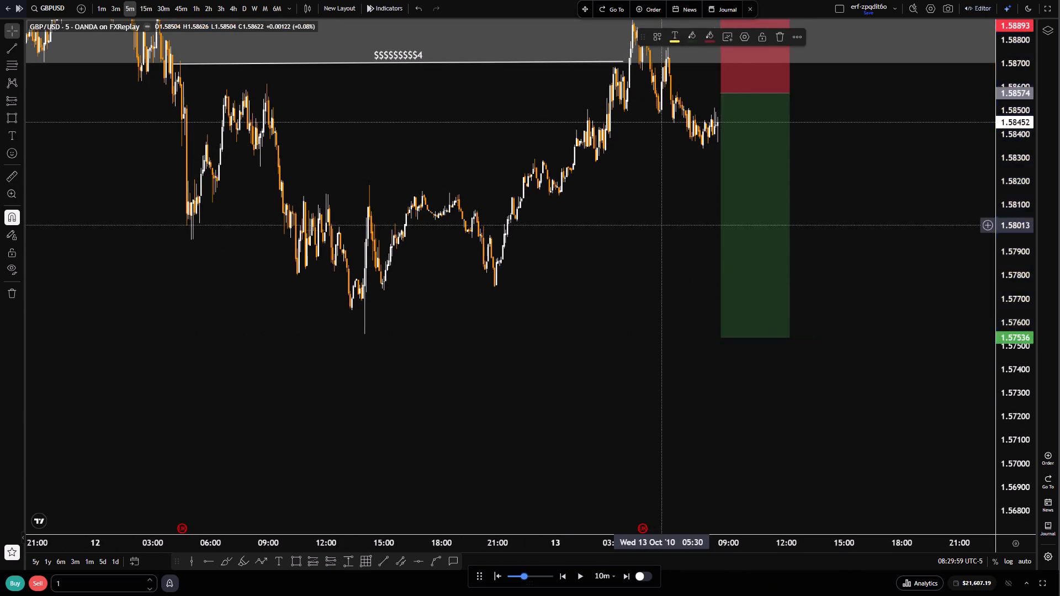
drag(651, 250, 635, 353)
scroll(630, 347, up, 3)
click(642, 348)
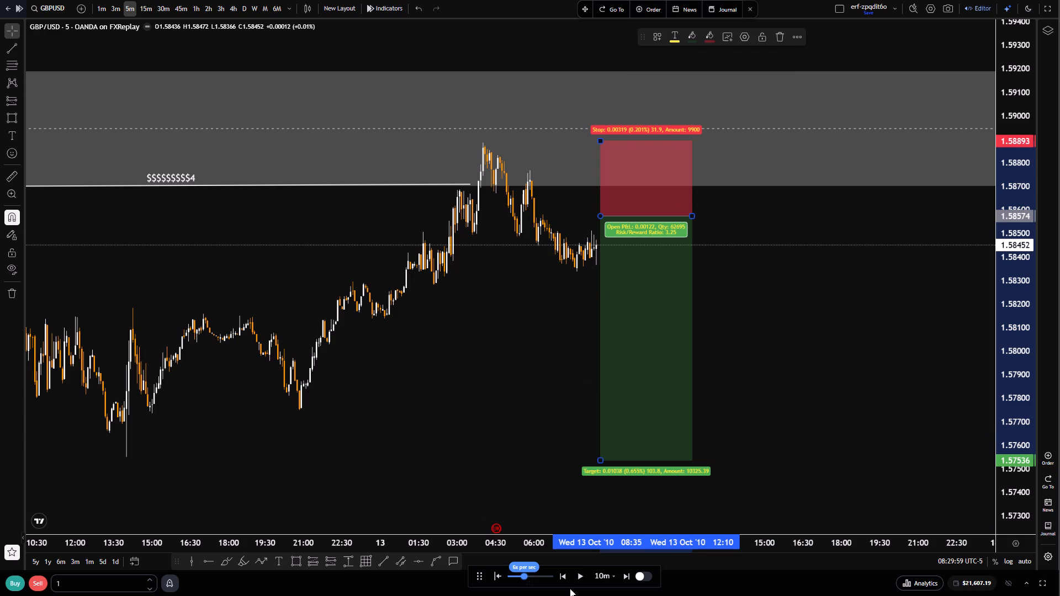
Place a sell limit order of 0.47 lots at 1.58574 with stop loss 1.58893, take profit 1.57536 and 0.7% risk.
click(655, 10)
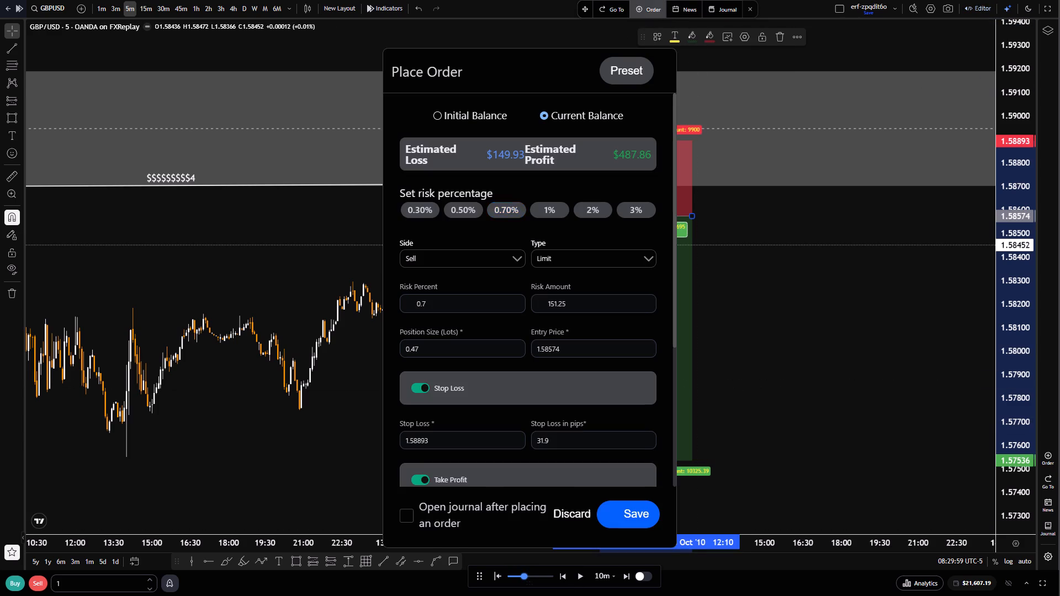
click(628, 526)
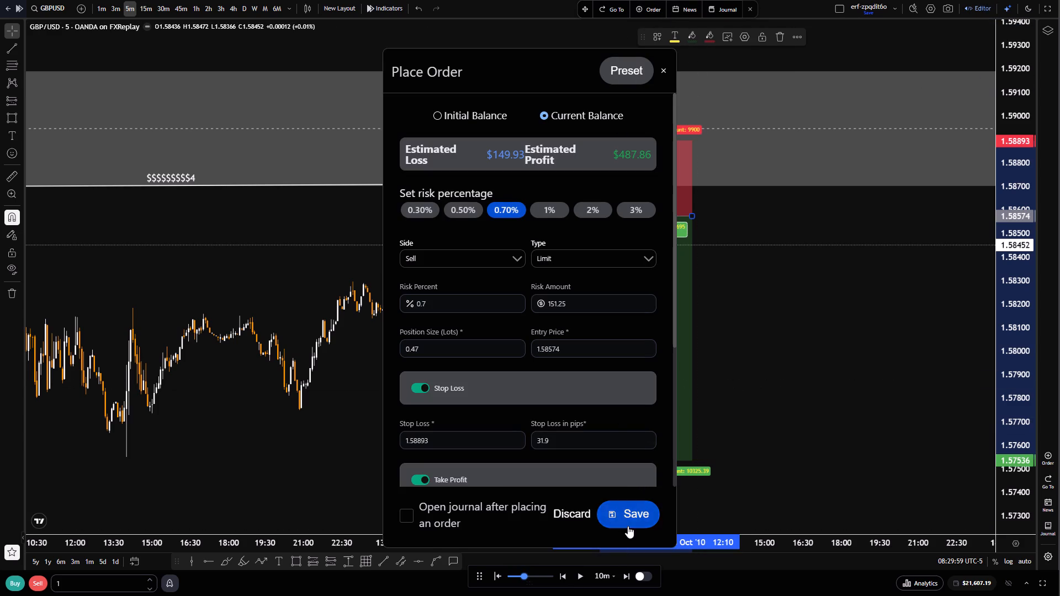
Raise the replay speed and play the chart forward to about 12:50 on 13 October.
scroll(1031, 488, down, 5)
scroll(784, 456, down, 3)
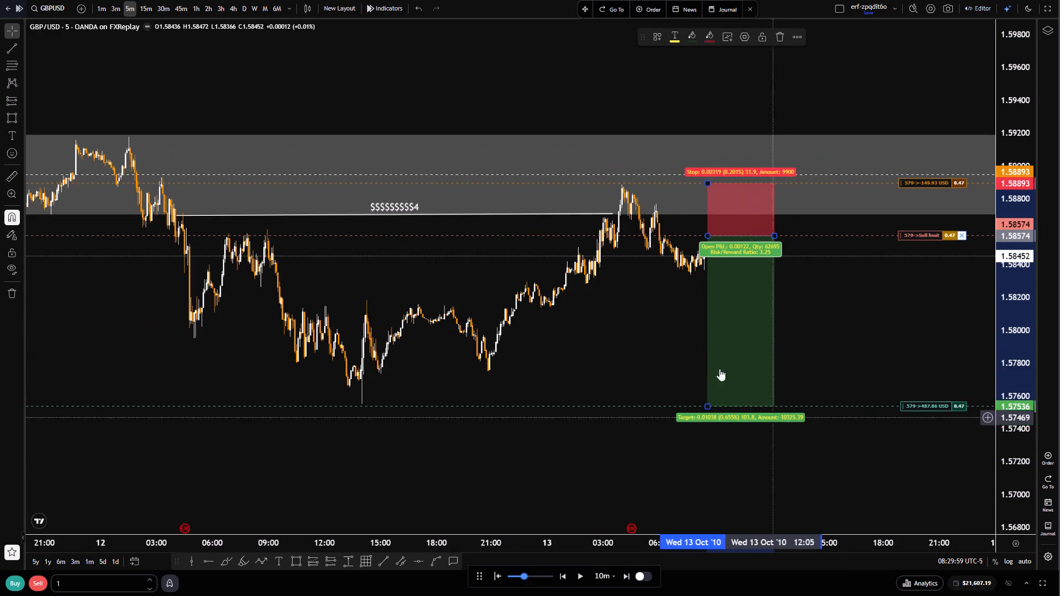
drag(691, 338, 586, 338)
click(547, 576)
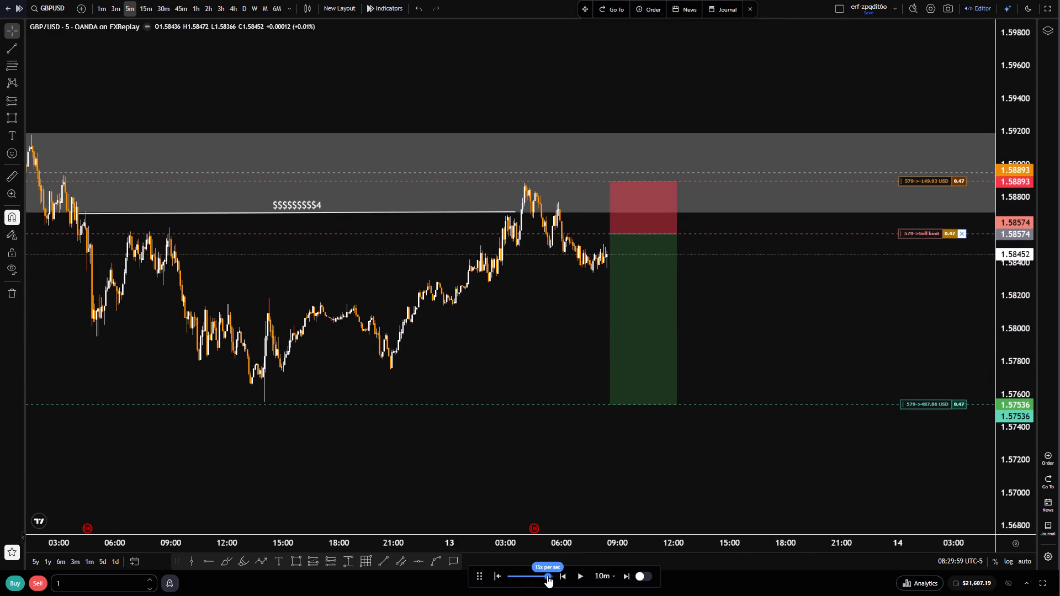
click(581, 577)
click(581, 577)
click(581, 577)
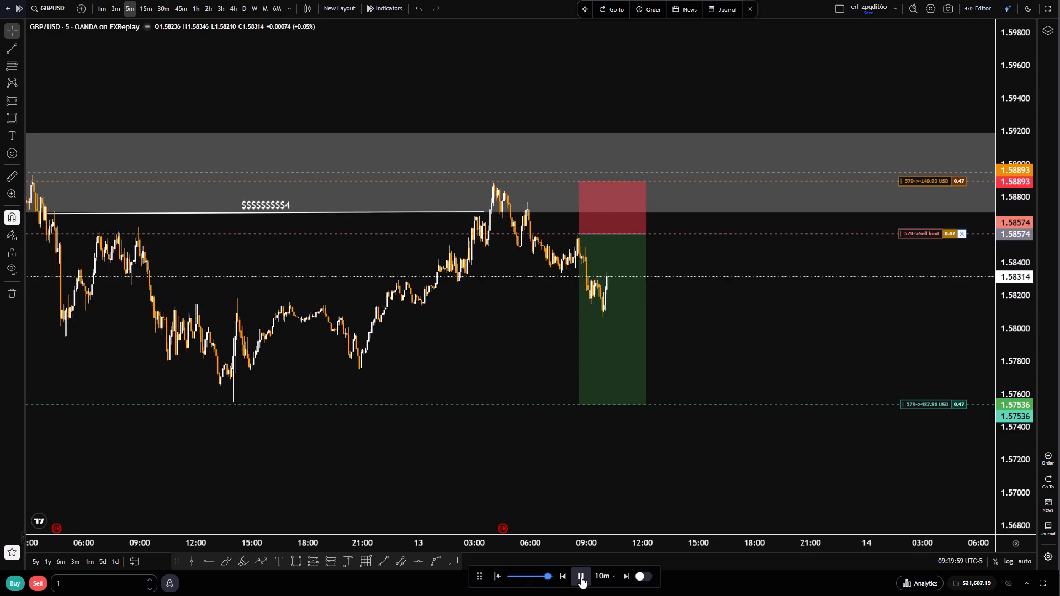
click(581, 577)
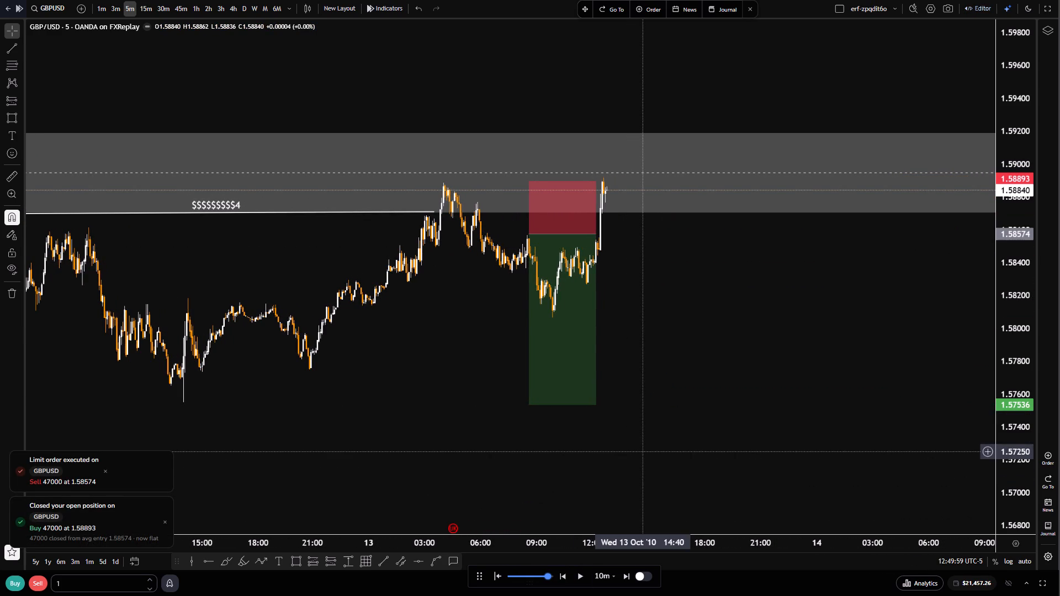
Review the short trade against the grey zone and recent swings on the 5m chart and the 1h chart.
scroll(669, 400, down, 4)
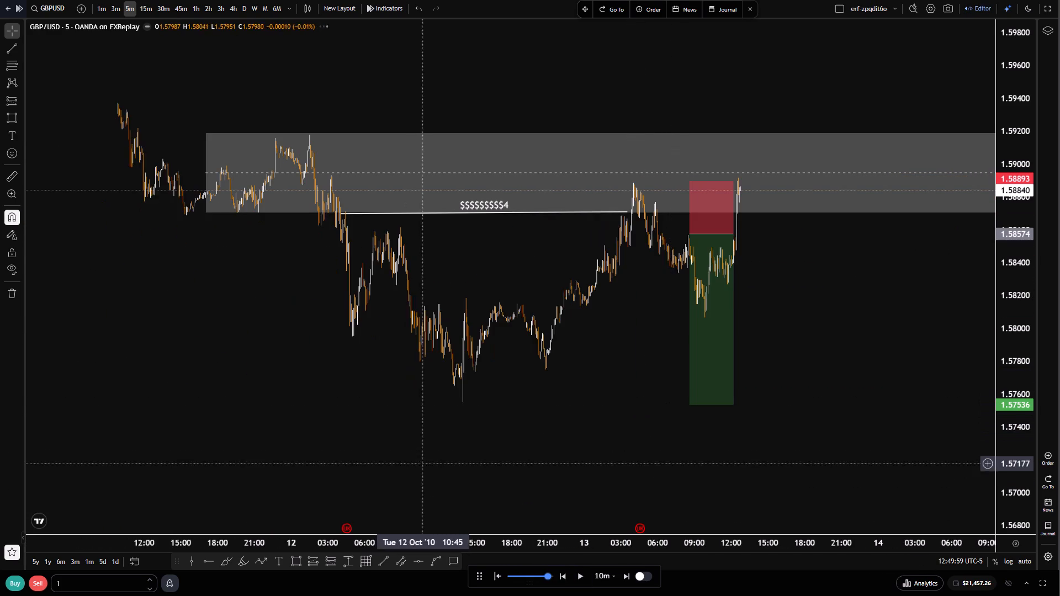
drag(427, 461, 593, 469)
scroll(595, 474, up, 4)
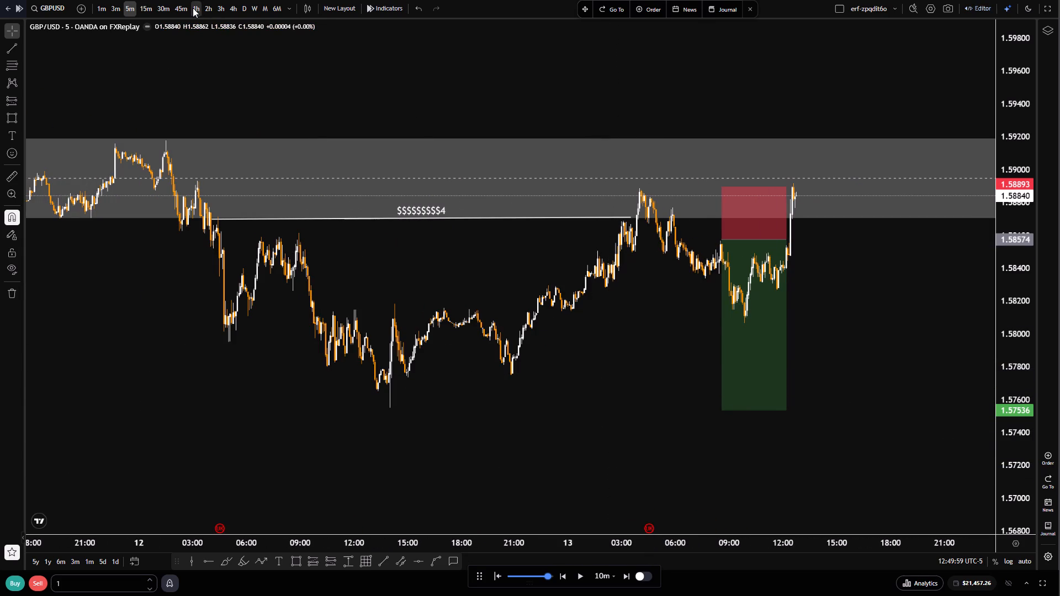
click(195, 8)
scroll(486, 375, up, 10)
drag(587, 372, 771, 392)
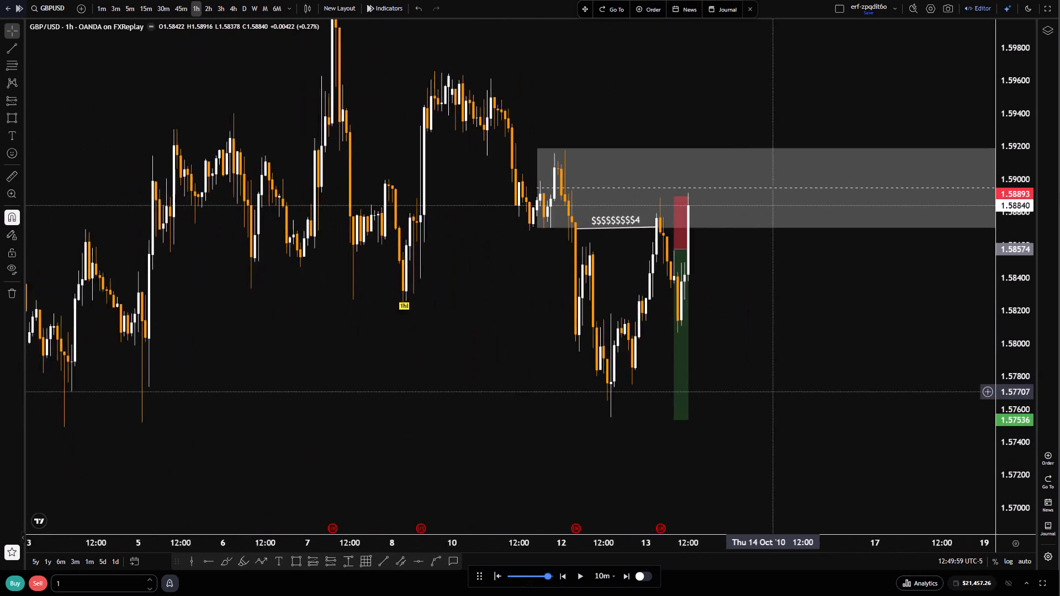
scroll(761, 411, up, 4)
drag(665, 391, 930, 409)
scroll(864, 419, up, 6)
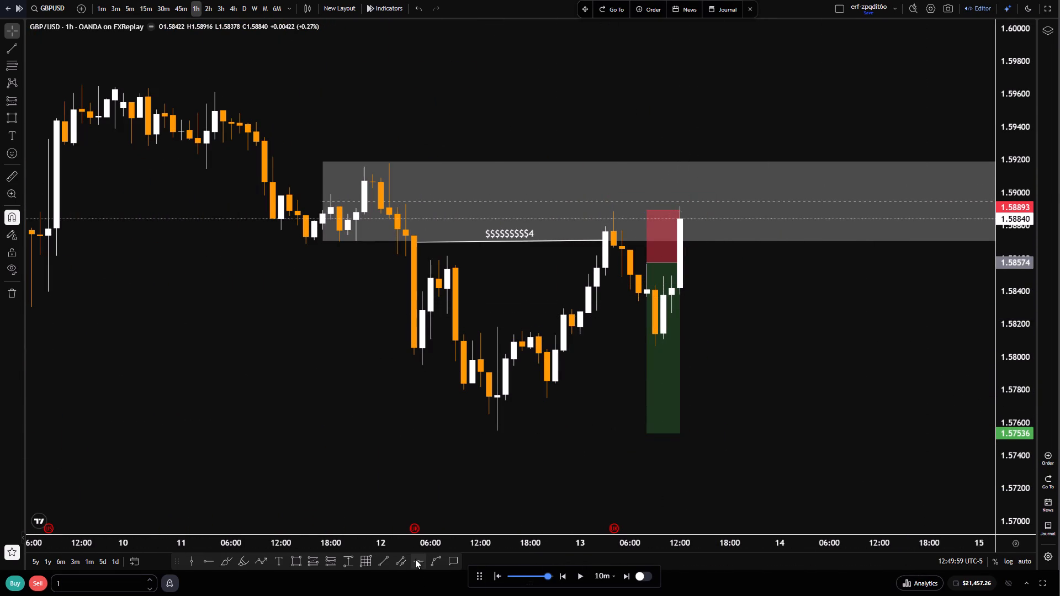
Add a callout pointing at the 13 October candle low inside the short position, with the text "133 oct 2010".
click(450, 562)
click(662, 318)
click(645, 164)
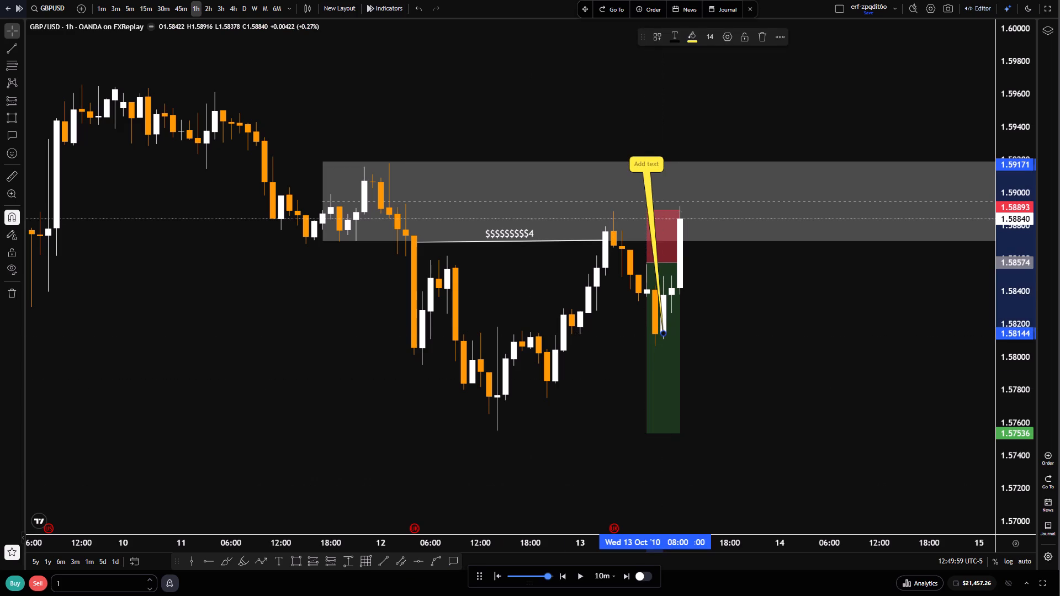
text(133 oct)
key(space)
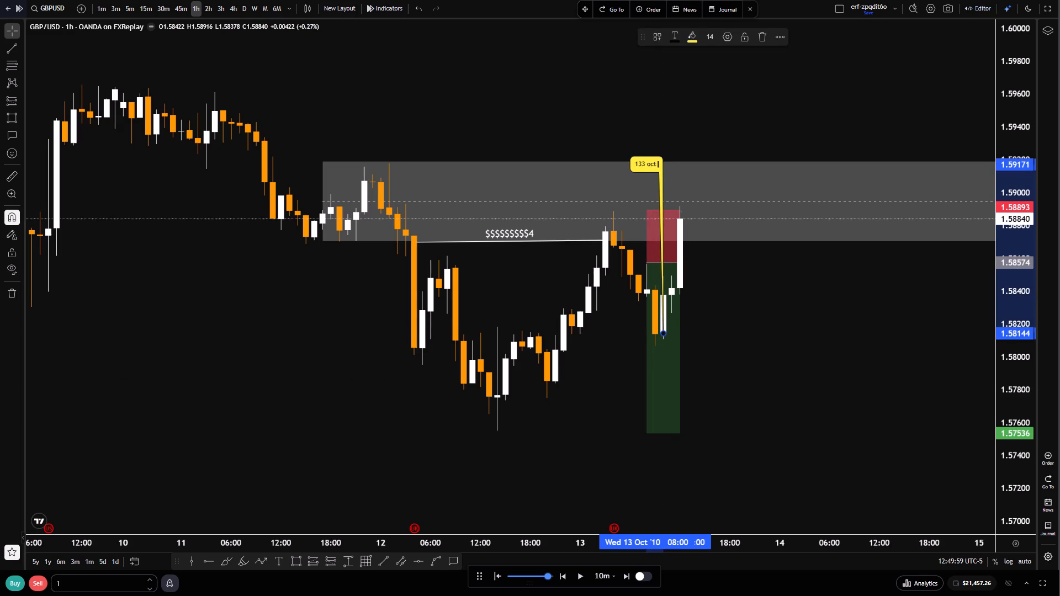
text(2010)
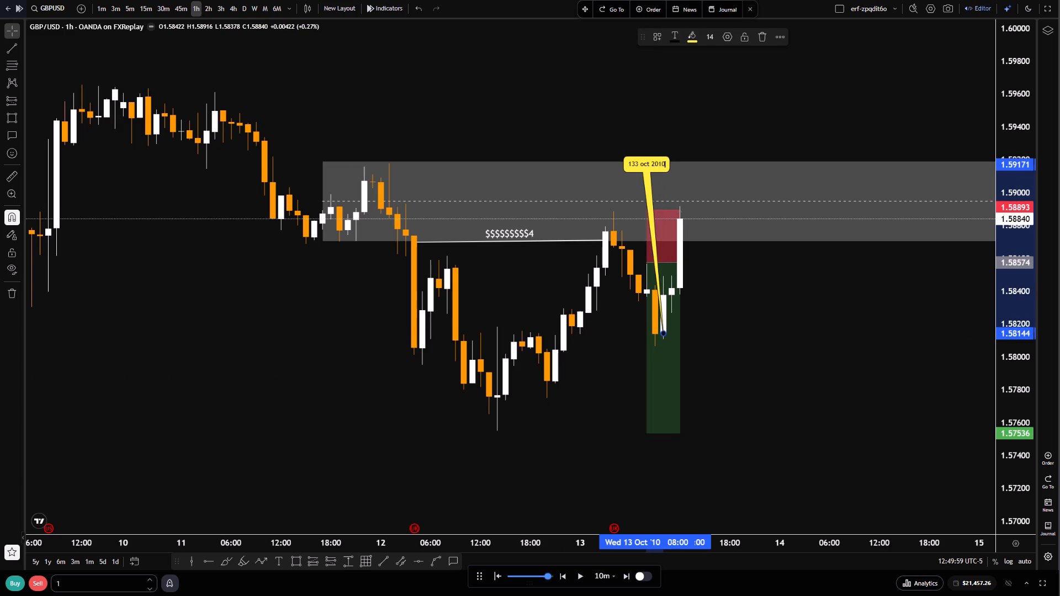
key(Return)
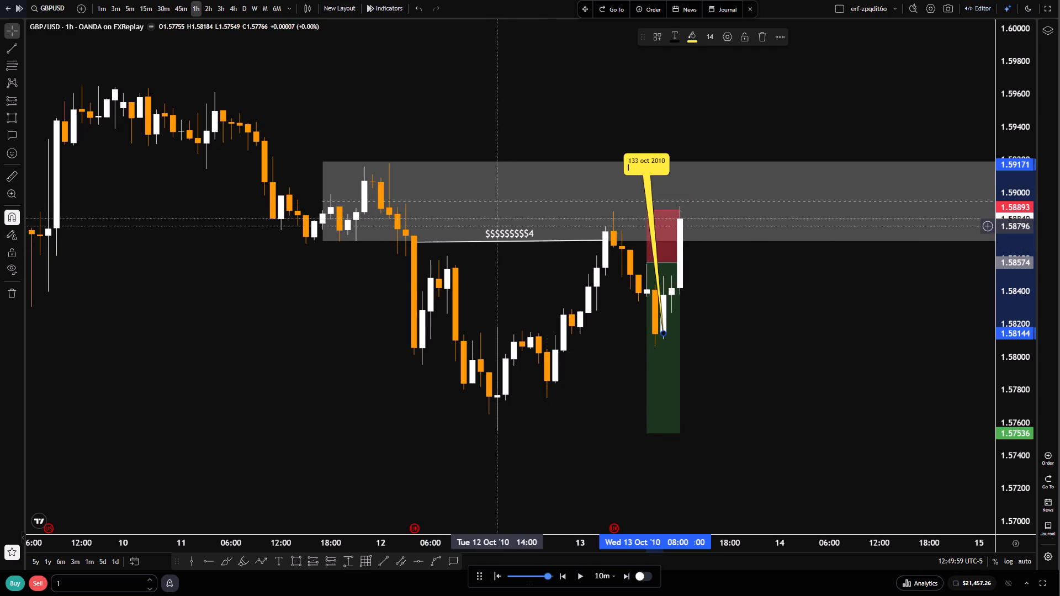
Compare the trade on the 5m chart, switch to the 15m timeframe, and copy a snapshot image of the chart.
click(134, 8)
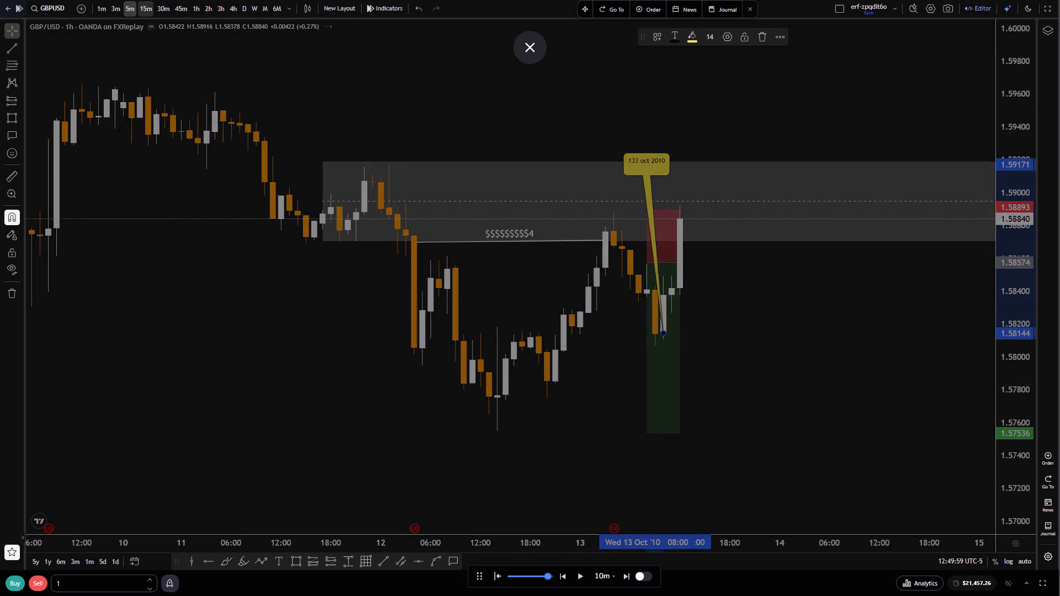
scroll(330, 78, down, 6)
scroll(512, 244, down, 6)
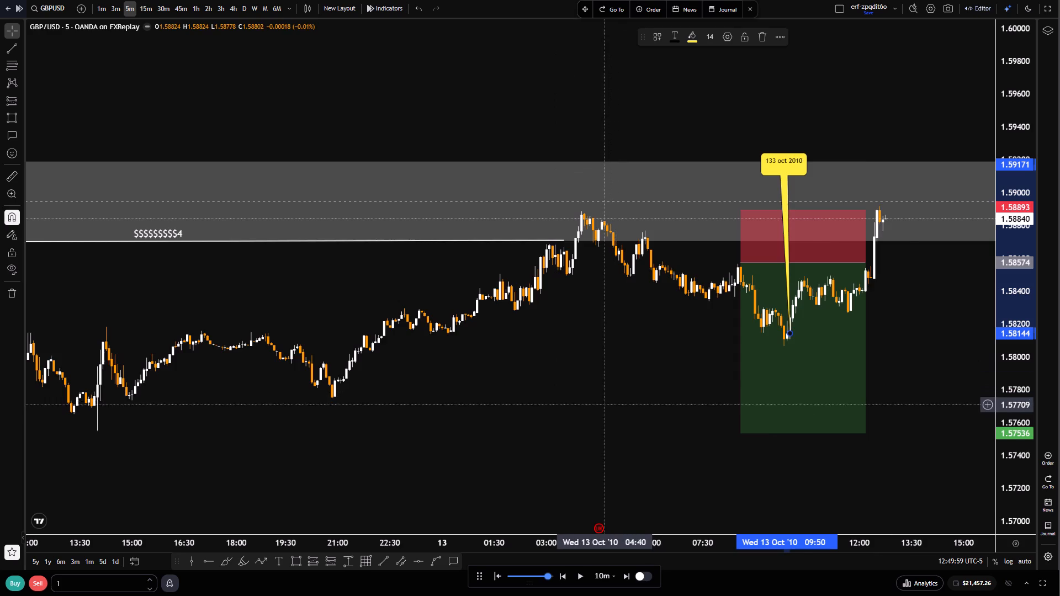
scroll(602, 421, down, 6)
drag(707, 473, 585, 470)
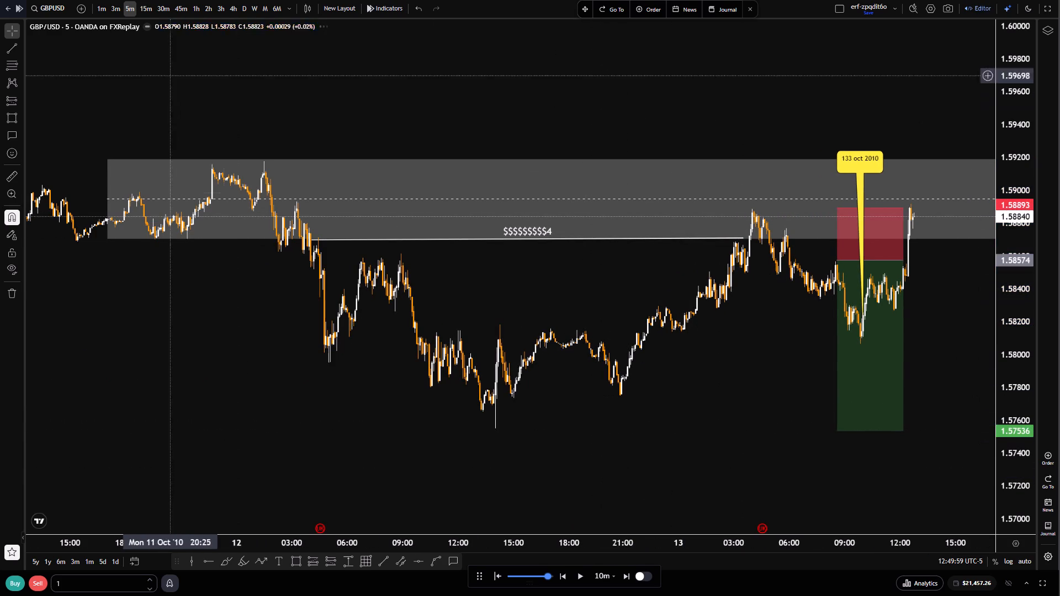
click(148, 13)
scroll(535, 359, up, 6)
scroll(609, 453, up, 3)
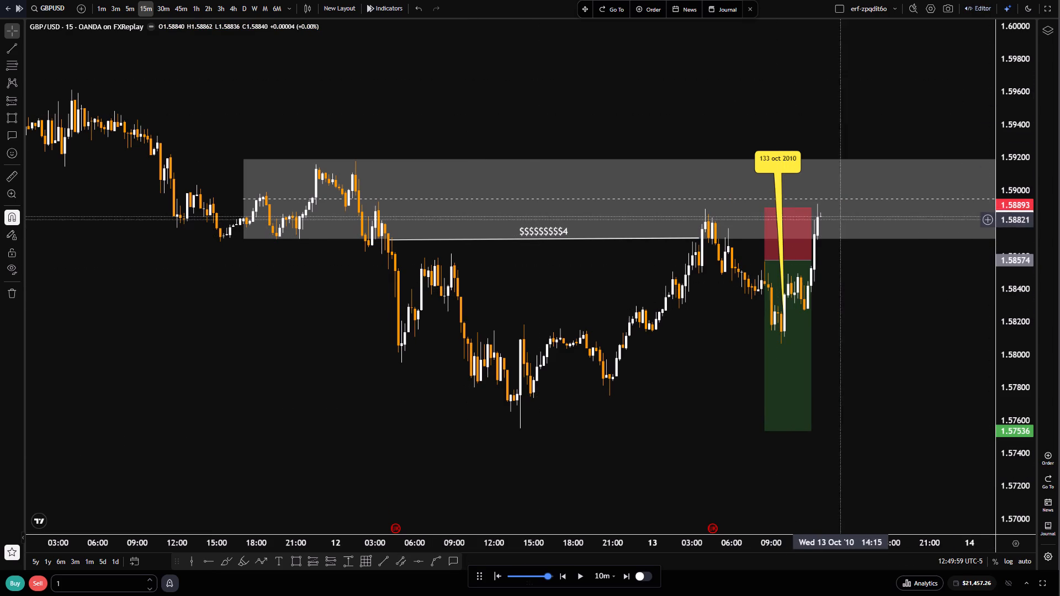
click(946, 8)
click(957, 55)
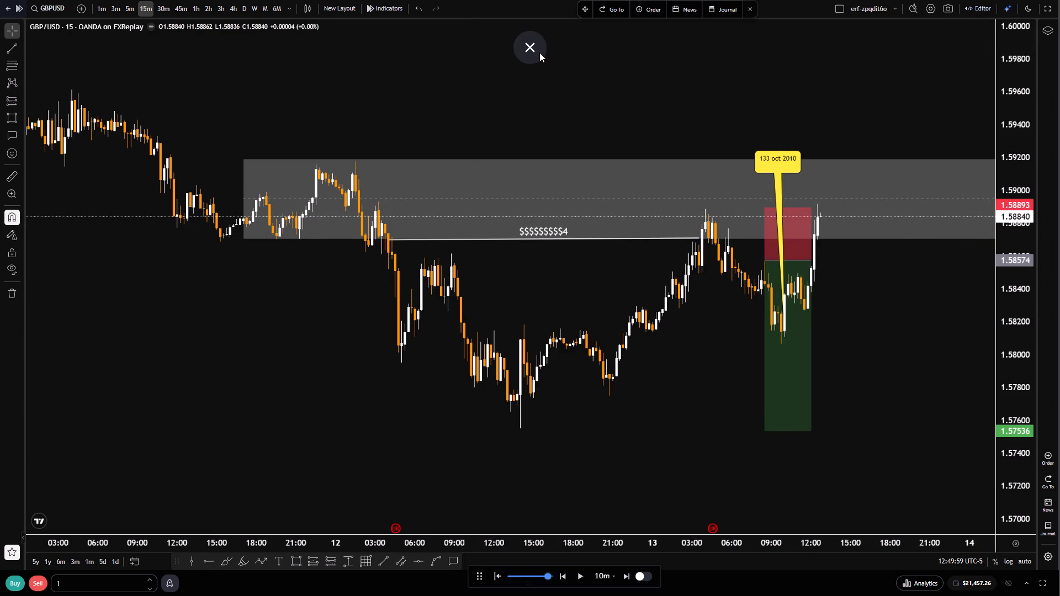
Leave full screen, switch to Notion and open the 2010 TRADES gallery from the GBPUSD TRADES page.
click(539, 52)
click(544, 0)
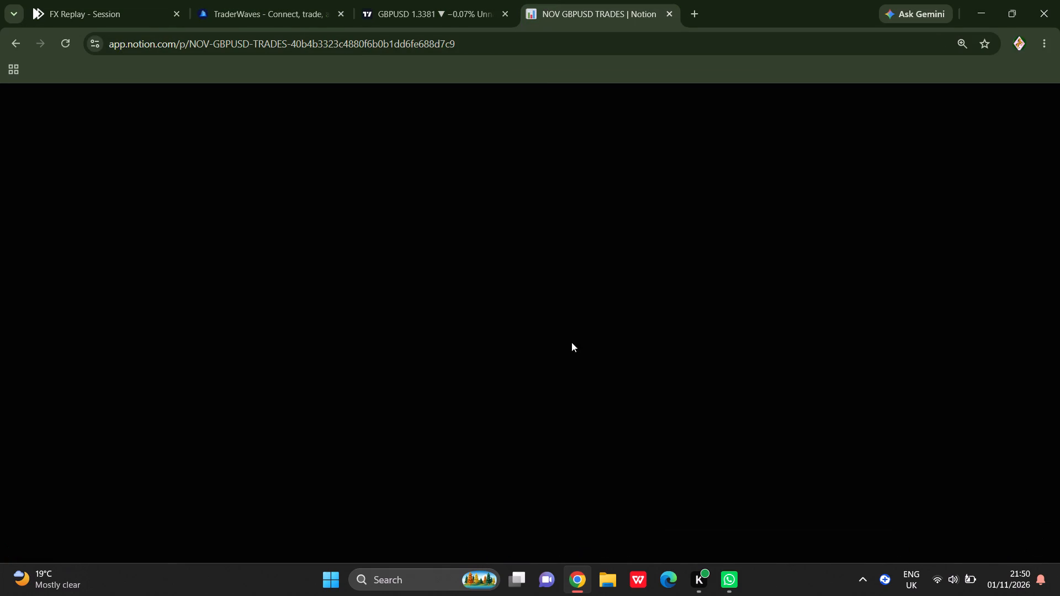
scroll(578, 463, down, 10)
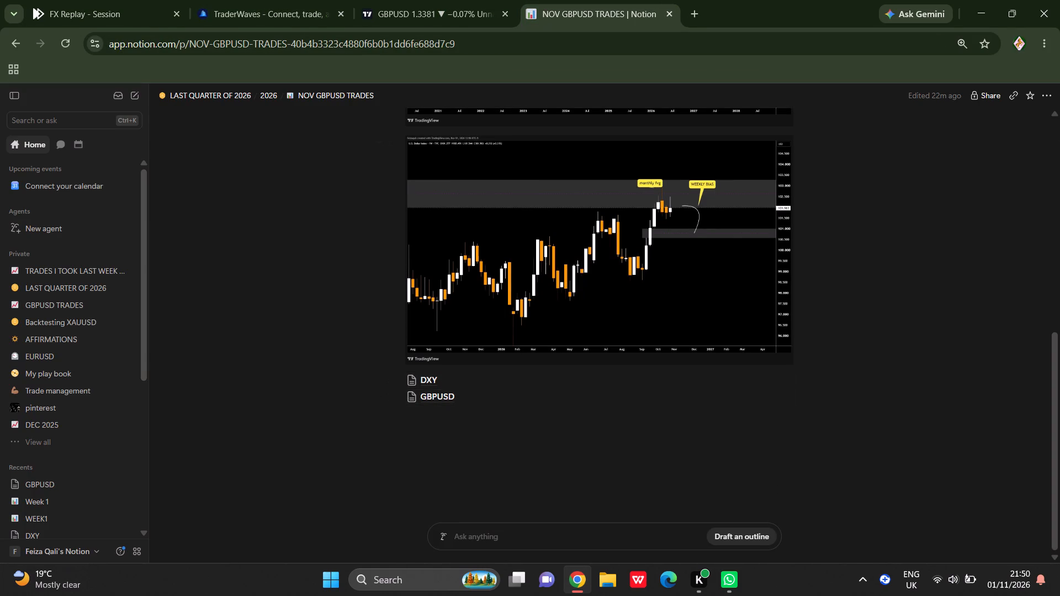
scroll(546, 389, up, 5)
click(224, 100)
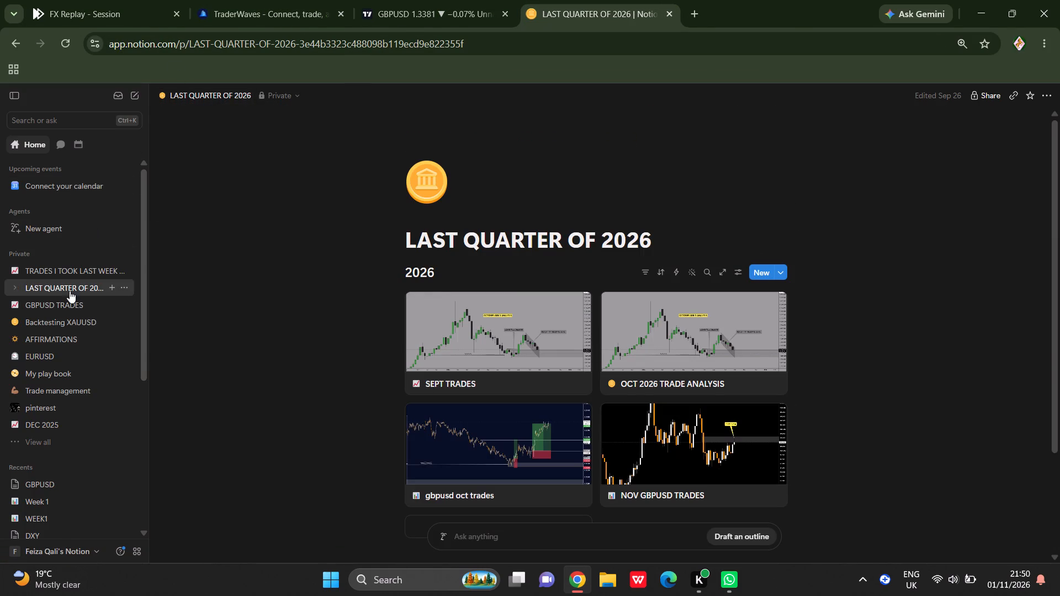
click(52, 302)
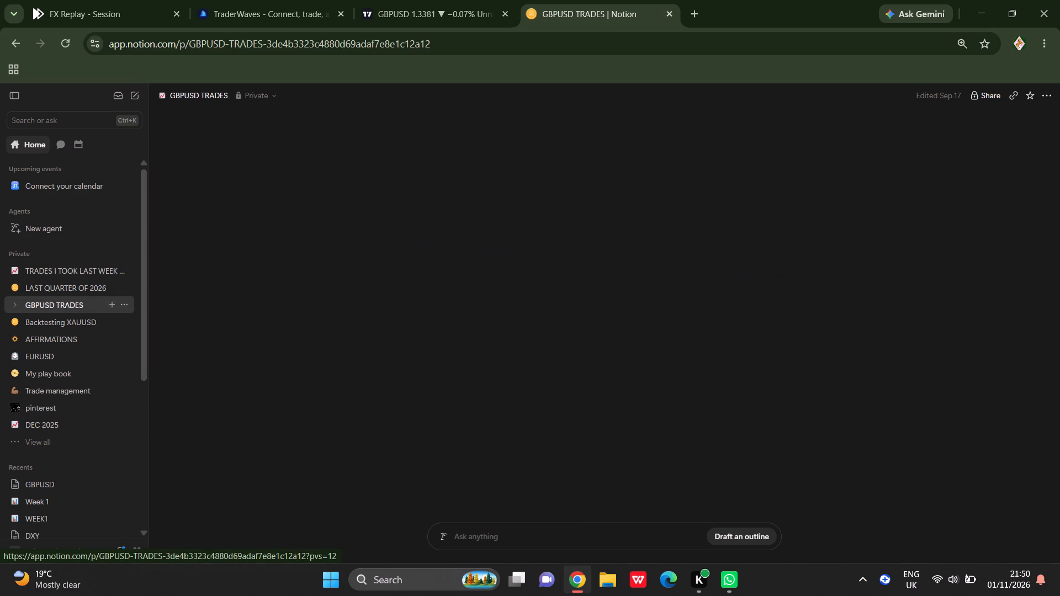
click(722, 342)
Open the WEEK 1 OF OCT page in the gallery, look through its chart images and close it.
scroll(726, 429, down, 4)
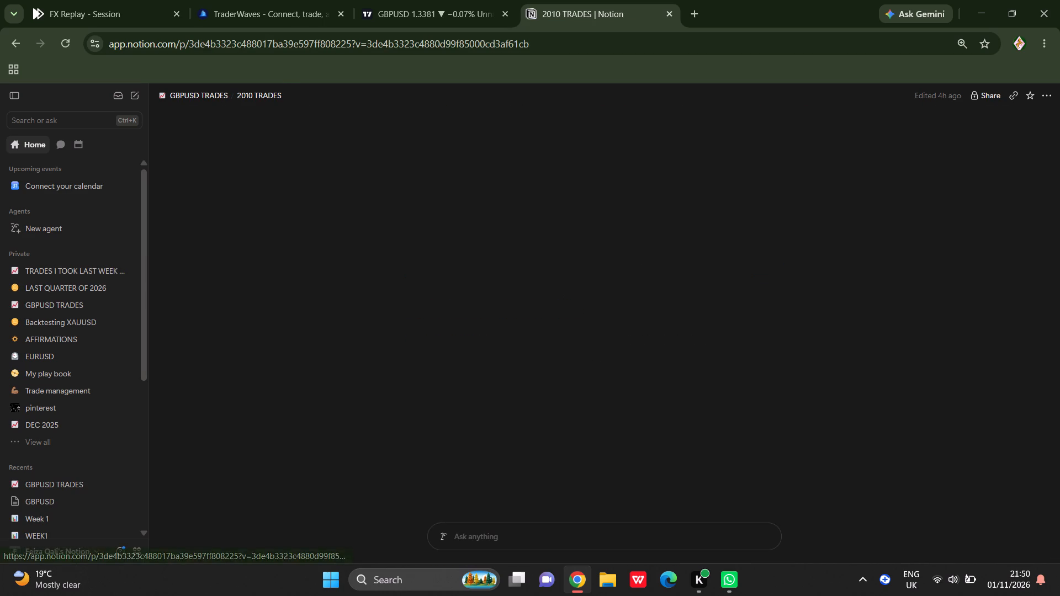
scroll(720, 428, down, 17)
scroll(697, 434, down, 8)
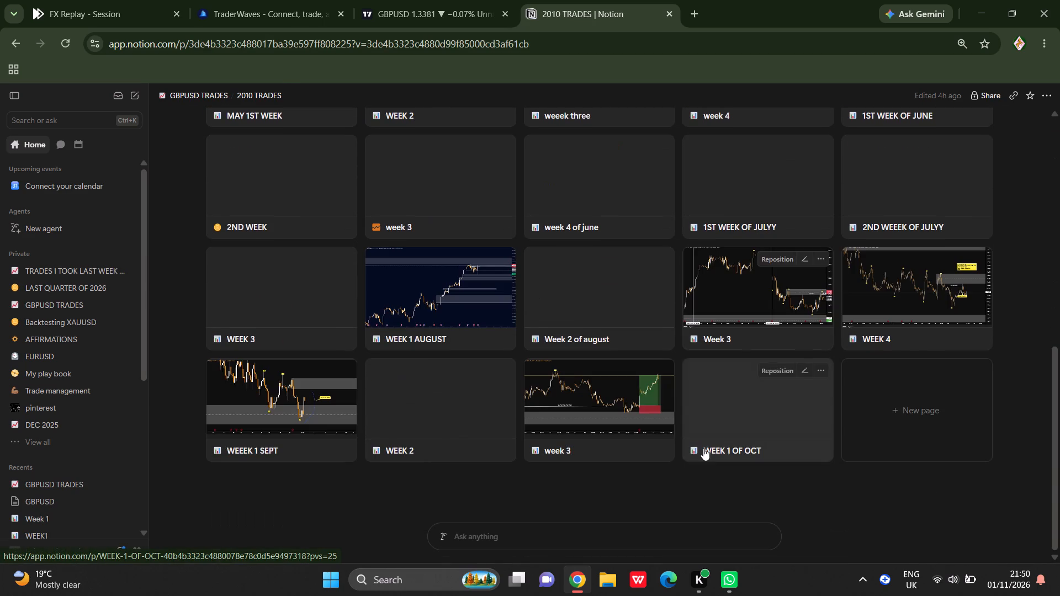
scroll(703, 448, down, 3)
click(733, 417)
scroll(718, 432, down, 19)
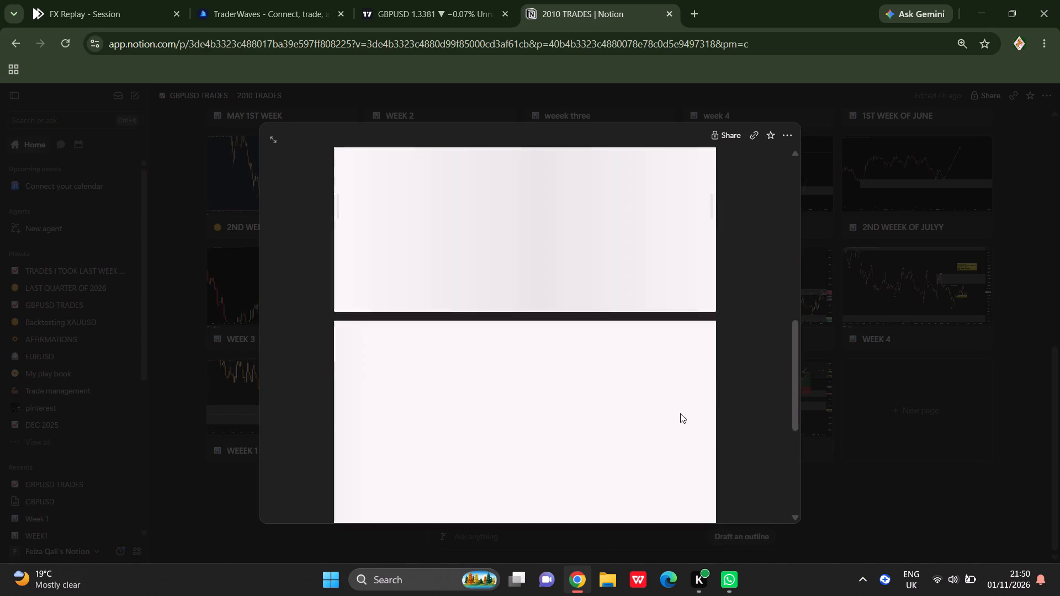
scroll(592, 451, down, 13)
scroll(591, 411, up, 6)
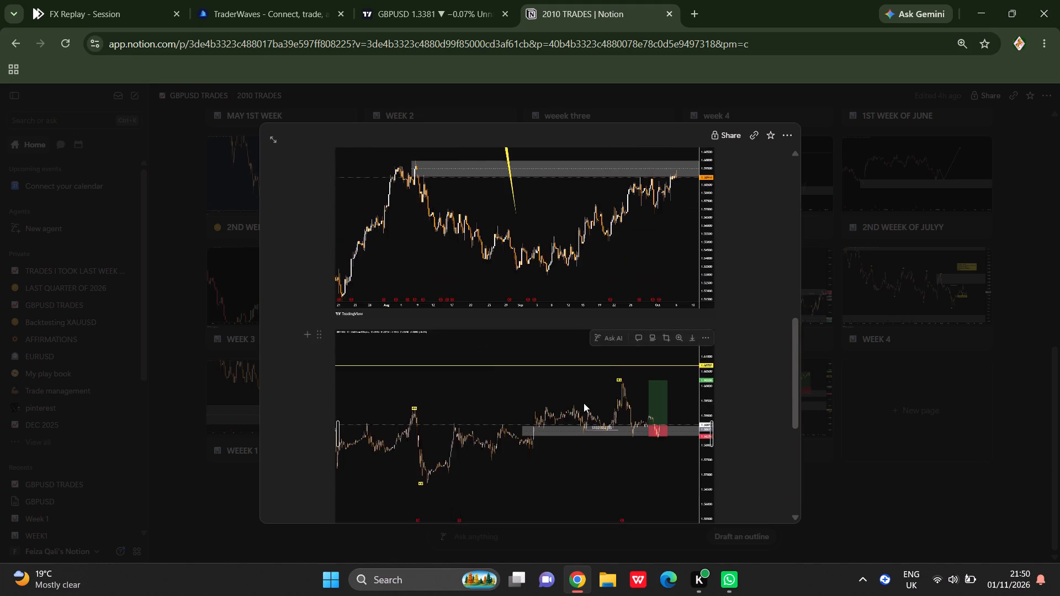
scroll(584, 403, up, 9)
scroll(554, 425, down, 7)
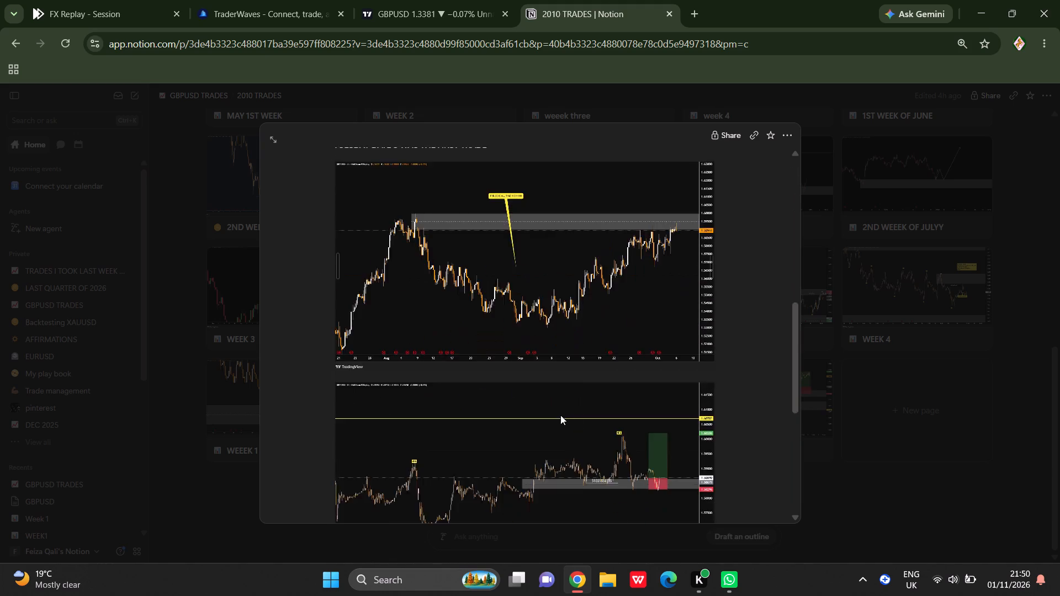
scroll(565, 407, down, 13)
click(960, 483)
Add a new page to the 2010 TRADES gallery titled "week 2".
click(879, 426)
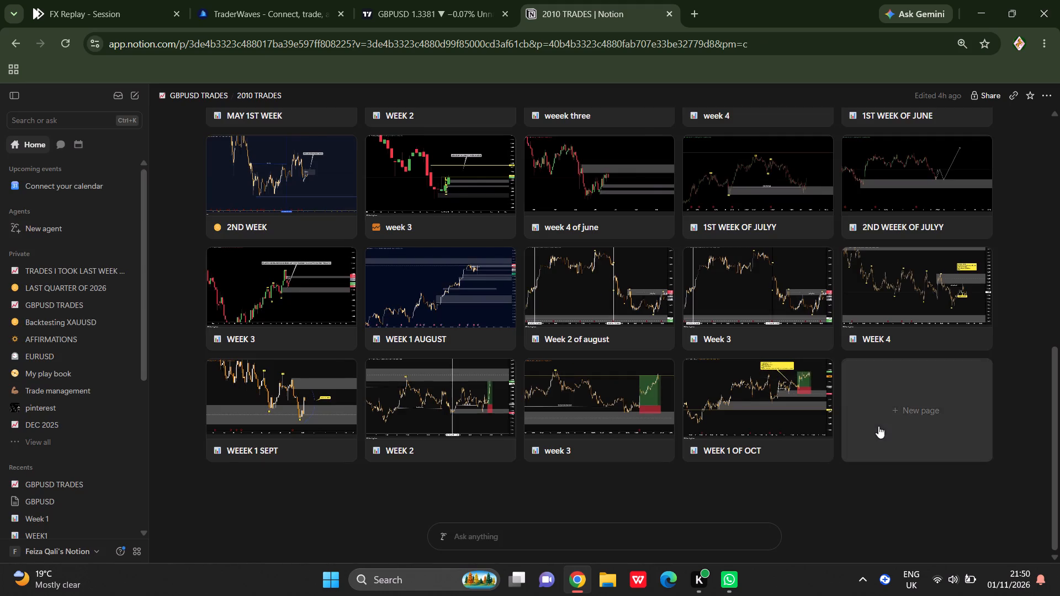
text(week 2)
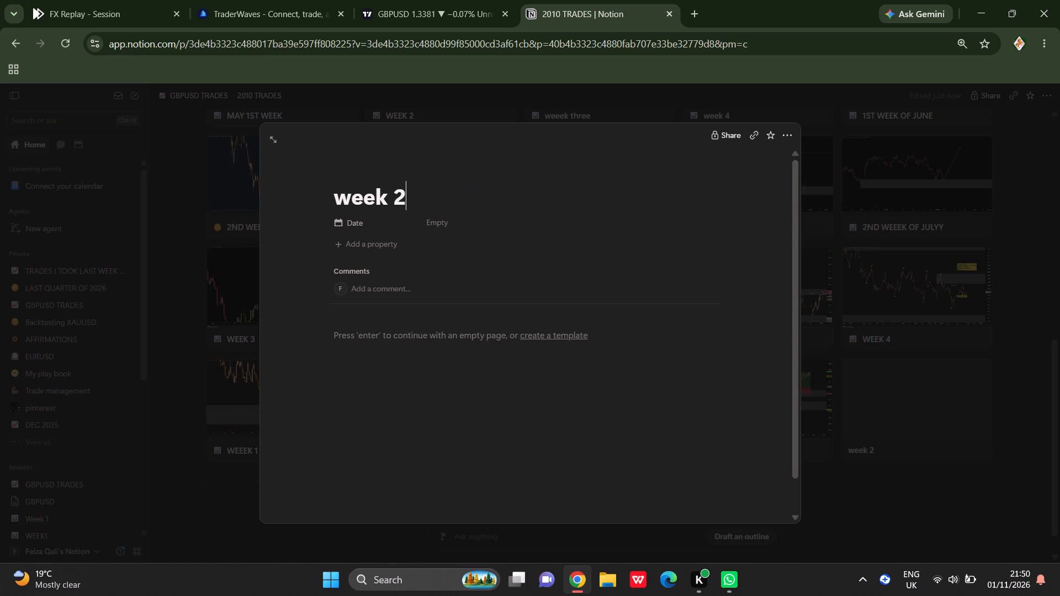
Paste the copied 15m chart snapshot into the body of the week 2 page.
click(405, 342)
right_click(408, 334)
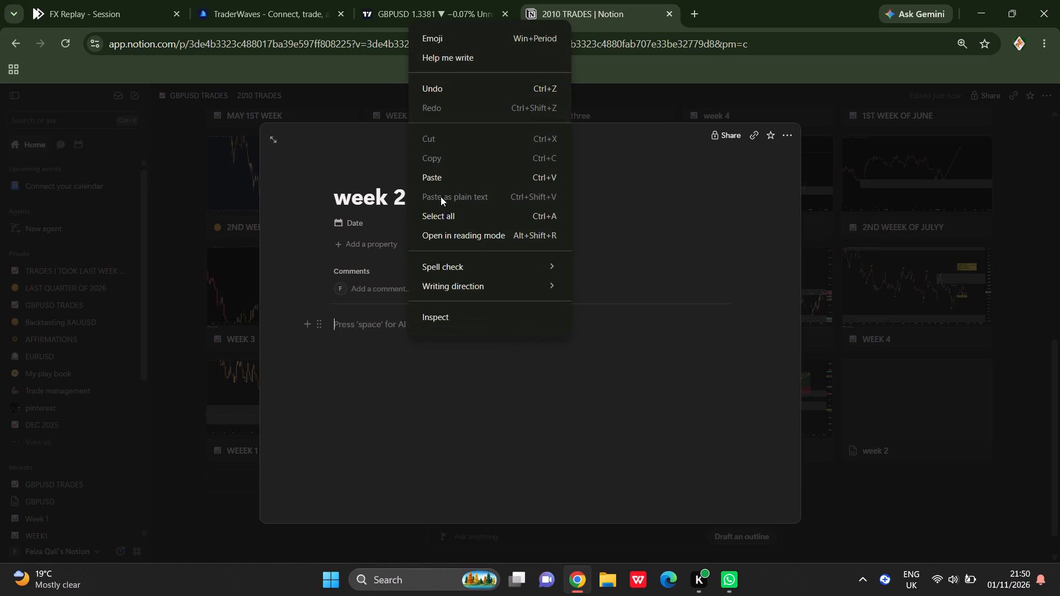
click(442, 189)
click(442, 180)
scroll(533, 251, down, 6)
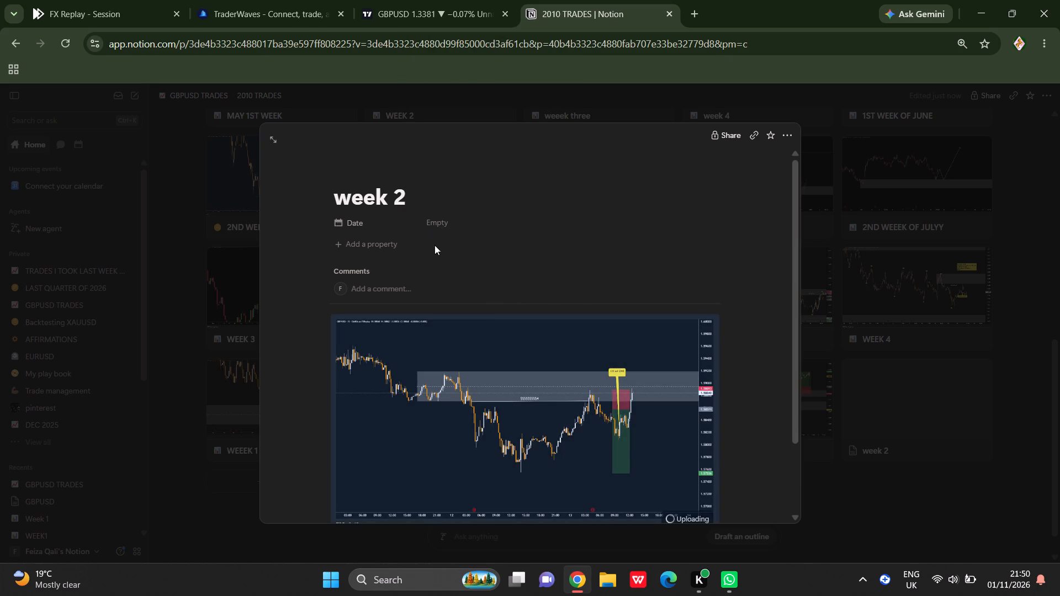
scroll(433, 251, down, 2)
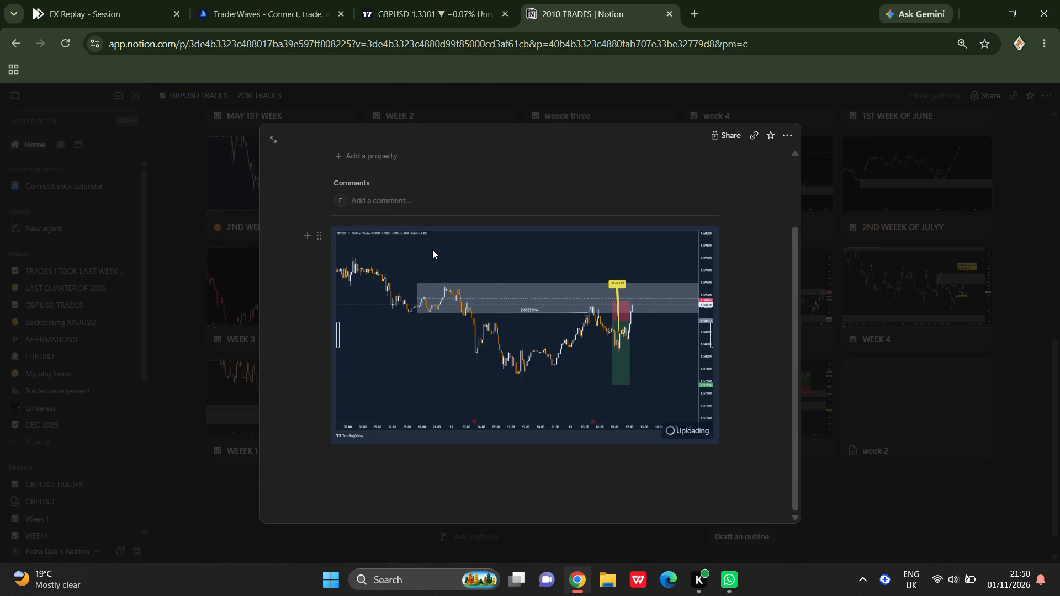
Switch to the TradingView GBPUSD chart, dismiss the upgrade offer and show the watchlist.
click(401, 0)
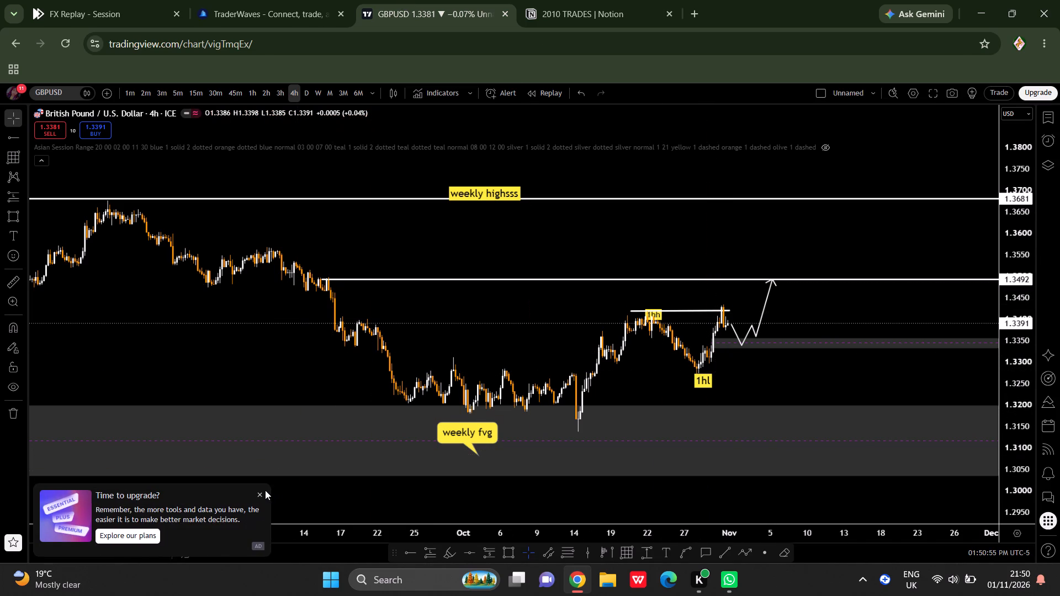
click(262, 493)
click(1048, 113)
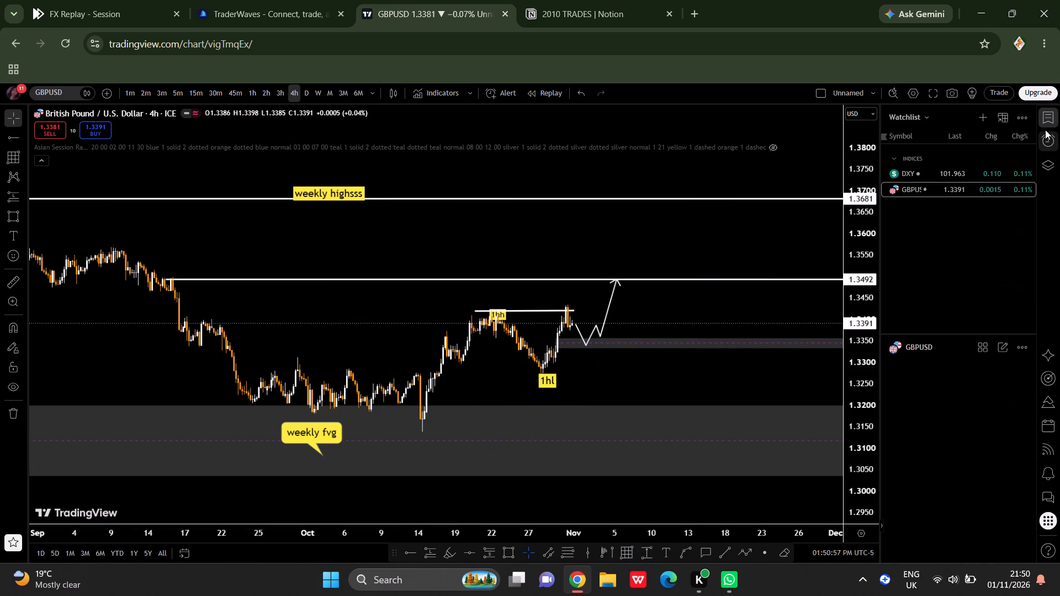
Look through the GBPUSD symbol details below the watchlist, then hide the watchlist.
click(1051, 122)
click(1051, 121)
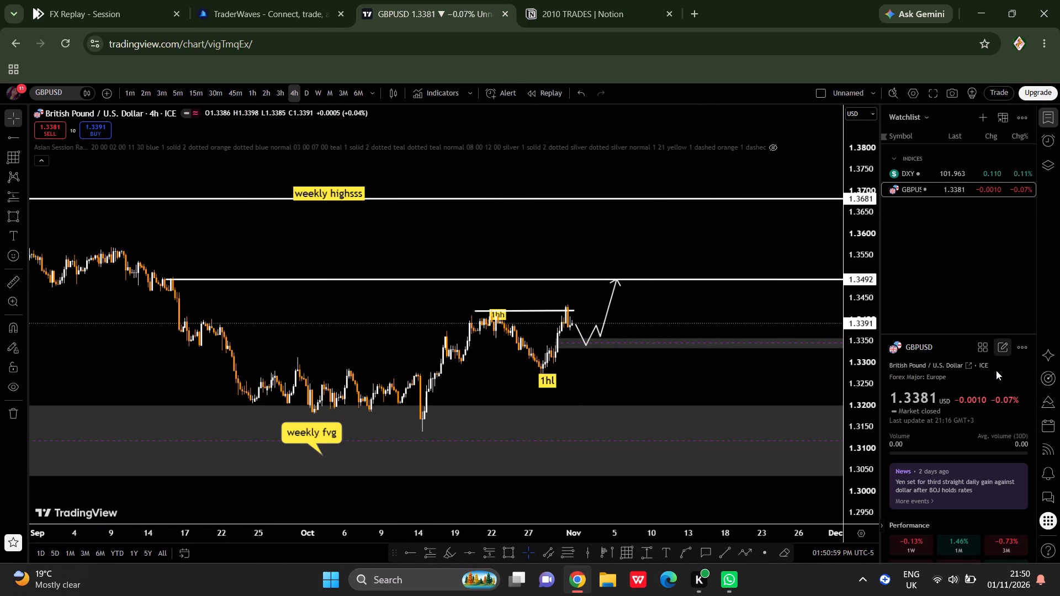
scroll(988, 384, down, 8)
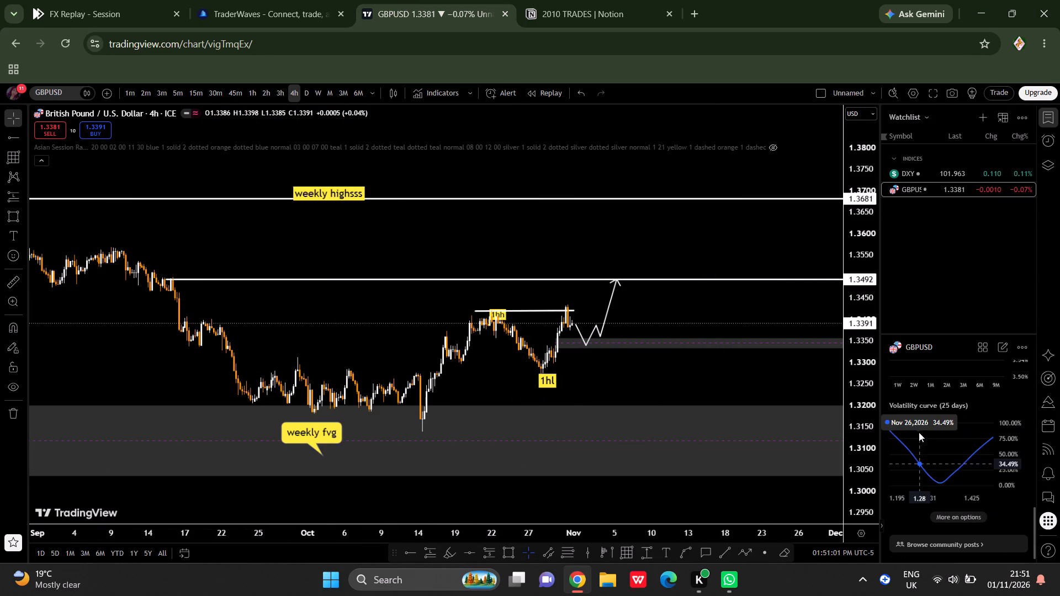
scroll(955, 470, up, 10)
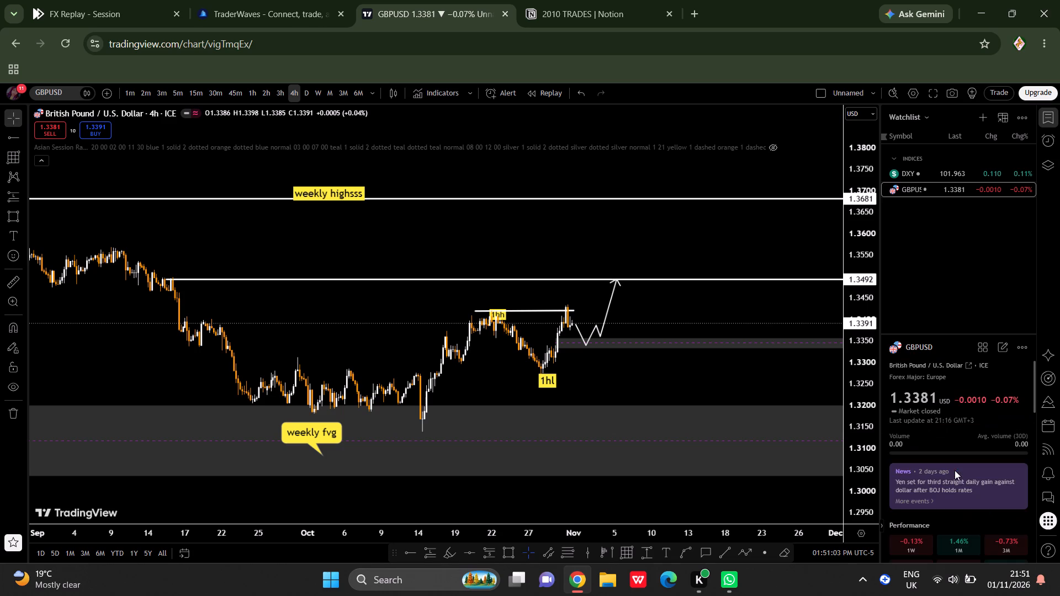
scroll(955, 470, up, 4)
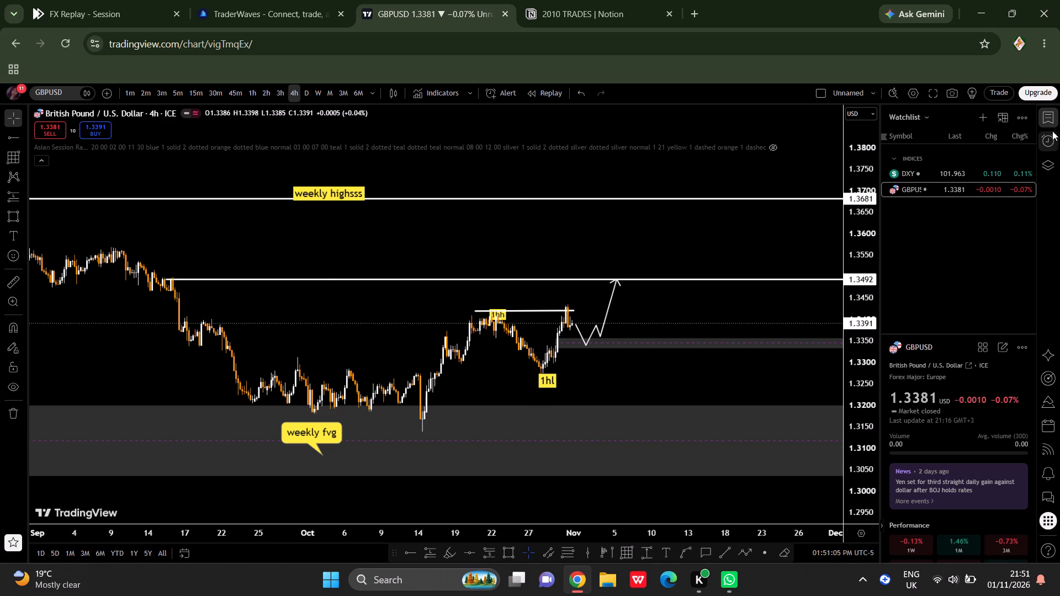
click(1052, 124)
scroll(899, 328, down, 7)
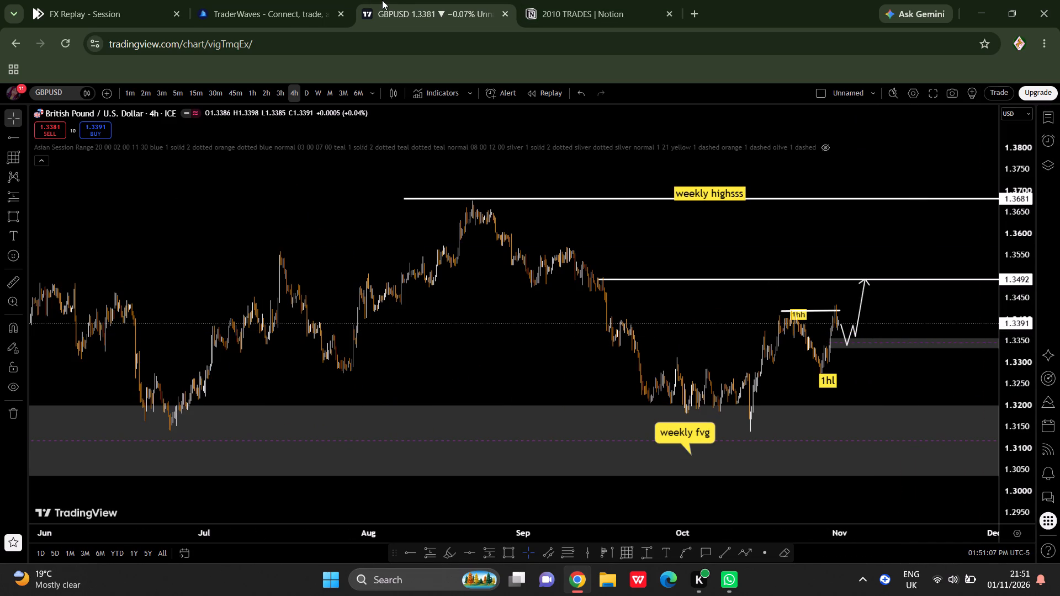
Return to the FX Replay session and add a callout reading "liq wasnt taken here" pointing at the $$$ liquidity line.
click(383, 0)
click(137, 0)
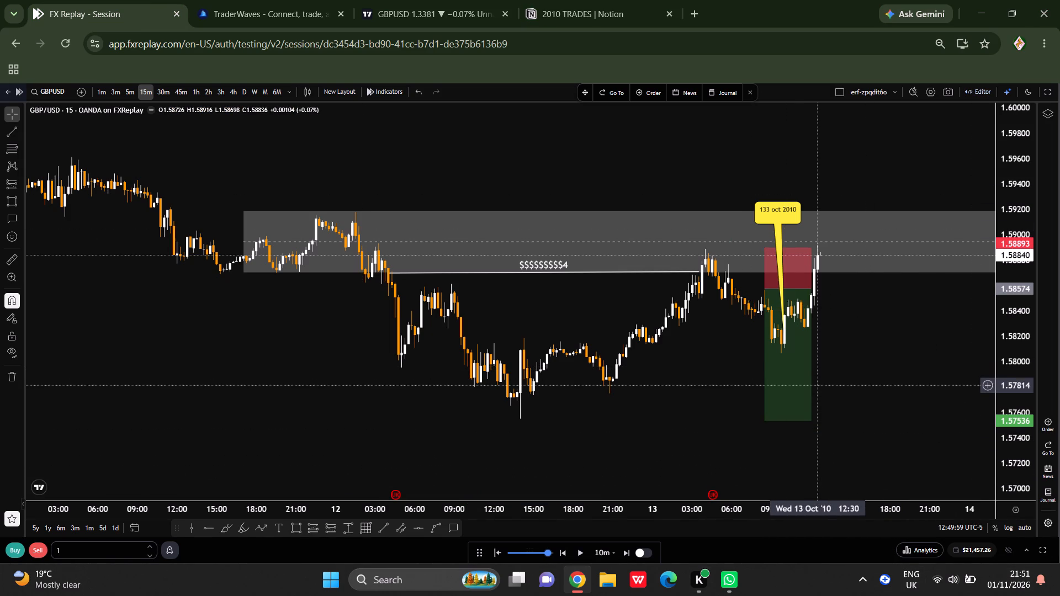
click(793, 421)
click(704, 451)
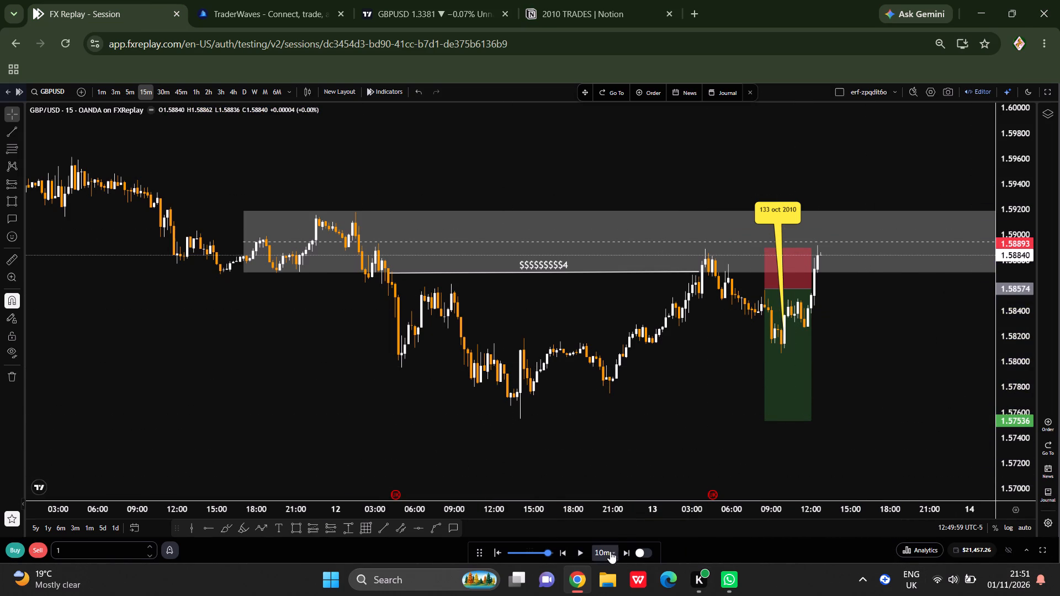
click(447, 523)
click(630, 278)
click(624, 173)
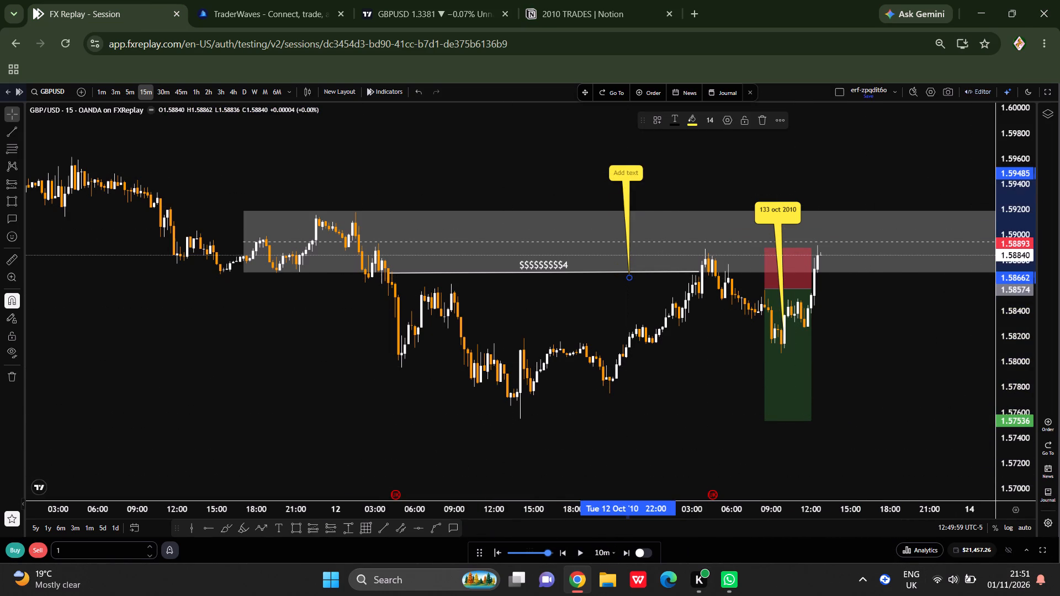
text(liq wasnt taken)
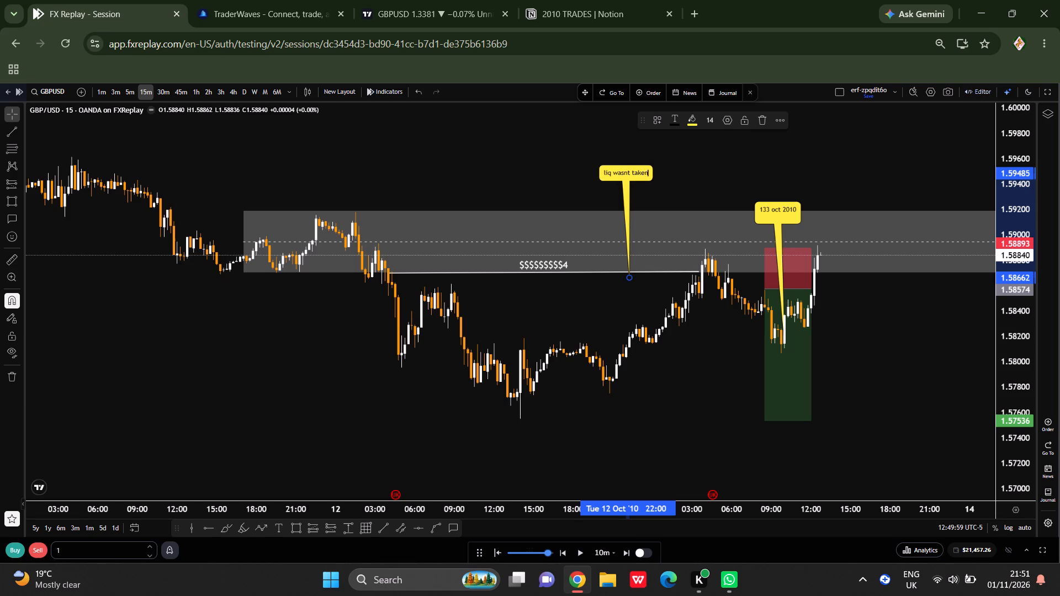
key(space)
text(here)
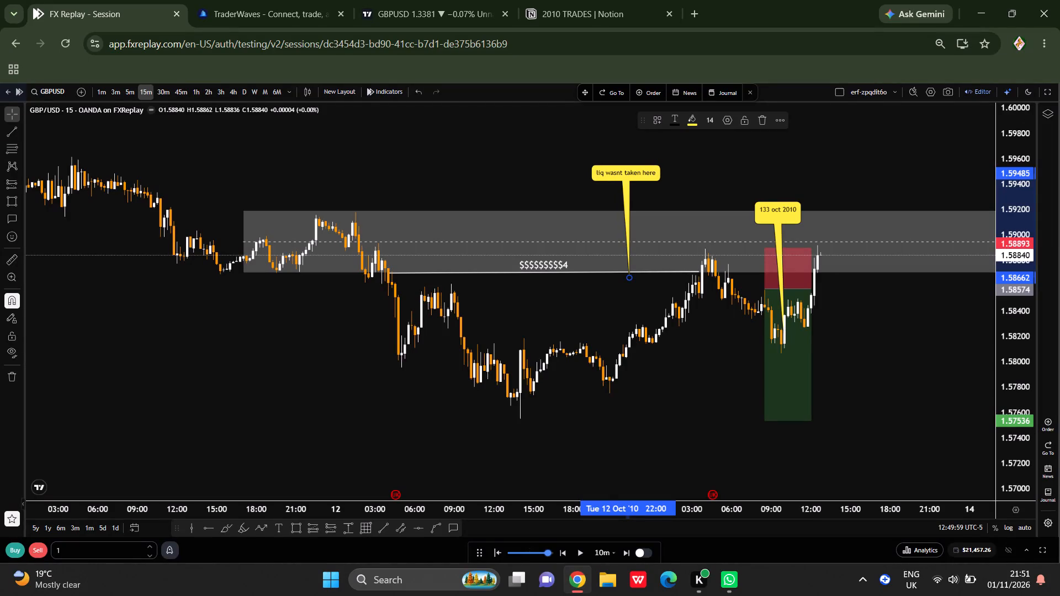
click(696, 154)
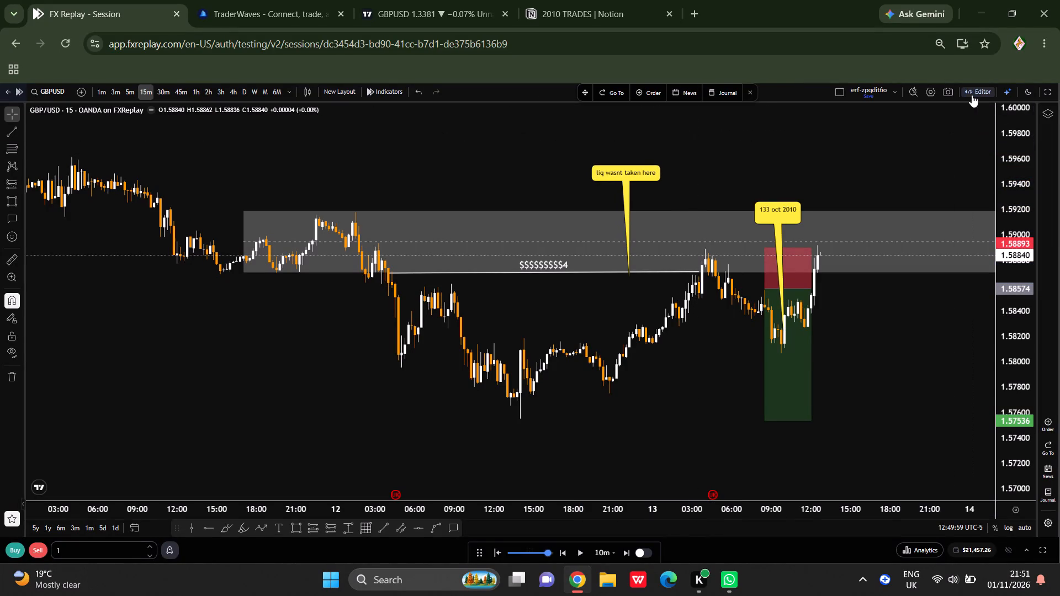
Copy a snapshot of the annotated 15m chart, paste it below the first image in Notion's week 2 page, and close the page.
click(957, 91)
click(948, 88)
click(952, 139)
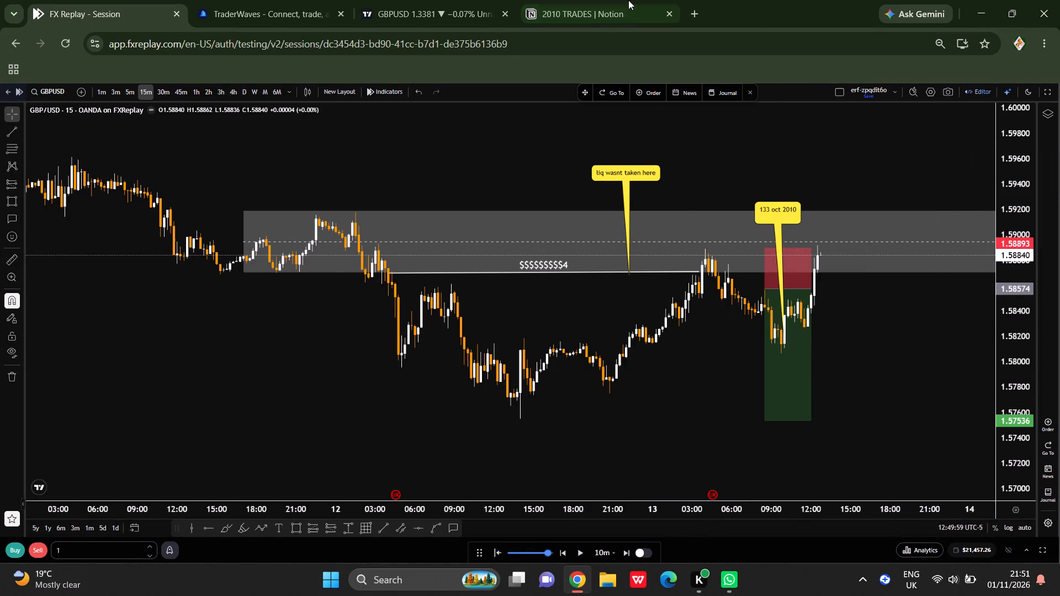
click(628, 0)
scroll(548, 326, down, 4)
click(475, 475)
right_click(477, 475)
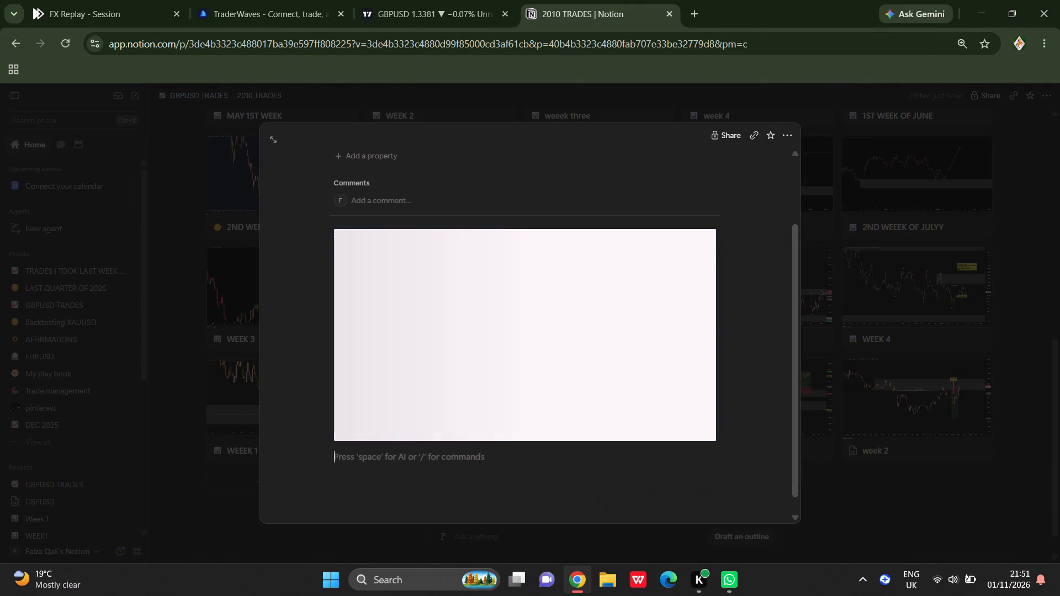
click(490, 318)
scroll(523, 372, down, 7)
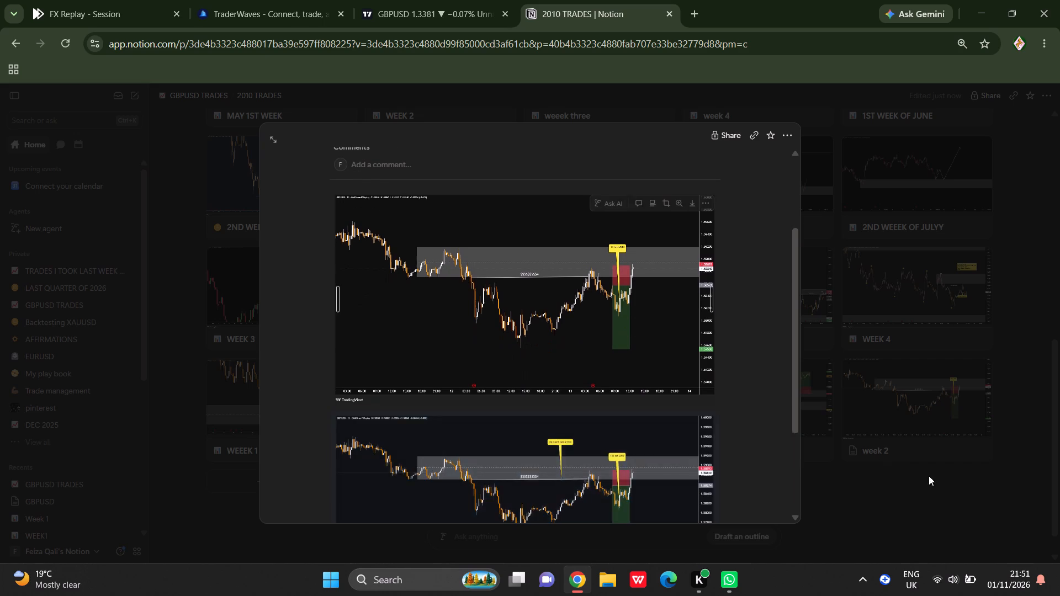
click(931, 509)
Back in FX Replay, delete the "liq wasnt taken here" and "133 oct 2010" callouts from the chart.
click(404, 0)
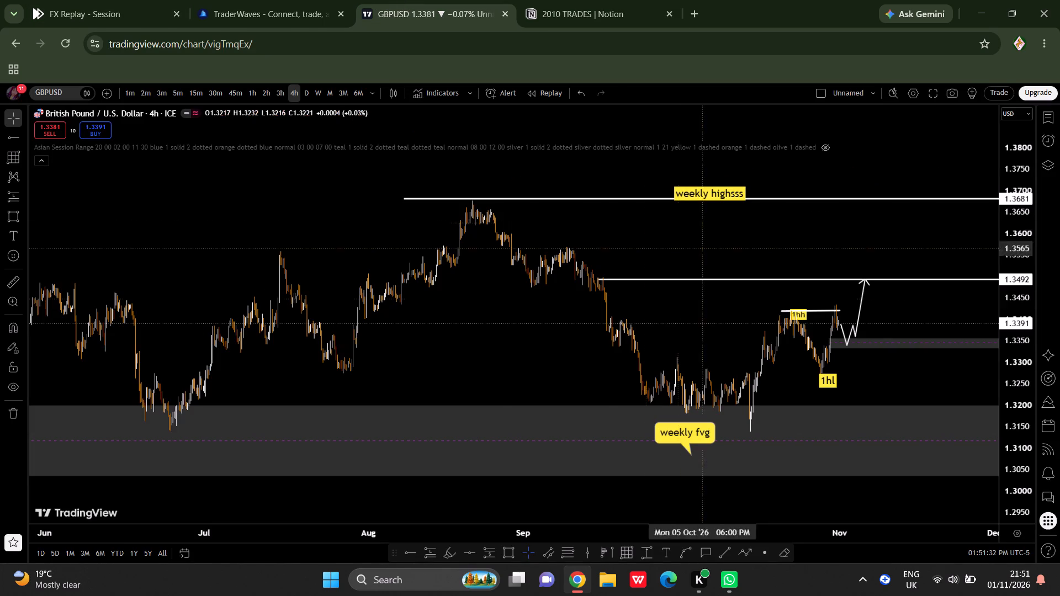
click(149, 0)
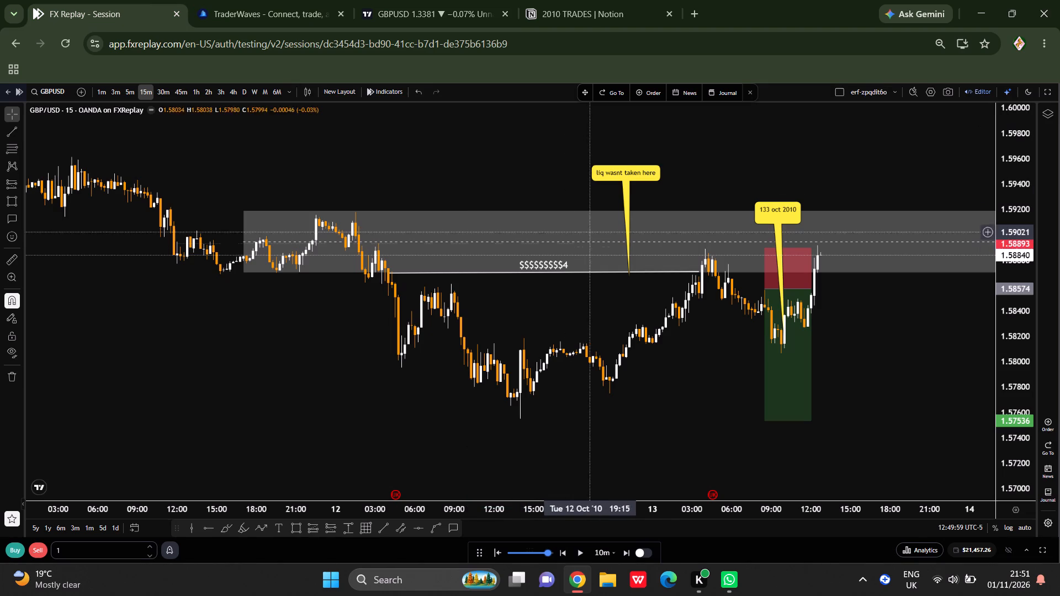
click(625, 167)
click(758, 120)
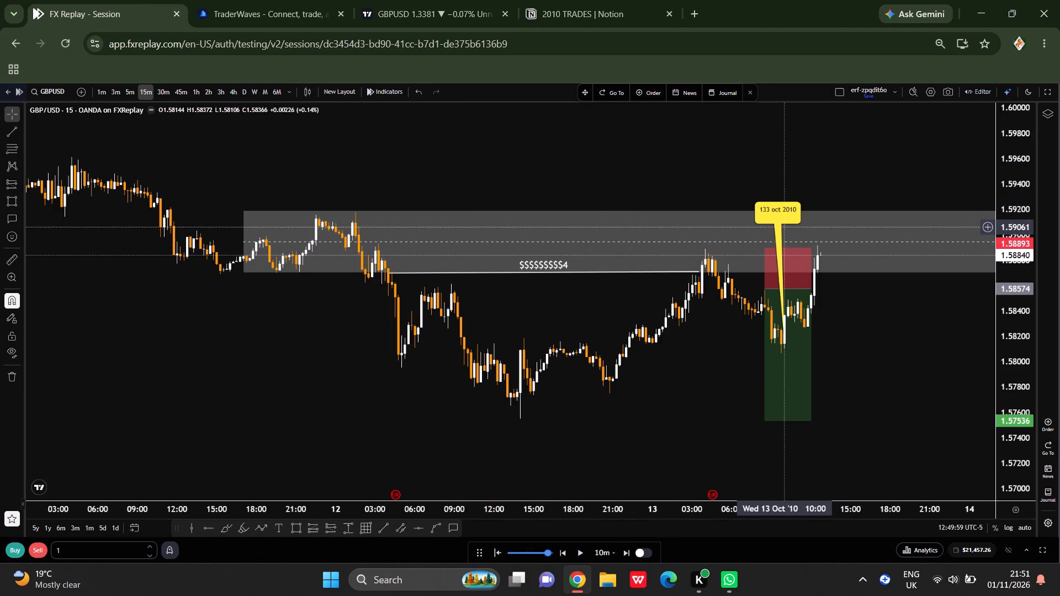
click(780, 220)
click(764, 125)
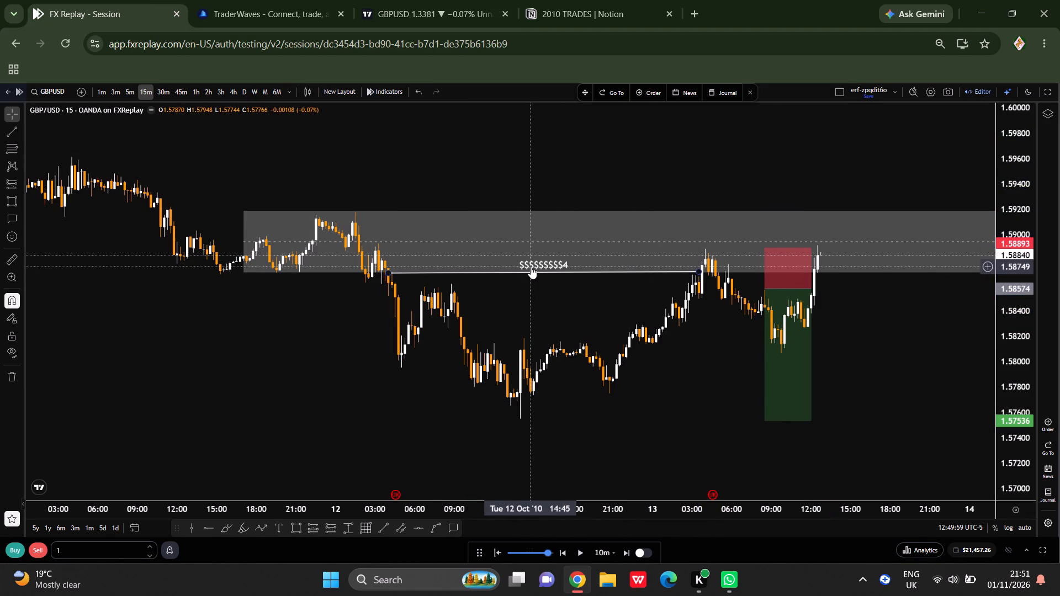
Move the $$$ liquidity line up to the 12 October 03:00 high and extend its end to 13 October 05:45.
drag(531, 267, 517, 238)
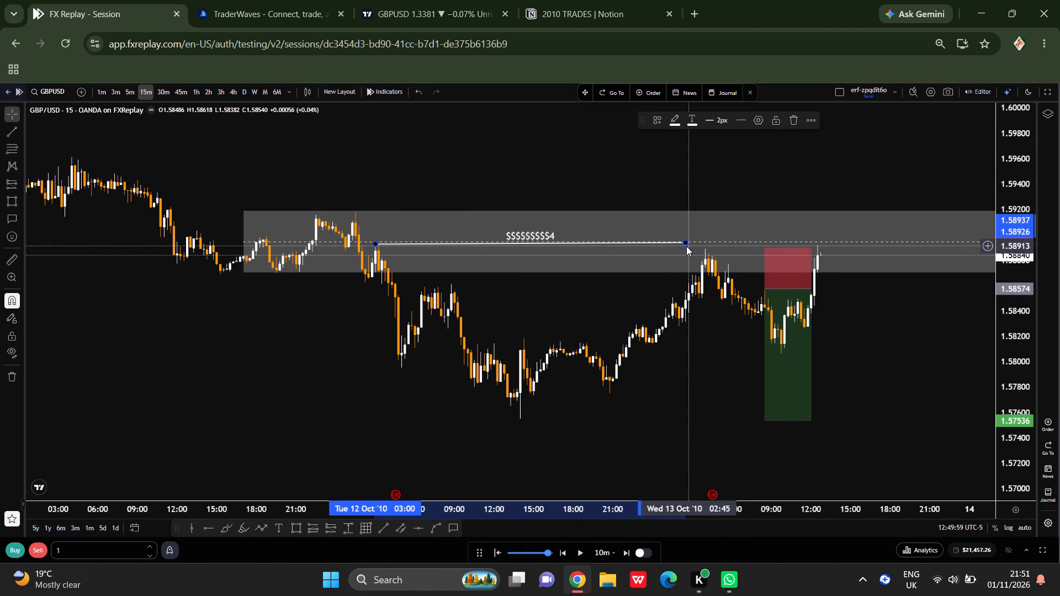
drag(685, 246, 719, 242)
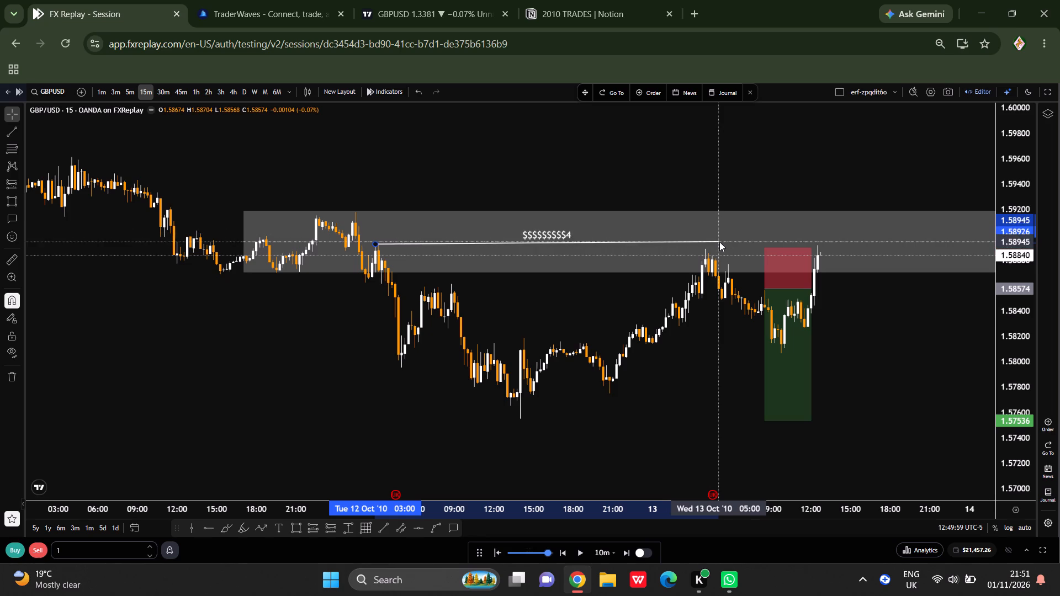
drag(719, 242, 727, 236)
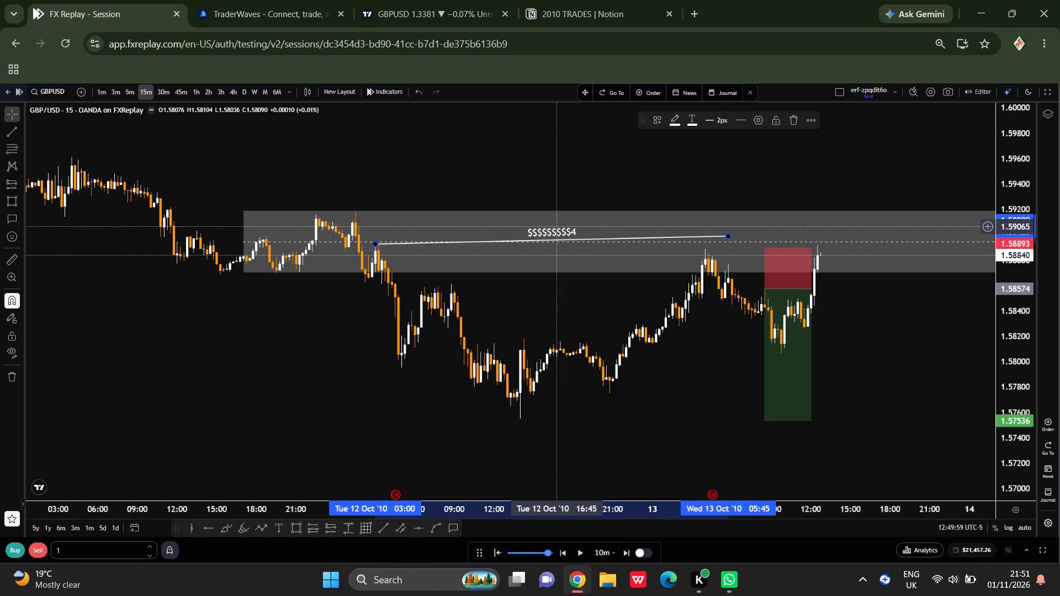
Play the replay forward at the 10m interval to about 15:30 on 13 October 2010.
double_click(585, 550)
triple_click(581, 549)
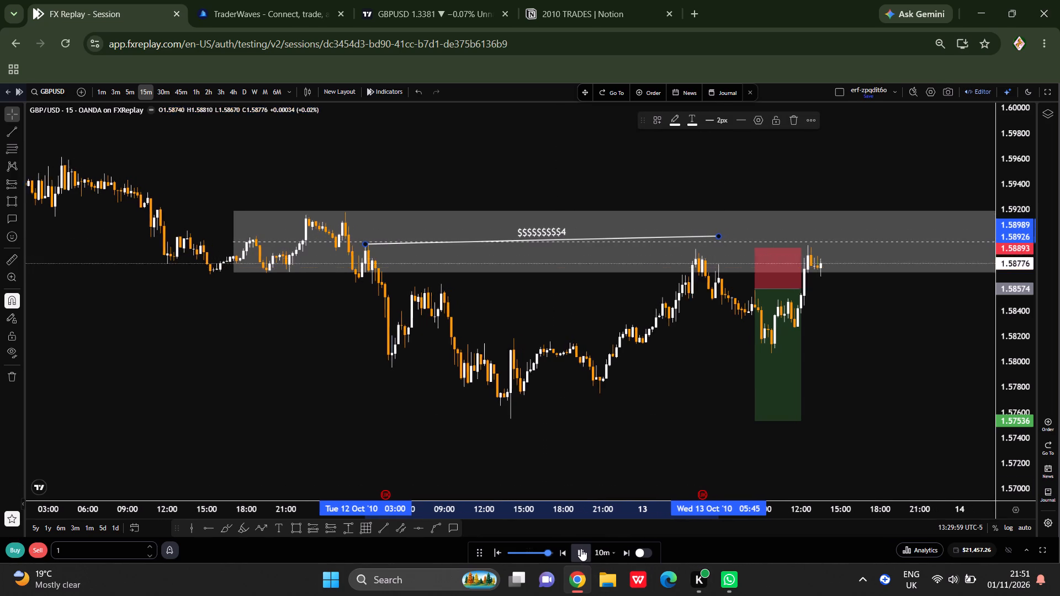
triple_click(580, 548)
double_click(580, 548)
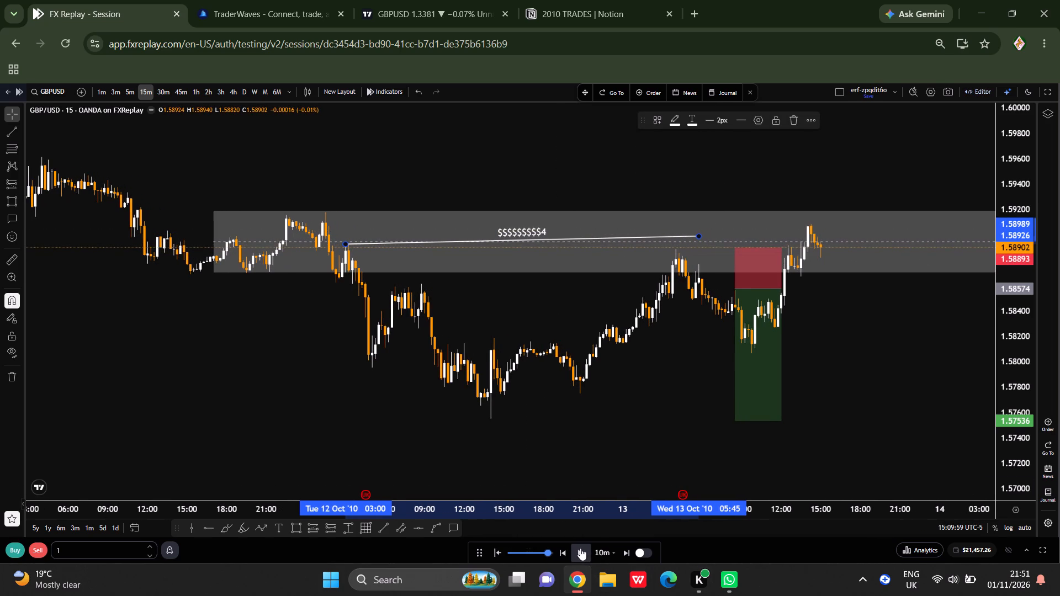
Clear the short position drawing and the locked grey zone from the chart, working in full-screen view.
click(745, 396)
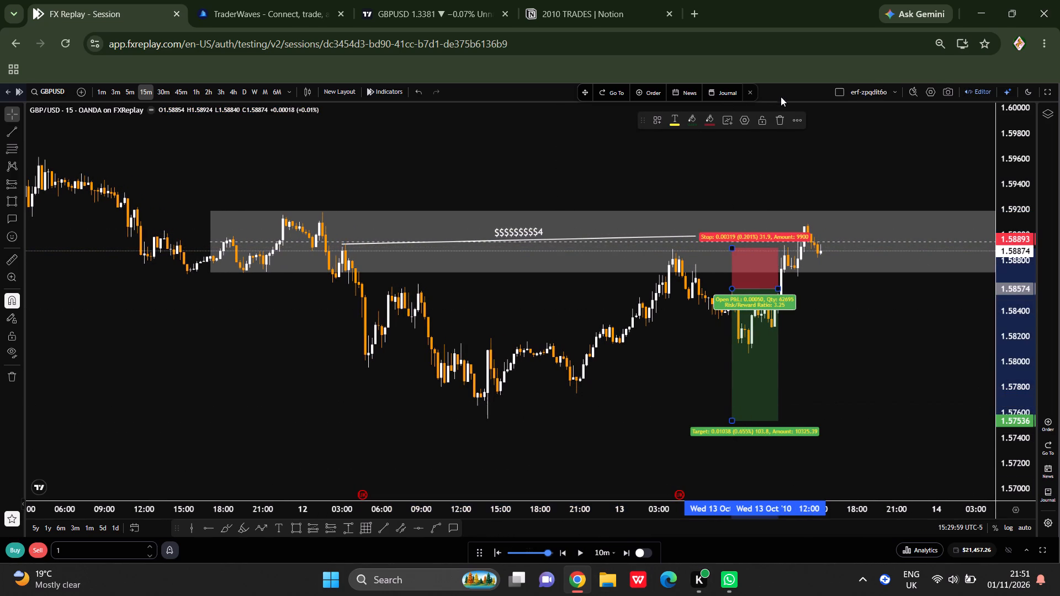
click(783, 120)
click(1047, 96)
scroll(821, 312, up, 2)
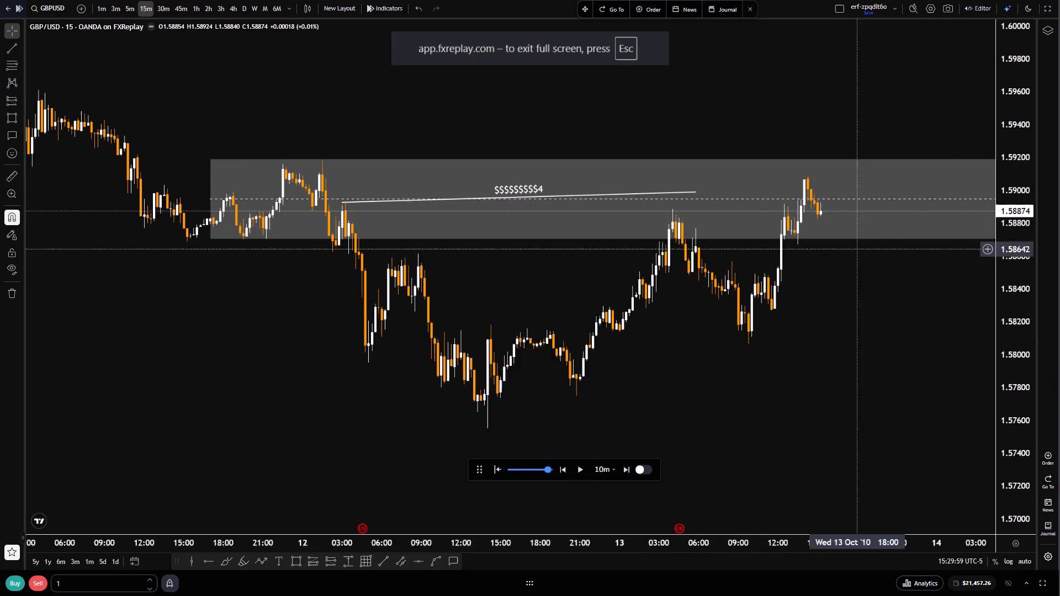
scroll(821, 312, up, 1)
click(644, 241)
scroll(675, 289, down, 5)
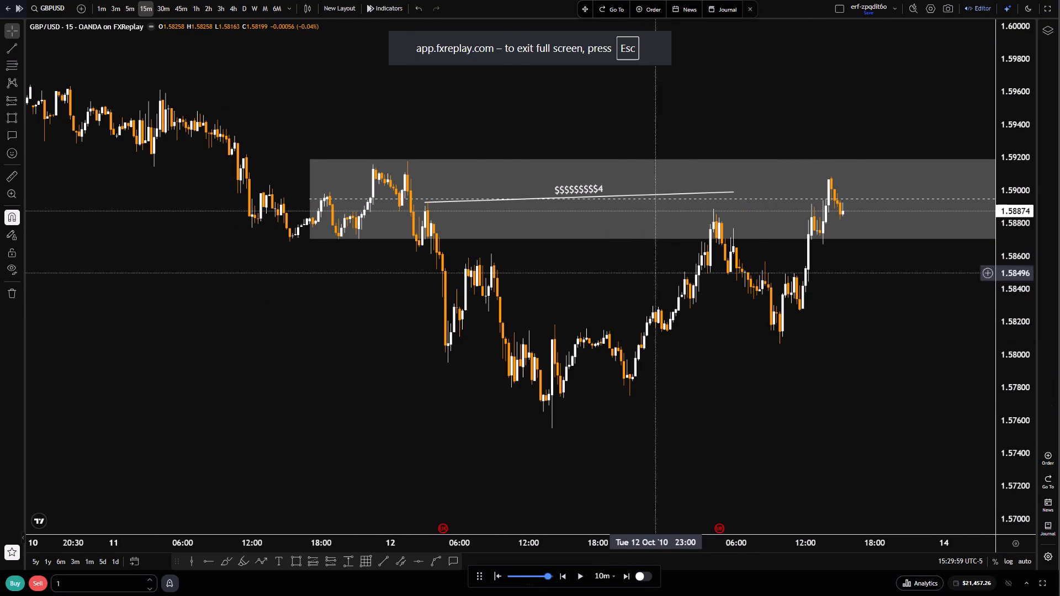
click(507, 239)
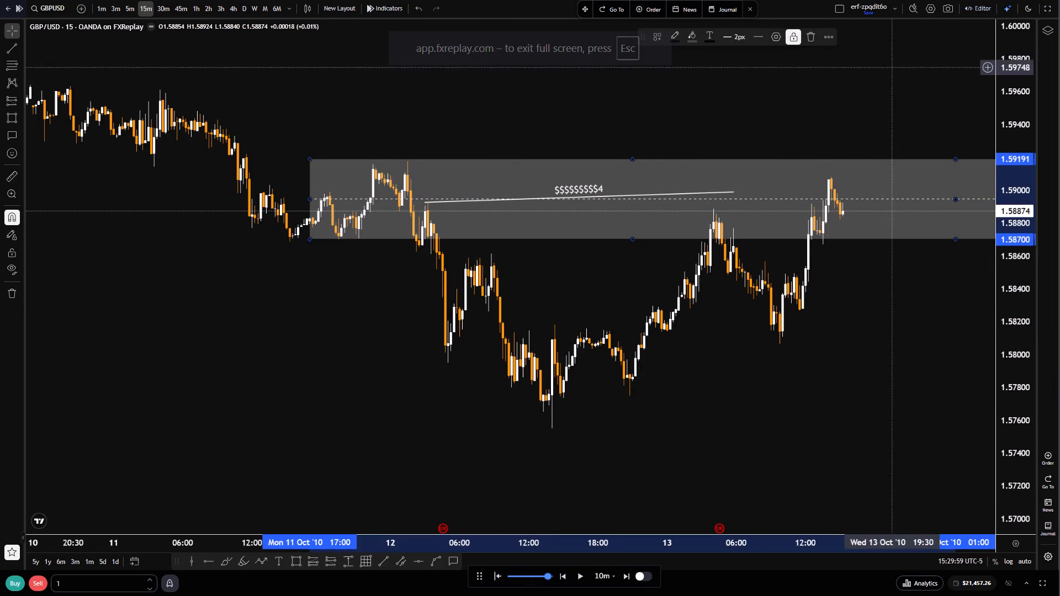
drag(789, 32, 794, 34)
click(810, 39)
Level the $$$ liquidity line and extend its later end to 13 October 13:30 at about 1.5894.
scroll(781, 349, up, 2)
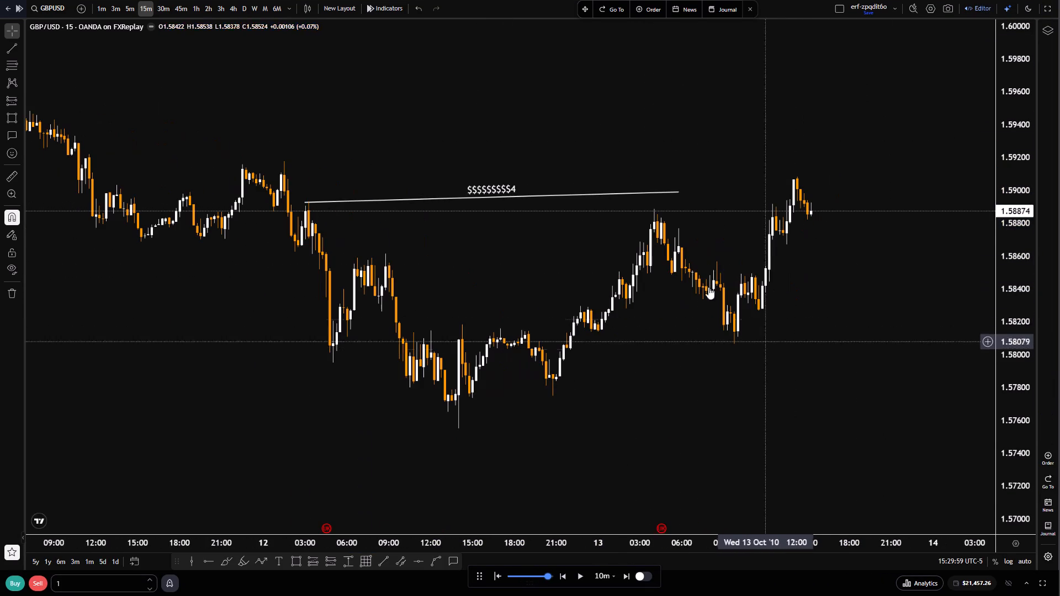
drag(676, 191, 678, 206)
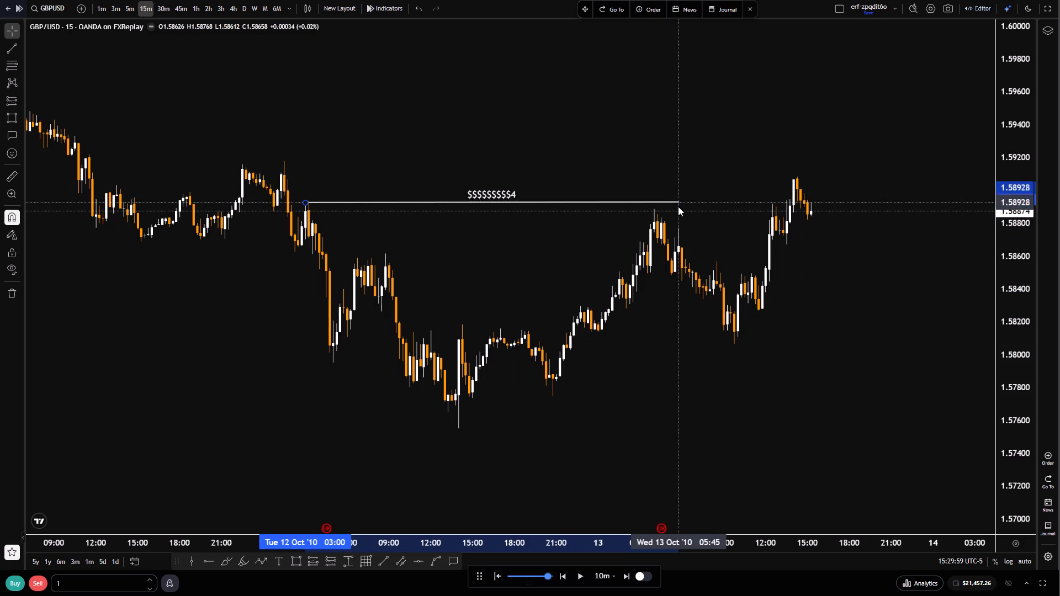
drag(678, 206, 776, 201)
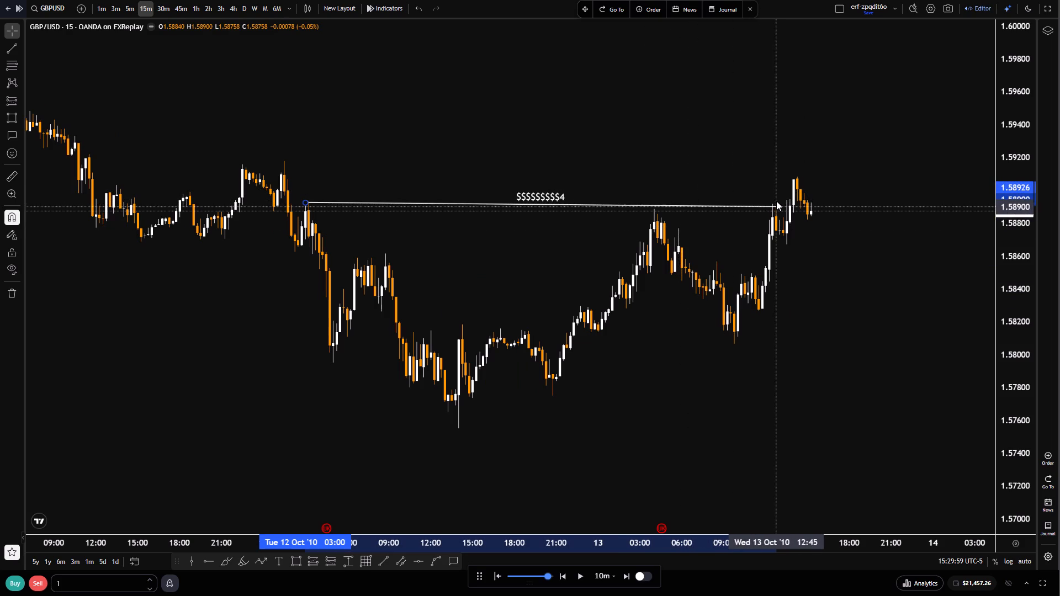
drag(776, 201, 784, 197)
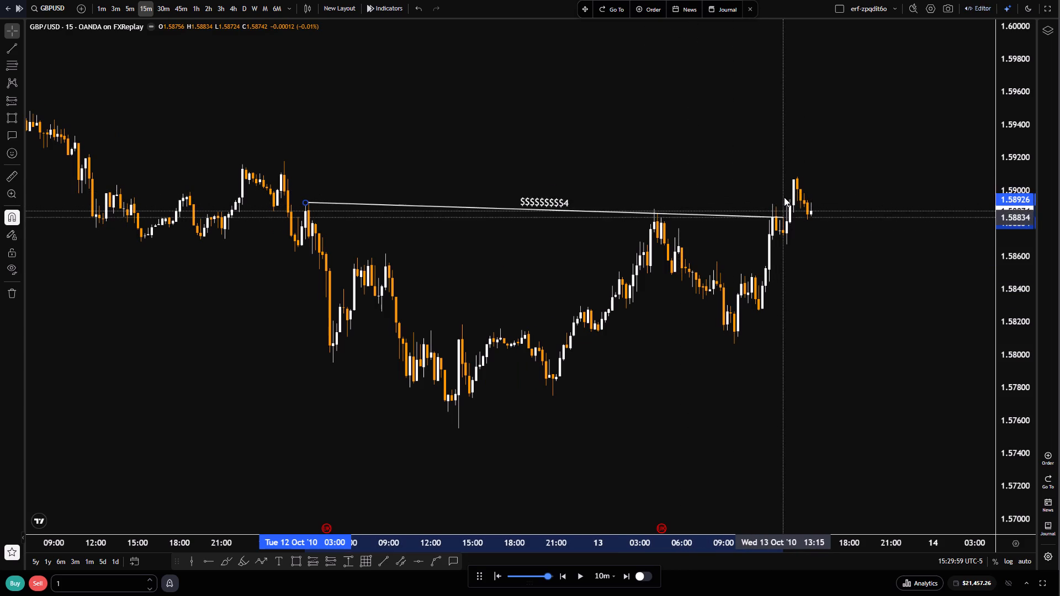
drag(784, 197, 787, 198)
Play the replay forward at the 10m interval and pause it at about 03:00 on 14 October 2010.
scroll(826, 303, up, 4)
triple_click(580, 577)
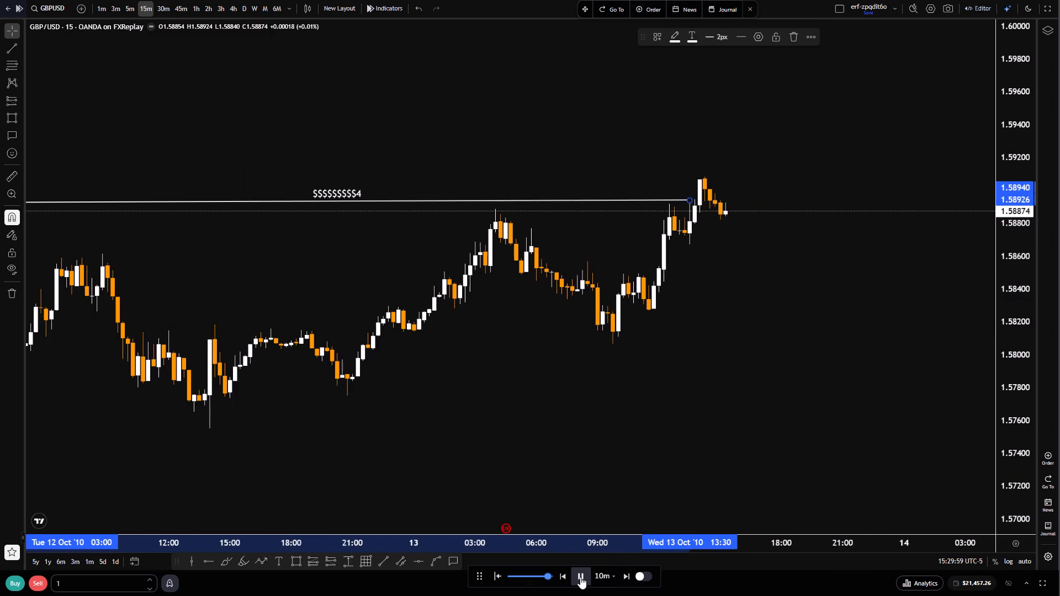
double_click(580, 576)
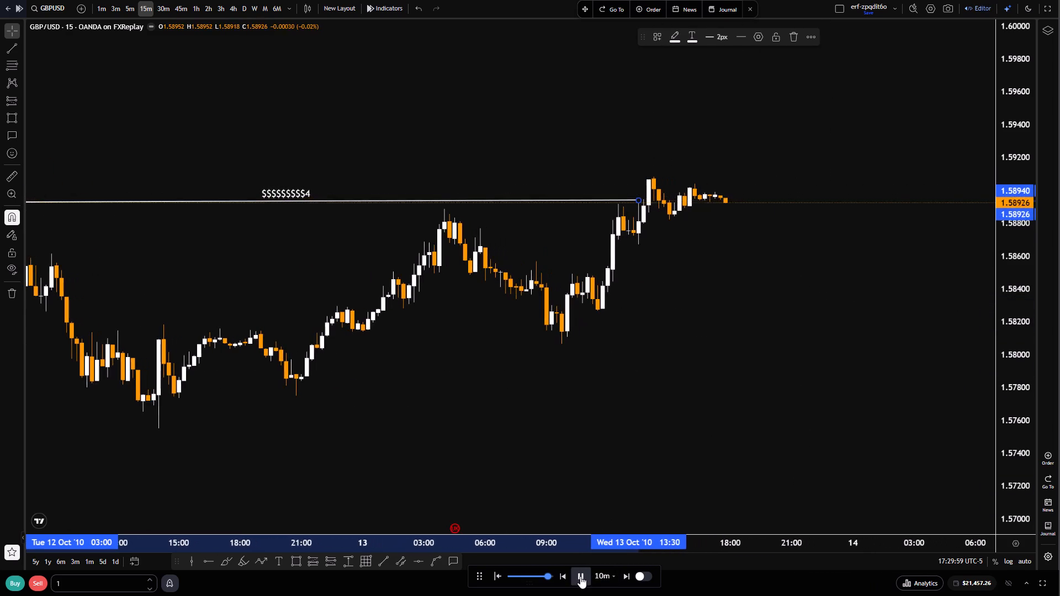
double_click(580, 576)
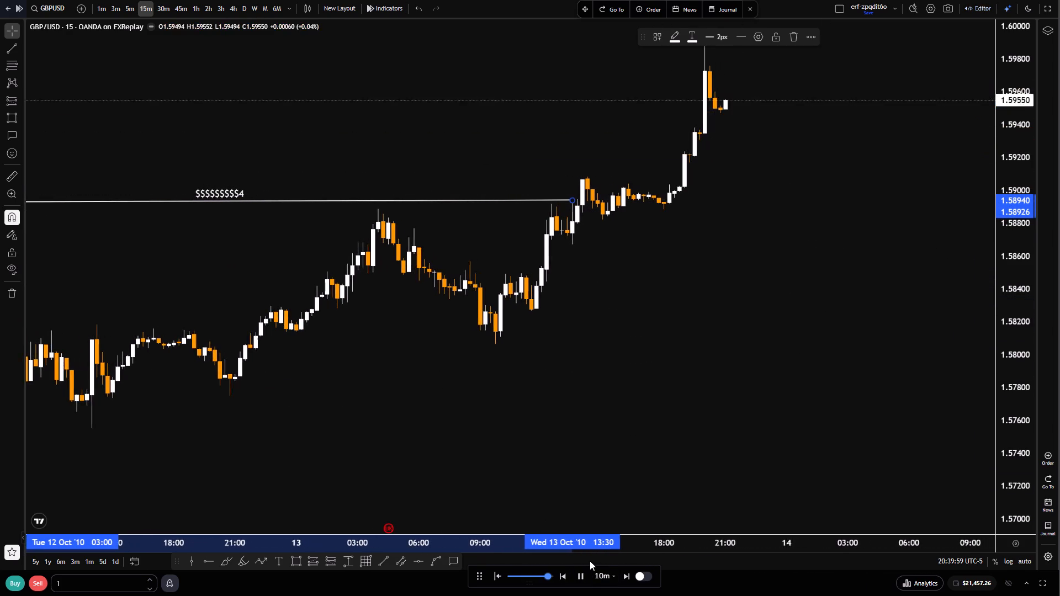
click(590, 561)
scroll(652, 325, down, 6)
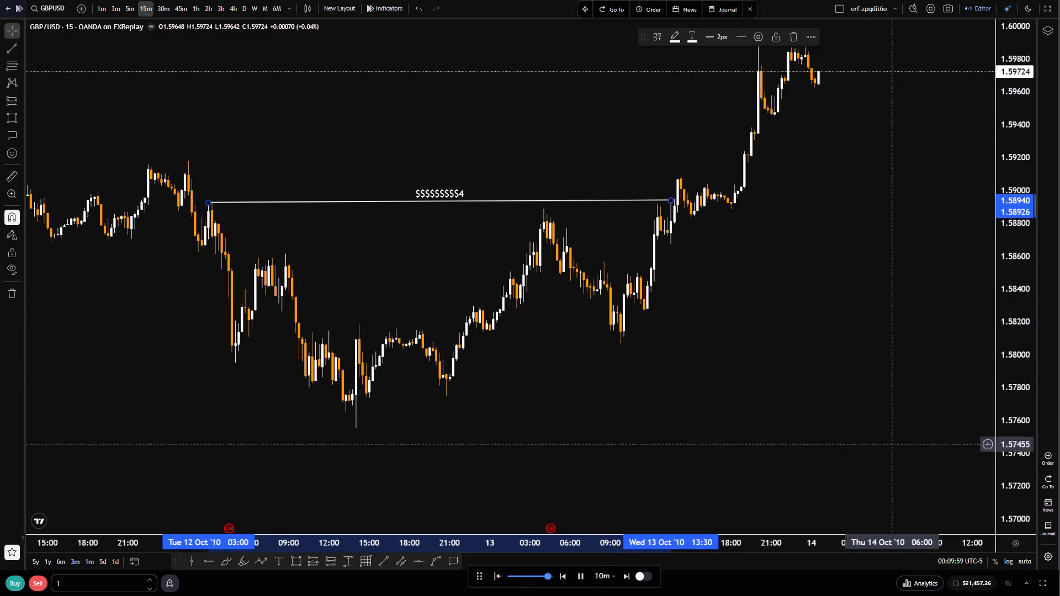
click(577, 576)
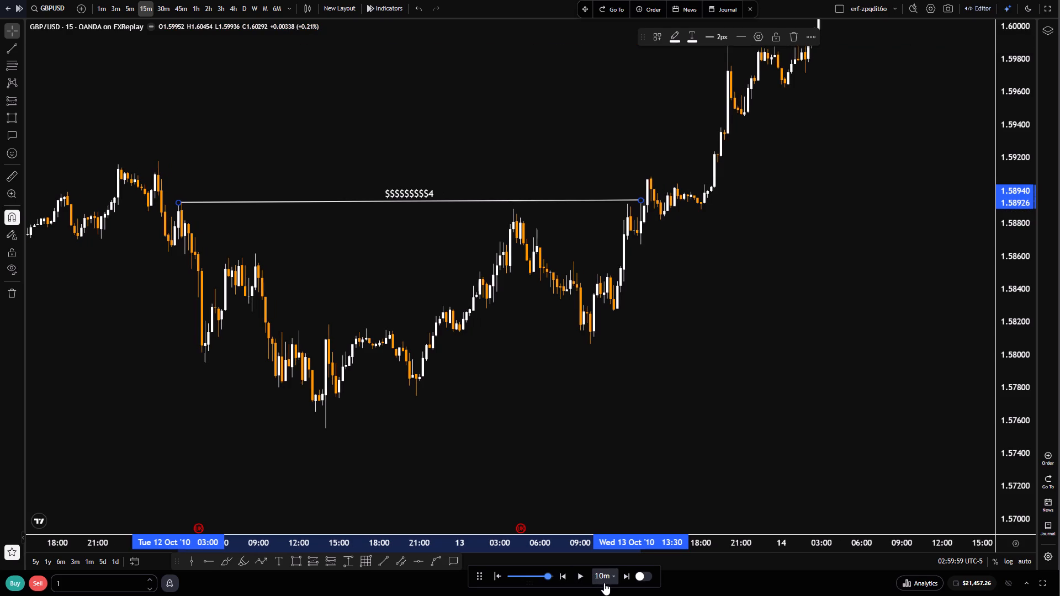
Delete the $$$ liquidity line running from 12 October 03:00 to 13 October 13:30.
scroll(1039, 566, down, 15)
scroll(1025, 503, down, 7)
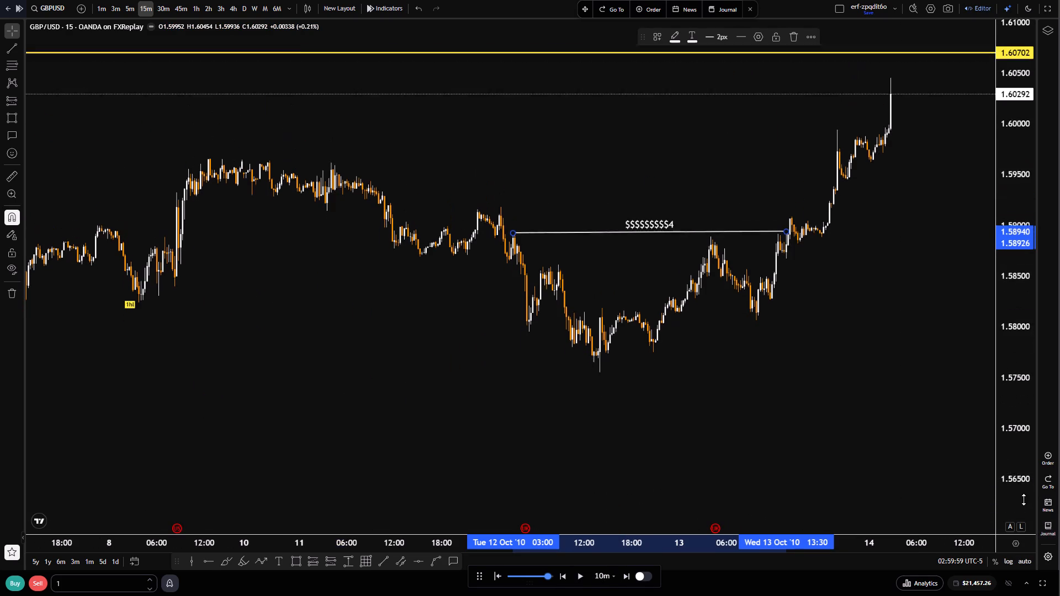
drag(810, 376, 757, 472)
click(596, 303)
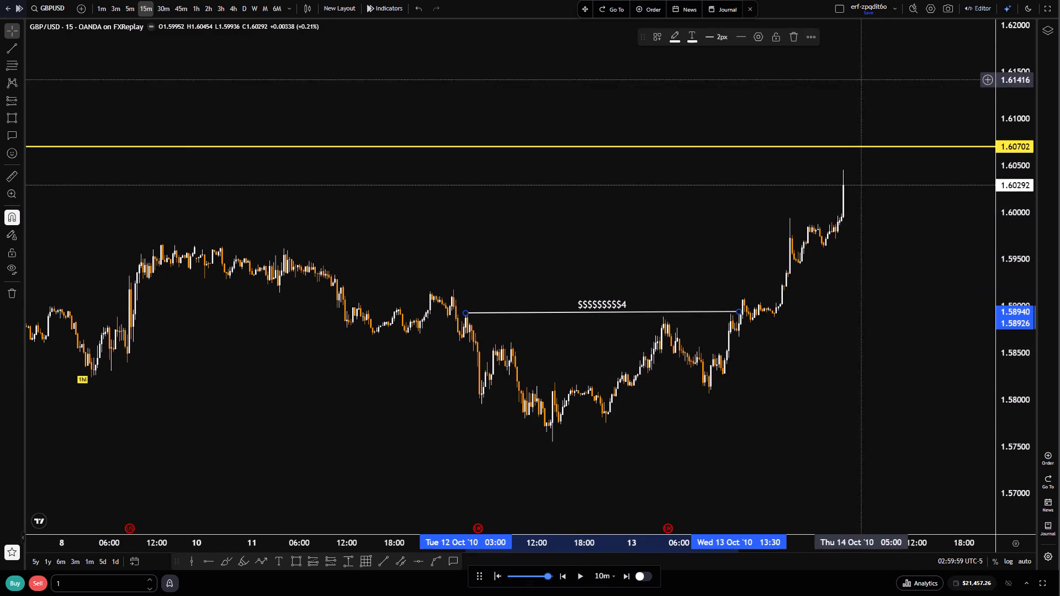
click(791, 38)
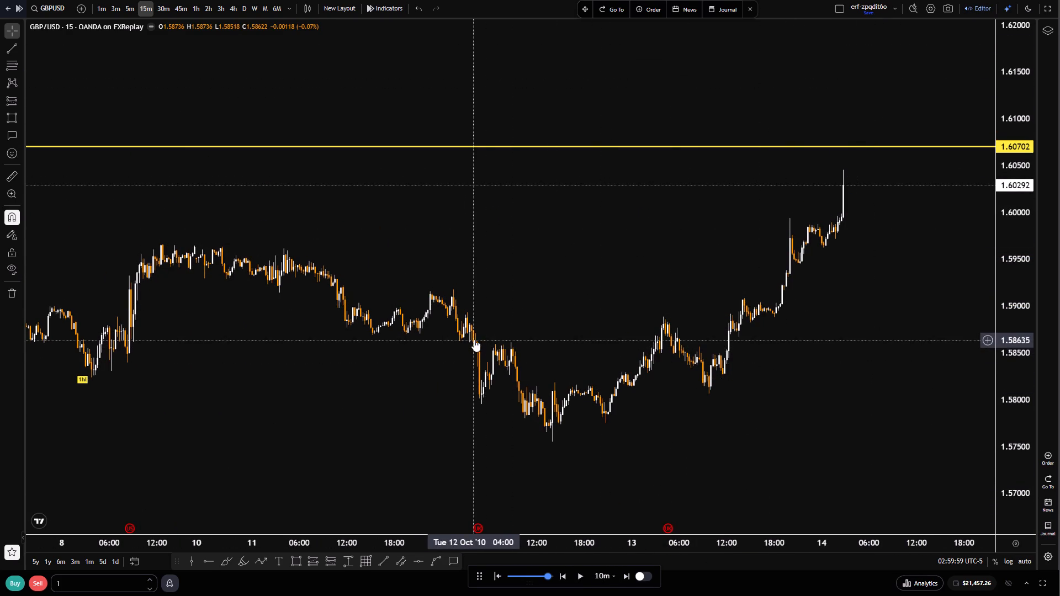
Select the 1hh label at the 7 October 2010 high and leave full-screen view.
scroll(783, 453, down, 7)
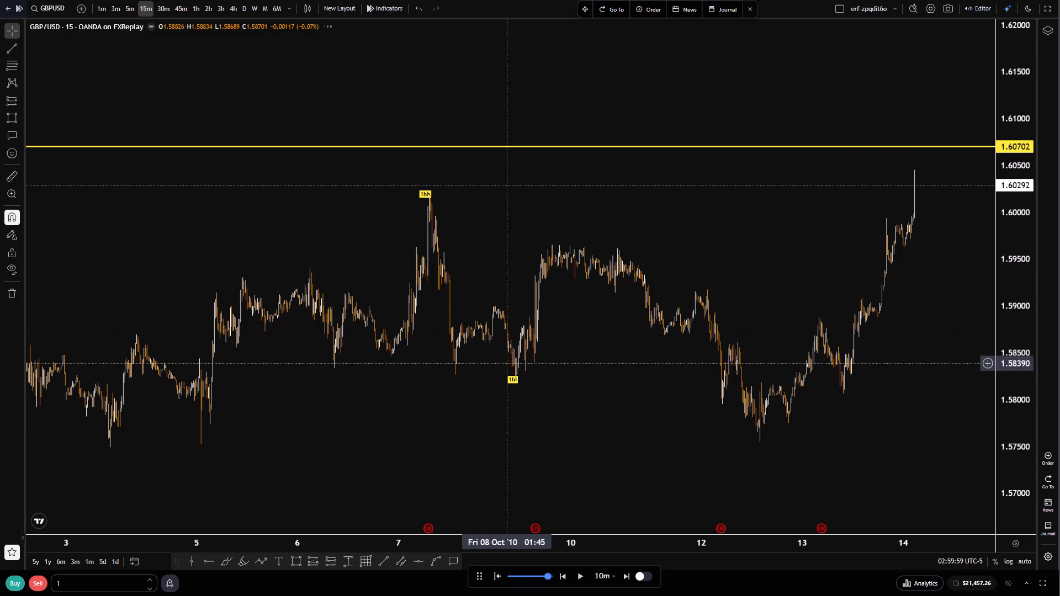
click(421, 194)
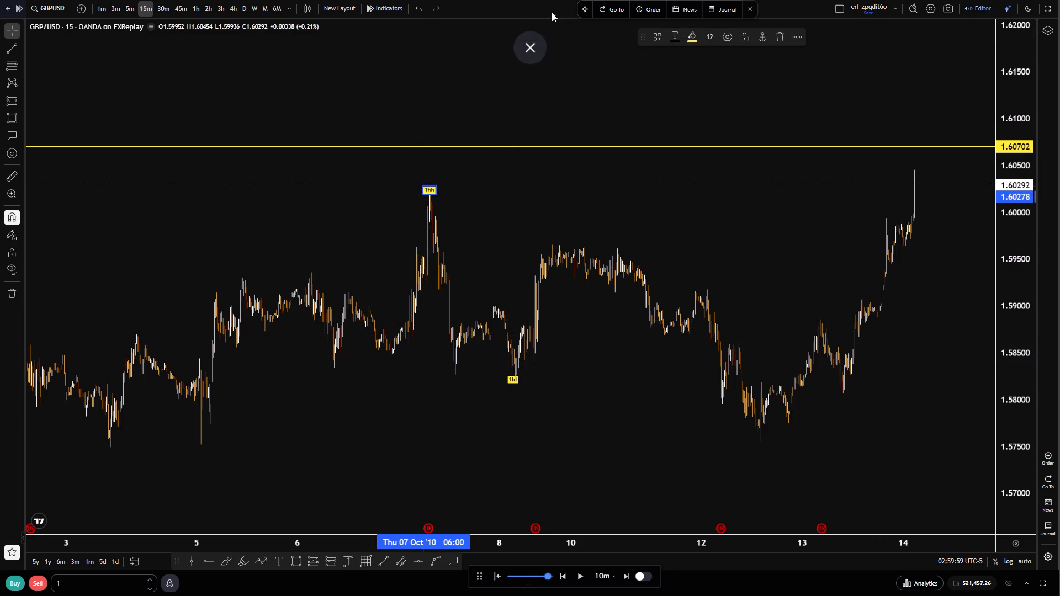
click(526, 46)
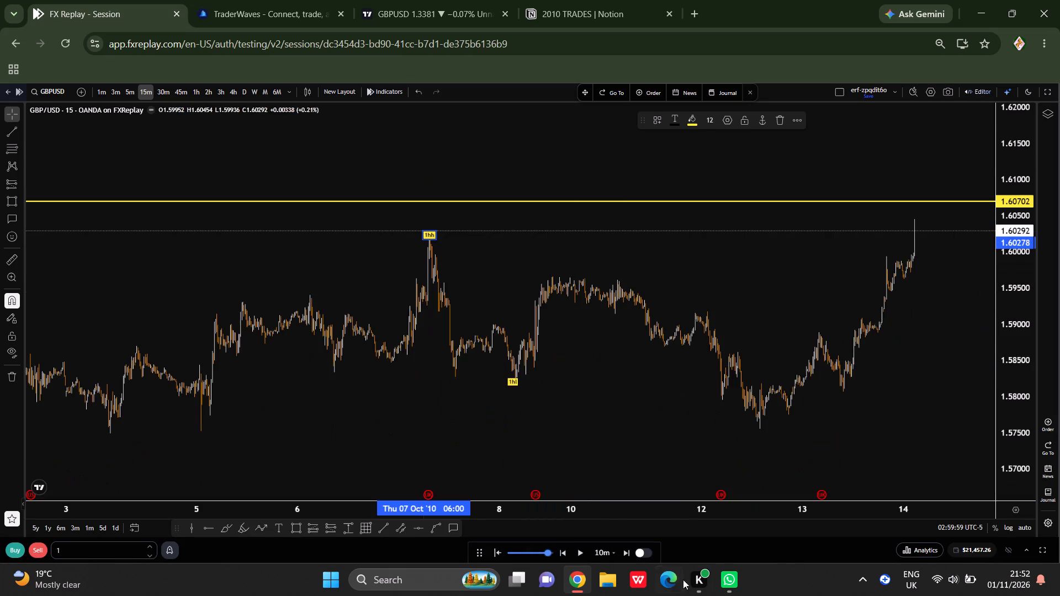
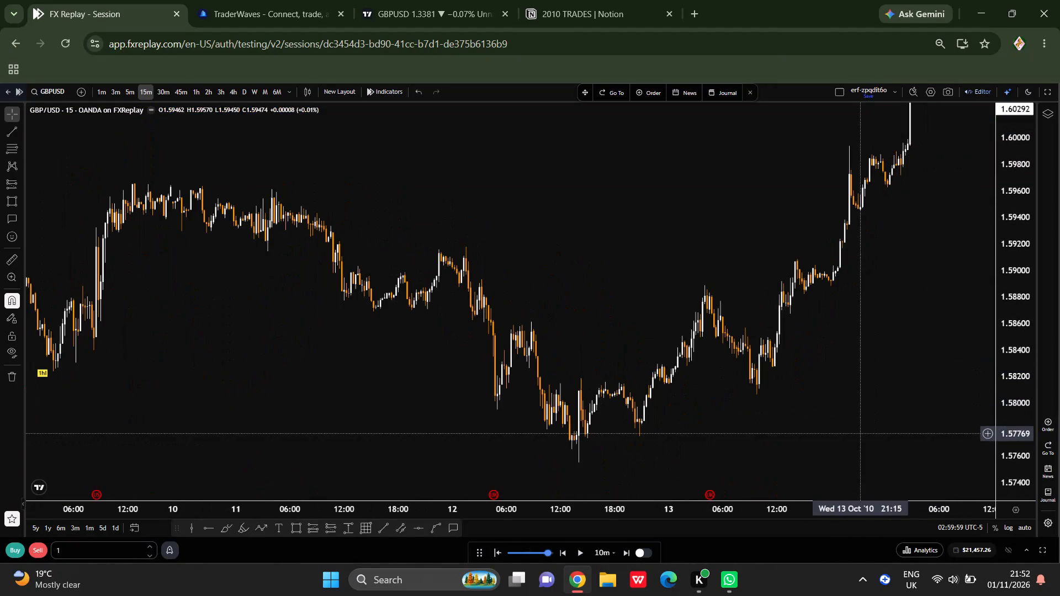
Examine GBPUSD's swing highs and lows from September to 14 October 2010 on the 15-minute and 4-hour charts.
drag(857, 420, 722, 454)
scroll(724, 455, down, 6)
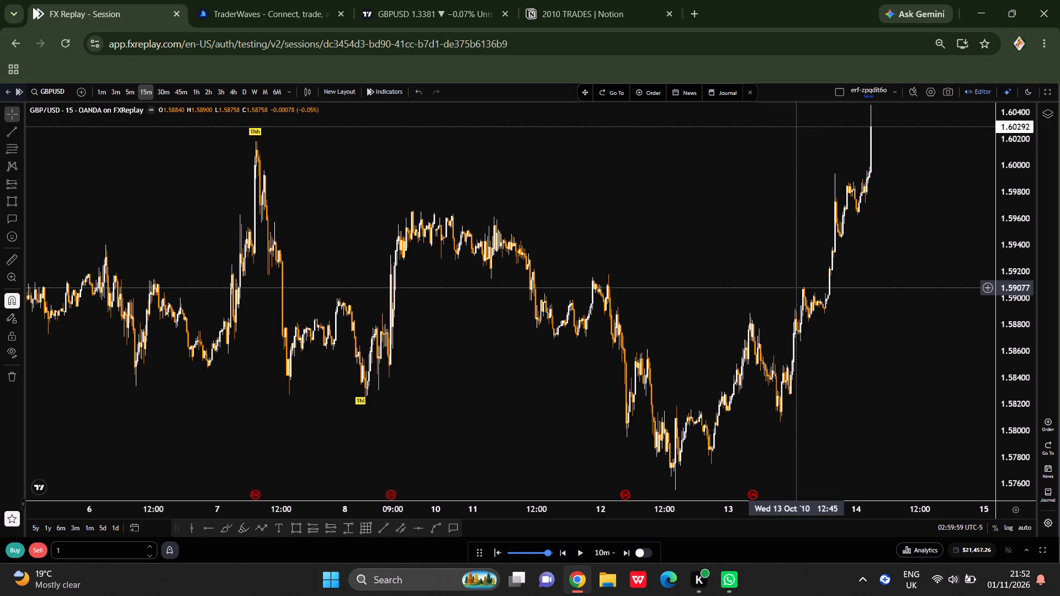
scroll(722, 122, down, 3)
scroll(464, 241, down, 5)
click(236, 90)
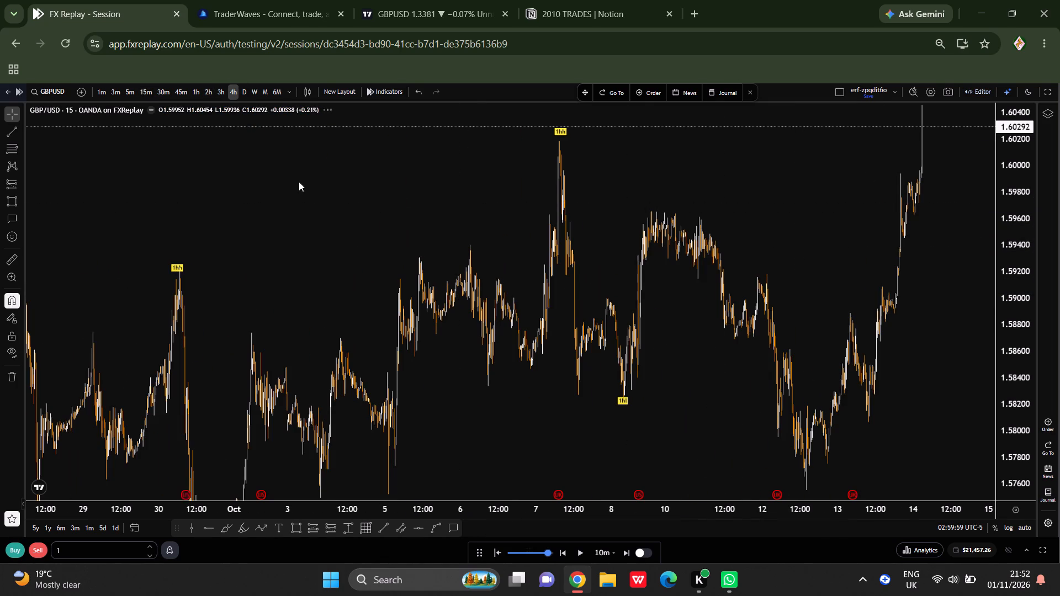
scroll(634, 364, up, 13)
scroll(1014, 464, down, 8)
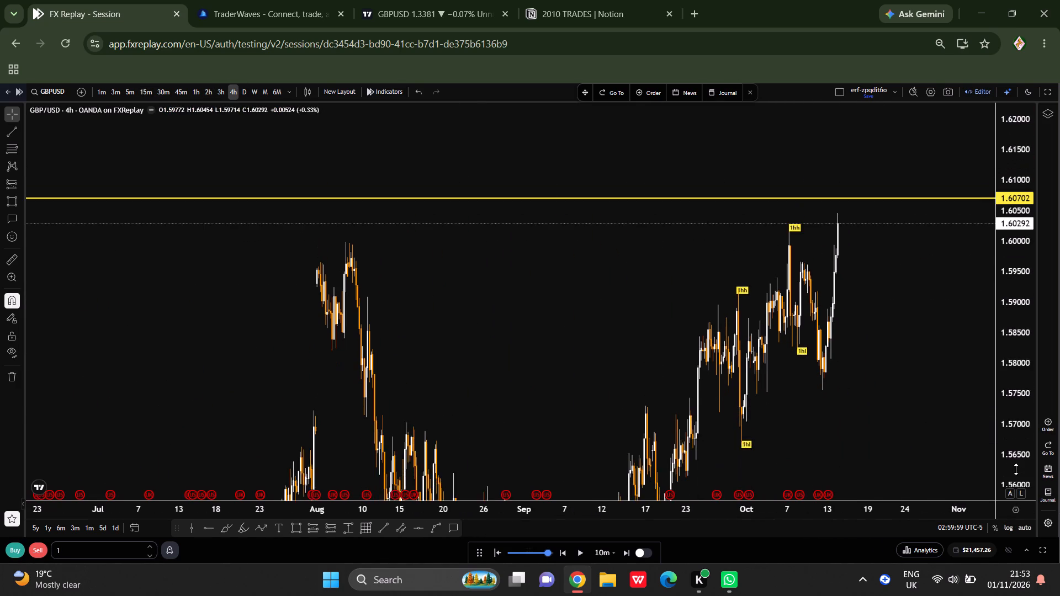
scroll(1016, 469, down, 2)
scroll(660, 415, up, 6)
drag(585, 412, 667, 417)
scroll(667, 422, up, 2)
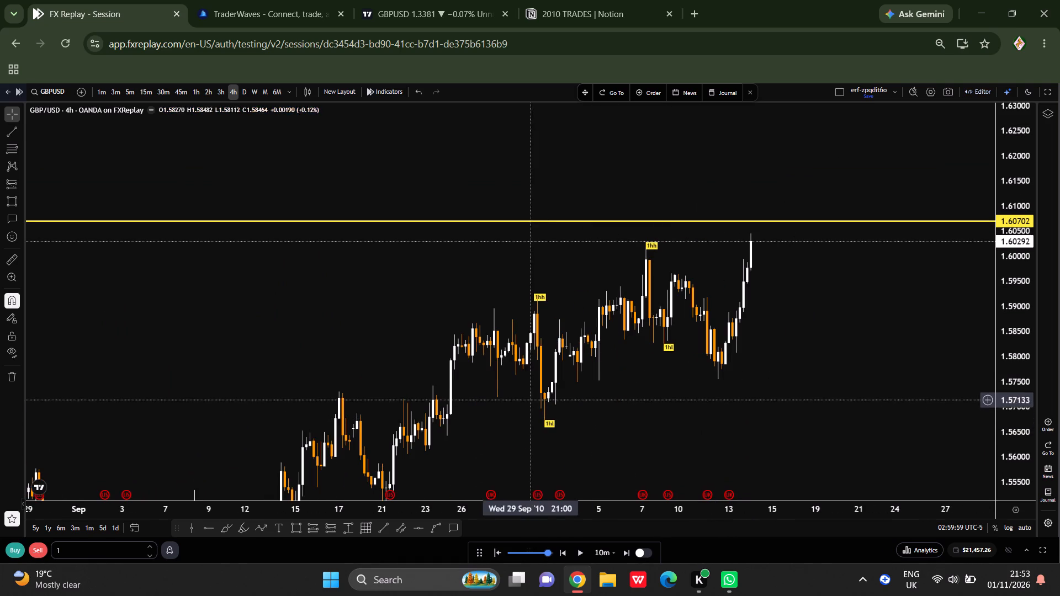
On the 1-hour chart, move the 1hl label from the 8 October low to the 12 October 13:00 low at 1.57561.
click(200, 92)
scroll(715, 416, down, 6)
scroll(1027, 445, up, 6)
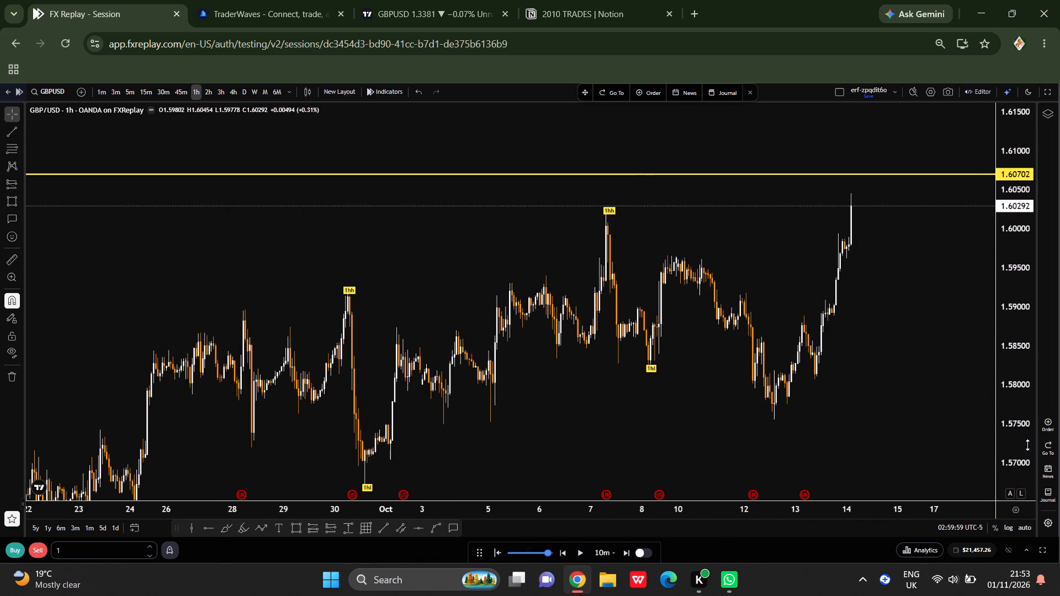
scroll(645, 398, up, 3)
drag(495, 430, 619, 419)
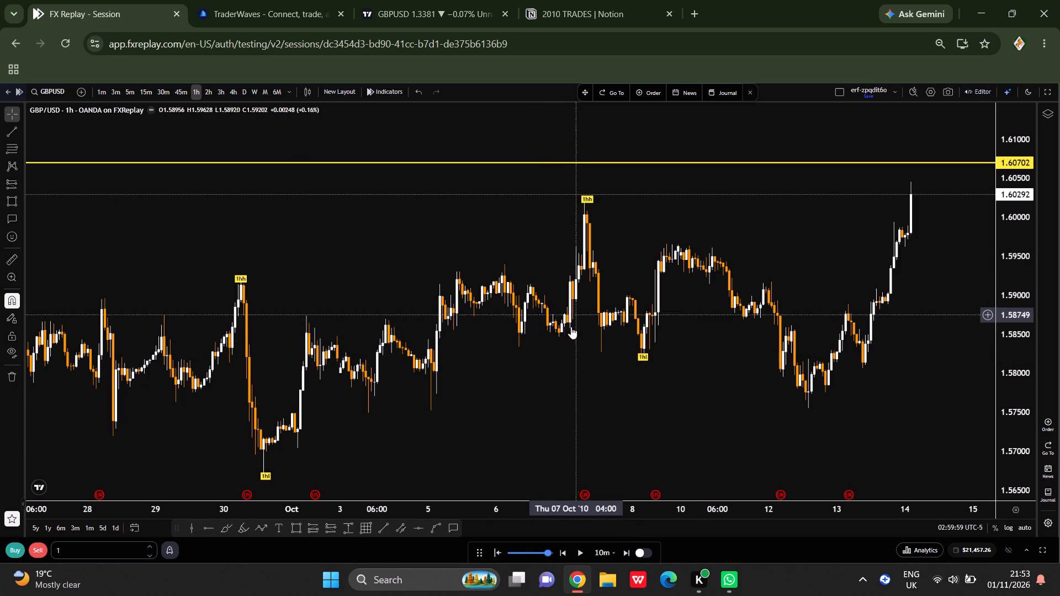
scroll(651, 423, up, 2)
scroll(654, 435, down, 6)
scroll(1016, 485, down, 3)
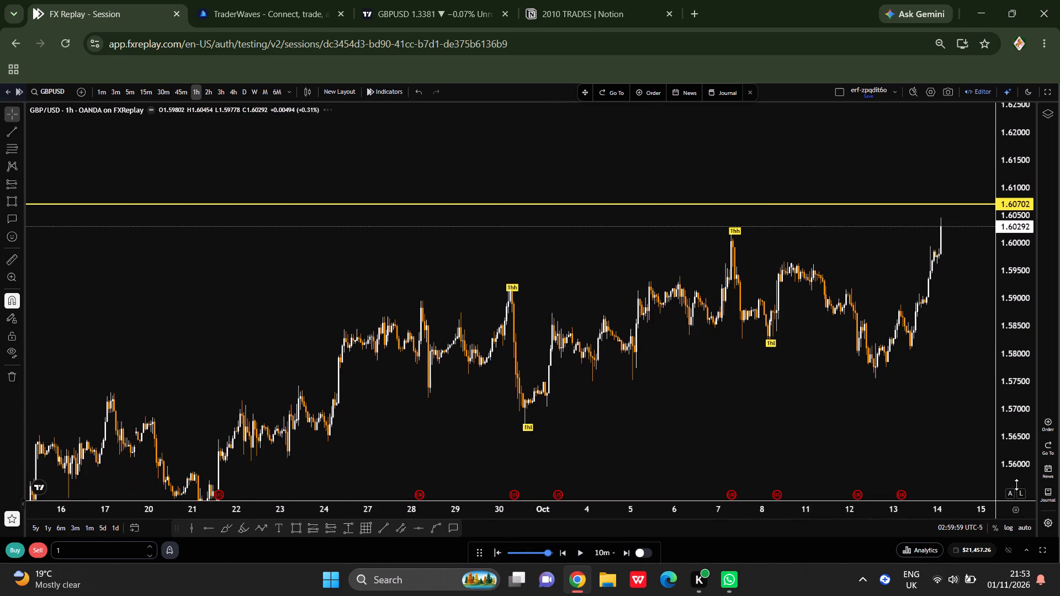
drag(776, 422, 772, 439)
scroll(762, 440, up, 3)
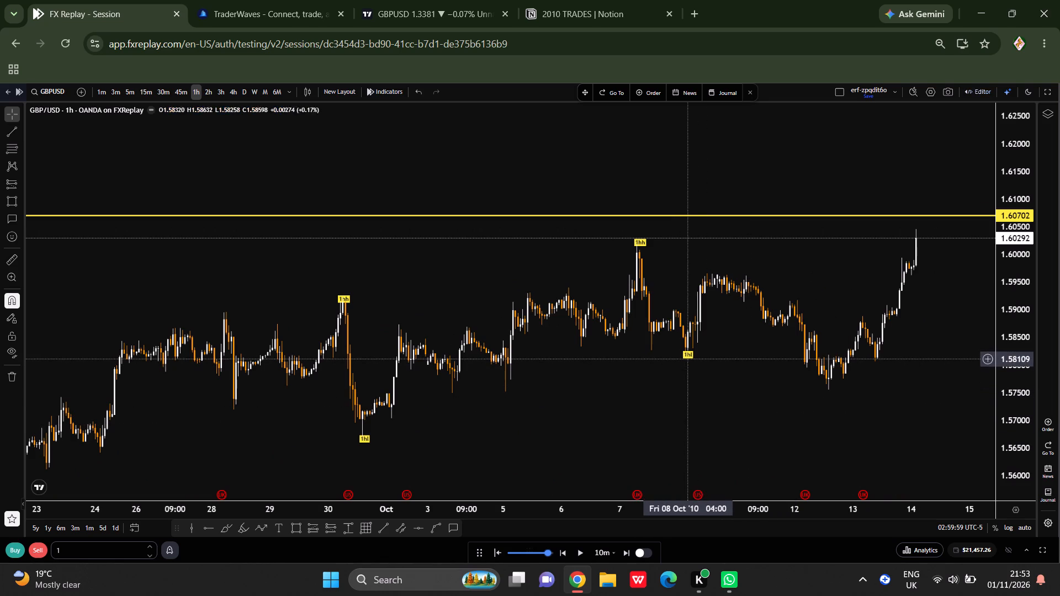
drag(688, 358, 830, 396)
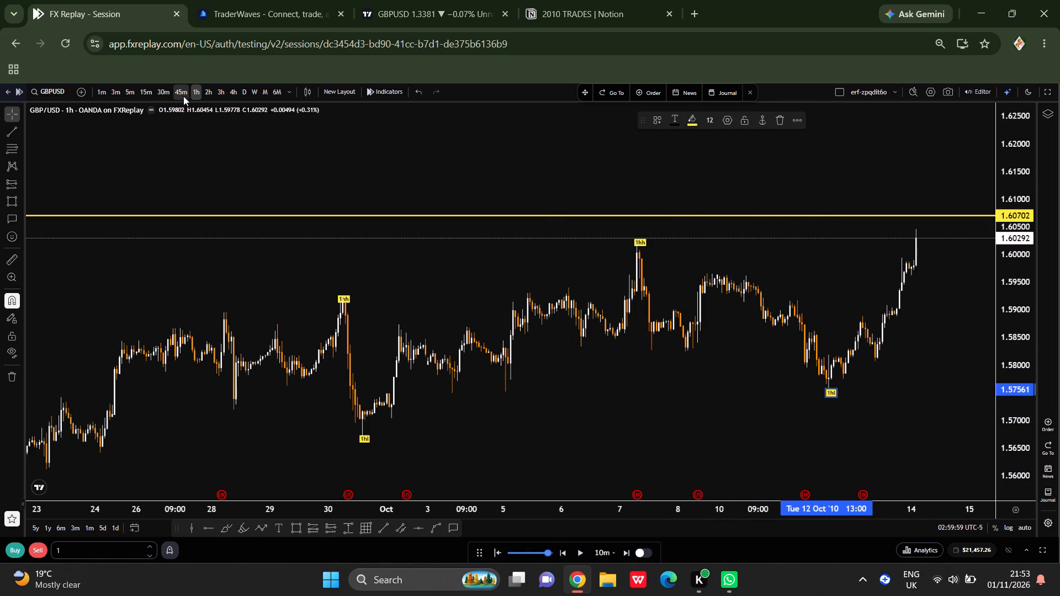
On the 4-hour chart, mark a rectangle zone from 4 October 01:00 between 1.58108 and 1.57427, and lock it.
click(211, 94)
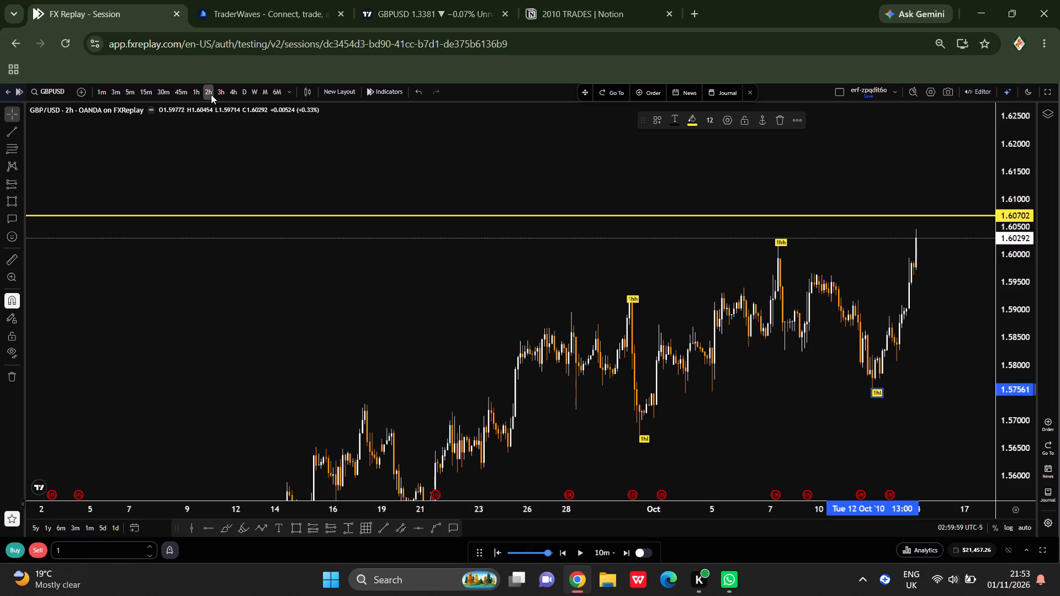
click(223, 91)
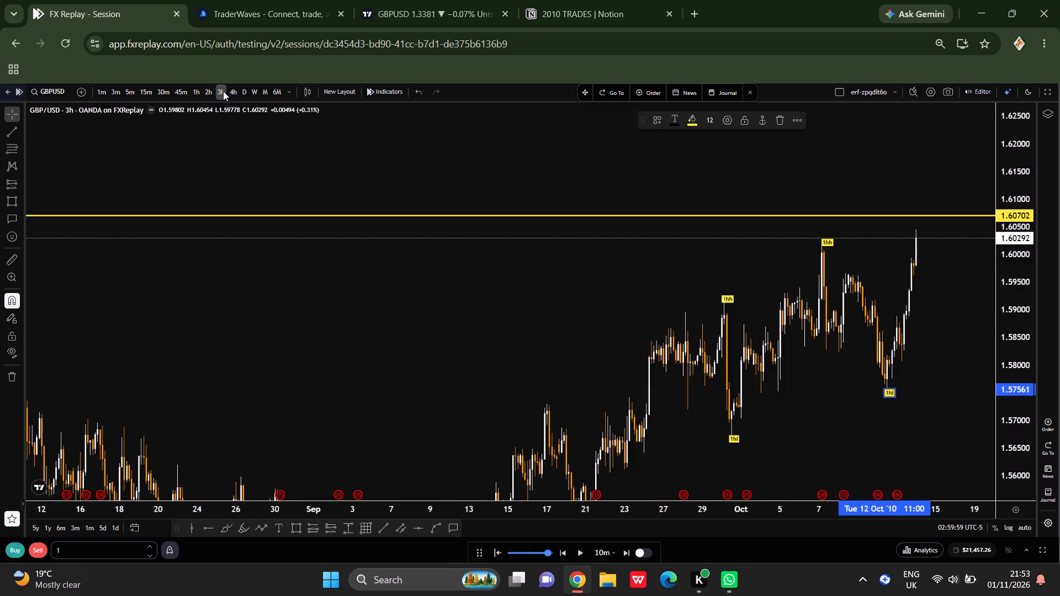
click(235, 91)
scroll(401, 349, up, 7)
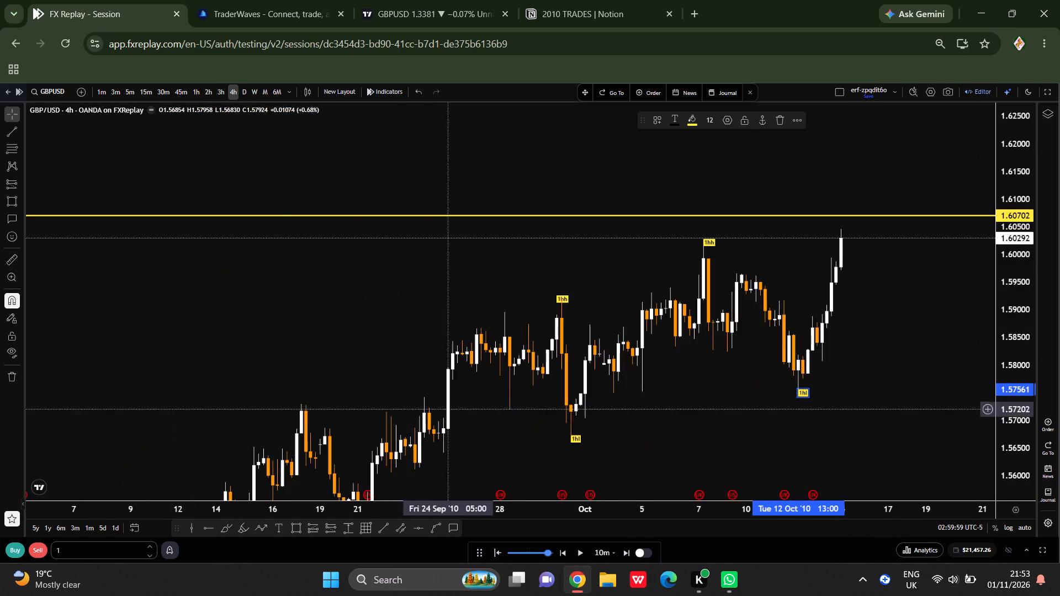
scroll(712, 433, up, 2)
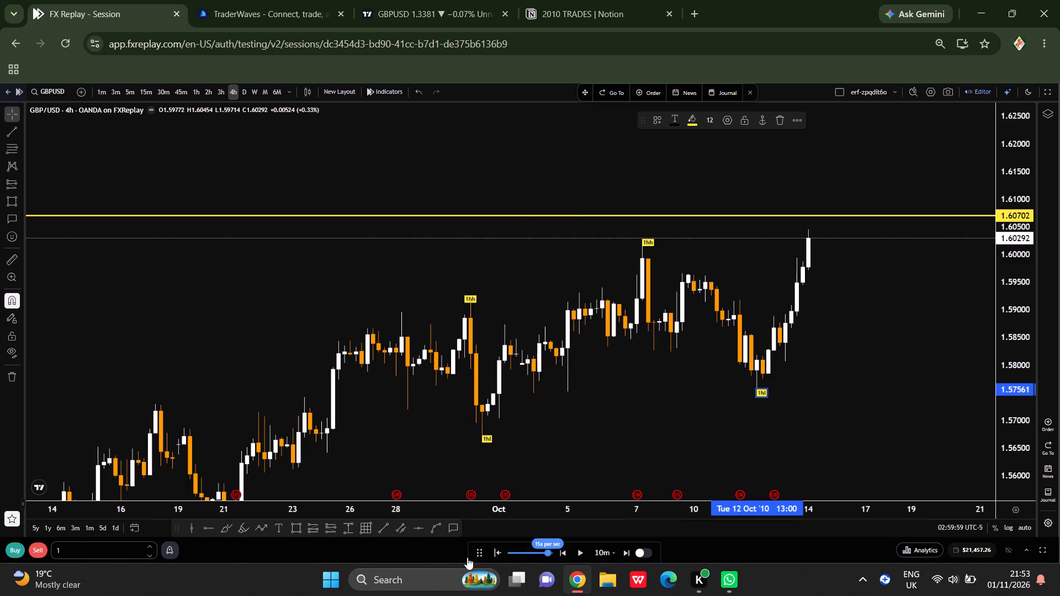
click(294, 530)
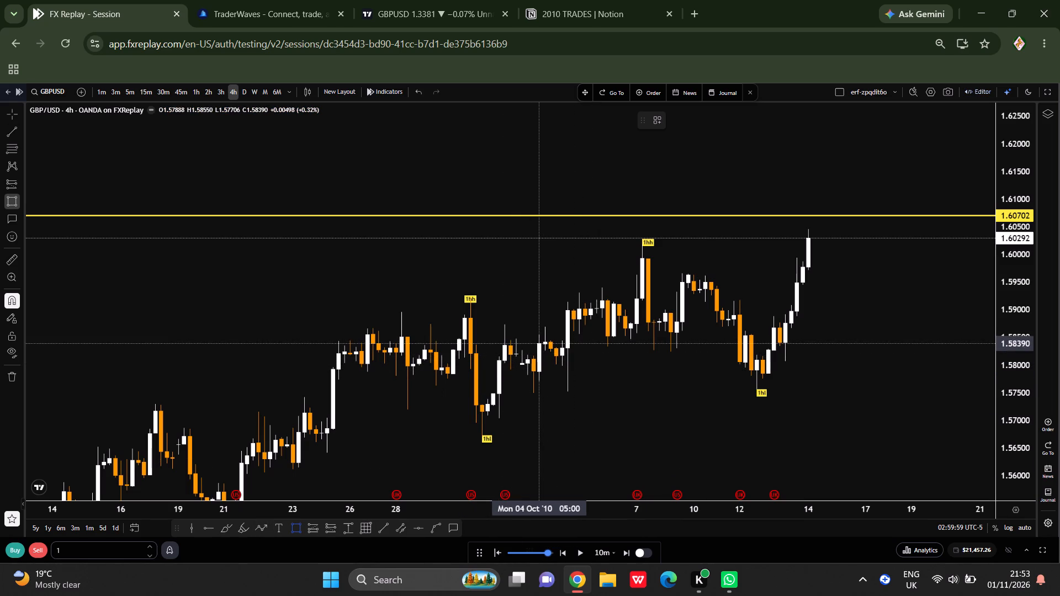
click(532, 358)
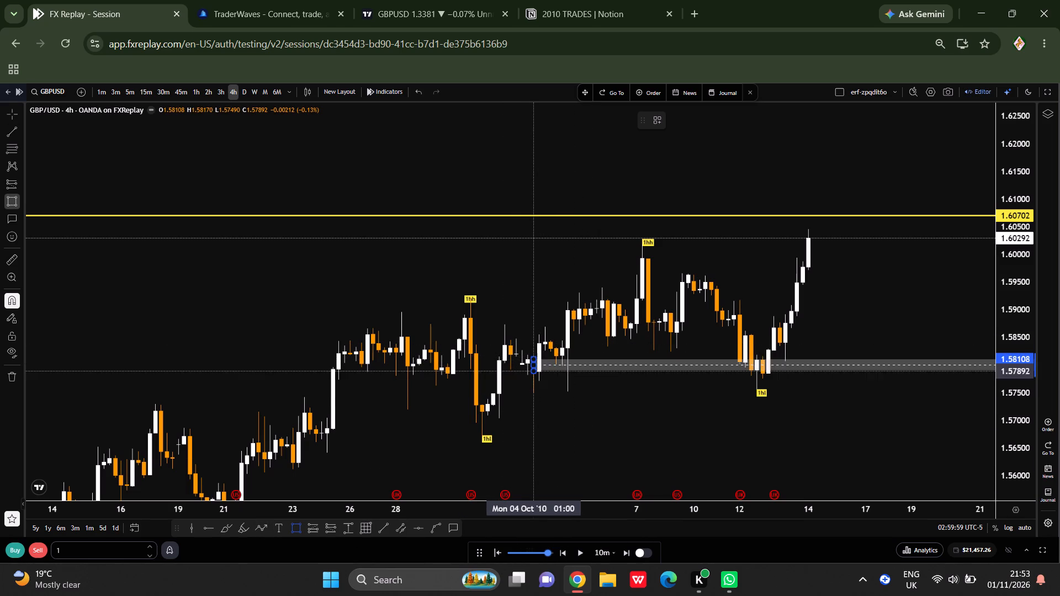
click(542, 397)
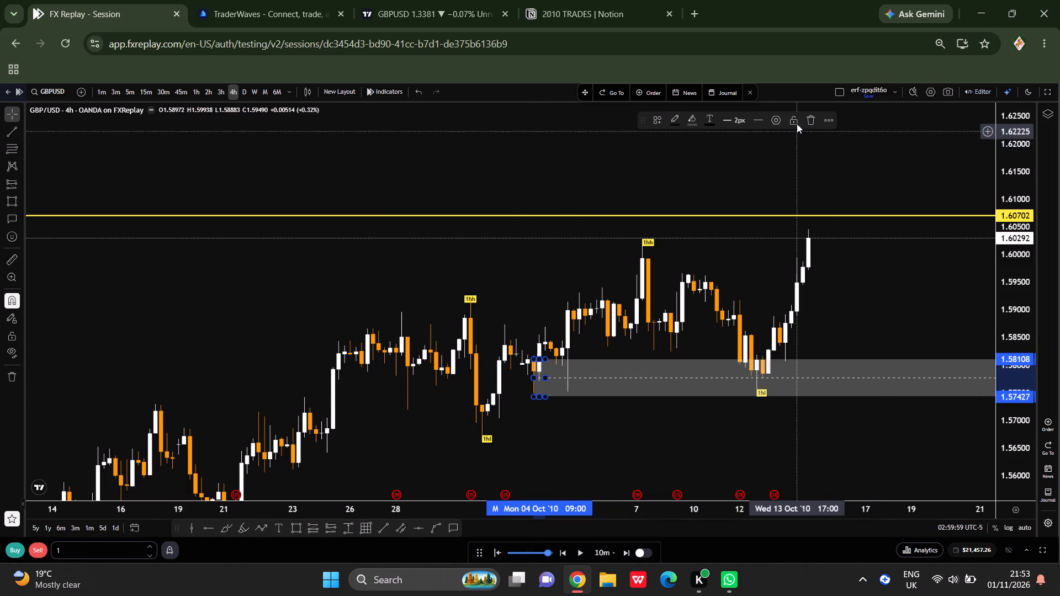
click(797, 123)
click(768, 252)
scroll(636, 407, up, 1)
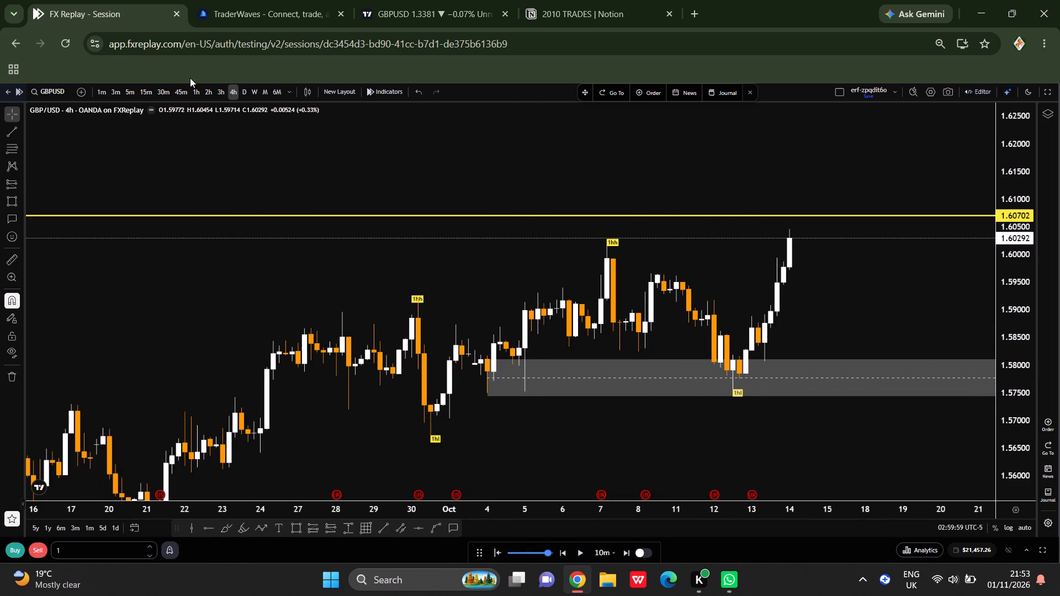
Examine the 1-hour price action around the rectangle zone and the 7 to 14 October swings.
click(194, 92)
scroll(643, 437, down, 7)
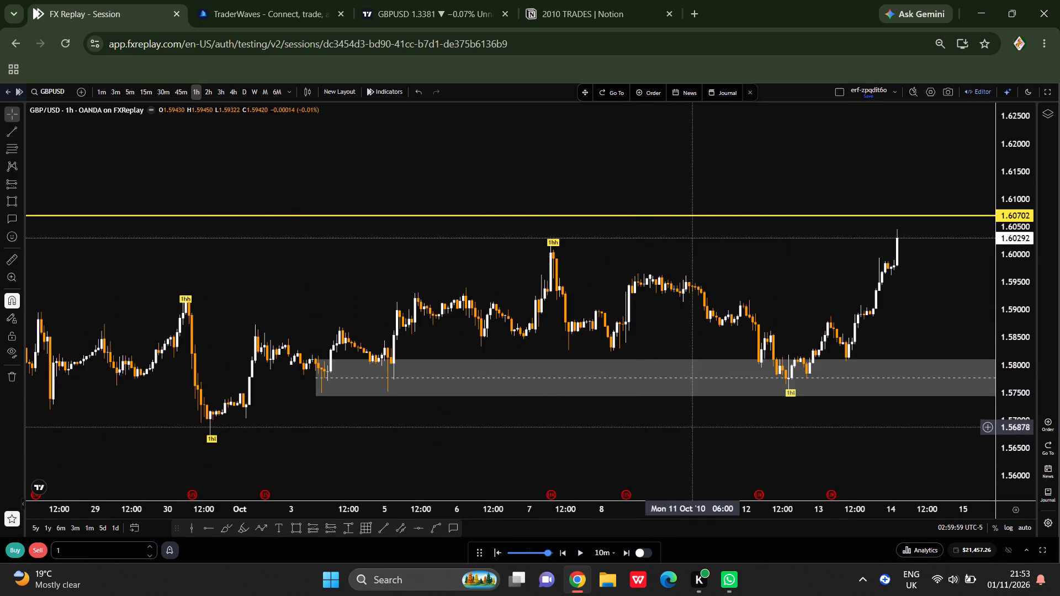
scroll(693, 428, down, 3)
scroll(1031, 468, up, 5)
drag(852, 291, 847, 219)
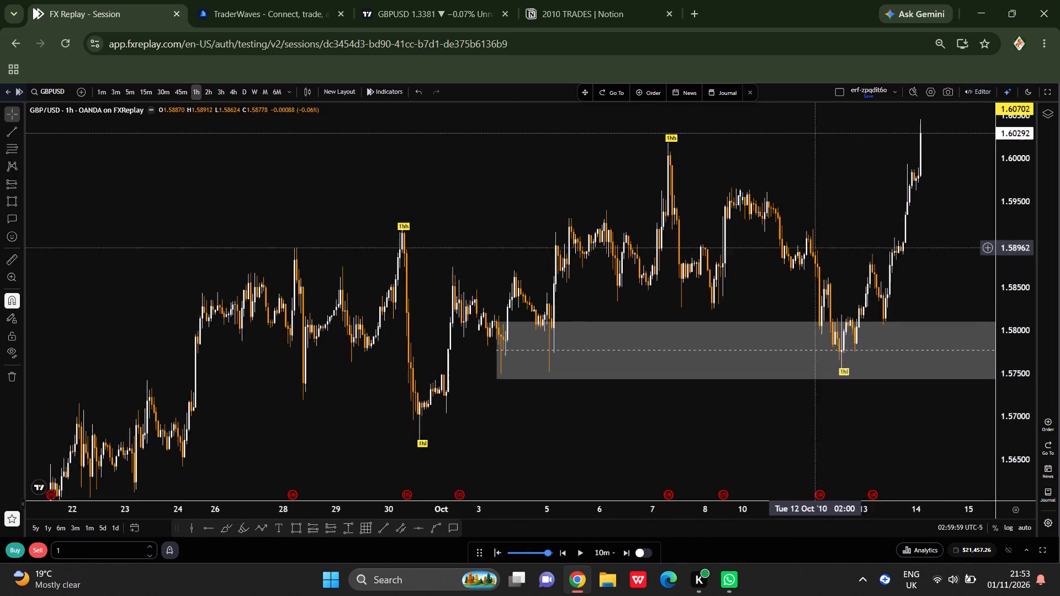
scroll(779, 338, up, 4)
drag(565, 407, 610, 402)
scroll(613, 423, down, 3)
drag(738, 272, 740, 301)
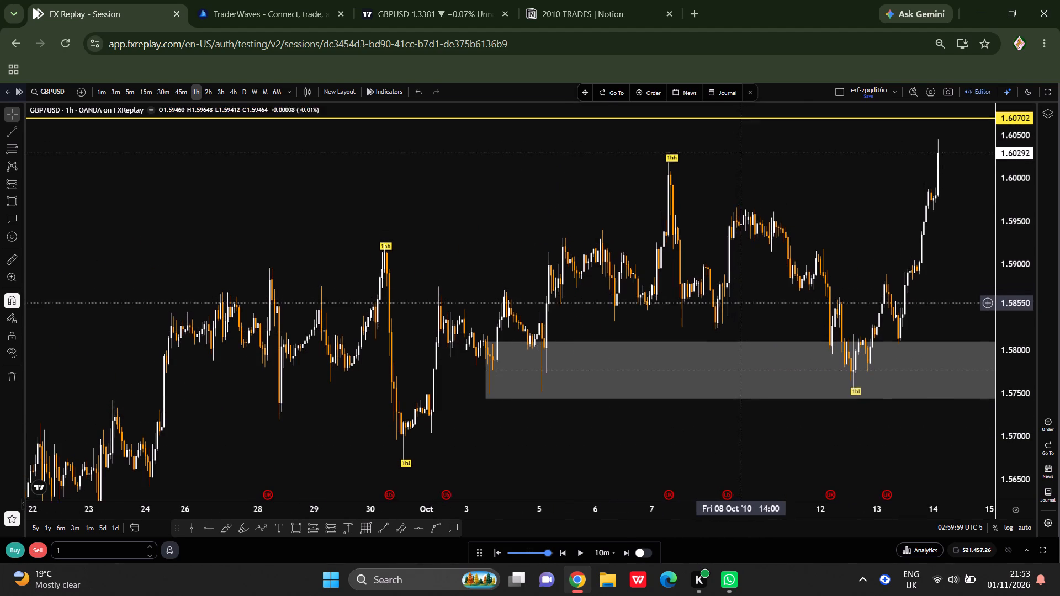
scroll(734, 338, up, 4)
scroll(836, 440, down, 2)
scroll(1000, 466, down, 4)
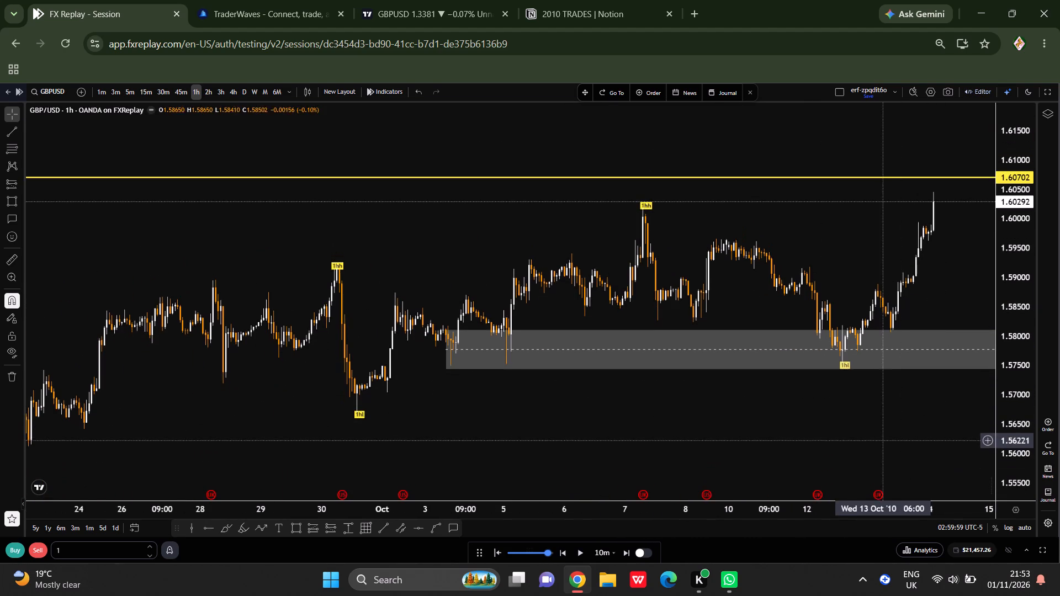
scroll(882, 440, up, 2)
drag(879, 436, 831, 447)
Draw a descending parallel channel from the 7 October 08:00 high to 12 October 16:00, with its upper line from about 1.603 to 1.589.
click(404, 530)
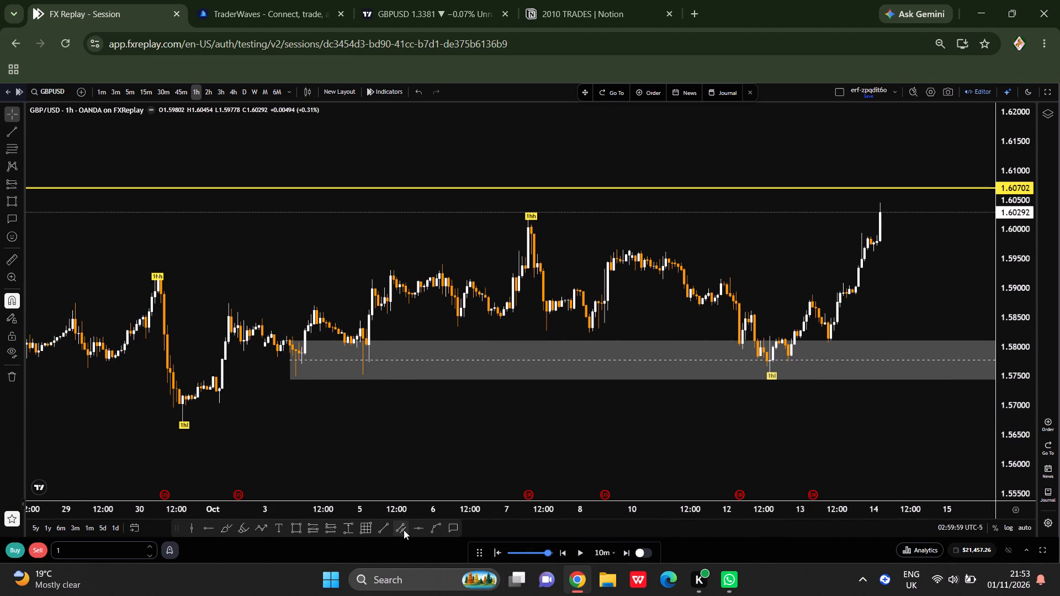
click(530, 216)
click(777, 308)
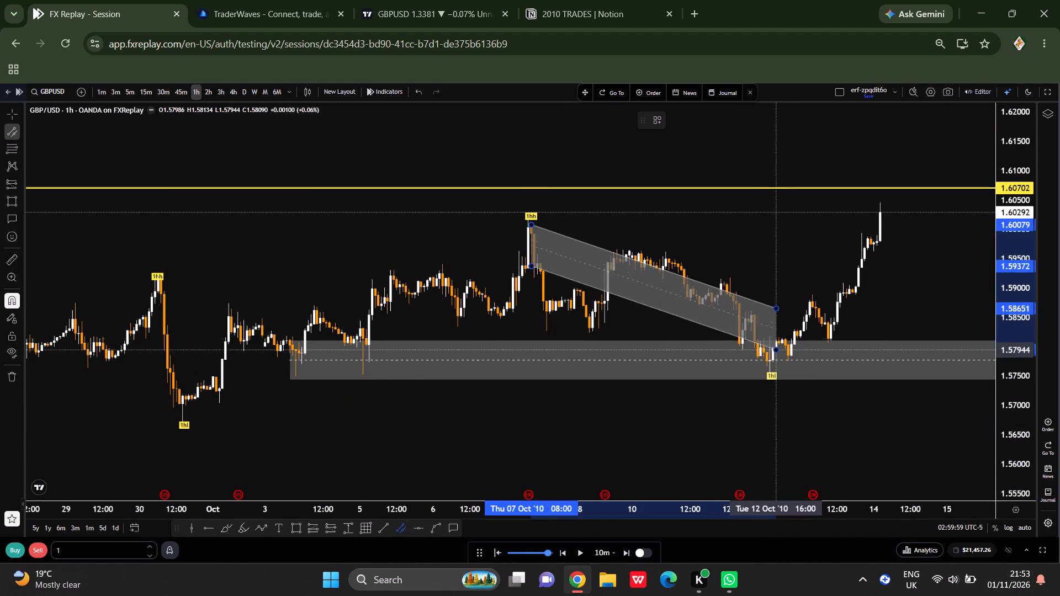
click(770, 397)
drag(654, 267, 663, 239)
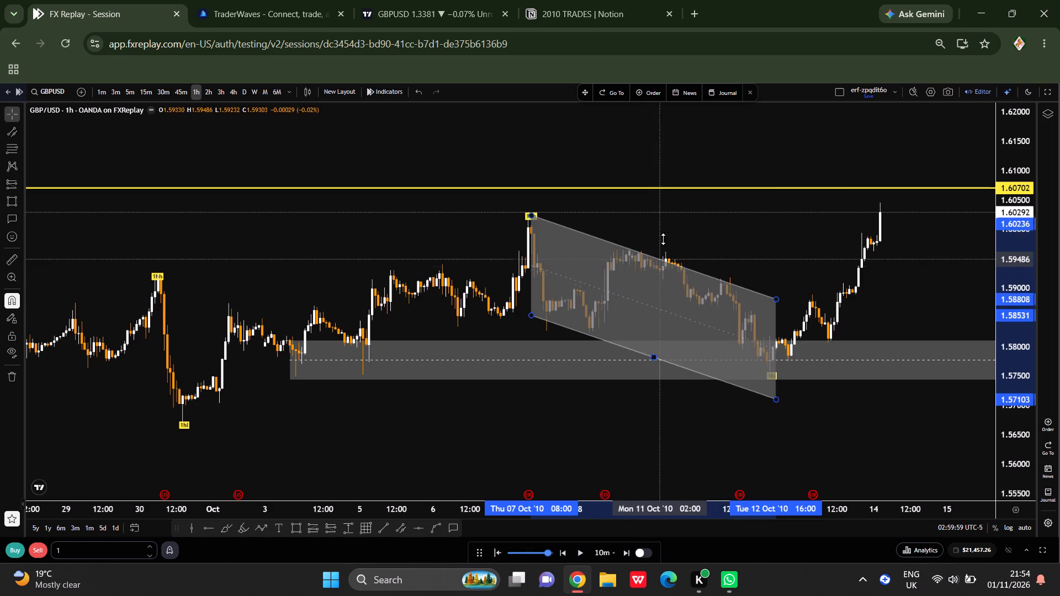
drag(663, 239, 664, 237)
click(688, 236)
drag(602, 434, 605, 461)
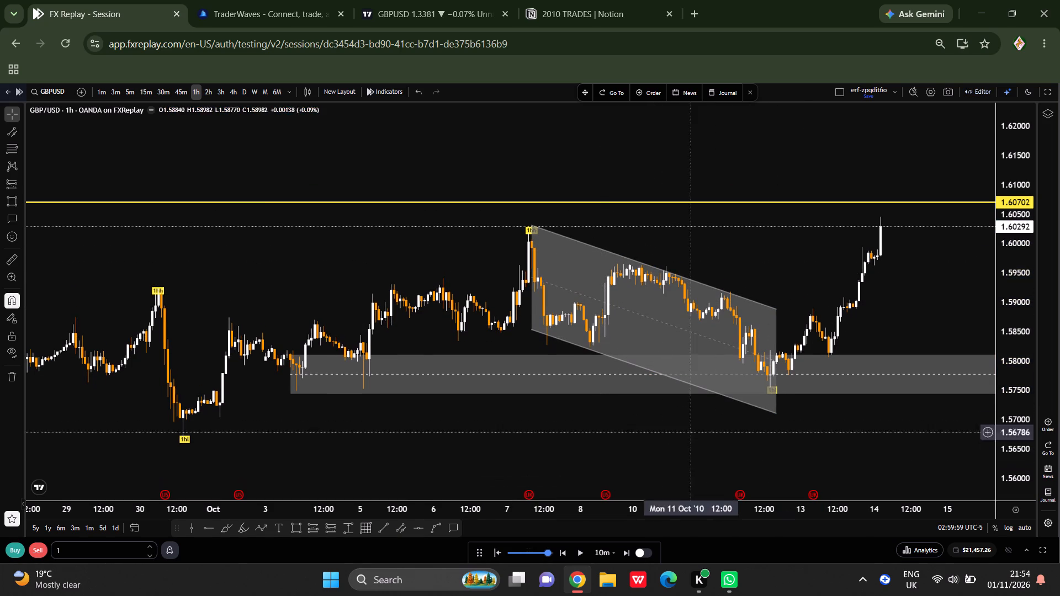
On the 15-minute chart, add a callout reading "15 min momentum break" pointing to the channel's upper line at about 1.5955 on 8 October.
click(146, 91)
scroll(643, 308, down, 11)
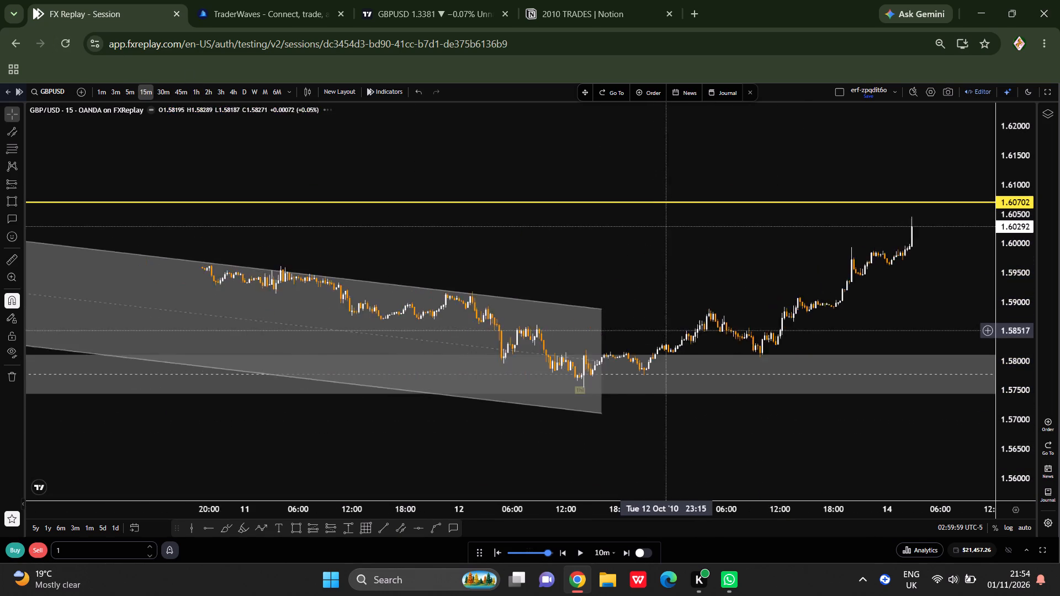
scroll(669, 333, down, 9)
click(687, 475)
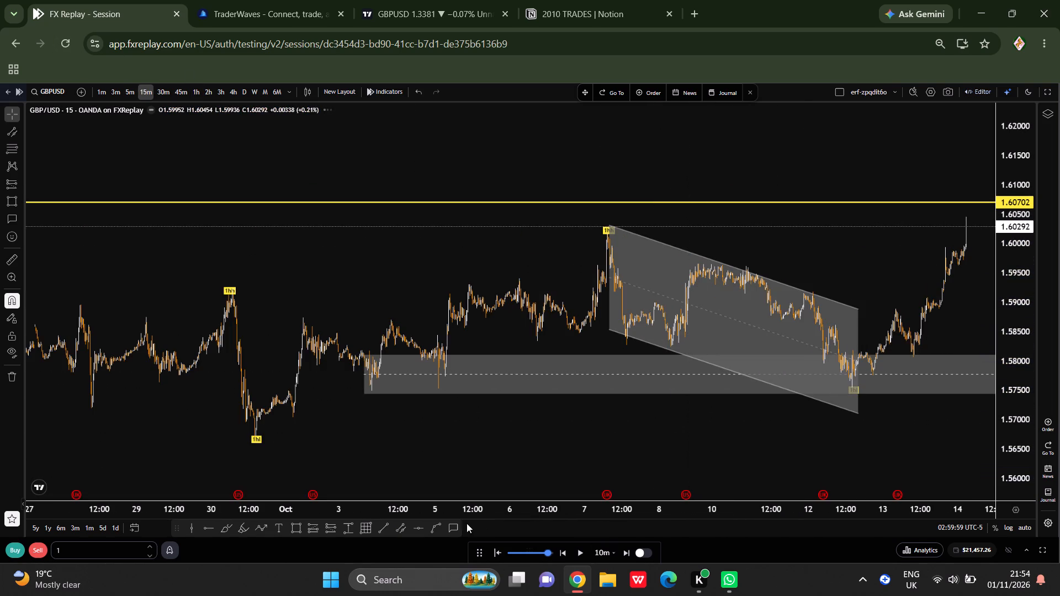
click(461, 526)
click(712, 235)
click(653, 258)
click(666, 214)
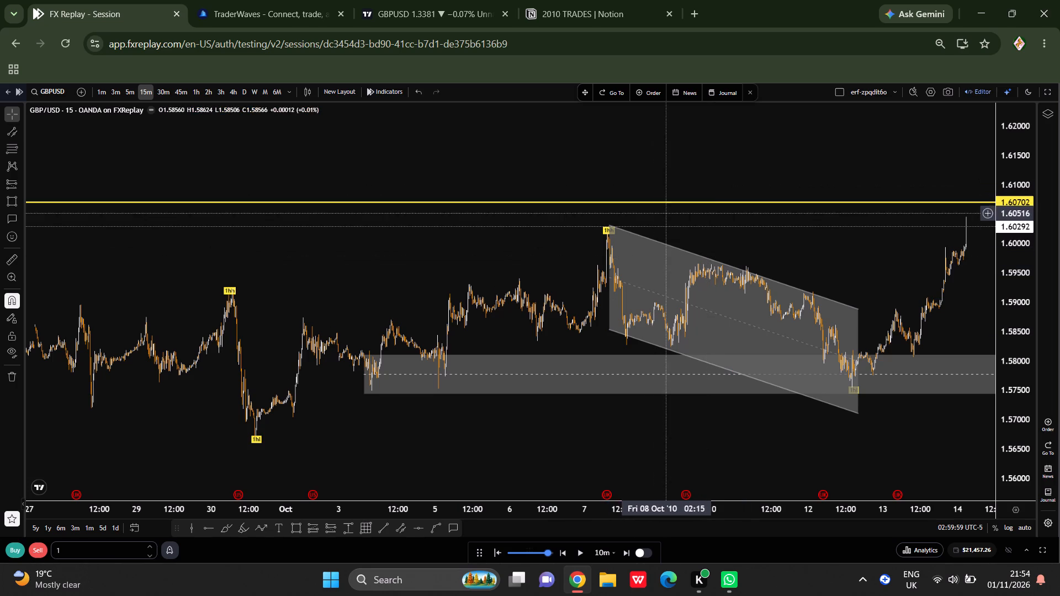
click(454, 529)
drag(715, 264, 717, 246)
click(710, 195)
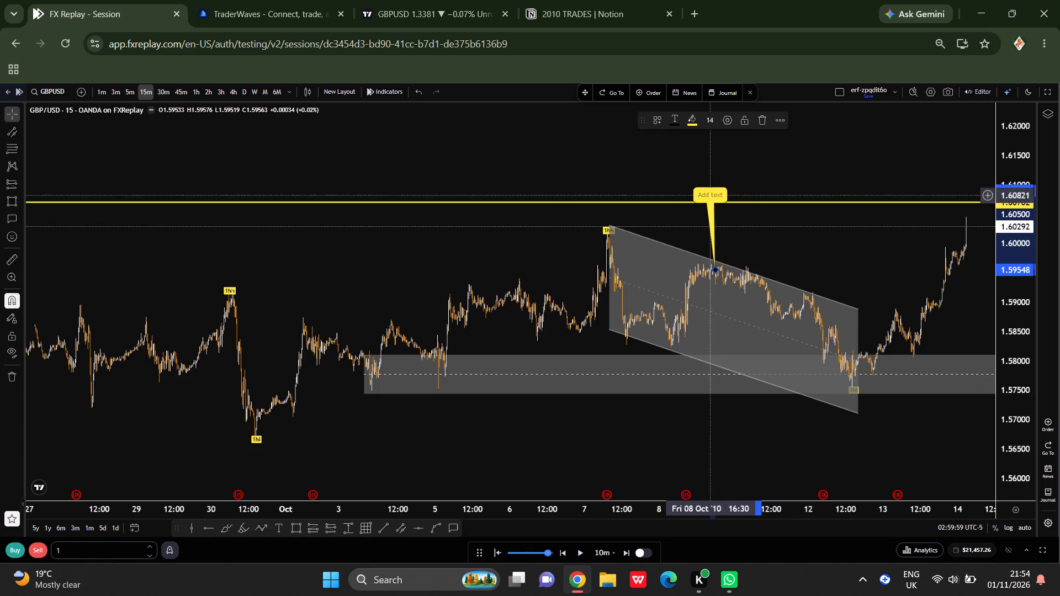
key(1)
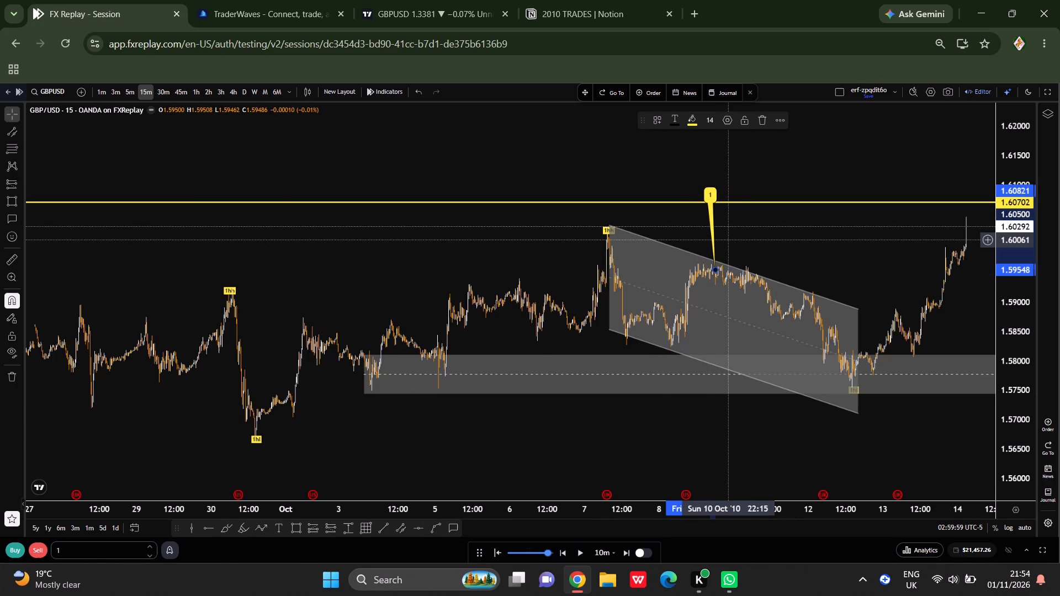
key(4)
key(BackSpace)
text(5 min momentum break)
key(space)
click(332, 230)
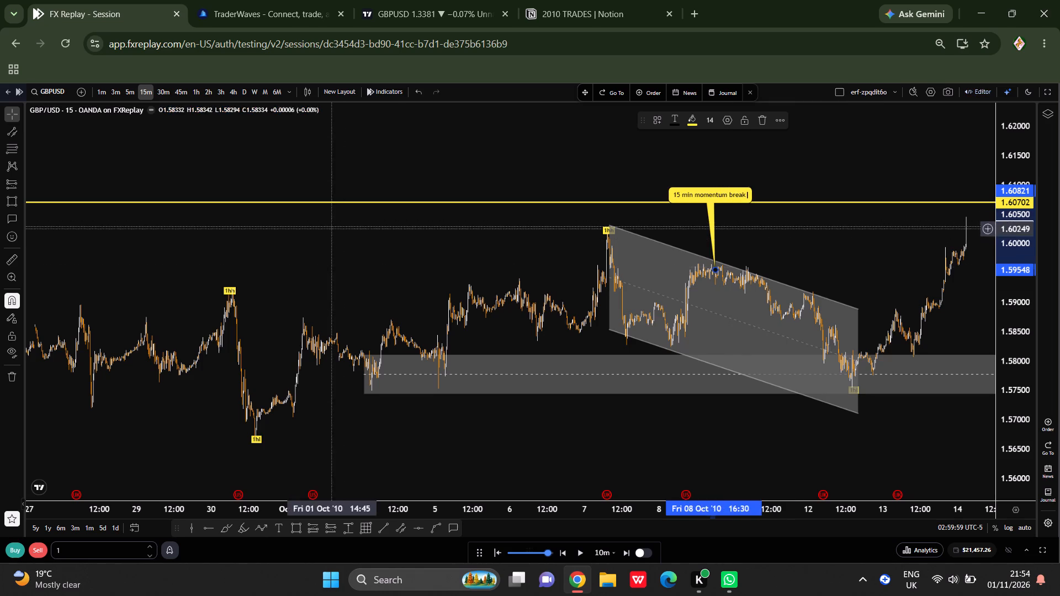
Draw a trend line from 5 October 03:00 at about 1.5803 to 12 October 05:00 at about 1.5795, inside the rectangle zone.
scroll(409, 345, down, 3)
scroll(868, 471, up, 1)
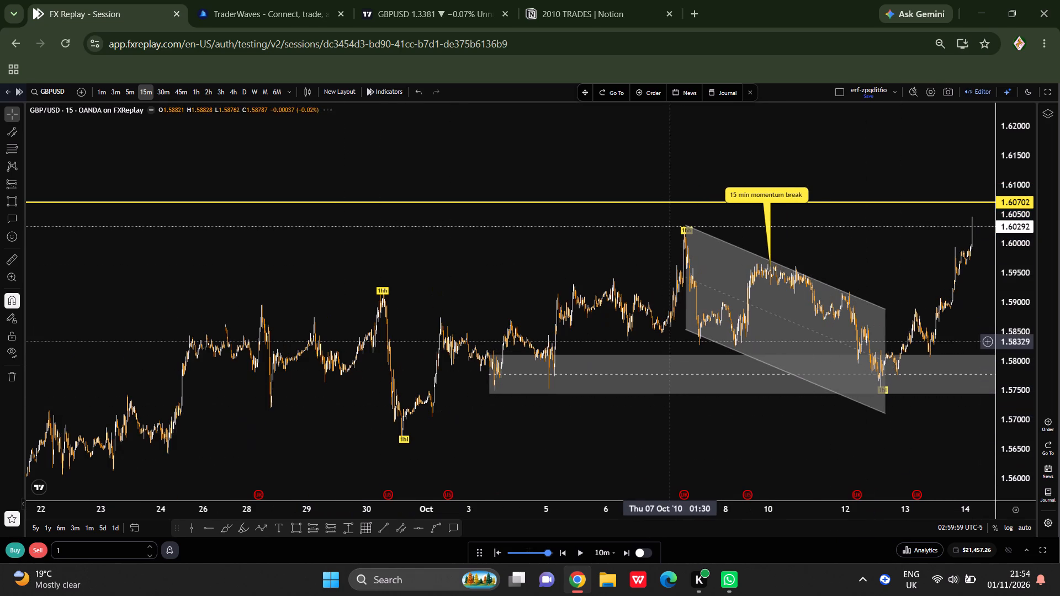
scroll(685, 381, up, 2)
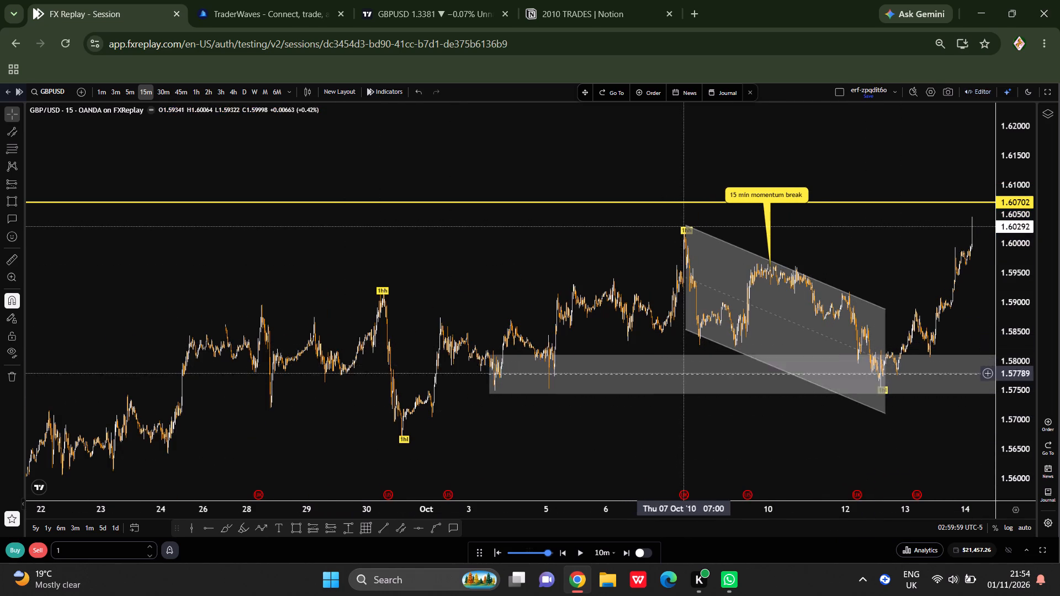
scroll(687, 382, up, 3)
drag(560, 497, 695, 476)
scroll(693, 471, up, 3)
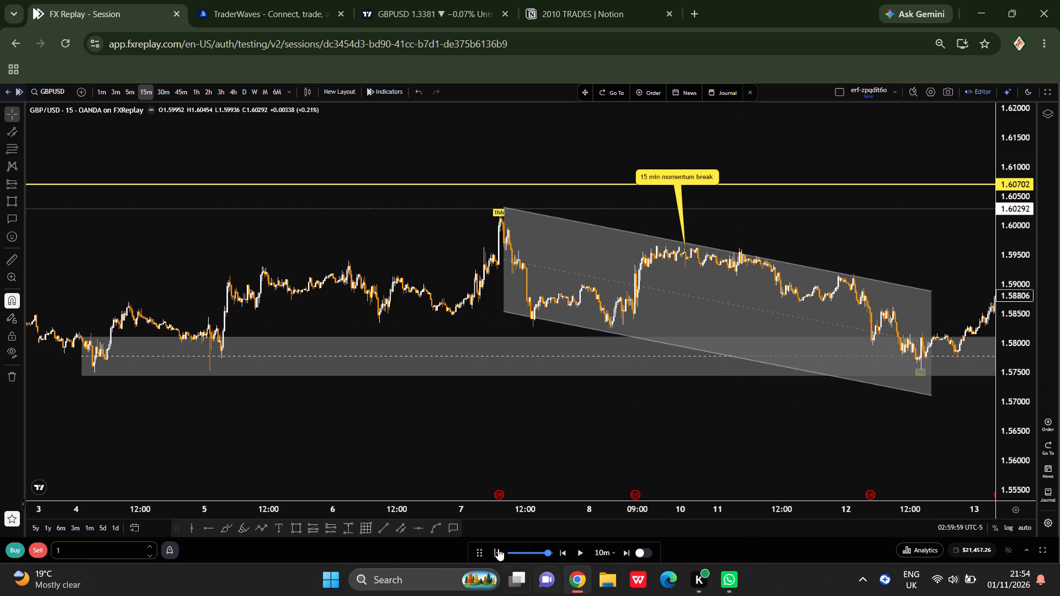
click(395, 528)
click(388, 528)
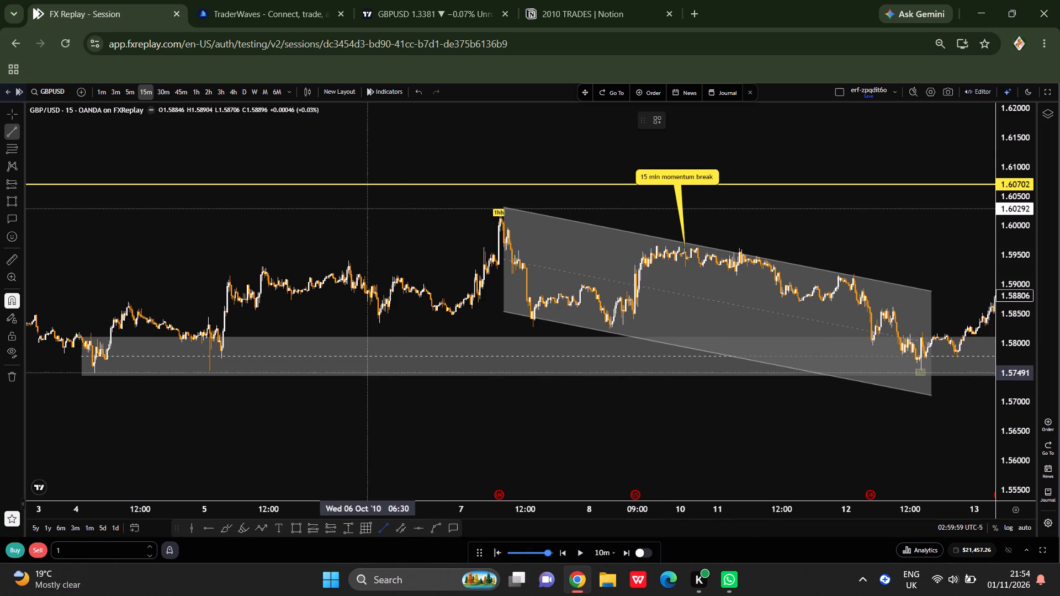
drag(518, 336, 529, 336)
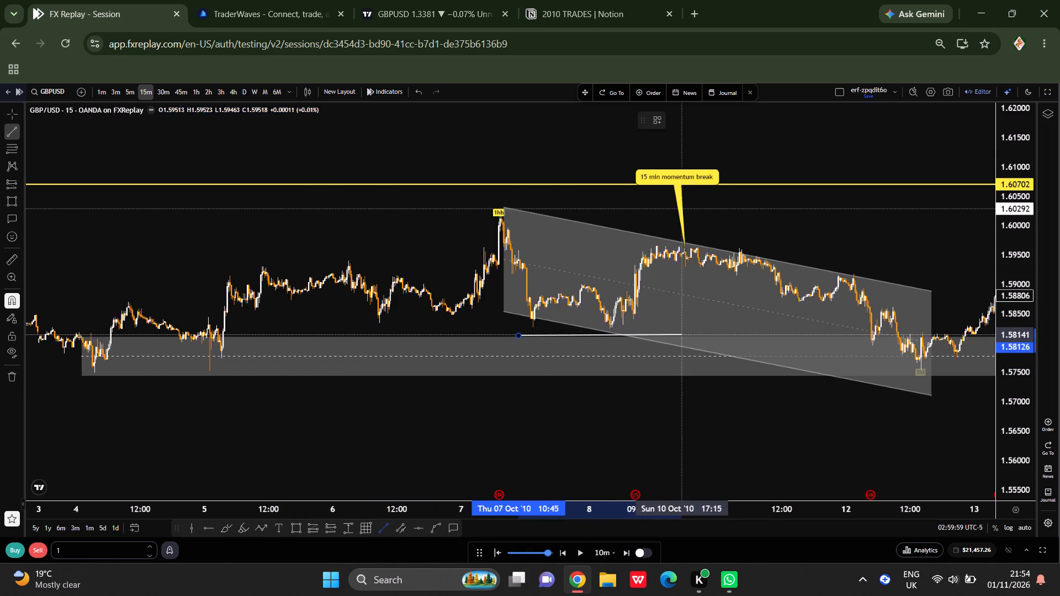
click(888, 342)
drag(888, 342, 870, 348)
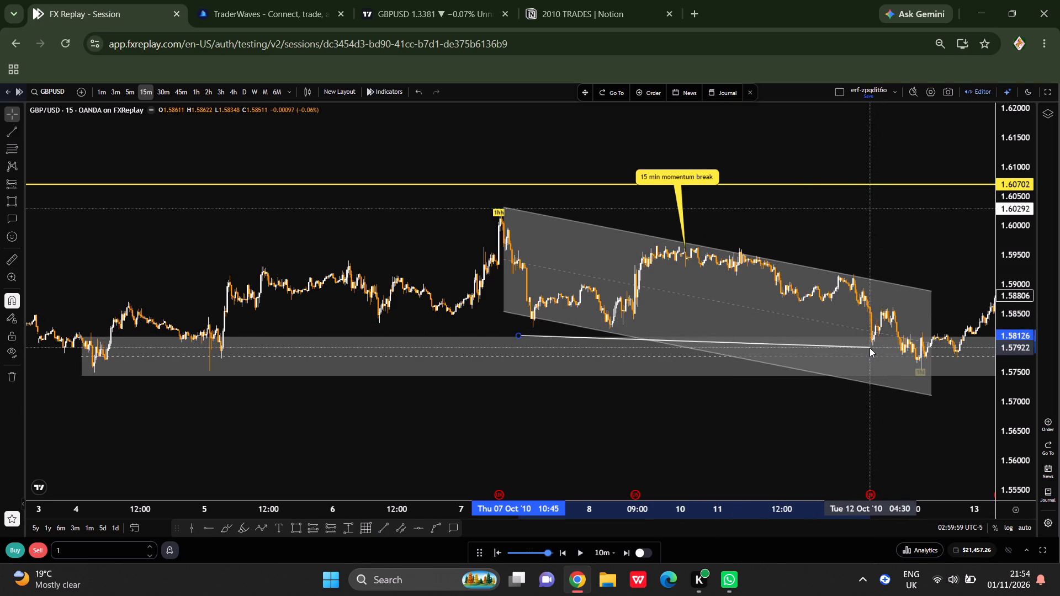
drag(870, 348, 873, 347)
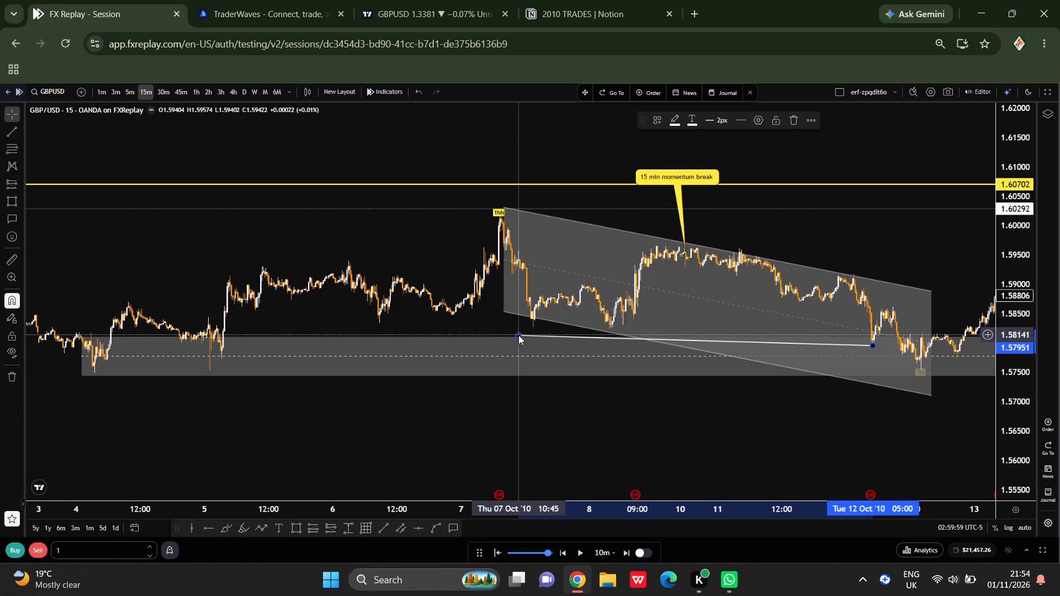
drag(518, 335, 220, 343)
Label the new trend line with the text "$$$$$$$$$$$".
click(555, 340)
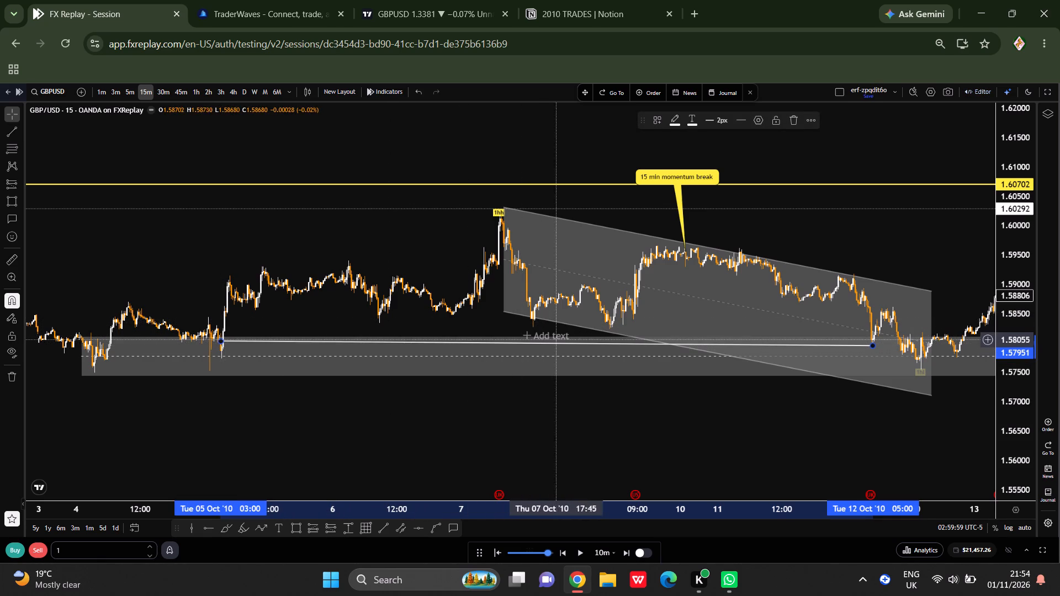
key(shift+dollar)
key(shift+dollar)
key(shift+dollar)
key(shift+dollar)
key(shift+dollar)
key(shift+dollar)
key(shift+dollar)
key(shift+dollar)
key(shift+dollar)
key(shift+dollar)
key(shift+dollar)
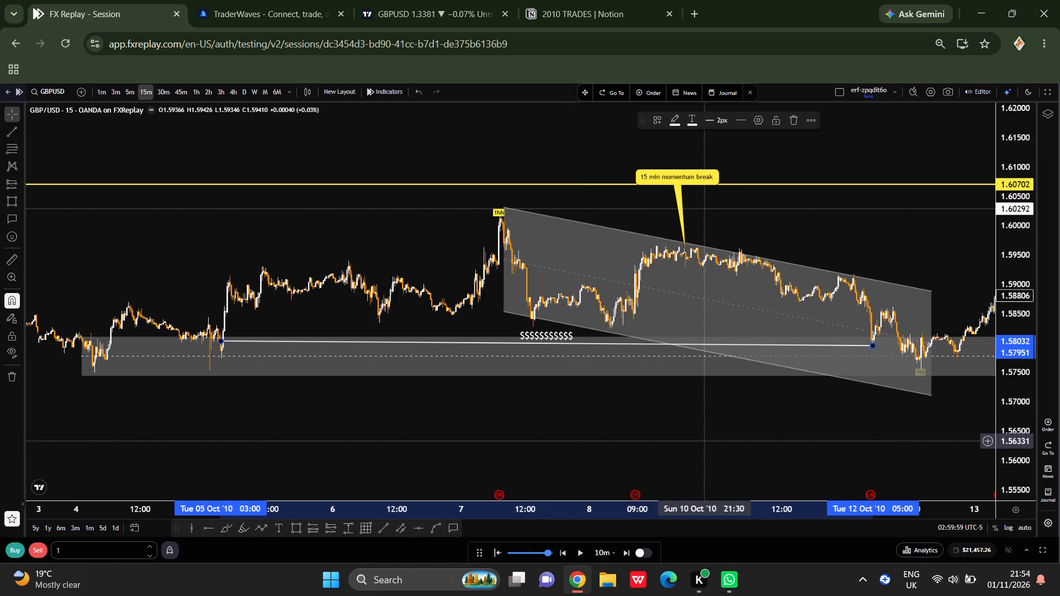
scroll(648, 435, up, 3)
click(640, 426)
Place a long position on the 13 October pullback, with entry at 1.58177 and stop at 1.57526.
scroll(722, 440, down, 4)
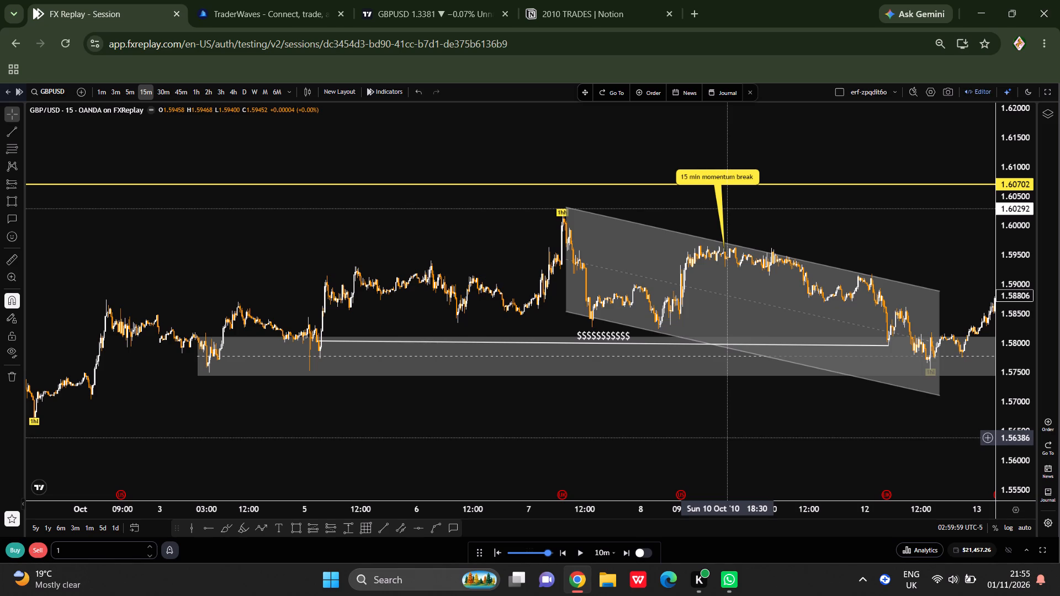
scroll(581, 108, down, 5)
scroll(1010, 375, up, 7)
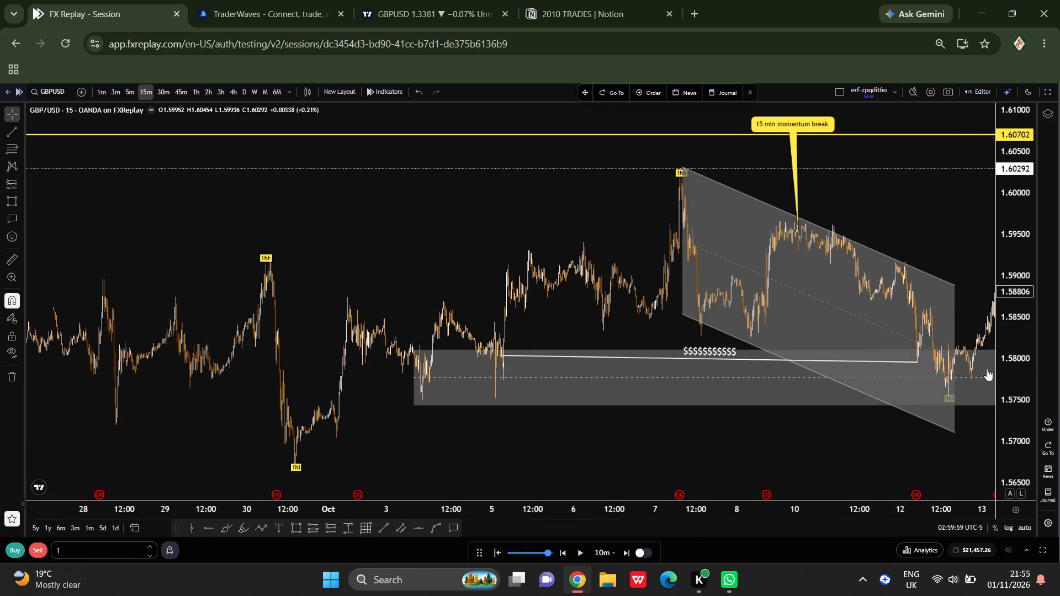
scroll(436, 348, up, 11)
drag(825, 219, 798, 227)
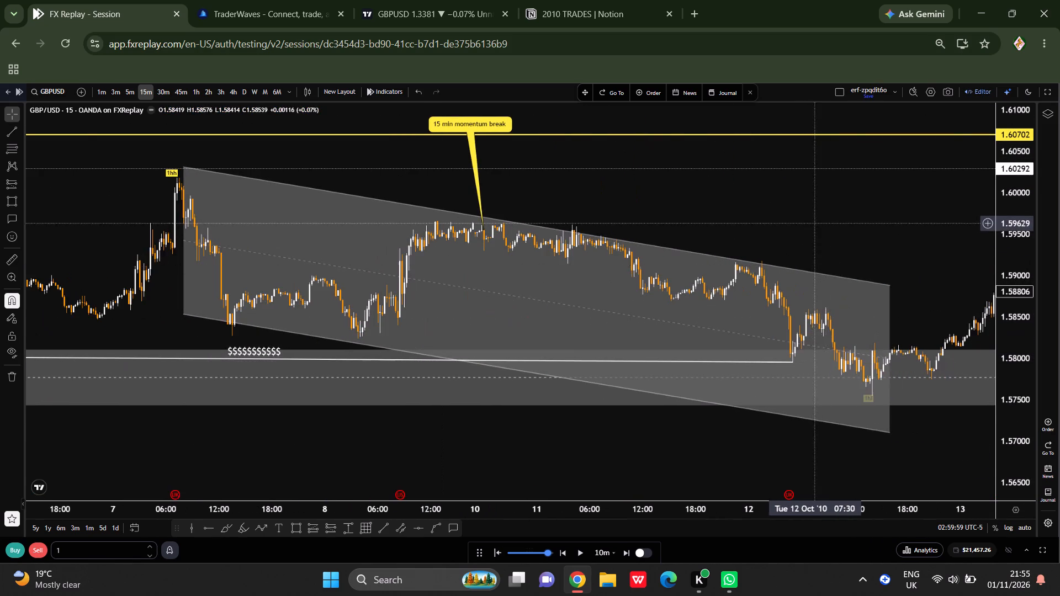
drag(798, 227, 496, 232)
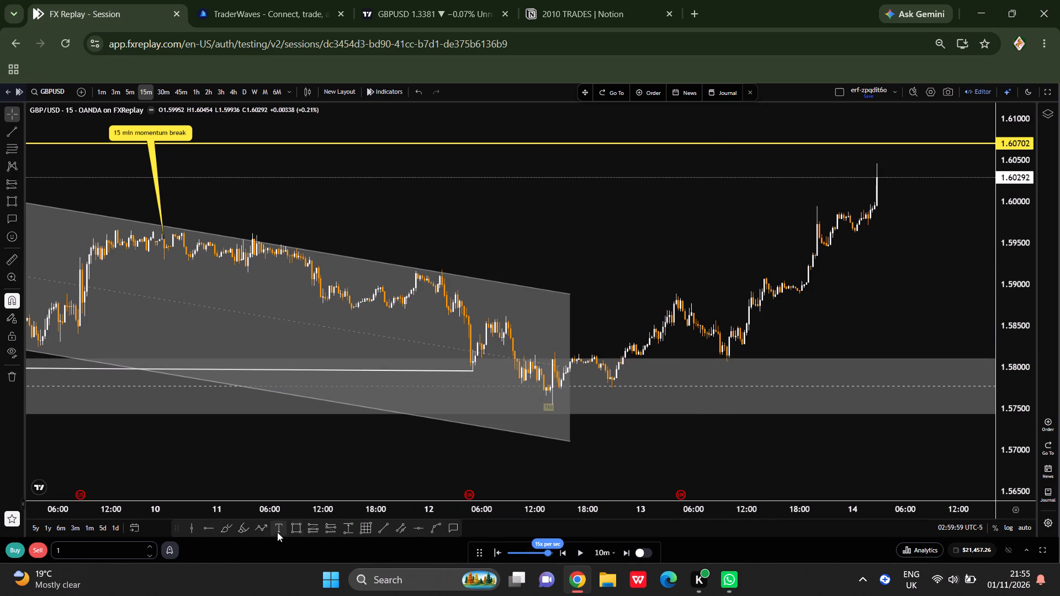
click(309, 529)
click(707, 360)
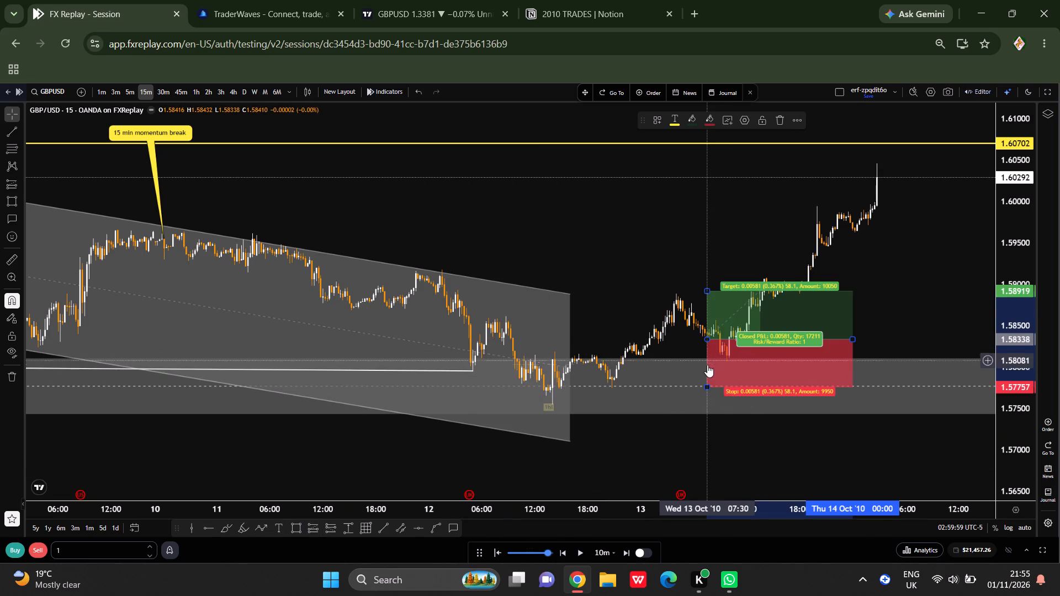
drag(733, 379, 721, 392)
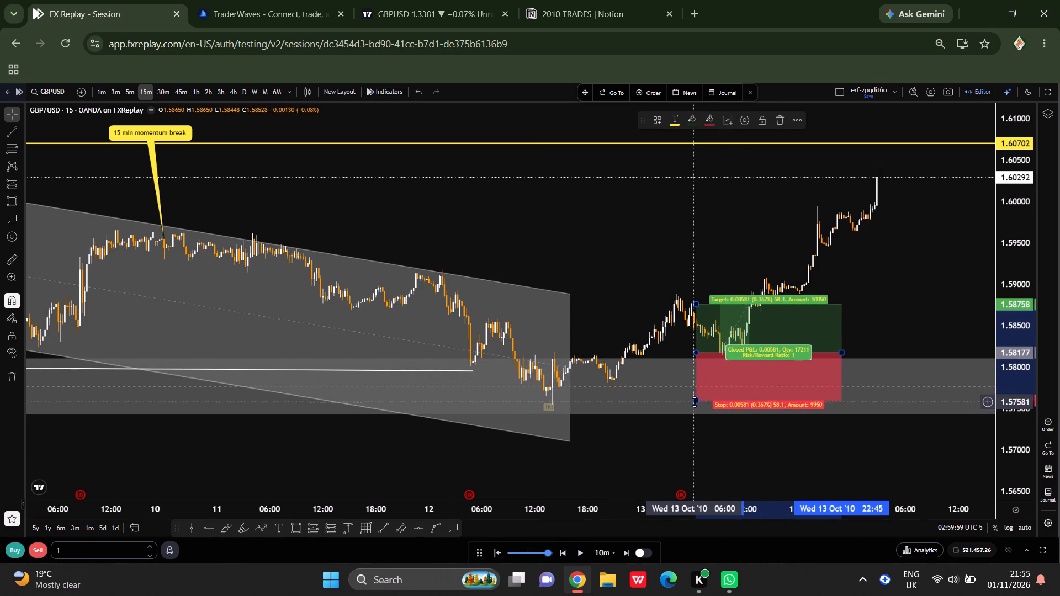
click(696, 403)
Raise the long position's target to 1.60407, just below the yellow horizontal line.
drag(710, 251, 626, 299)
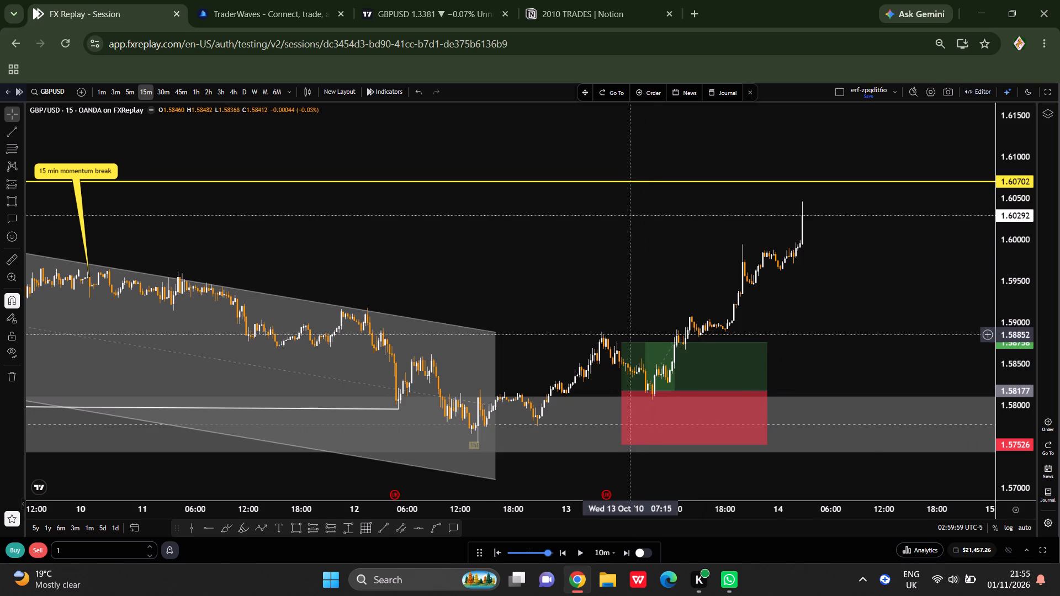
click(624, 345)
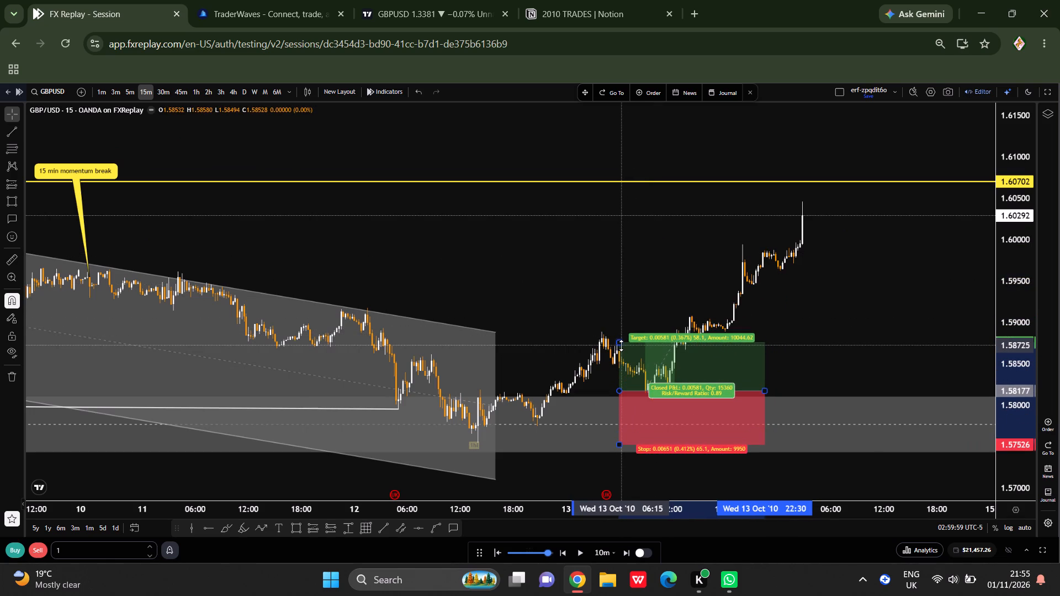
drag(621, 343, 642, 206)
scroll(683, 327, down, 4)
click(681, 288)
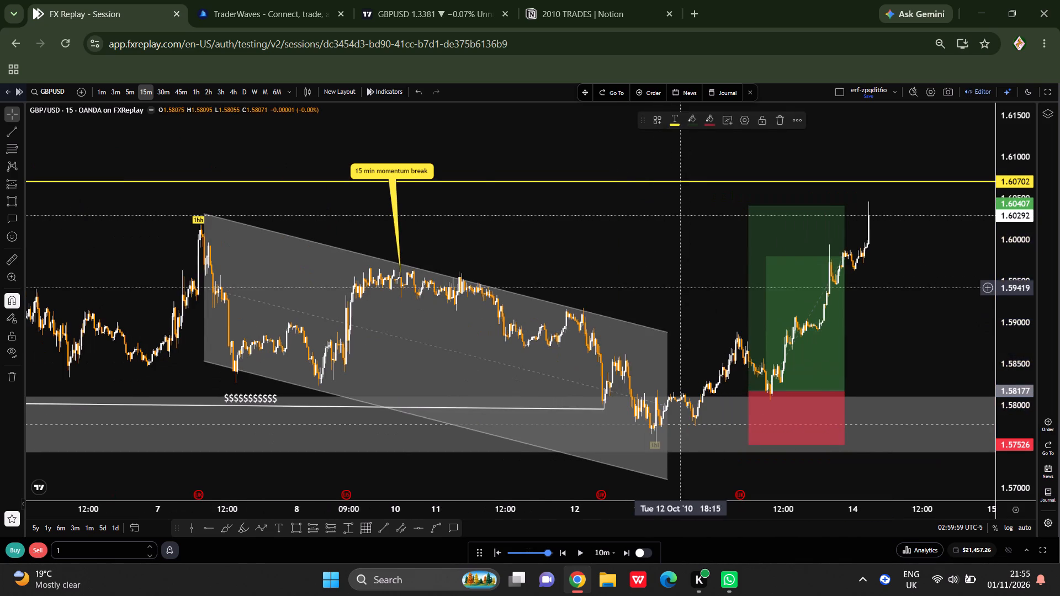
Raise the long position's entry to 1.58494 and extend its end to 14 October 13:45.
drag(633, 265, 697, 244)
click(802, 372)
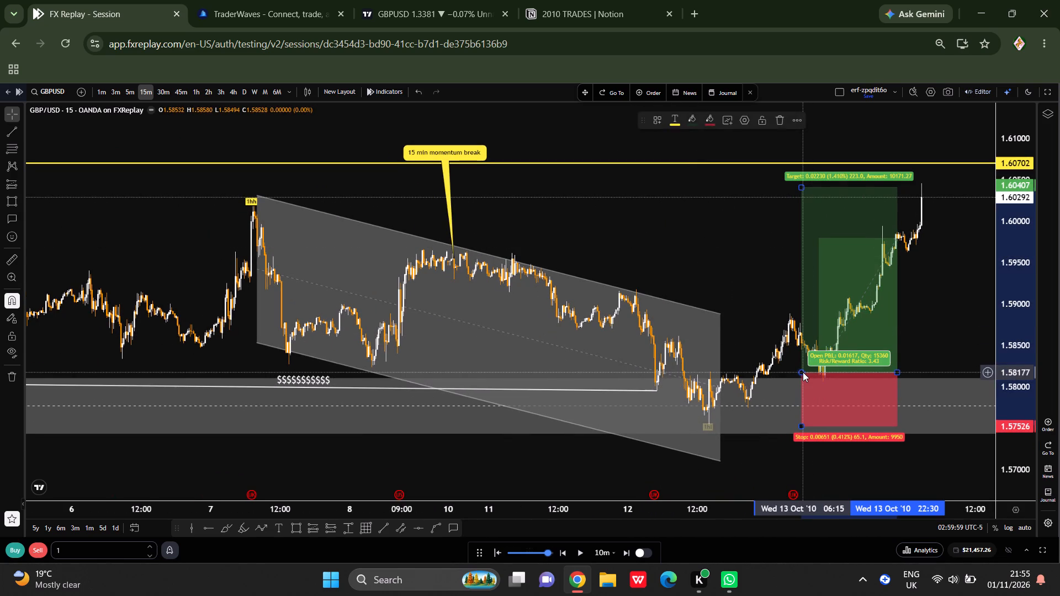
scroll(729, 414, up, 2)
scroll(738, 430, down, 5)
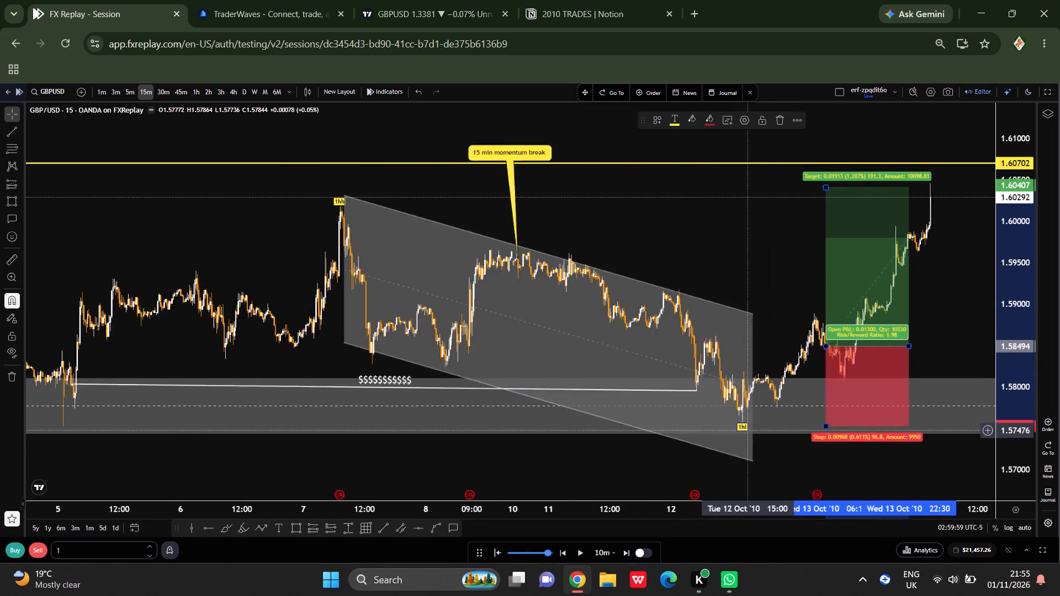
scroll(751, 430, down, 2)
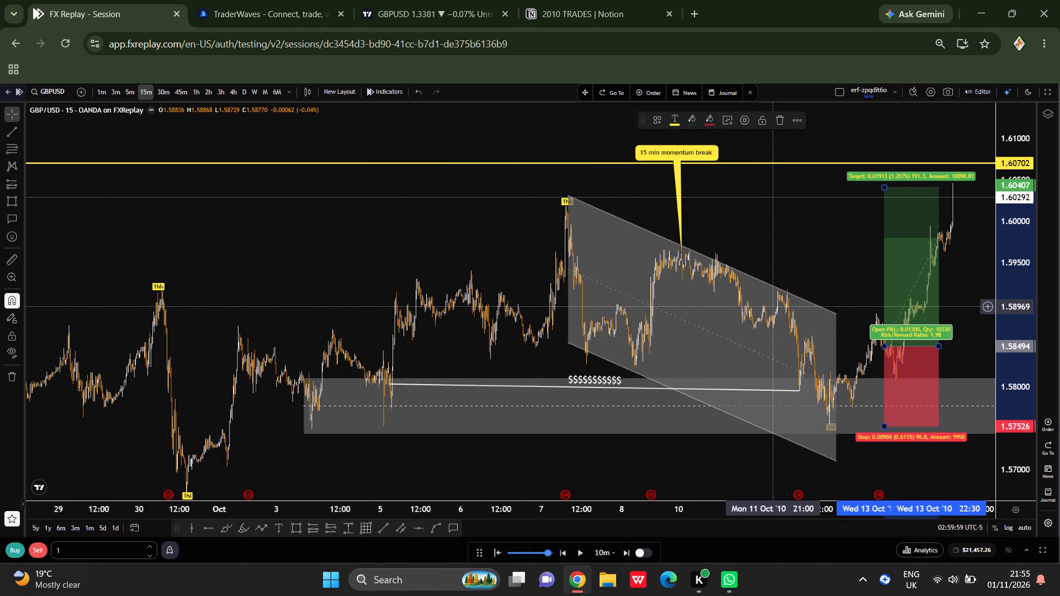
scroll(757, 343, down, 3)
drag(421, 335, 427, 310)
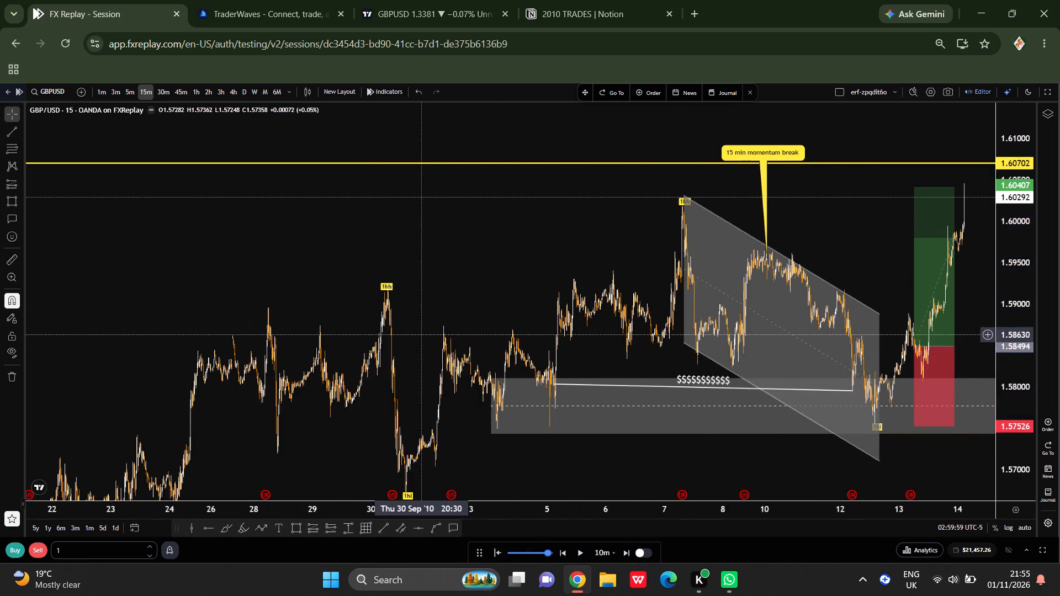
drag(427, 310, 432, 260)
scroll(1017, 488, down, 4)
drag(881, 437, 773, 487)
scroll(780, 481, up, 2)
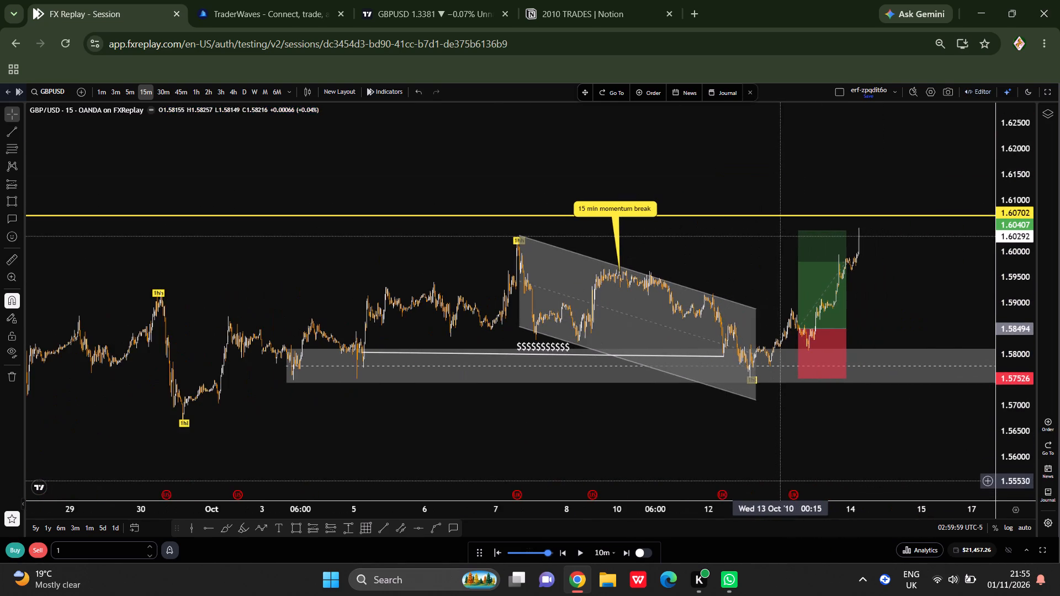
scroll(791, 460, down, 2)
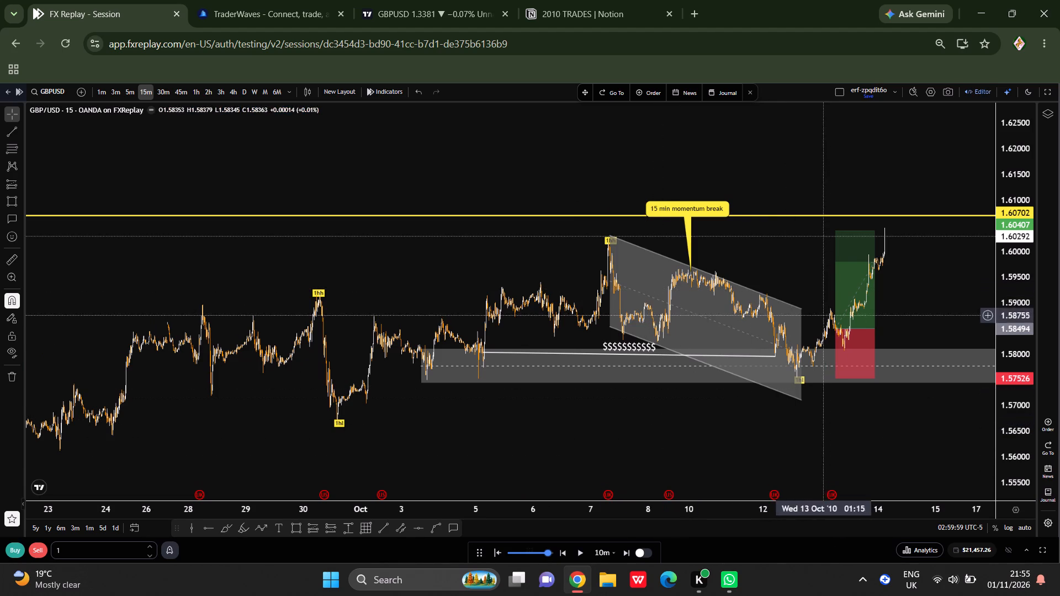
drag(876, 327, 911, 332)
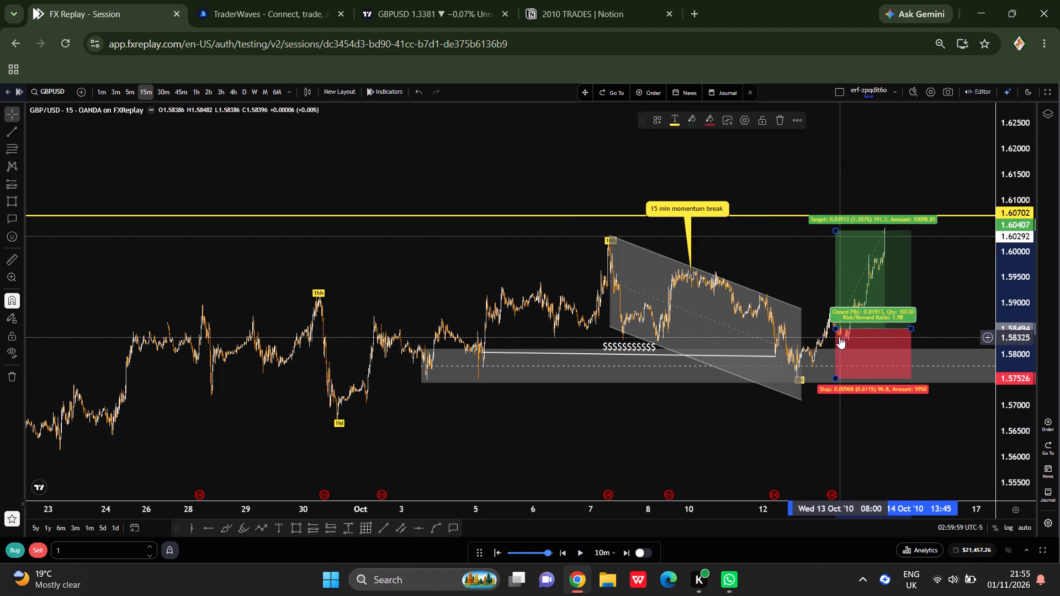
Adjust the long position's entry to 1.58448 at 13 October 06:00 and shorten its end to early 14 October.
drag(836, 329, 839, 341)
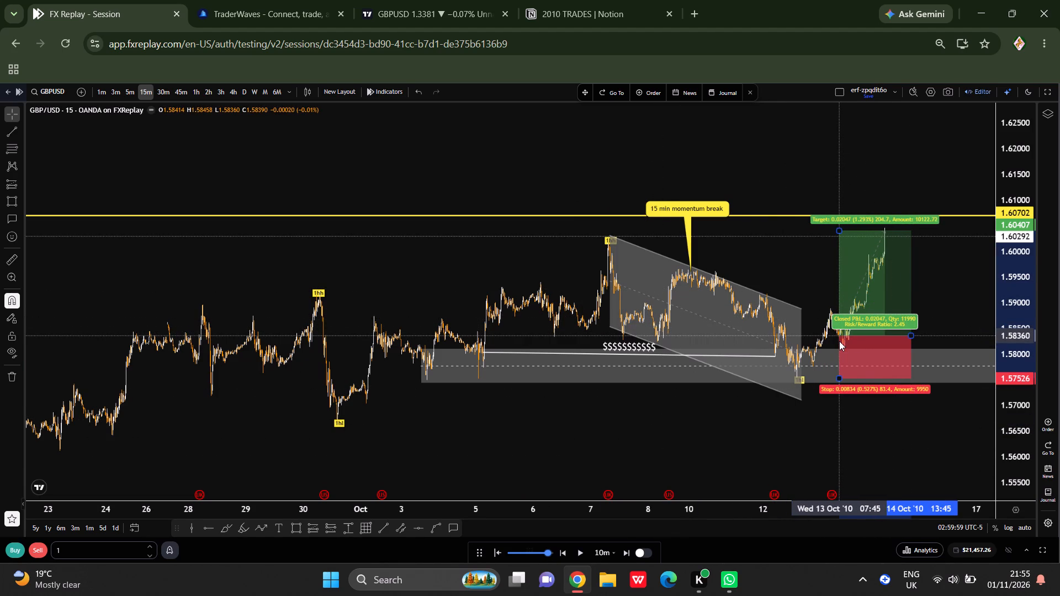
drag(839, 341, 837, 345)
scroll(810, 441, up, 6)
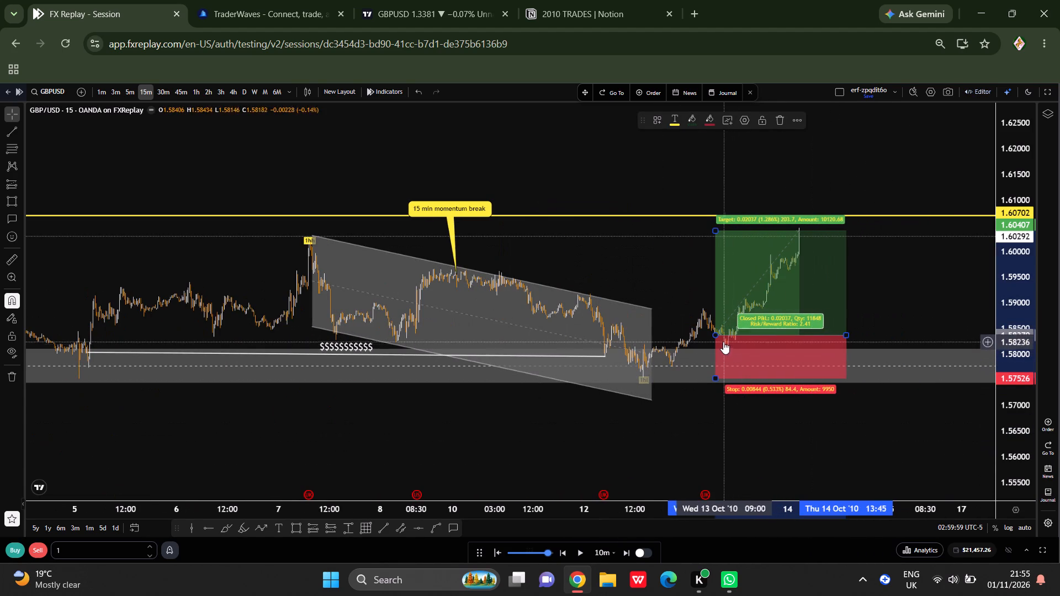
drag(718, 336, 721, 348)
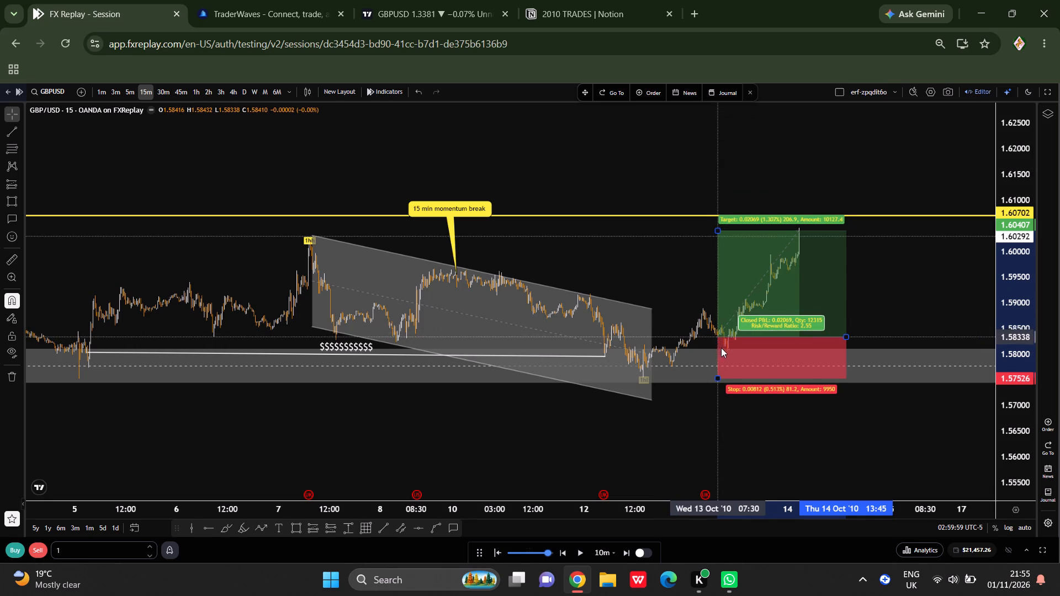
drag(721, 348, 713, 351)
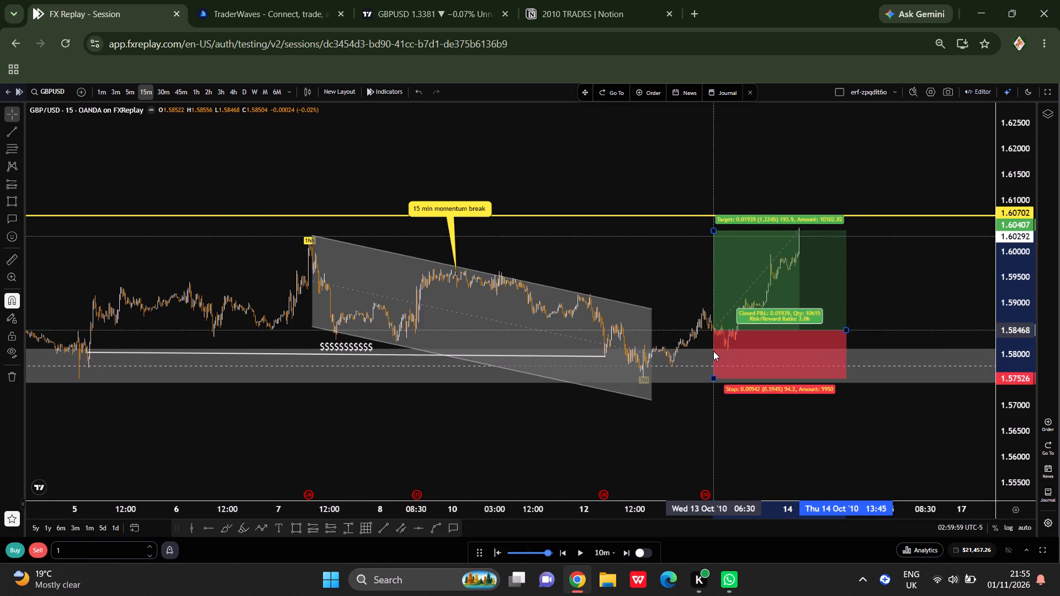
drag(713, 351, 711, 353)
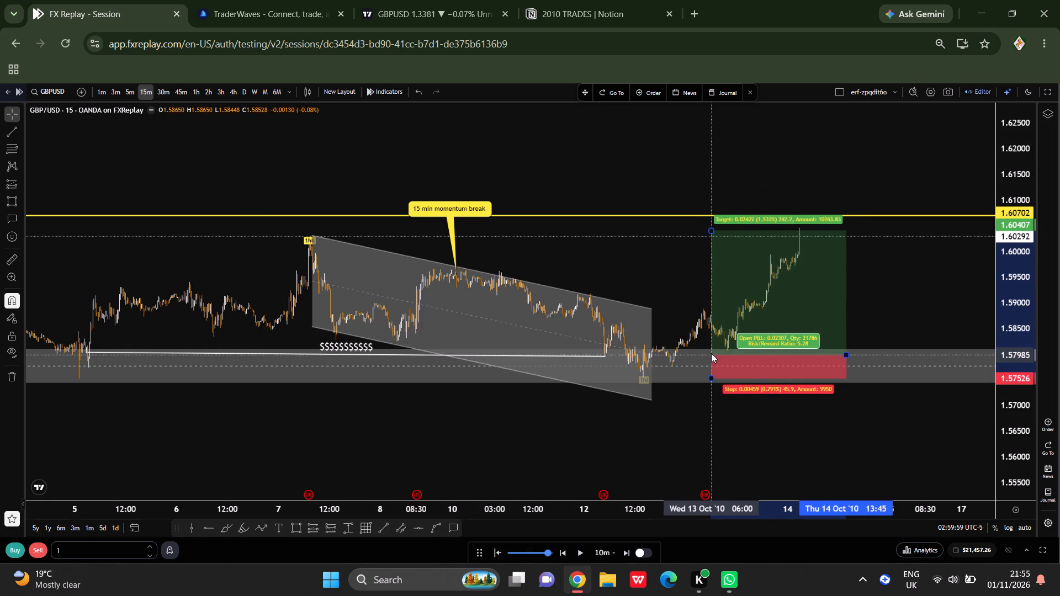
drag(711, 353, 711, 353)
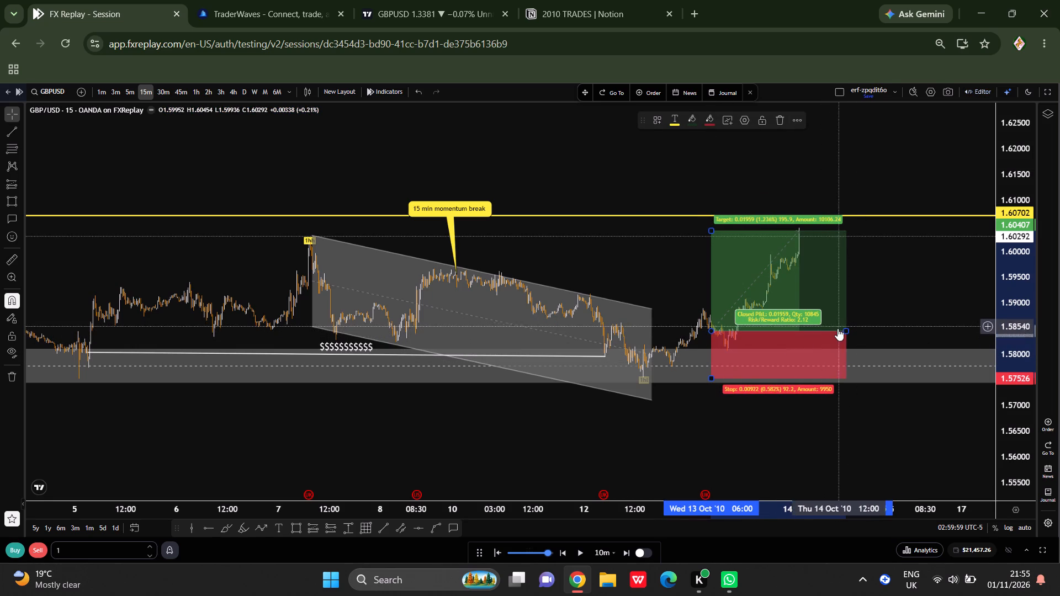
drag(844, 330, 791, 342)
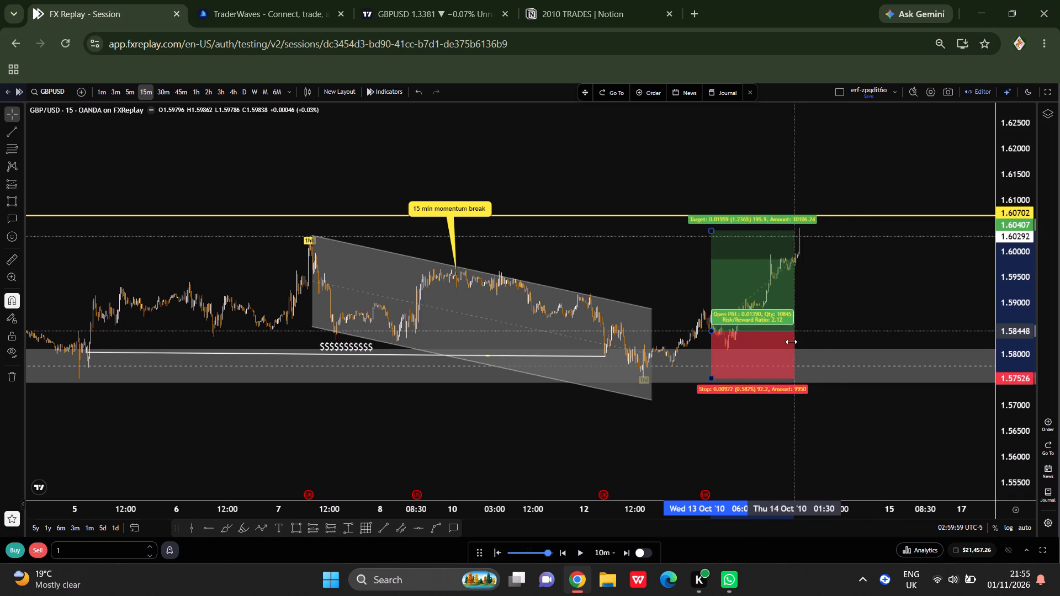
drag(791, 342, 808, 343)
Move the whole long position to entry 1.58215 on the 13 October pullback low, and set its stop to 1.57537.
drag(715, 331, 725, 336)
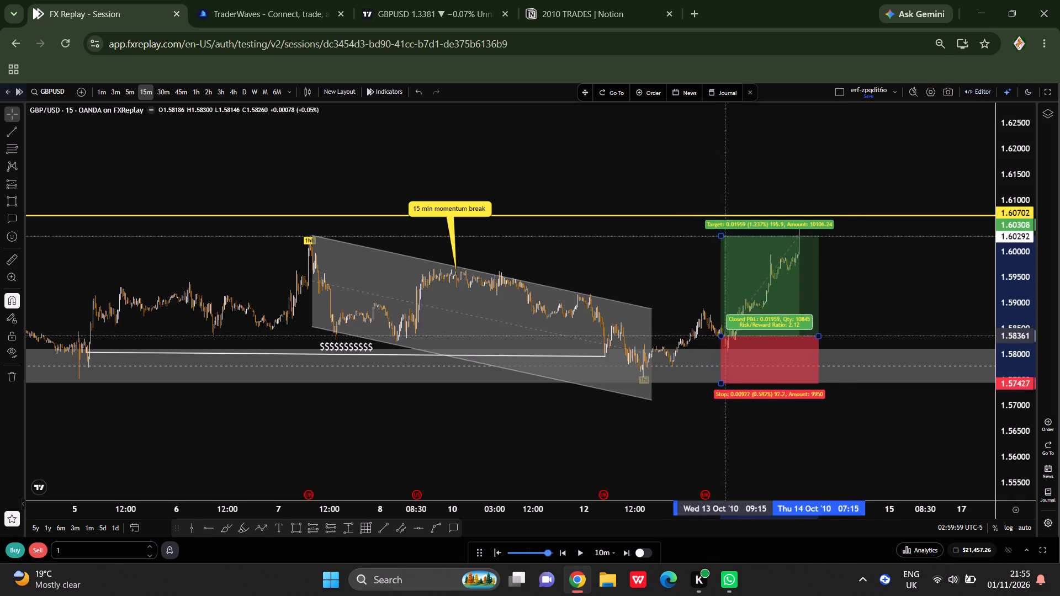
drag(725, 336, 726, 343)
drag(720, 390, 720, 391)
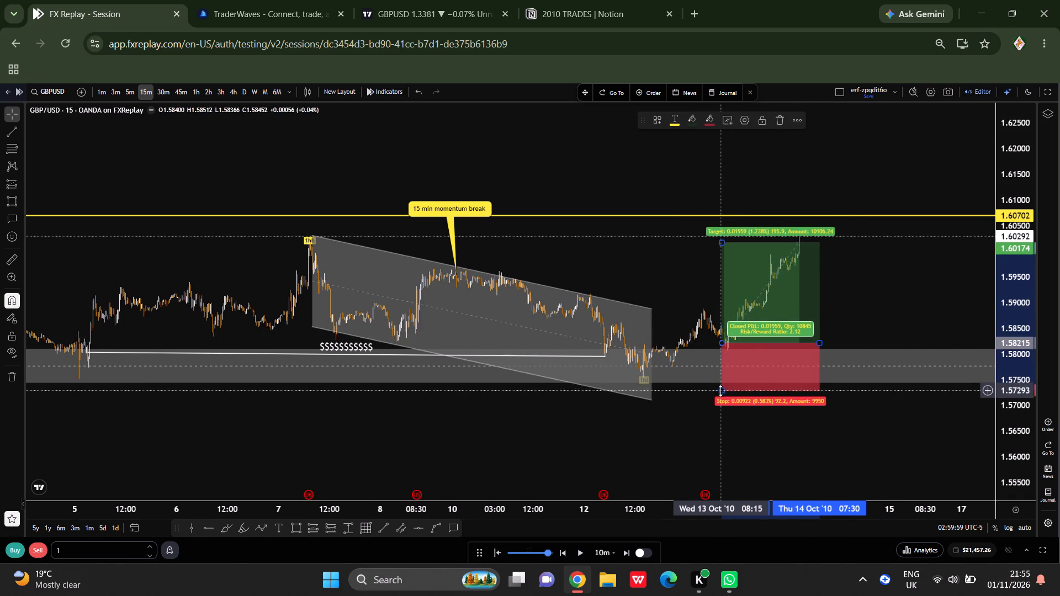
drag(720, 391, 722, 378)
scroll(763, 441, down, 3)
scroll(811, 434, up, 6)
drag(740, 450, 823, 420)
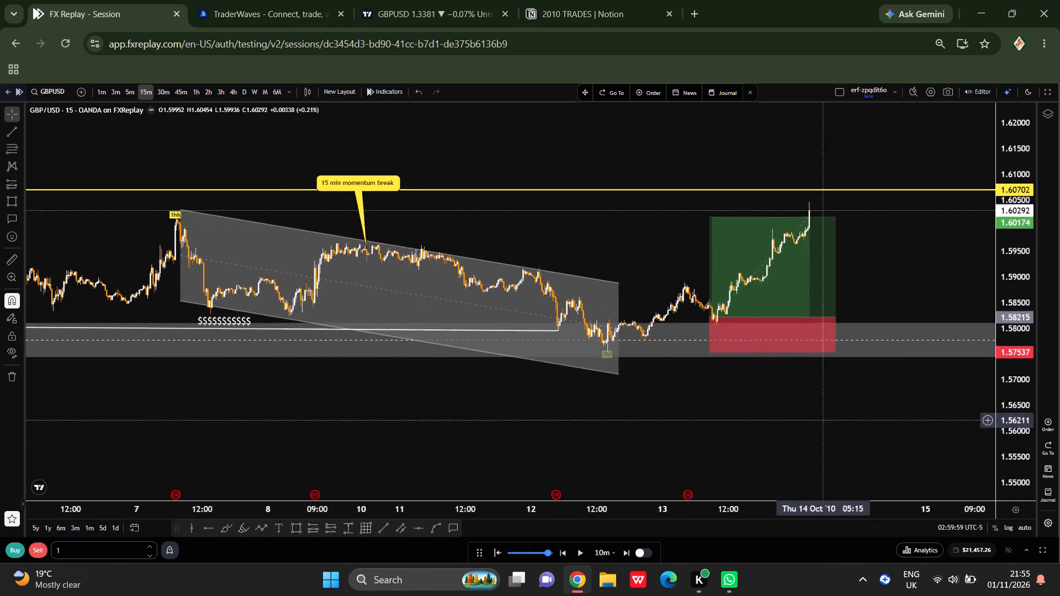
Switch the GBPUSD chart to the 1-hour timeframe and look over the channel, zone and long position.
scroll(862, 440, up, 5)
drag(628, 432, 781, 446)
scroll(781, 446, down, 6)
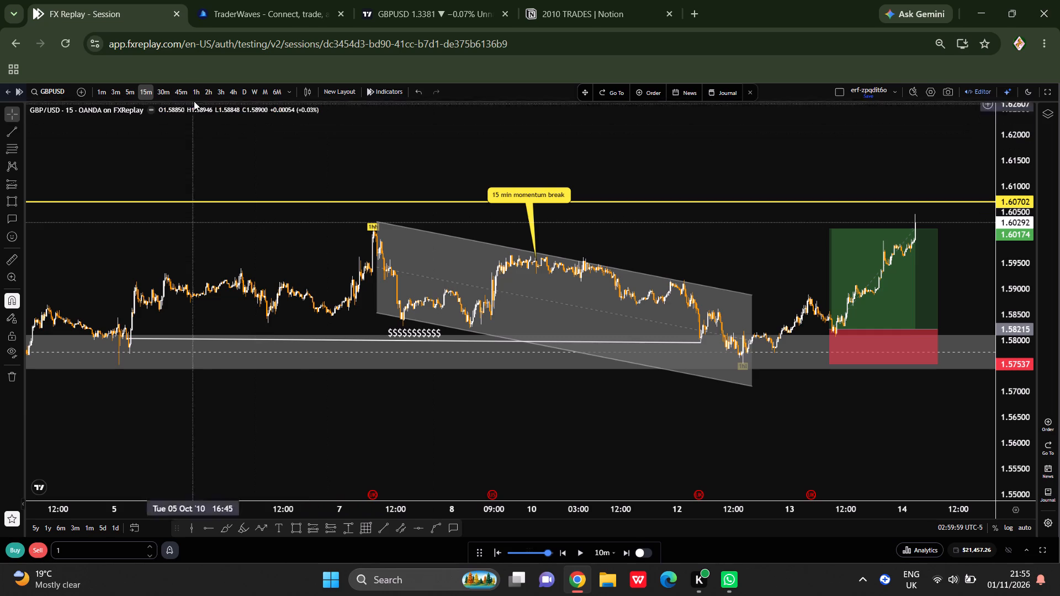
click(195, 96)
scroll(579, 390, up, 13)
drag(630, 445, 736, 441)
scroll(735, 439, down, 2)
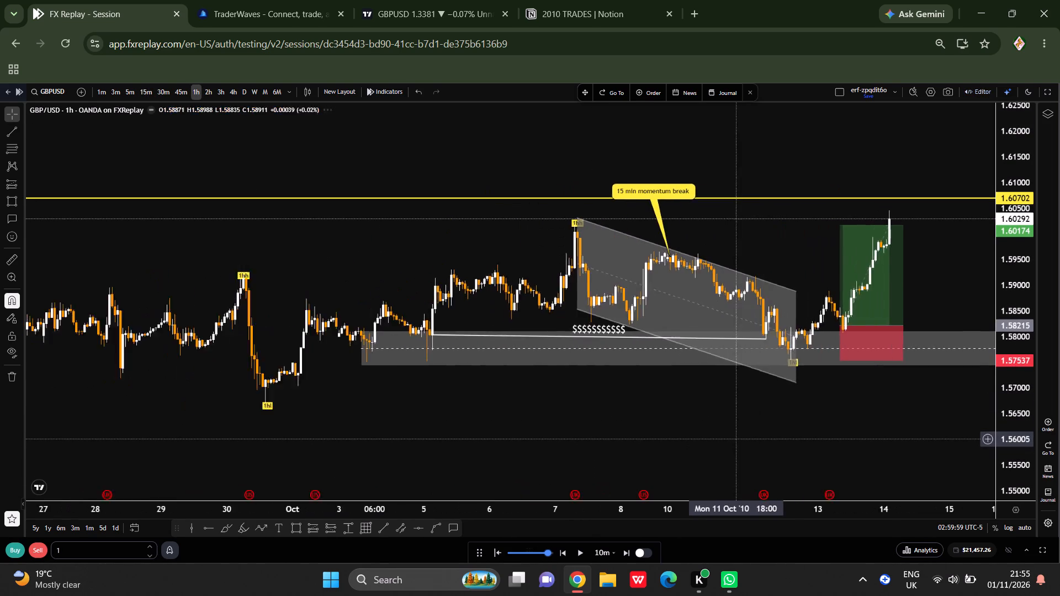
scroll(735, 439, down, 1)
drag(747, 439, 741, 425)
scroll(1036, 459, up, 6)
drag(941, 454, 910, 483)
click(744, 231)
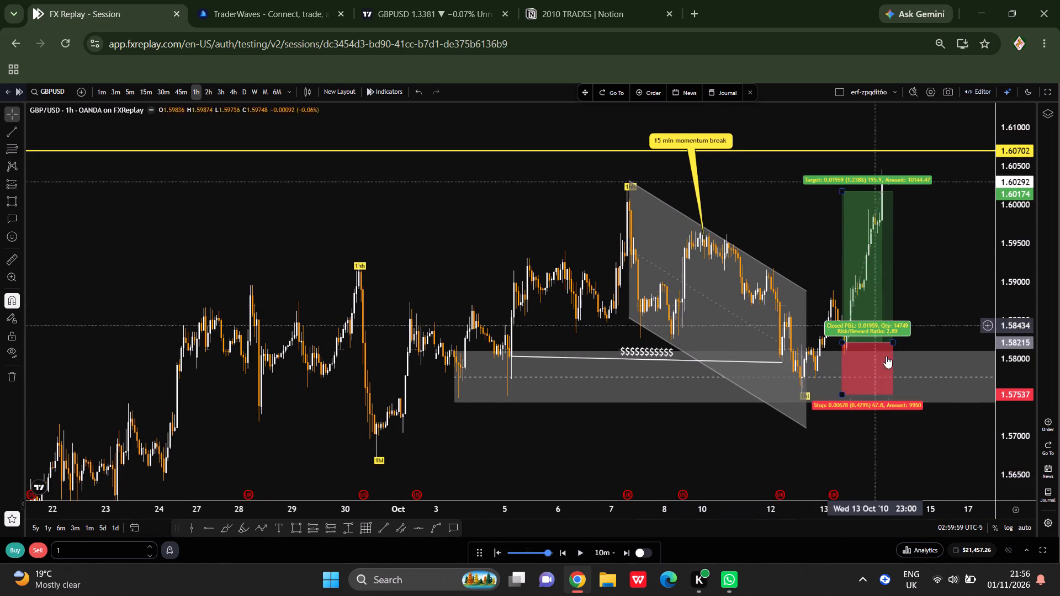
scroll(863, 377, up, 2)
scroll(808, 440, down, 2)
drag(659, 435, 678, 416)
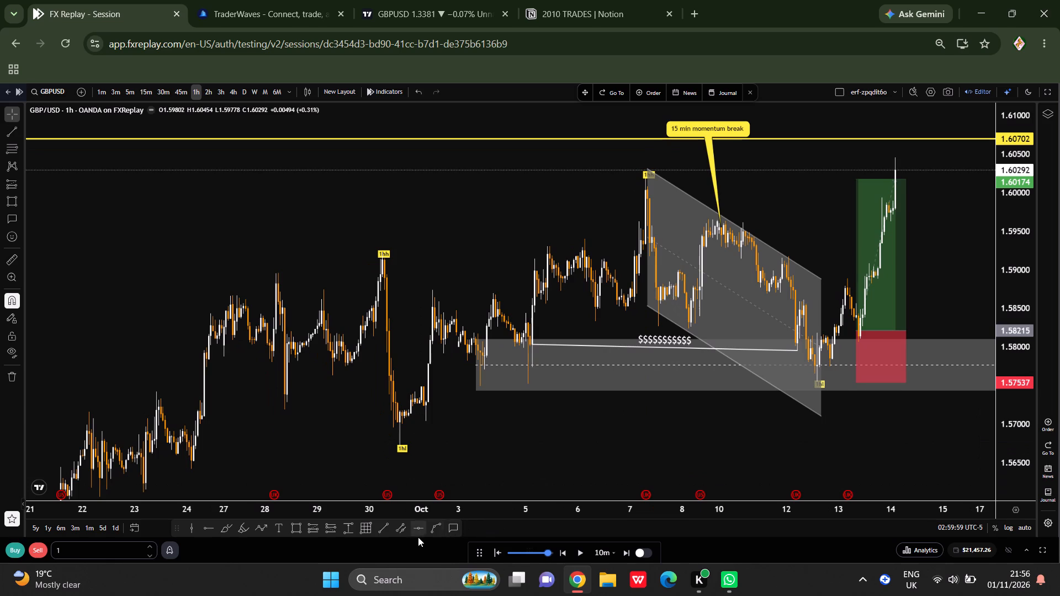
Draw a trend line from the 12 October rebound high at about 1.5859 across to the candles at the 13 October high.
click(378, 526)
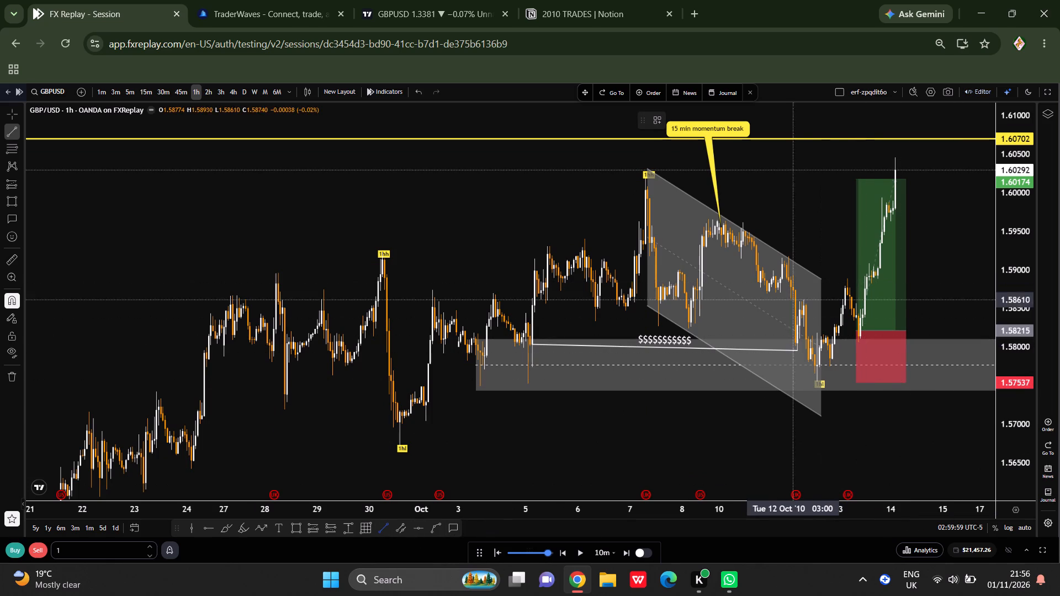
click(803, 305)
click(852, 304)
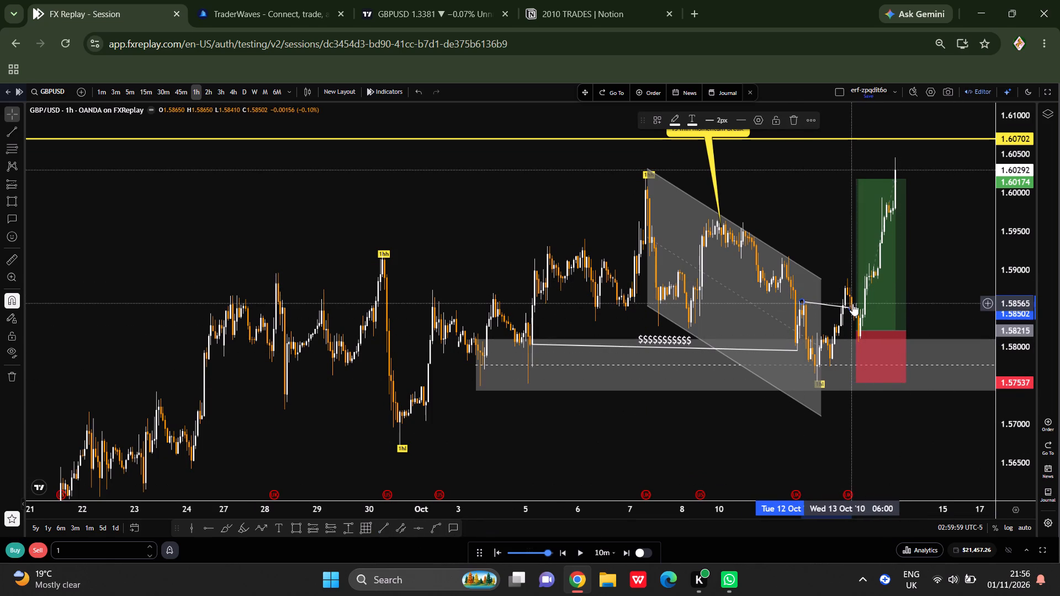
drag(850, 310, 842, 302)
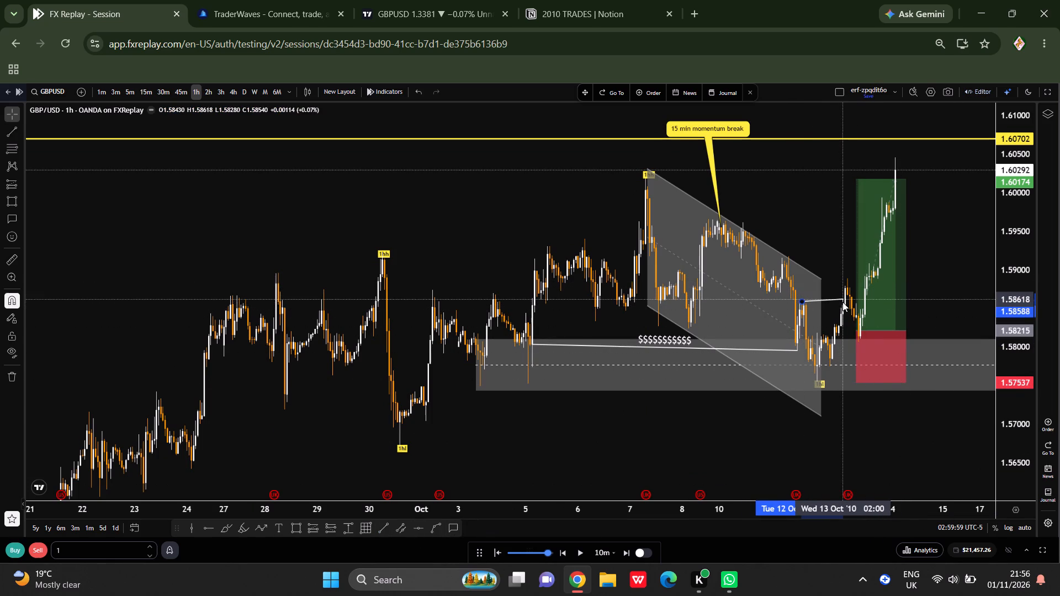
drag(842, 302, 845, 301)
drag(845, 304, 871, 292)
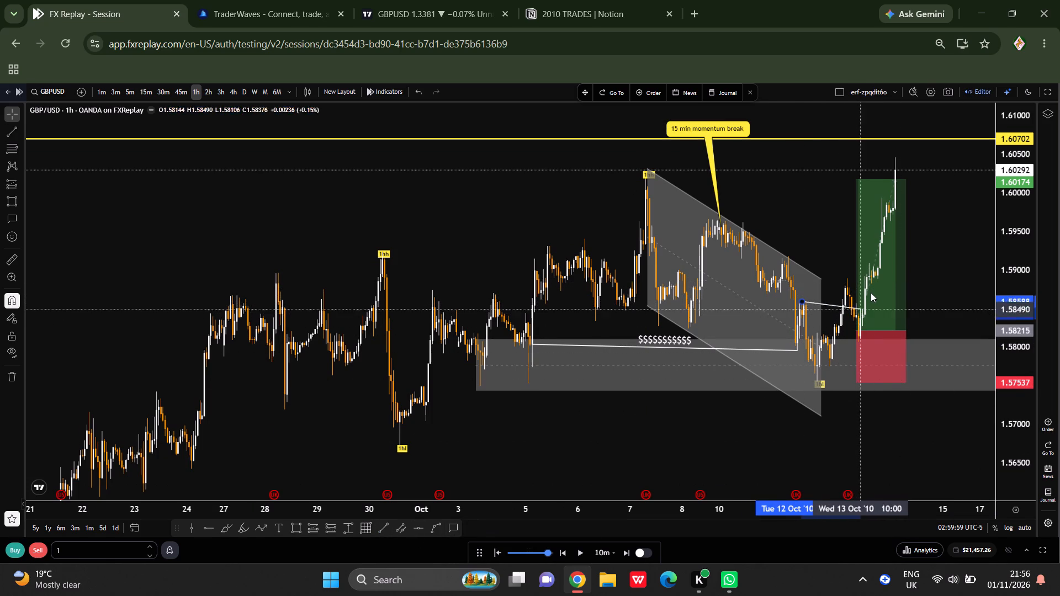
drag(871, 292, 852, 302)
Add a "momentum break" callout above the short trend line, pointing to the line at about 1.5863.
scroll(688, 449, up, 2)
double_click(449, 528)
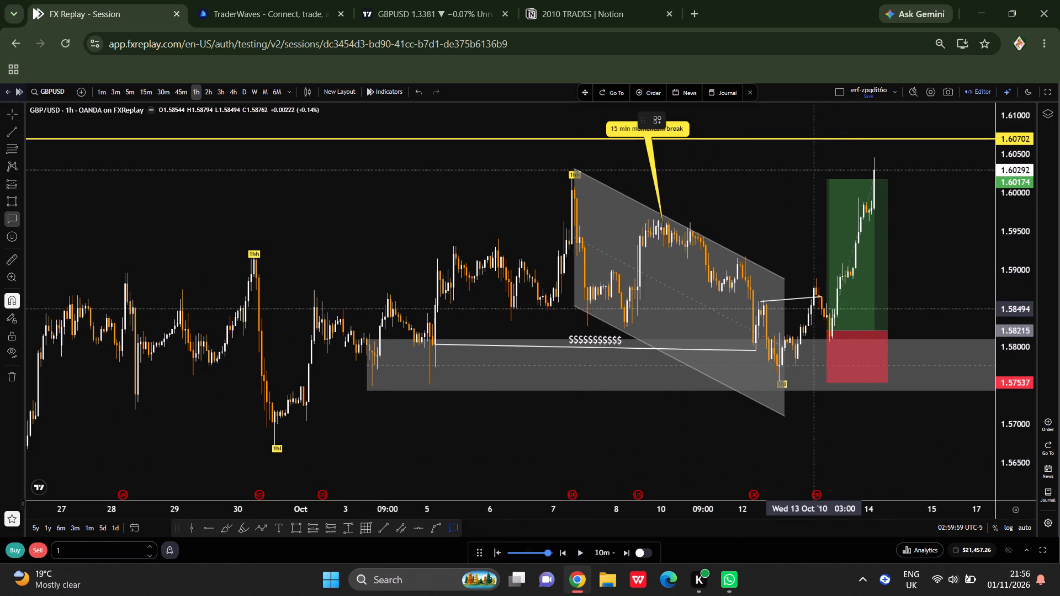
click(805, 299)
click(803, 253)
text(momentum break)
key(space)
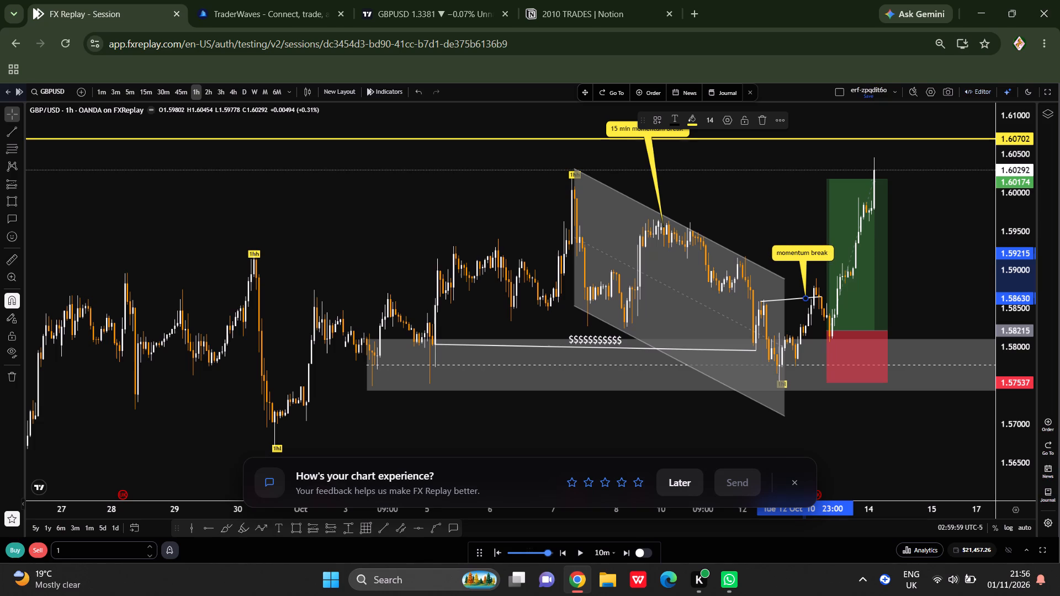
click(287, 161)
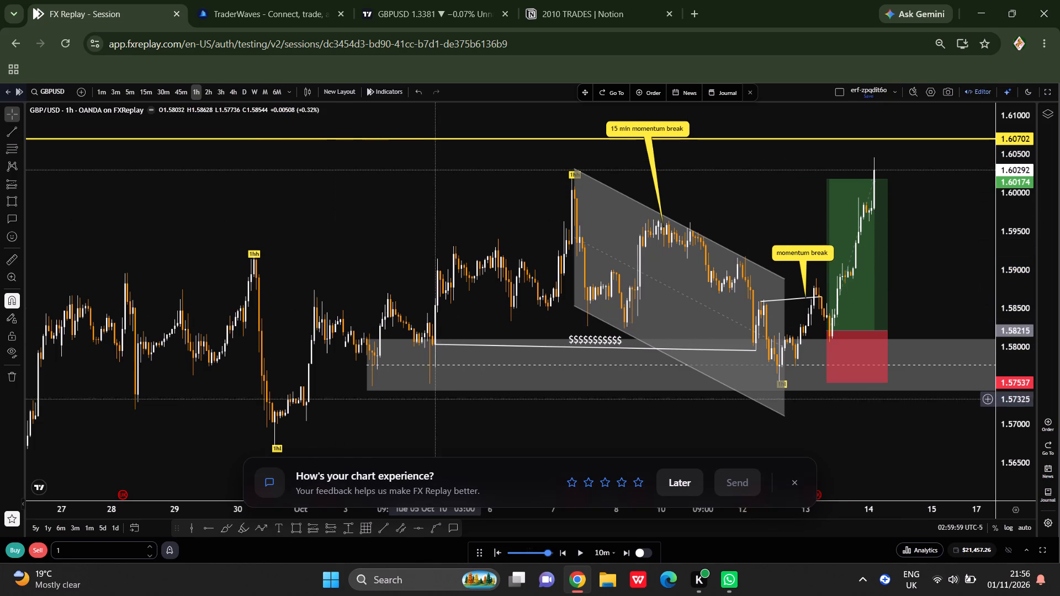
Submit a five-star rating in the chart experience survey.
click(645, 486)
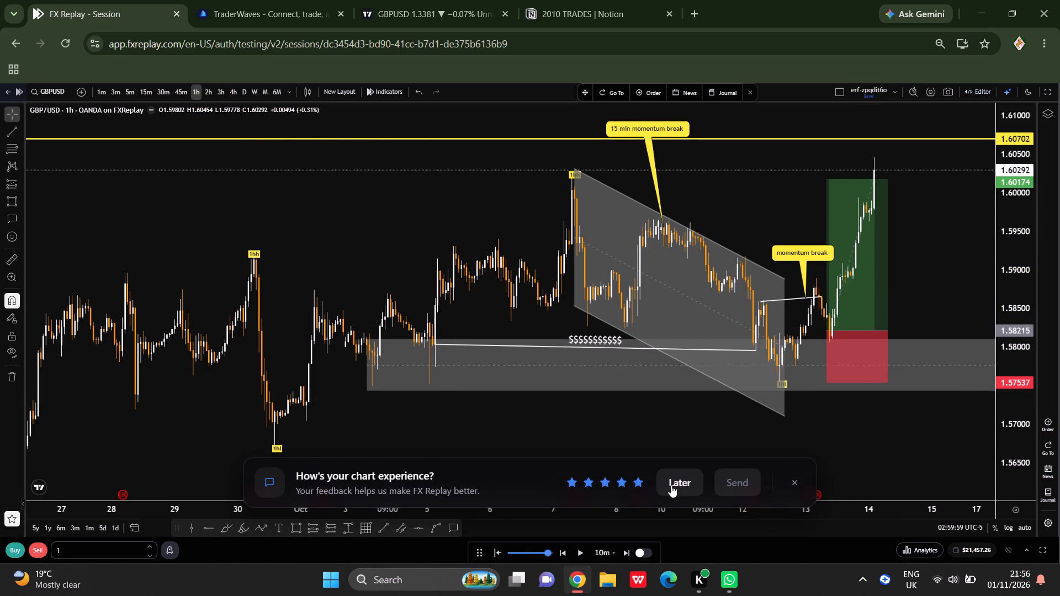
click(751, 484)
click(629, 482)
click(632, 485)
click(746, 481)
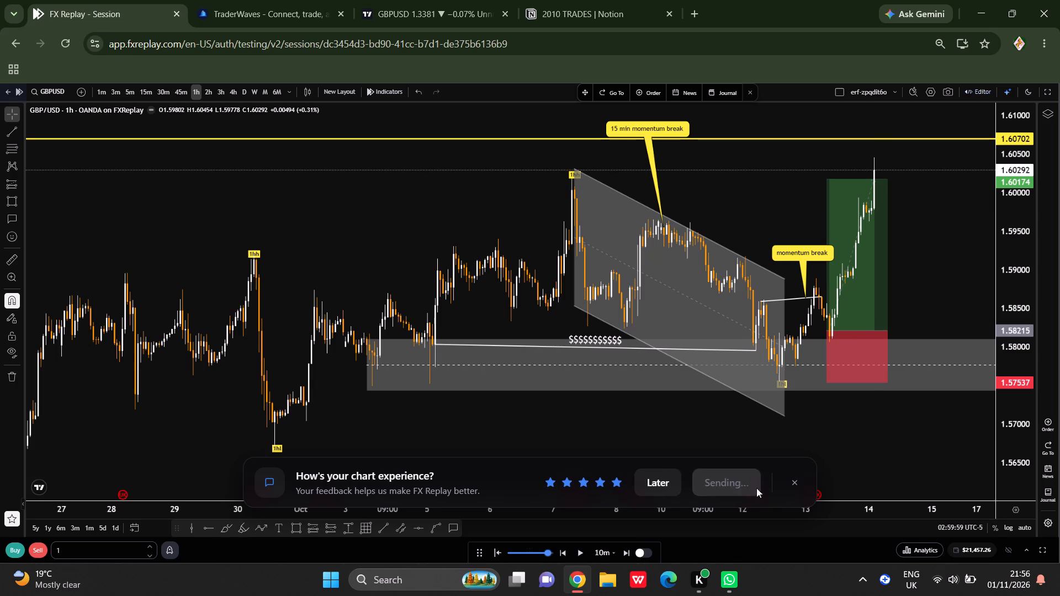
Copy a snapshot image of the 1-hour chart framed around the channel, zone and long position.
scroll(734, 454, up, 2)
drag(635, 455, 643, 485)
scroll(665, 465, down, 3)
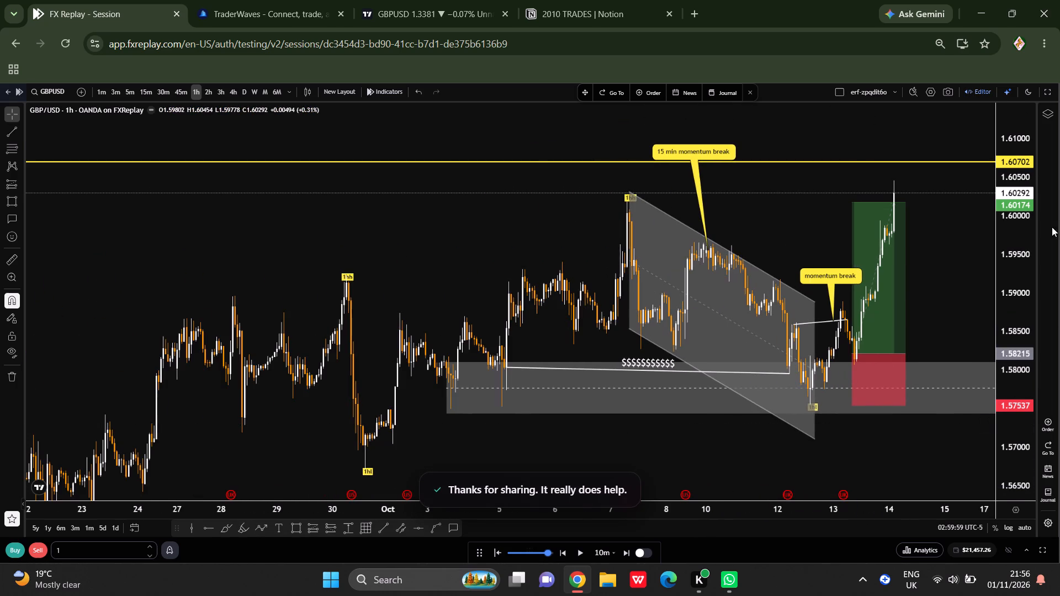
click(947, 94)
click(944, 137)
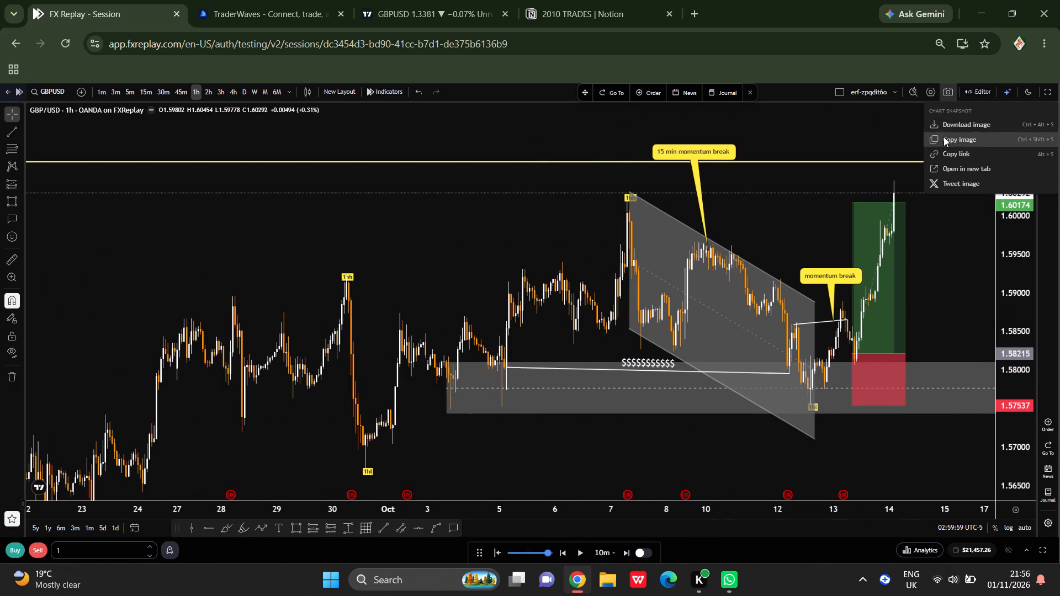
In the Notion 2010 TRADES gallery, give the last "week 2" page the bar chart icon.
click(593, 0)
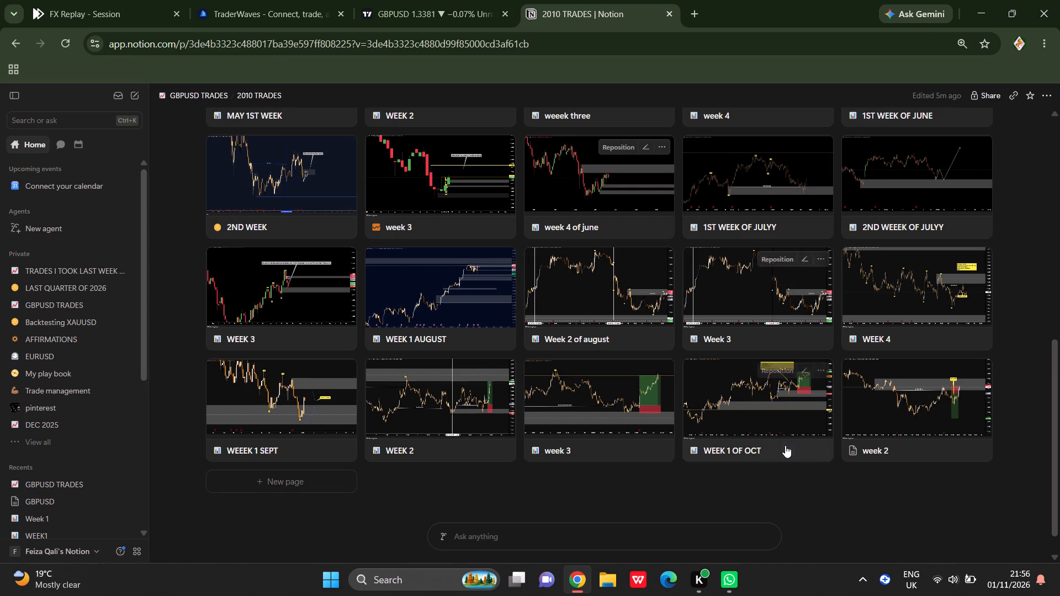
scroll(793, 441, down, 4)
click(852, 421)
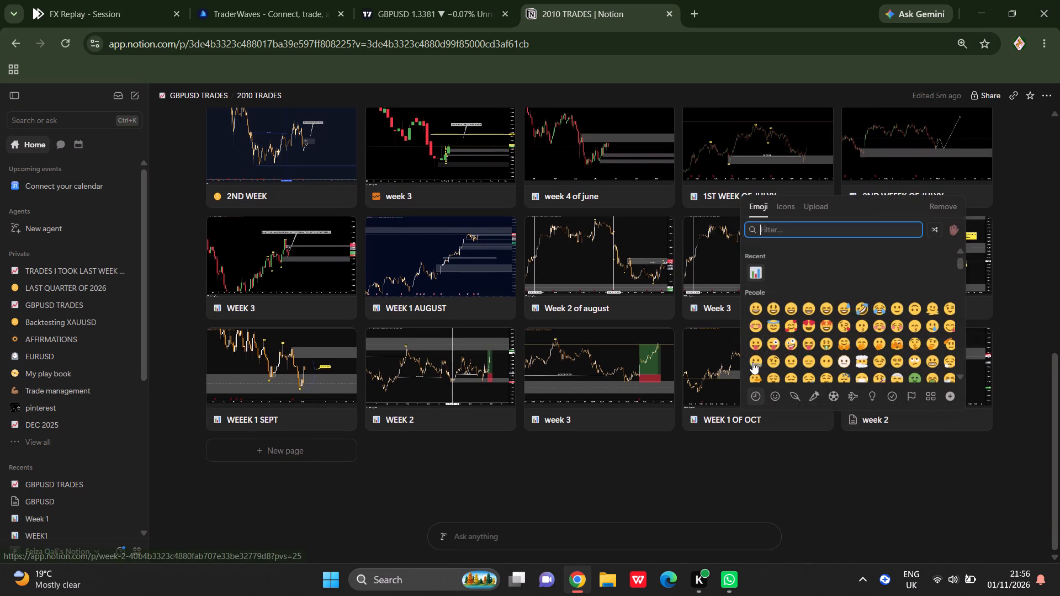
click(749, 267)
Paste the copied chart image beneath the last screenshot in the "week 2" page.
click(872, 380)
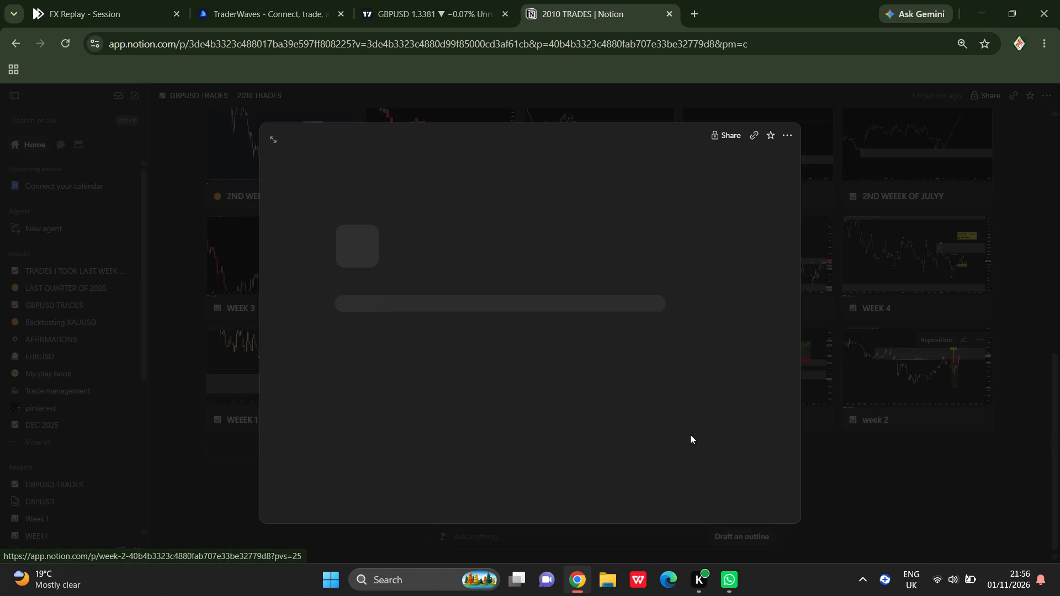
scroll(686, 433, down, 14)
scroll(678, 423, down, 14)
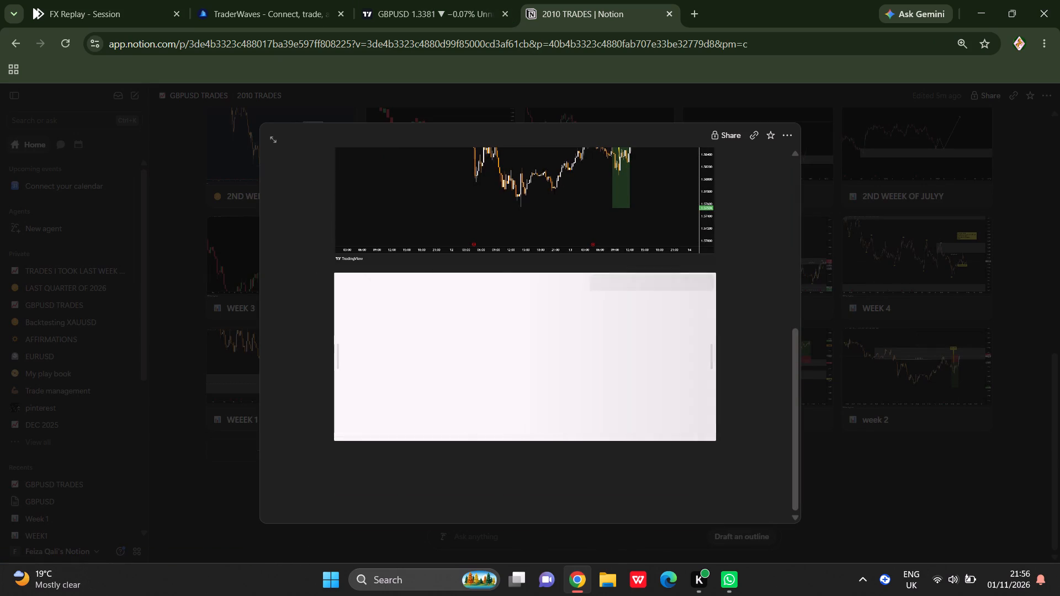
click(517, 466)
right_click(516, 466)
click(545, 303)
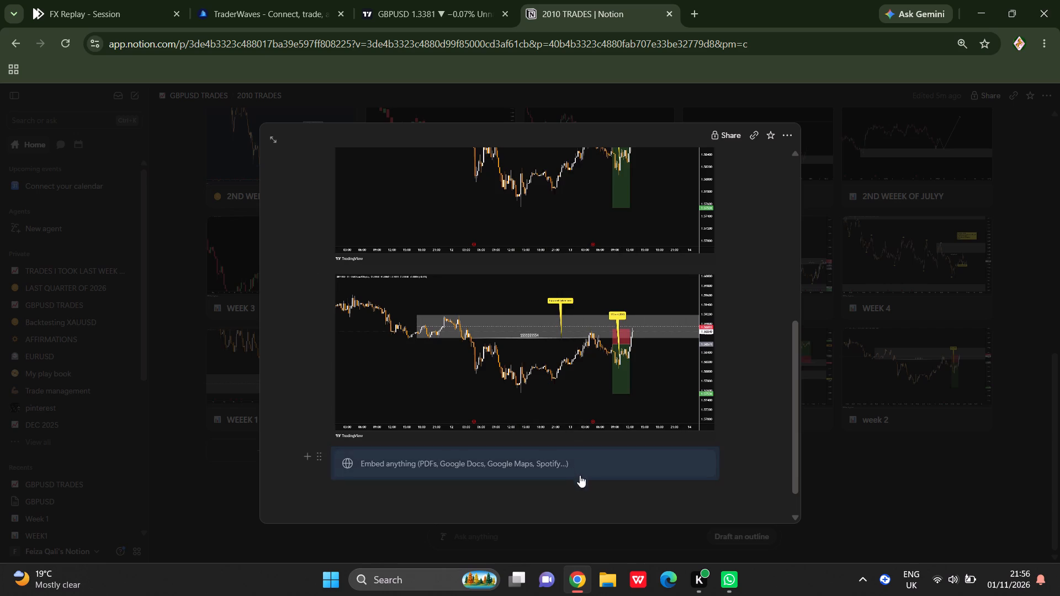
scroll(584, 482, down, 8)
Write "this is the correct trade idea" below the pasted chart image and close the page.
click(569, 511)
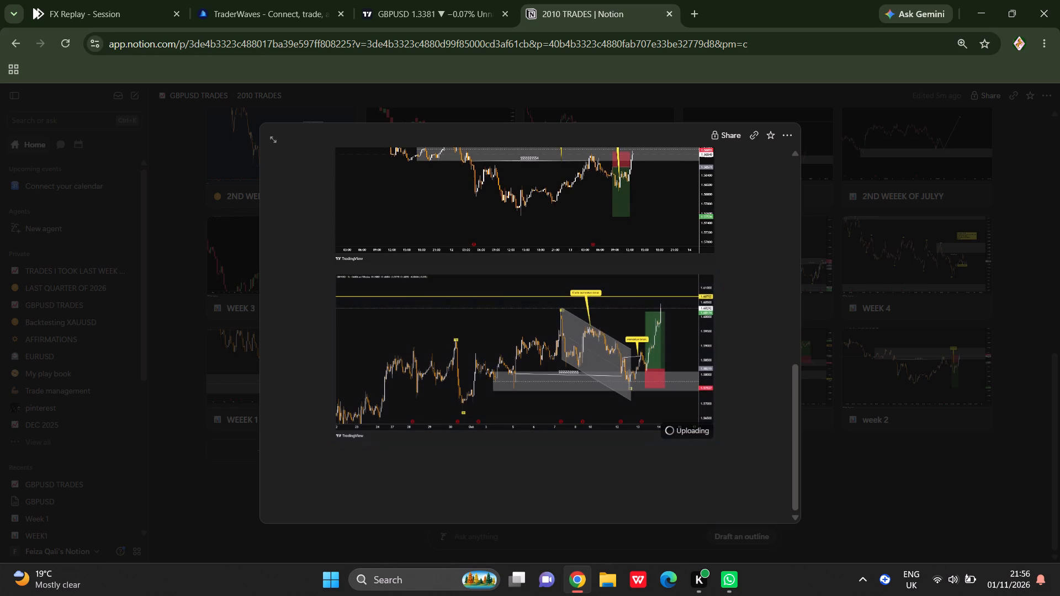
text(thi)
key(space)
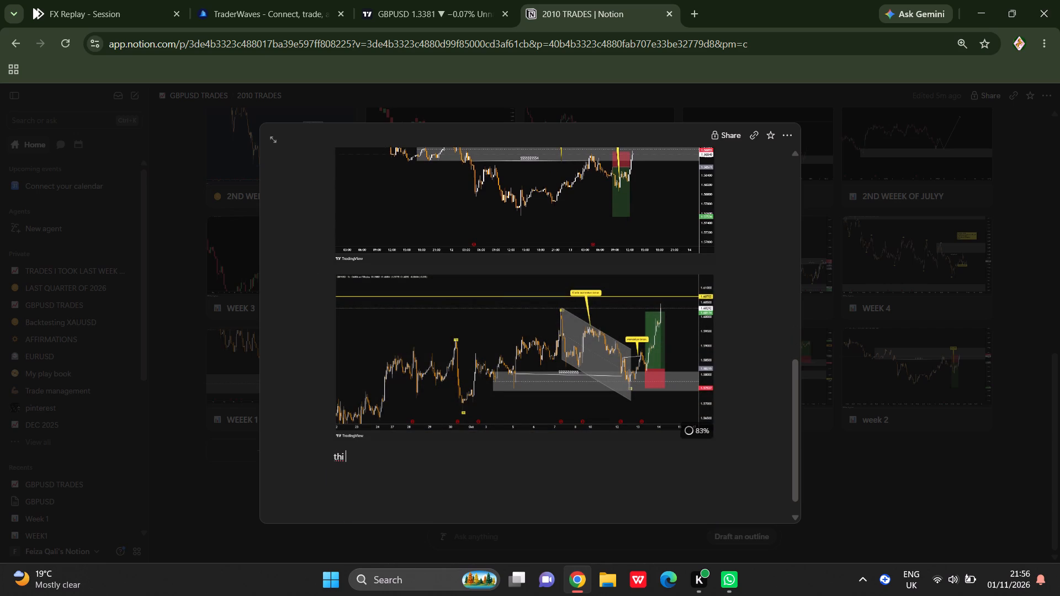
key(BackSpace)
text(s is the correct trade idea)
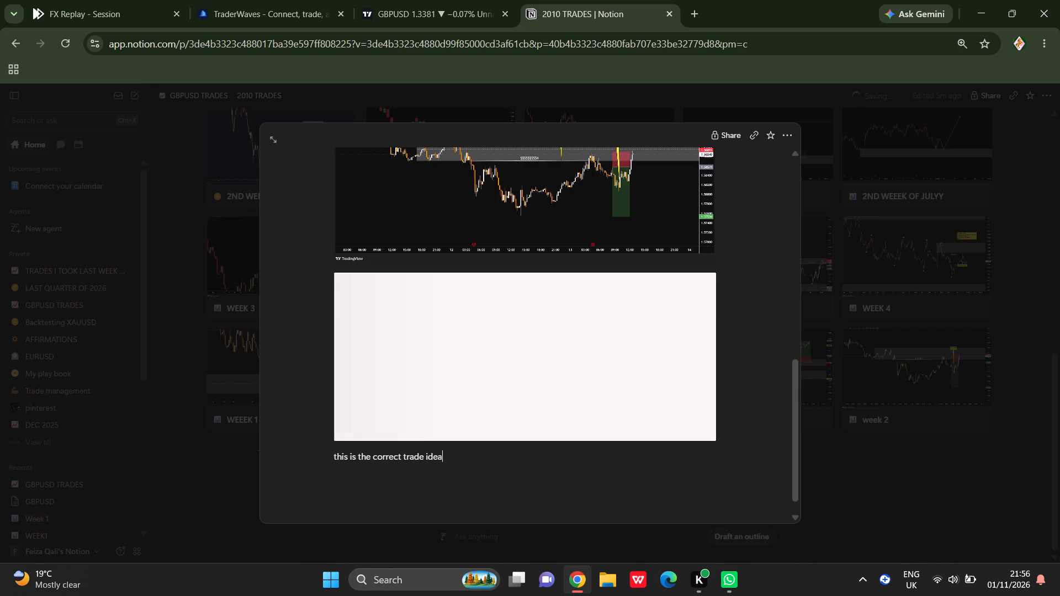
scroll(588, 503, up, 3)
click(919, 496)
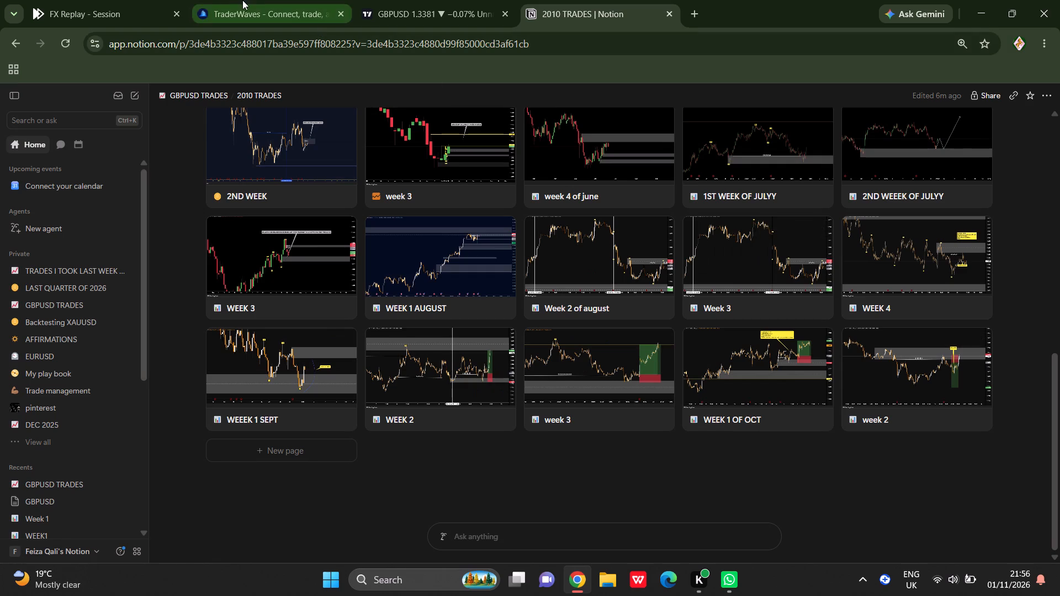
Switch to the TradingView GBPUSD chart and delete the "weekly fvg" callout.
click(394, 0)
click(679, 432)
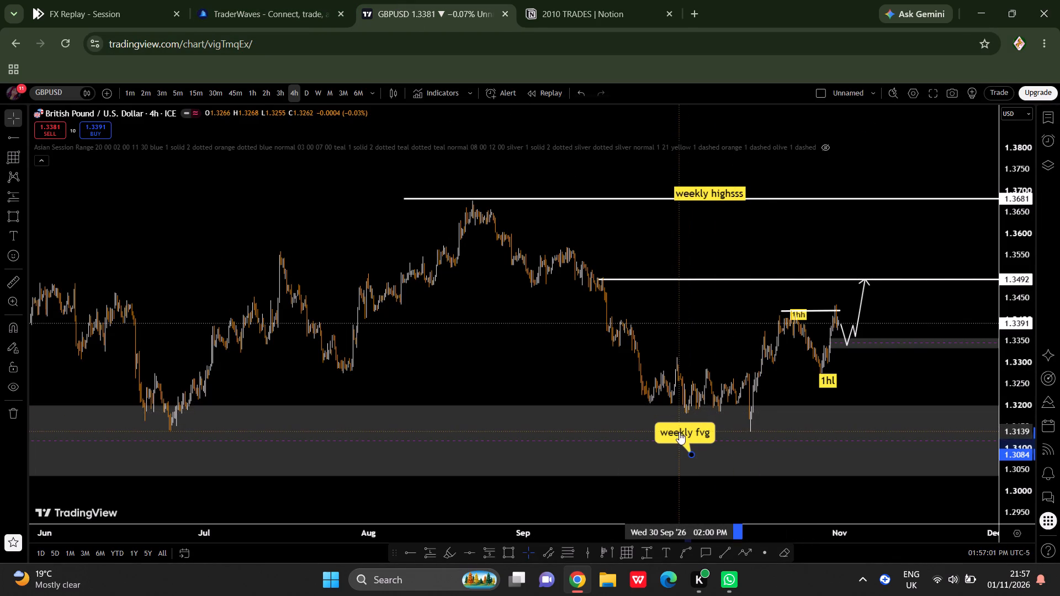
click(670, 107)
Dismiss the upgrade advert and delete the short white line above the 1hh label.
scroll(700, 322, up, 4)
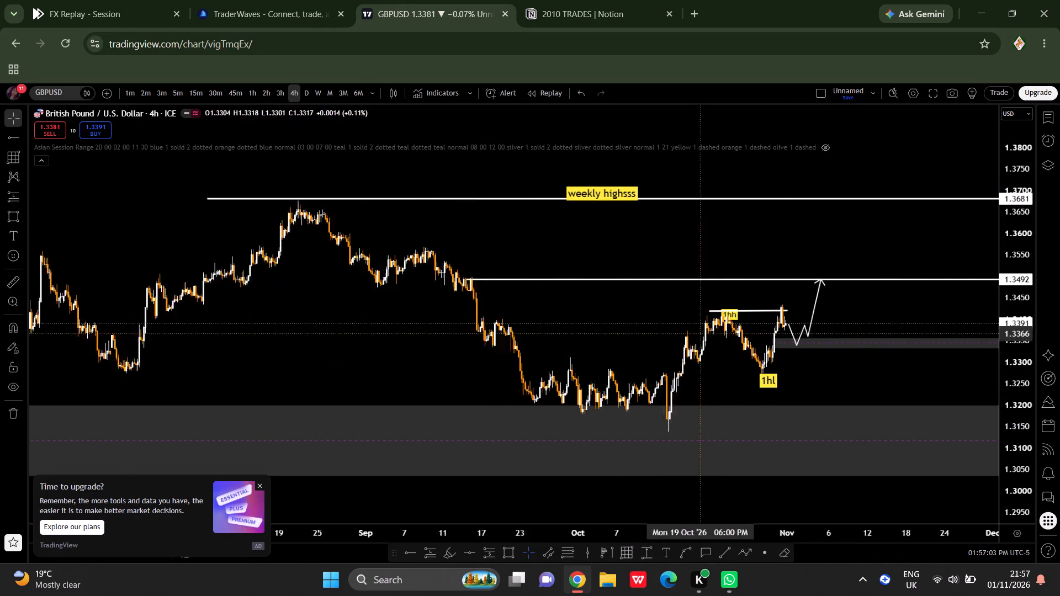
drag(581, 320, 327, 325)
click(261, 486)
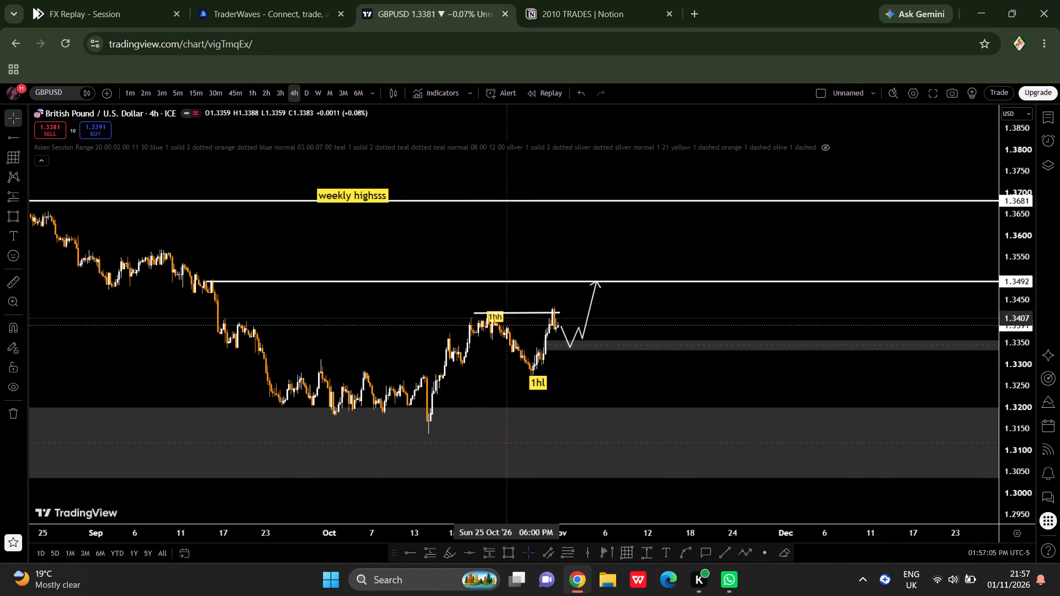
click(497, 314)
click(723, 103)
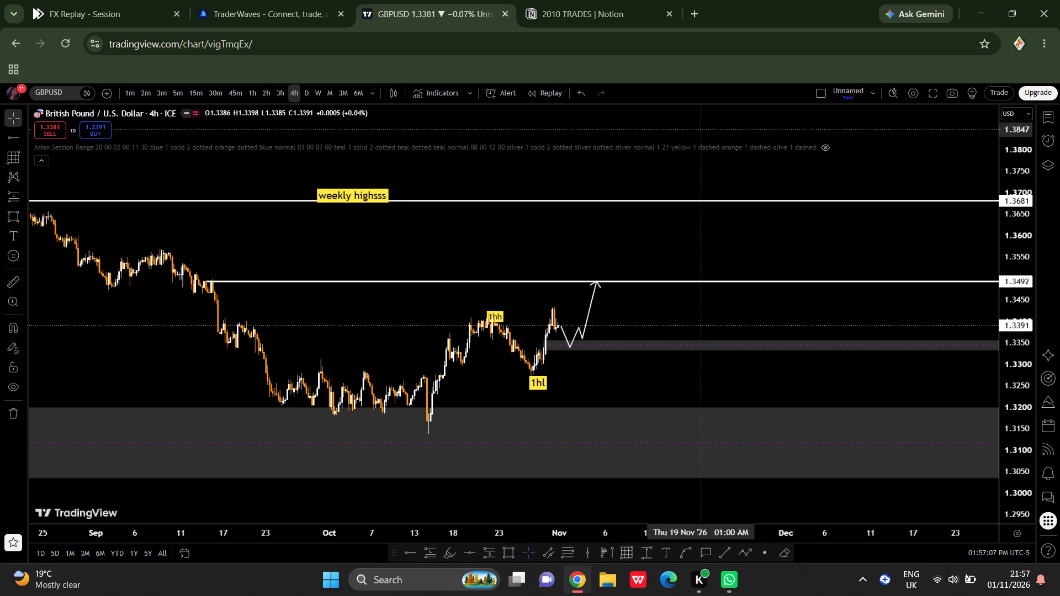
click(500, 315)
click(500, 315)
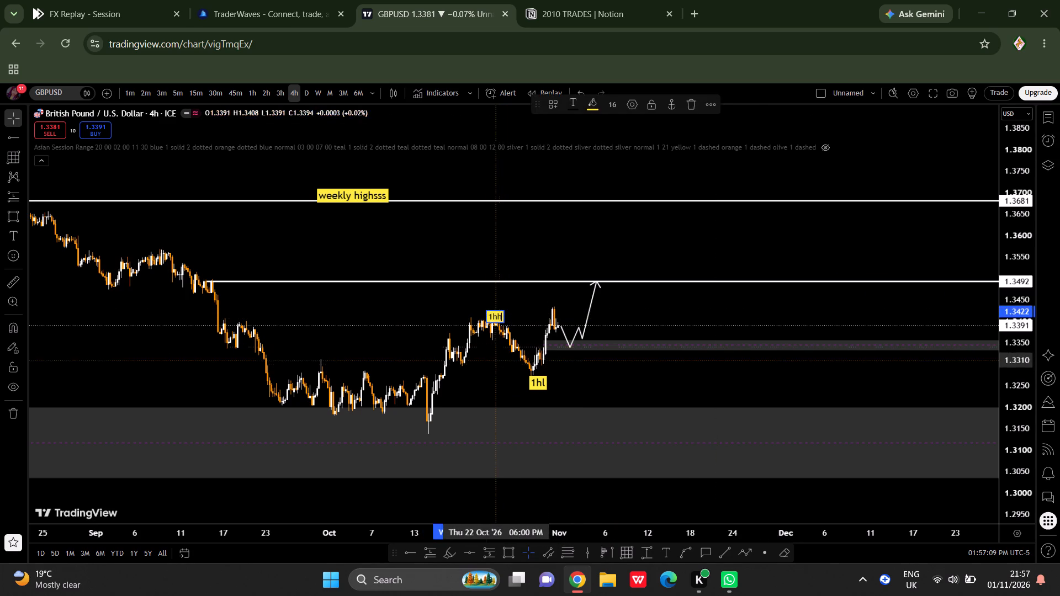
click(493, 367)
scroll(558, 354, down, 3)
Return to the FX Replay session and show its chart in full screen.
click(294, 13)
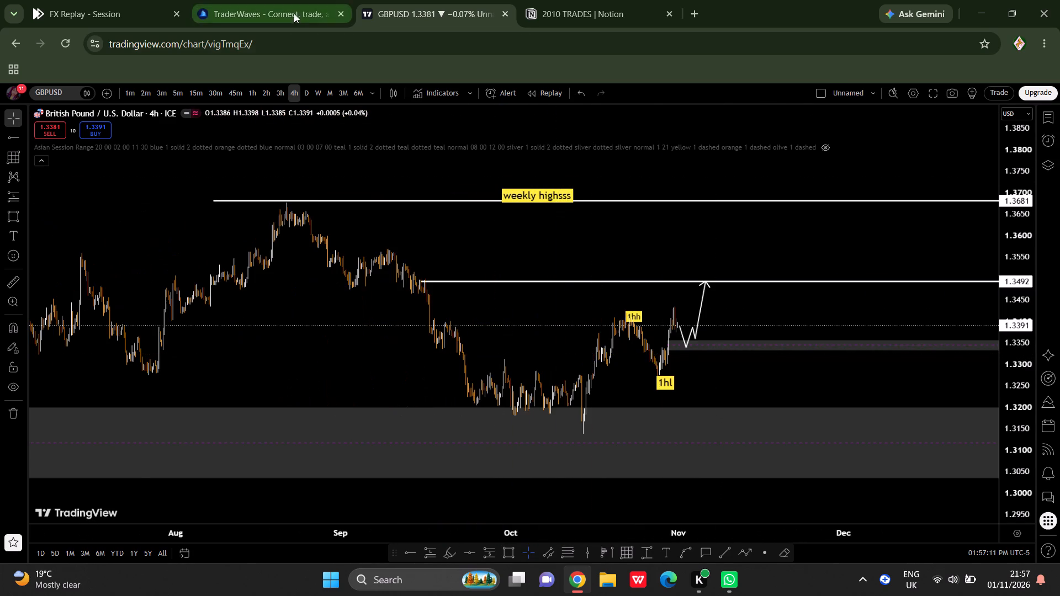
click(454, 0)
click(564, 0)
click(90, 0)
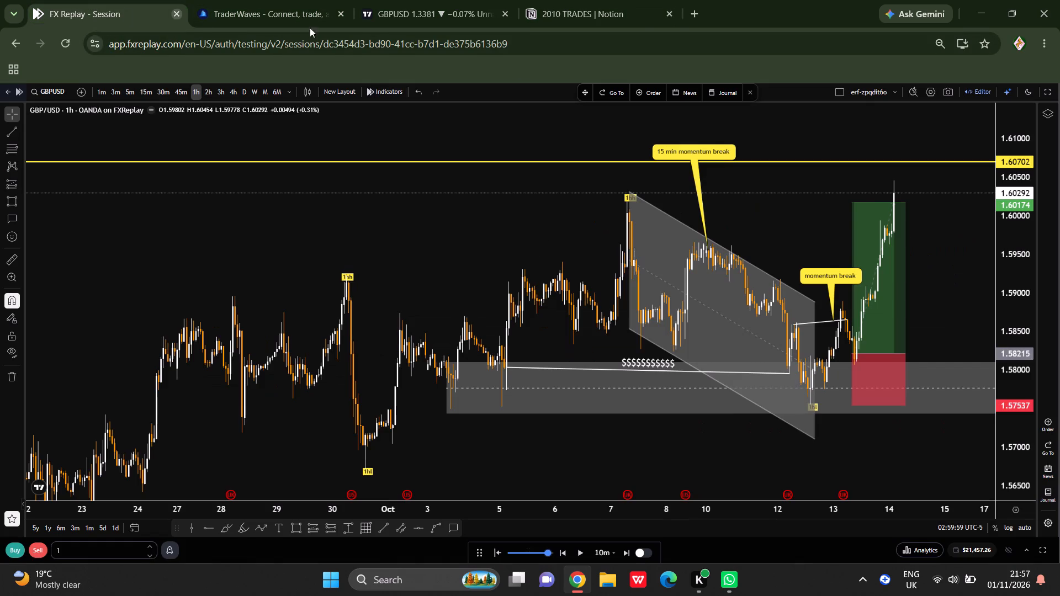
scroll(533, 423, up, 4)
click(1046, 97)
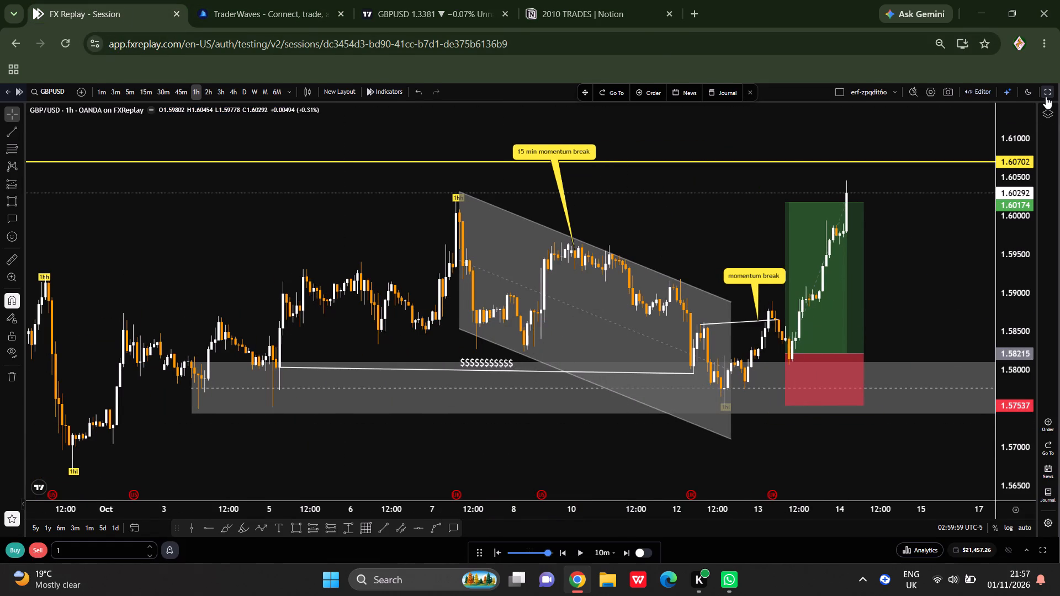
Delete the long position drawing at the 13 October 2010 pullback.
scroll(989, 381, up, 5)
click(636, 347)
click(694, 344)
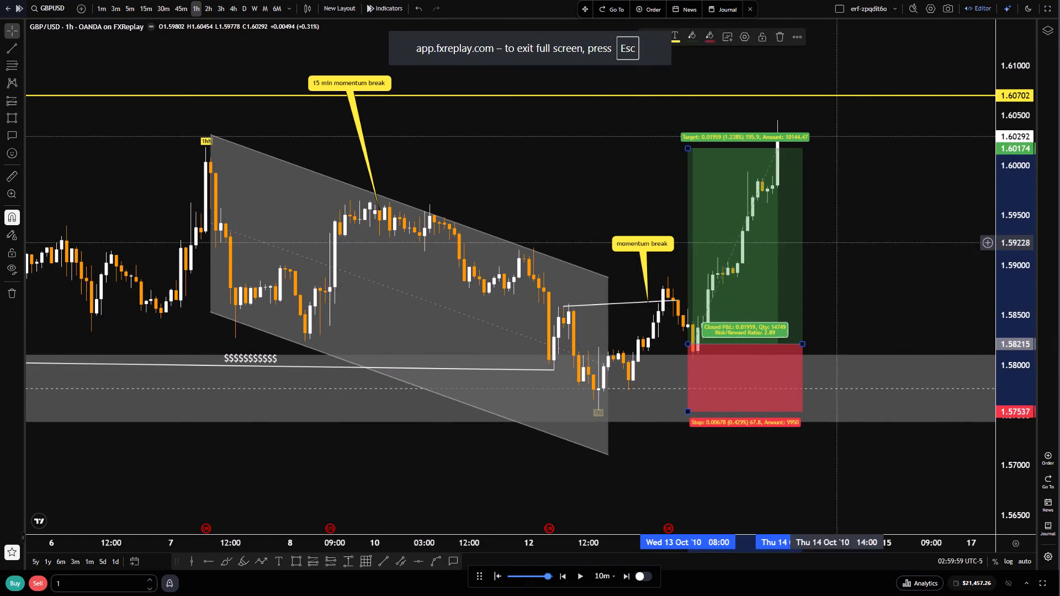
click(784, 36)
Delete the "15 min momentum break" and "momentum break" callouts from the 1-hour GBPUSD chart.
click(338, 81)
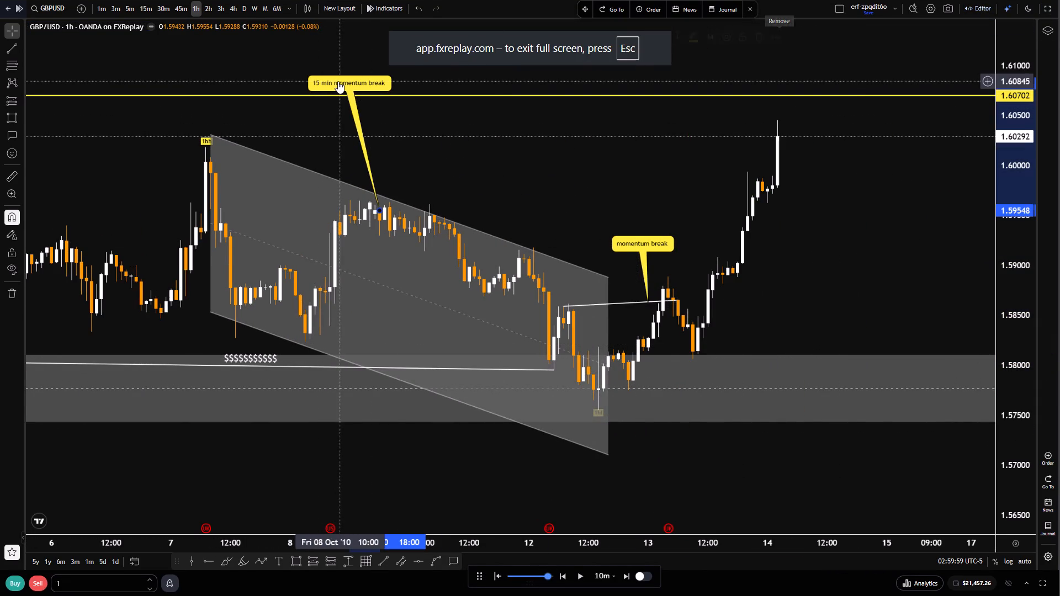
click(764, 33)
click(659, 233)
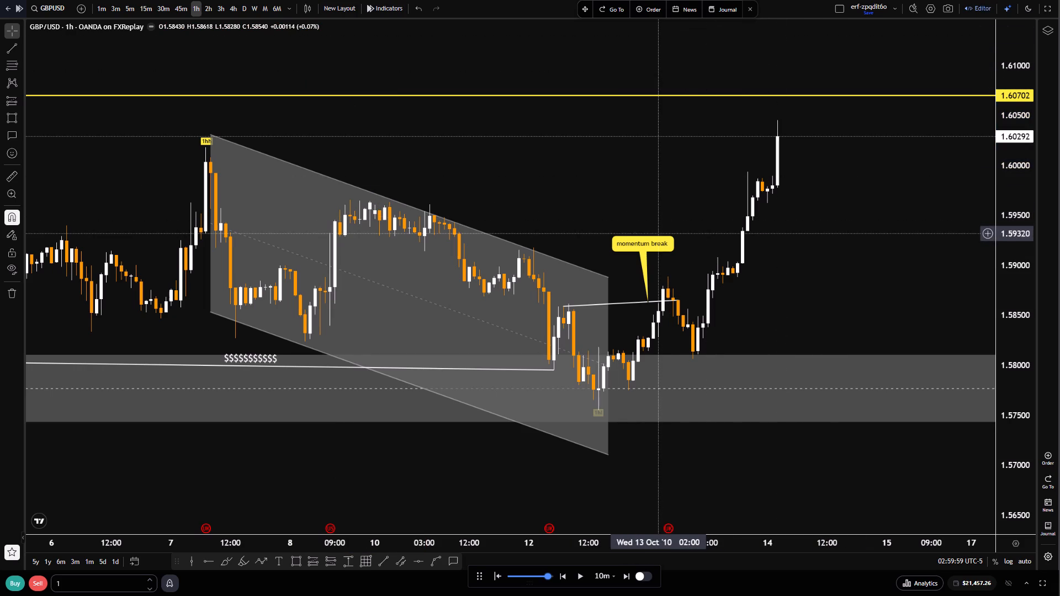
click(658, 237)
click(765, 34)
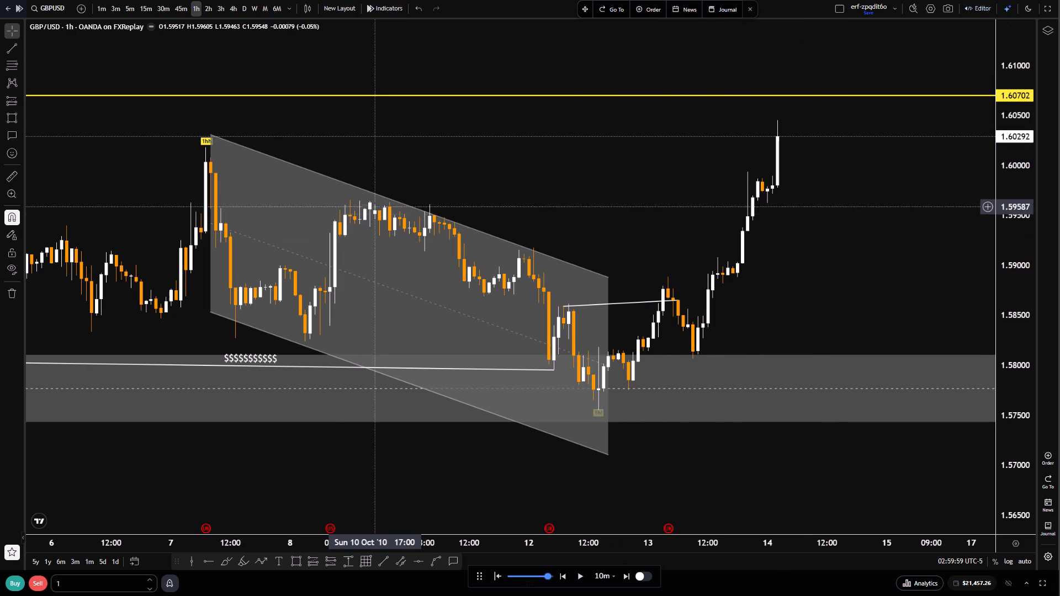
Delete the grey descending parallel channel spanning 7 to 12 October 2010.
click(378, 198)
click(378, 195)
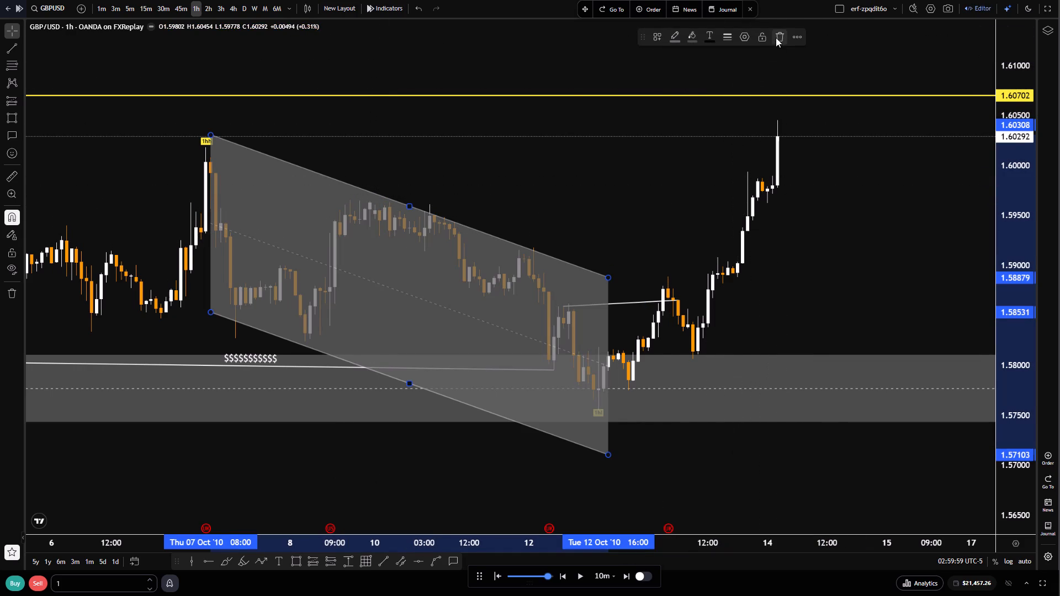
click(776, 38)
Delete the white line across the 12–13 October highs and the long white liquidity line labelled with dollar signs.
click(582, 306)
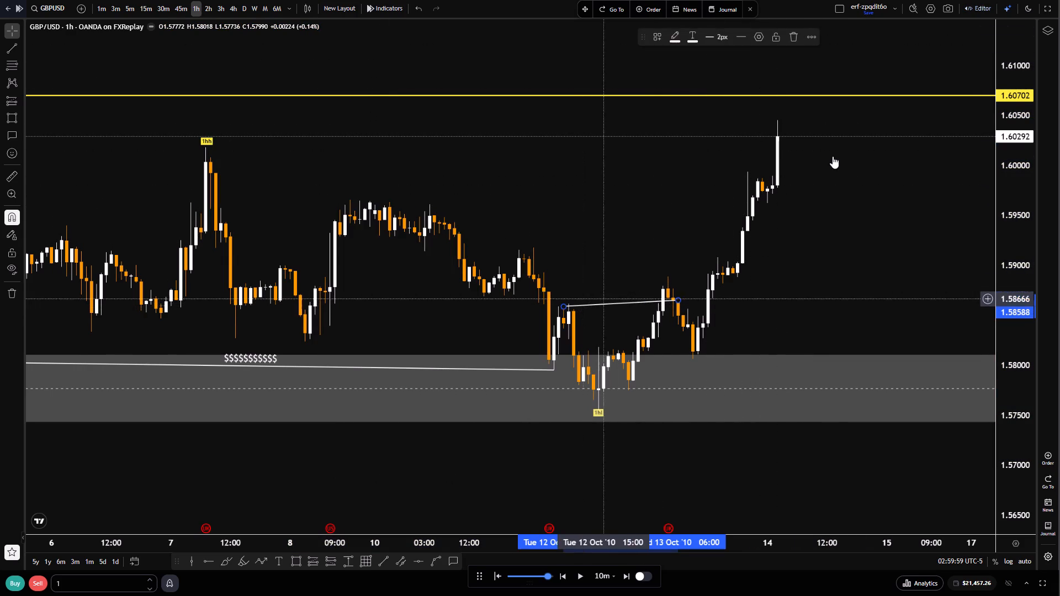
click(791, 42)
scroll(548, 286, down, 5)
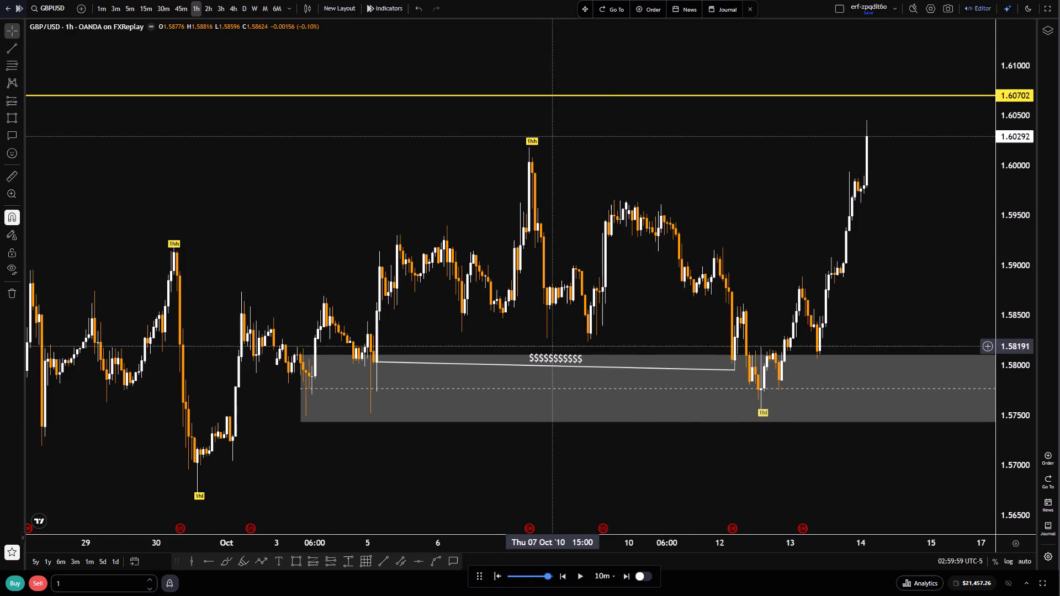
click(546, 366)
click(792, 35)
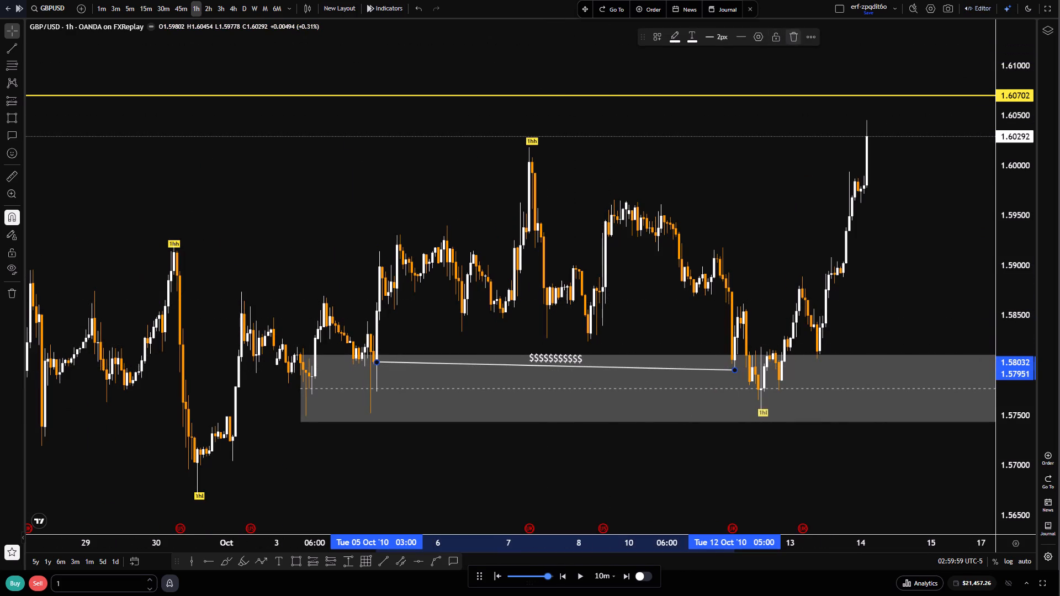
Switch the GBPUSD chart to the 4-hour timeframe.
scroll(757, 301, up, 3)
scroll(764, 320, down, 6)
click(232, 12)
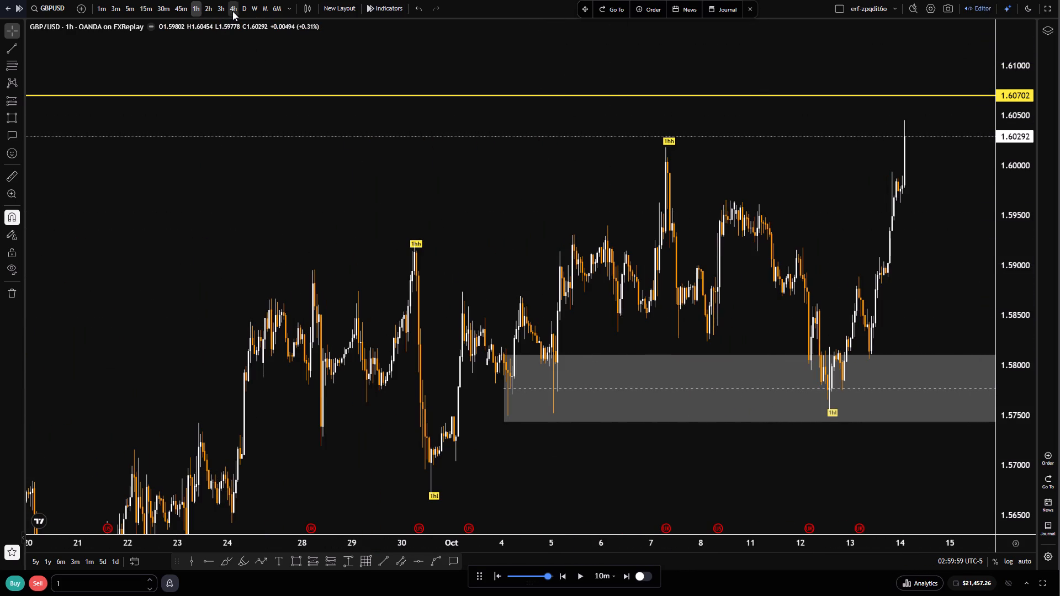
scroll(495, 310, up, 12)
scroll(1009, 434, down, 8)
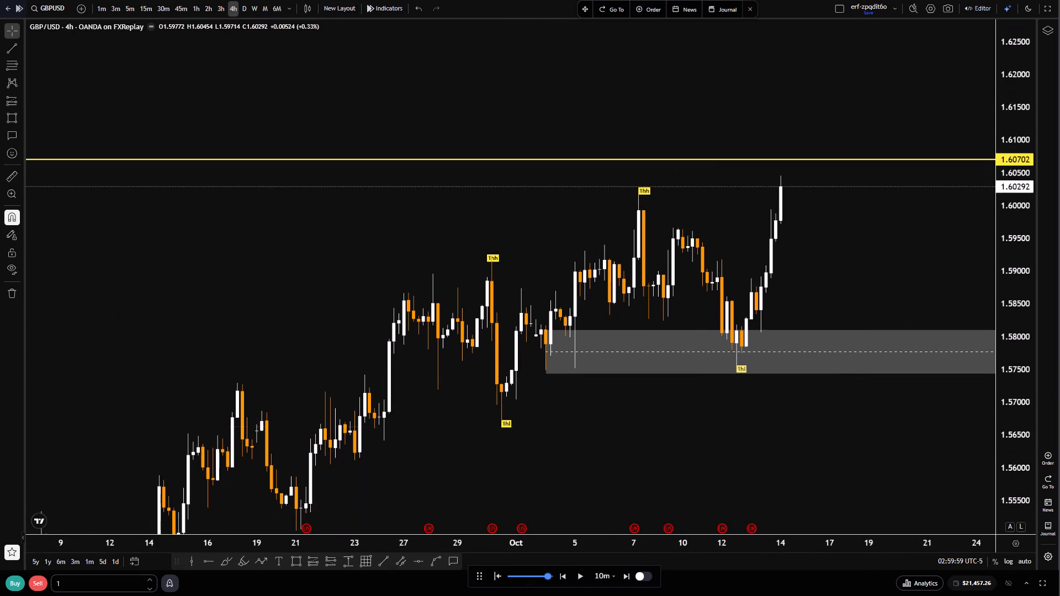
scroll(711, 408, up, 5)
Advance the replay in 10-minute increments to about 10:00 on 14 October 2010.
click(580, 582)
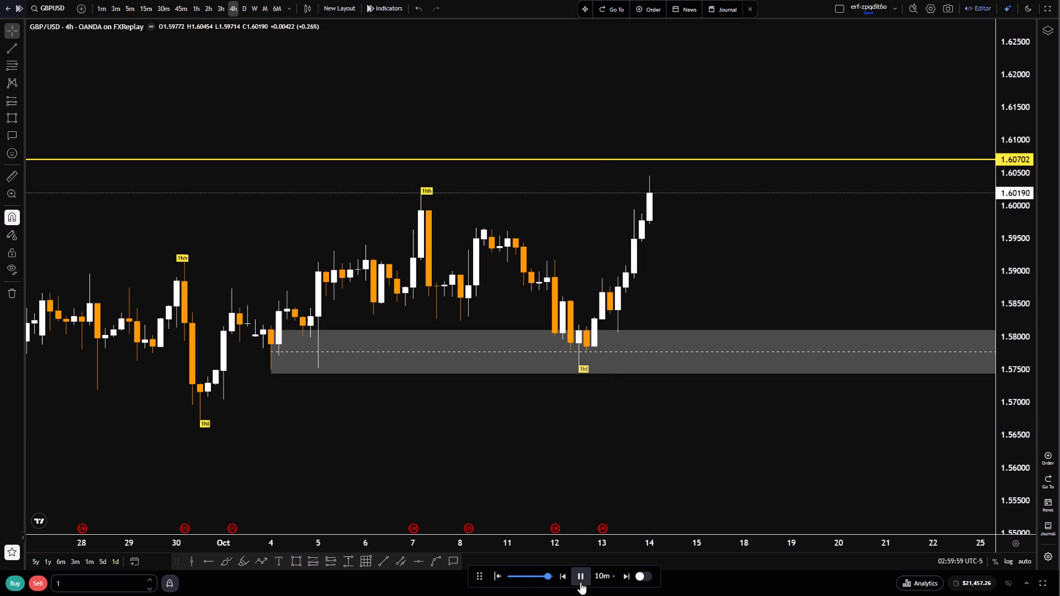
double_click(581, 578)
double_click(582, 577)
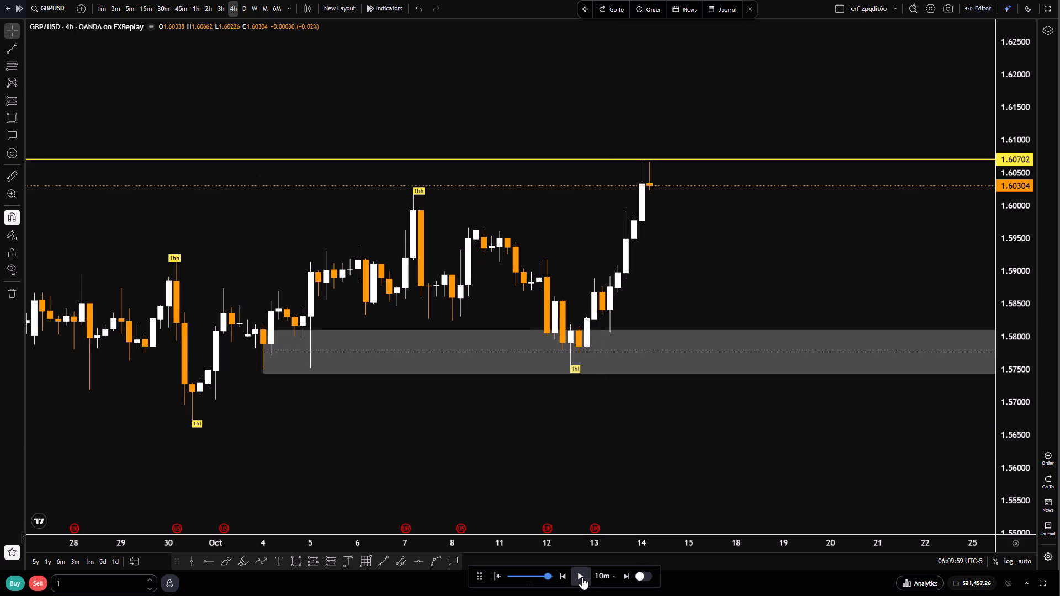
double_click(582, 577)
click(582, 577)
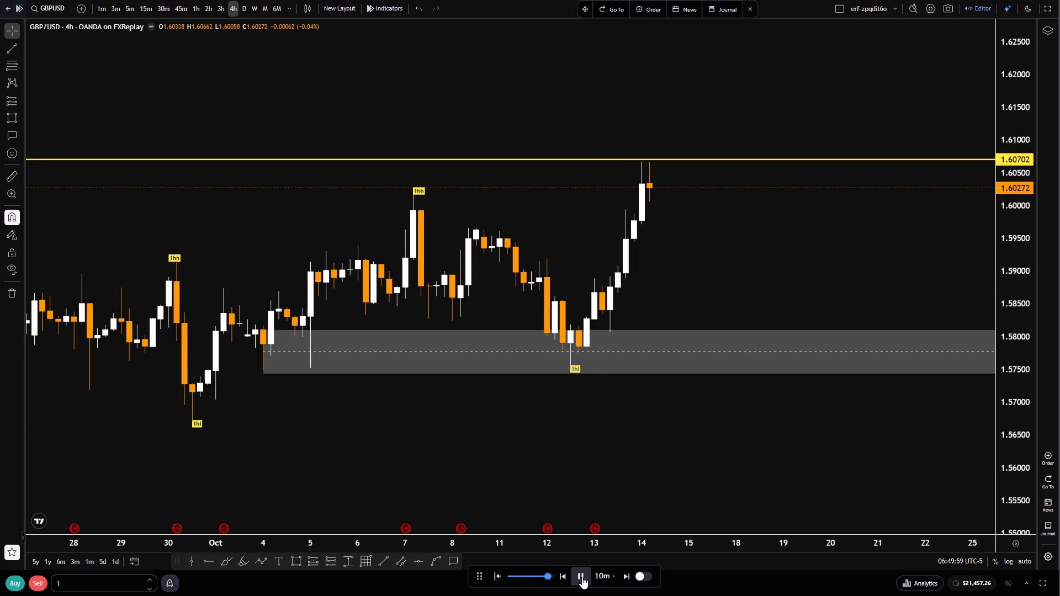
click(582, 577)
click(582, 577)
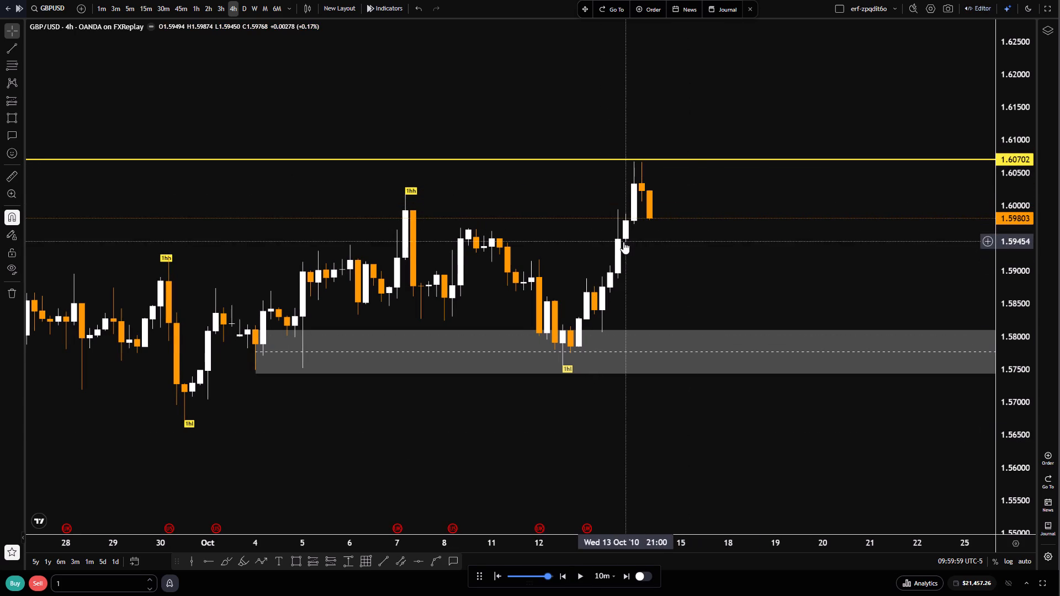
Draw a rectangle zone from 13 October 09:00 to about 15 October 13:00, between 1.59450 and about 1.5910.
click(297, 561)
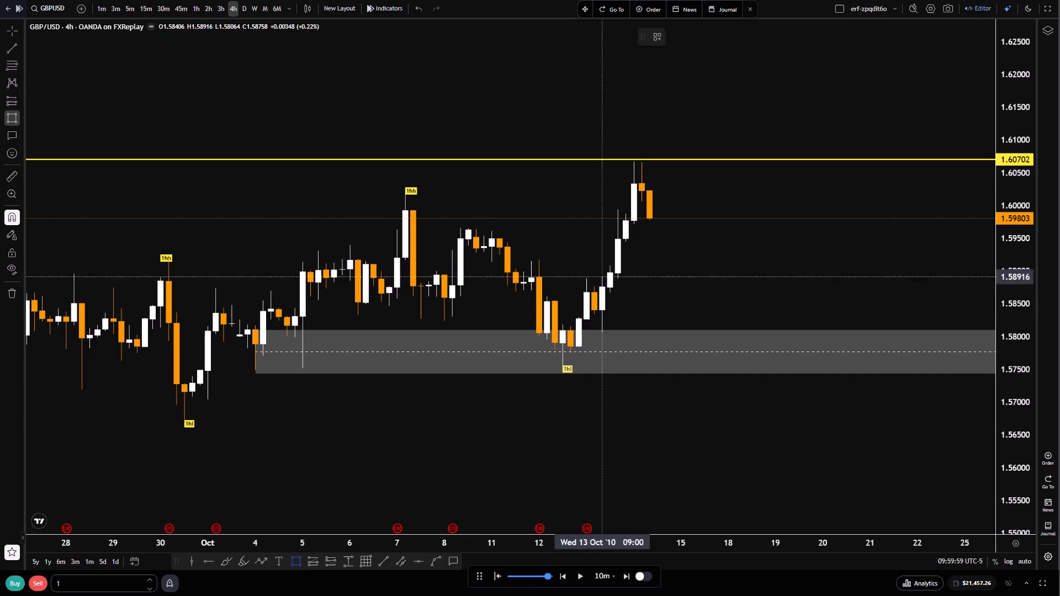
click(627, 241)
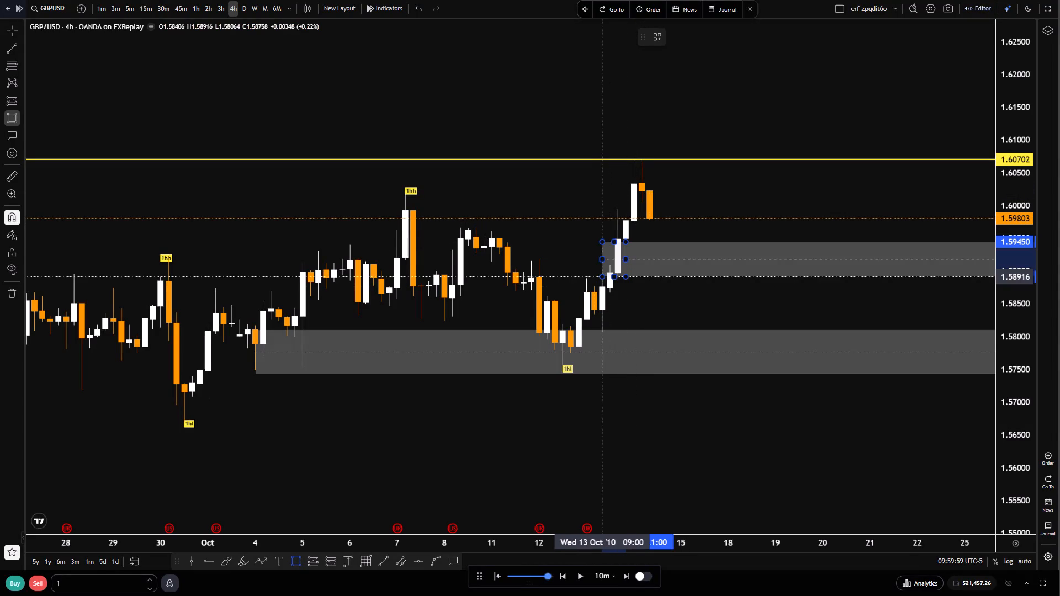
click(599, 259)
drag(624, 279, 642, 275)
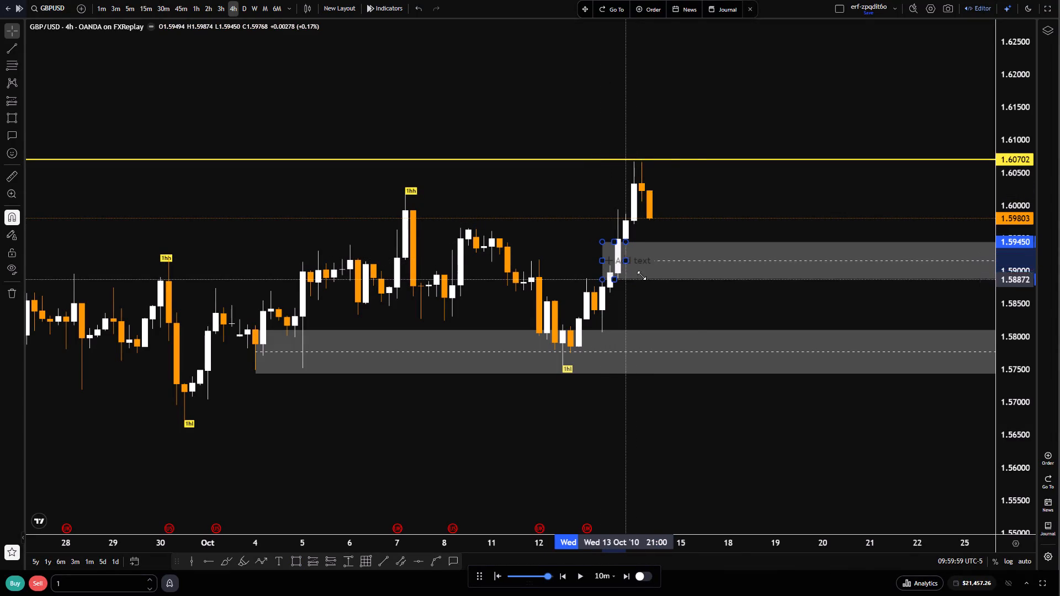
drag(642, 275, 704, 264)
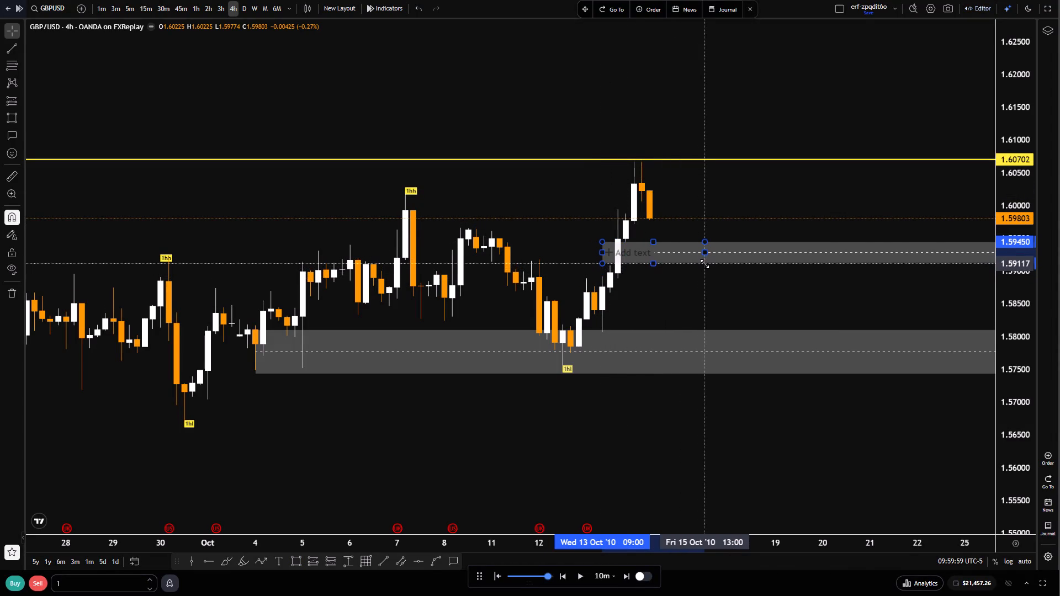
drag(704, 264, 708, 264)
Check the GBPUSD chart in TradingView and return to the FX Replay session in full screen.
click(532, 50)
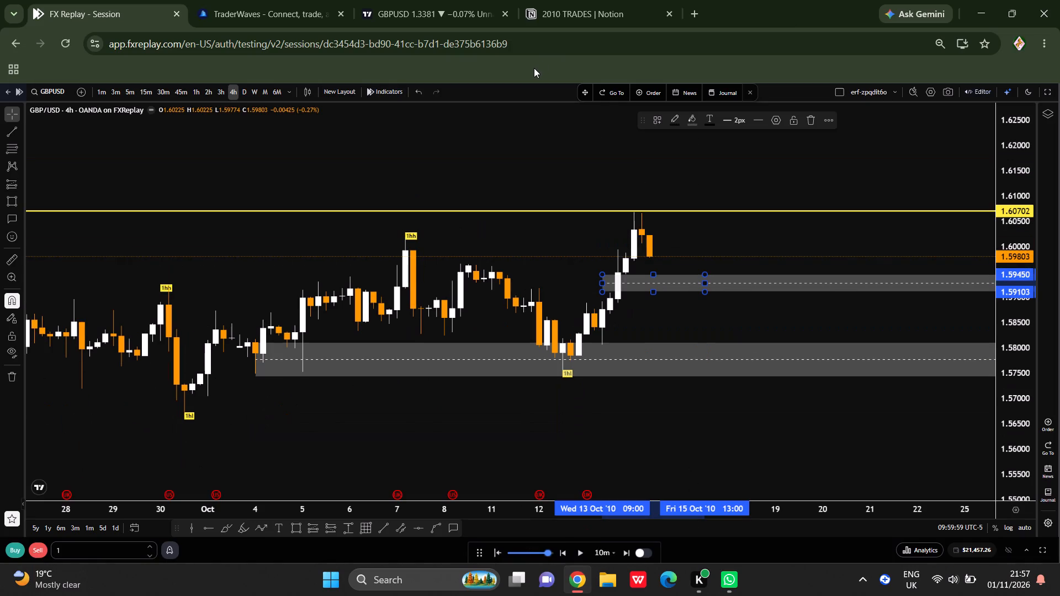
click(403, 0)
click(104, 0)
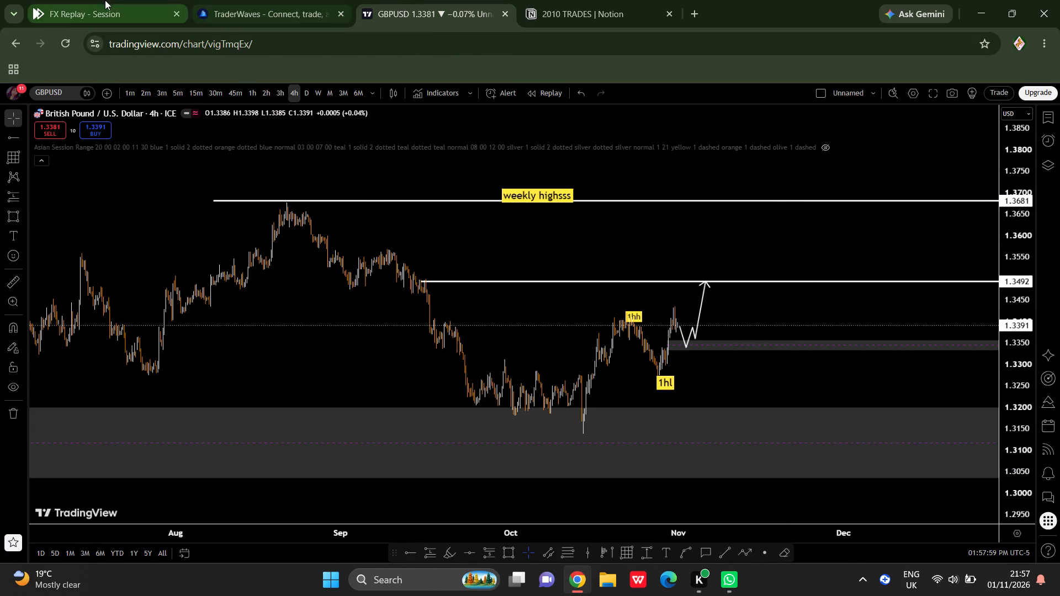
click(1054, 92)
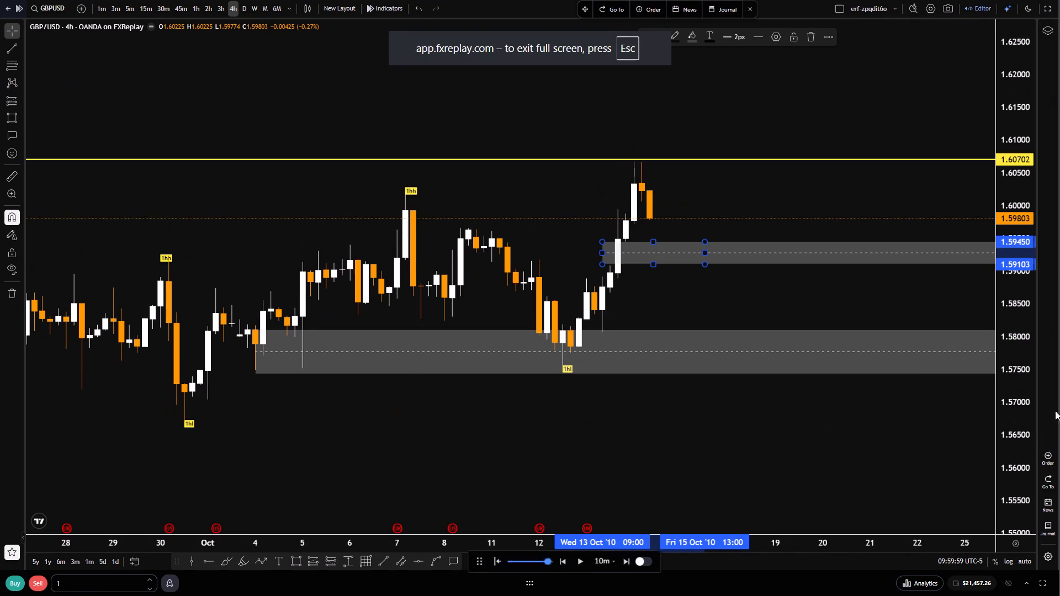
Fine-tune the top and bottom edges of the new 13 October zone, with its top near 1.5943.
scroll(1020, 444, up, 8)
scroll(679, 374, up, 5)
drag(611, 315, 681, 353)
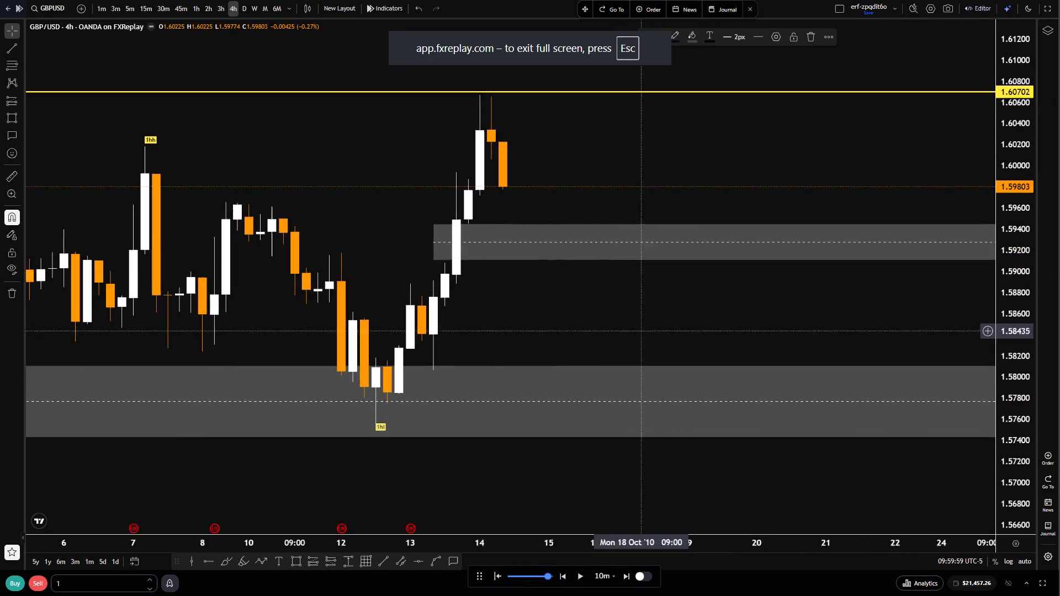
drag(681, 353, 741, 382)
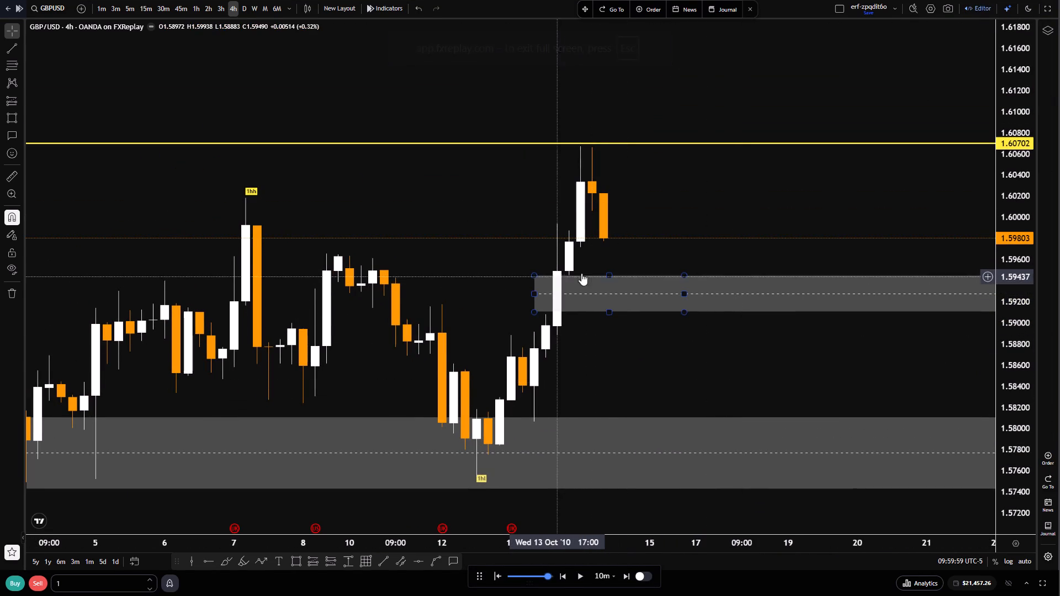
drag(610, 276, 621, 276)
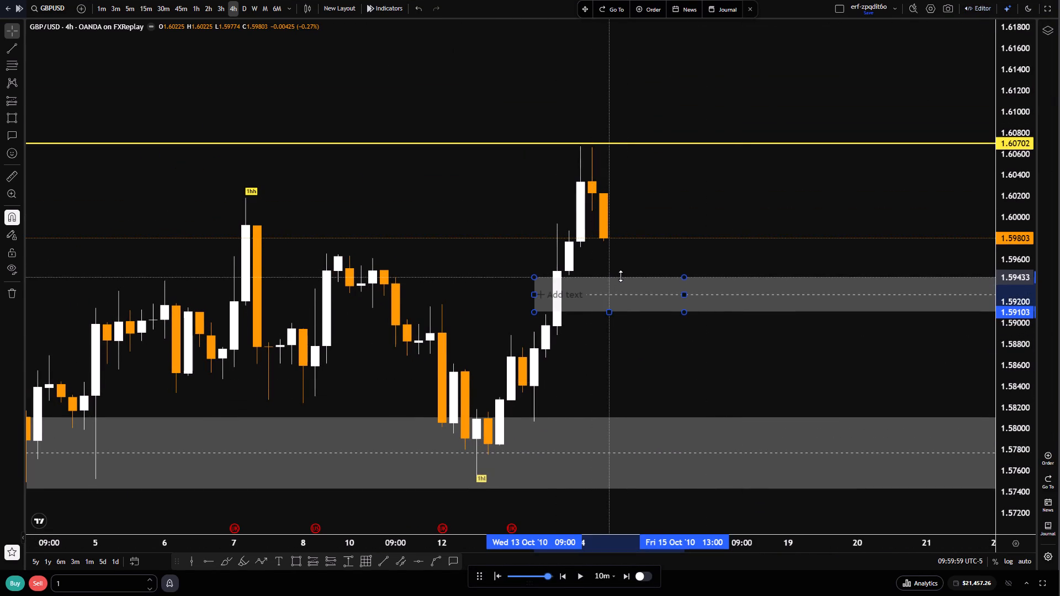
drag(621, 276, 621, 275)
drag(607, 311, 612, 312)
click(613, 370)
Draw a second rectangle zone from 13 October 05:00 to 14 October 01:00, between 1.58768 and about 1.5836.
scroll(707, 393, up, 2)
drag(677, 385, 725, 360)
click(294, 561)
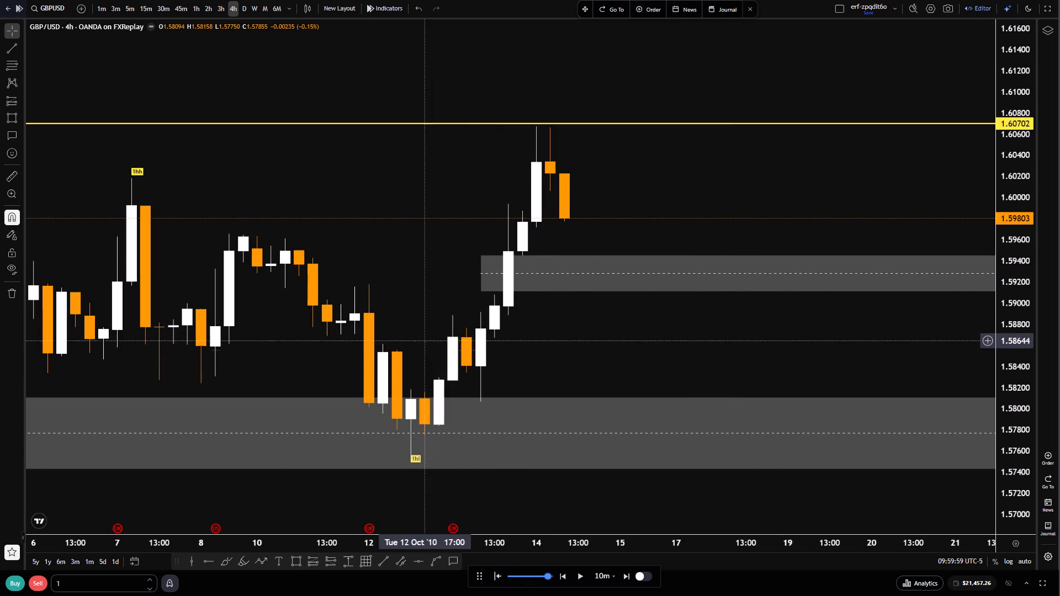
click(469, 324)
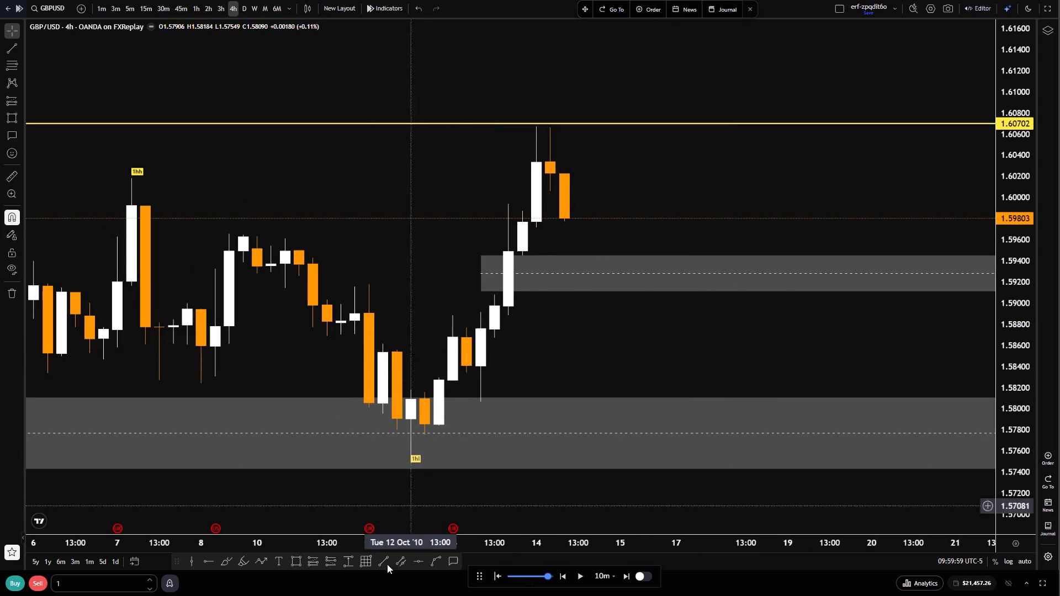
click(287, 560)
click(290, 558)
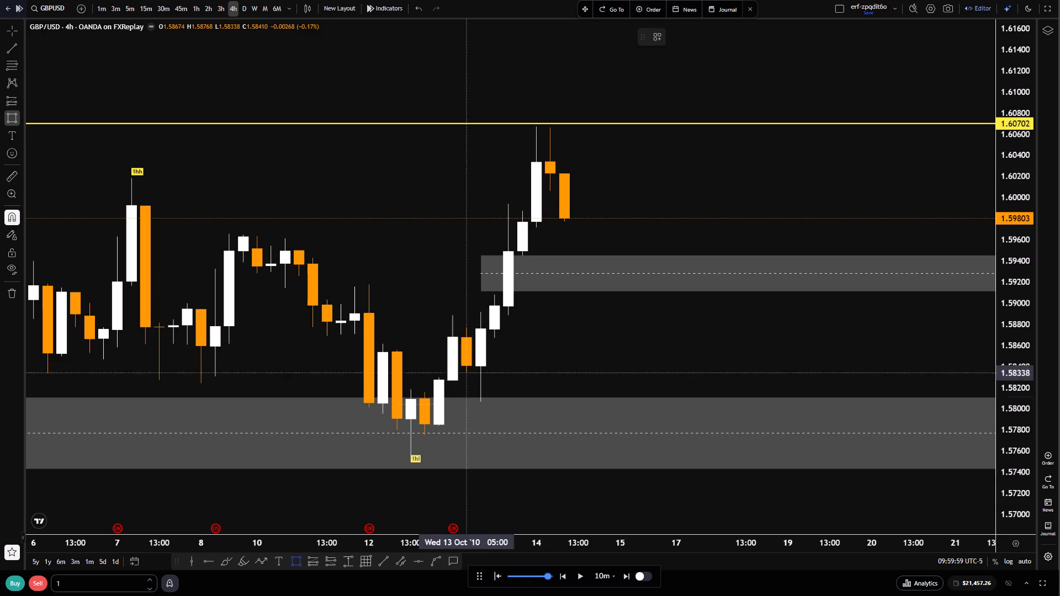
click(460, 328)
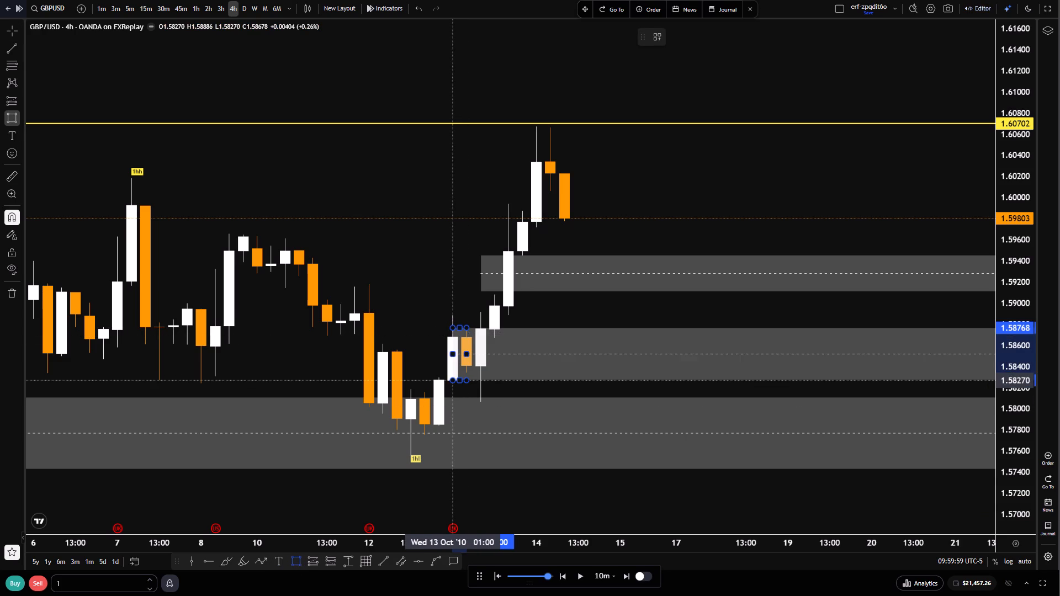
click(536, 364)
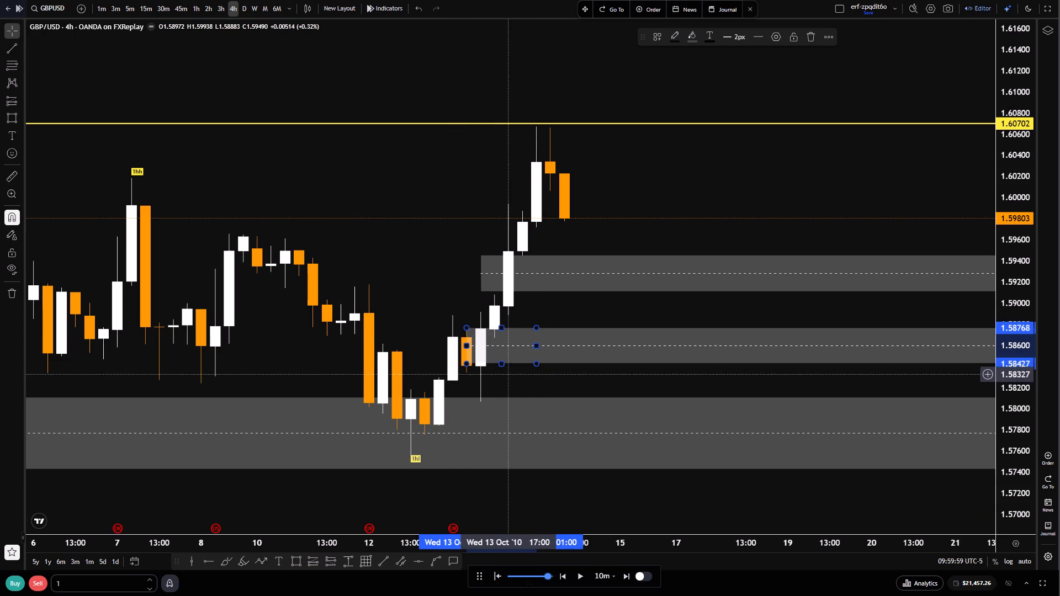
click(500, 367)
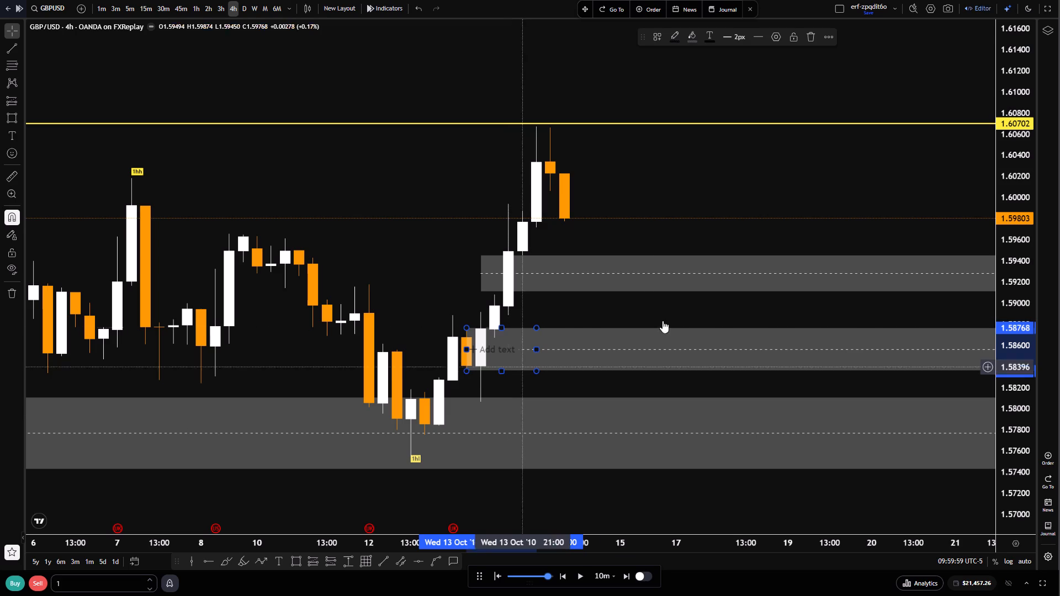
Advance the replay in 10-minute increments to about 00:50 on 15 October 2010.
scroll(676, 320, up, 2)
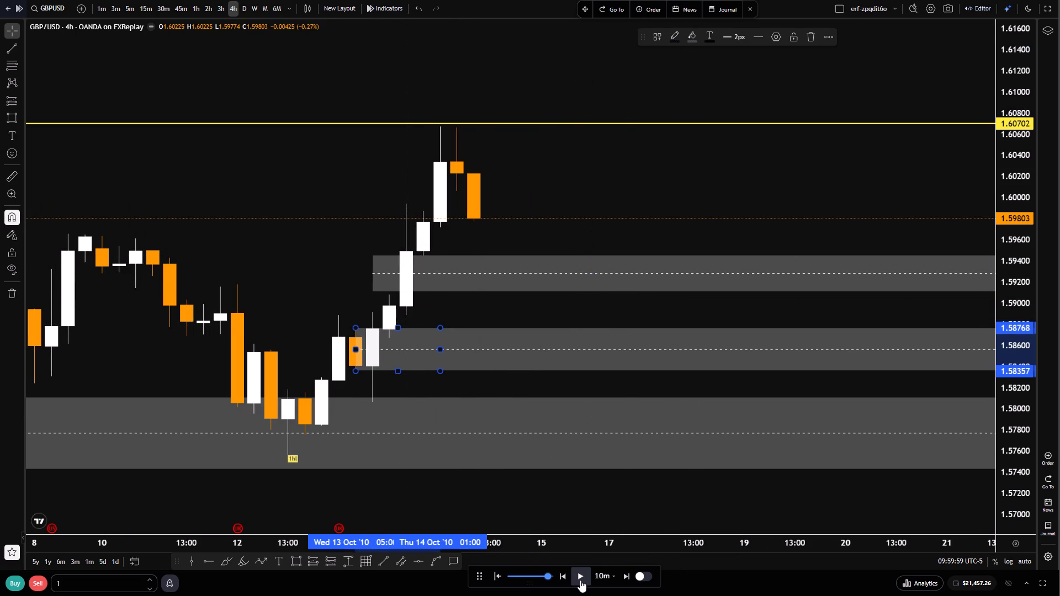
click(580, 581)
double_click(579, 581)
double_click(579, 581)
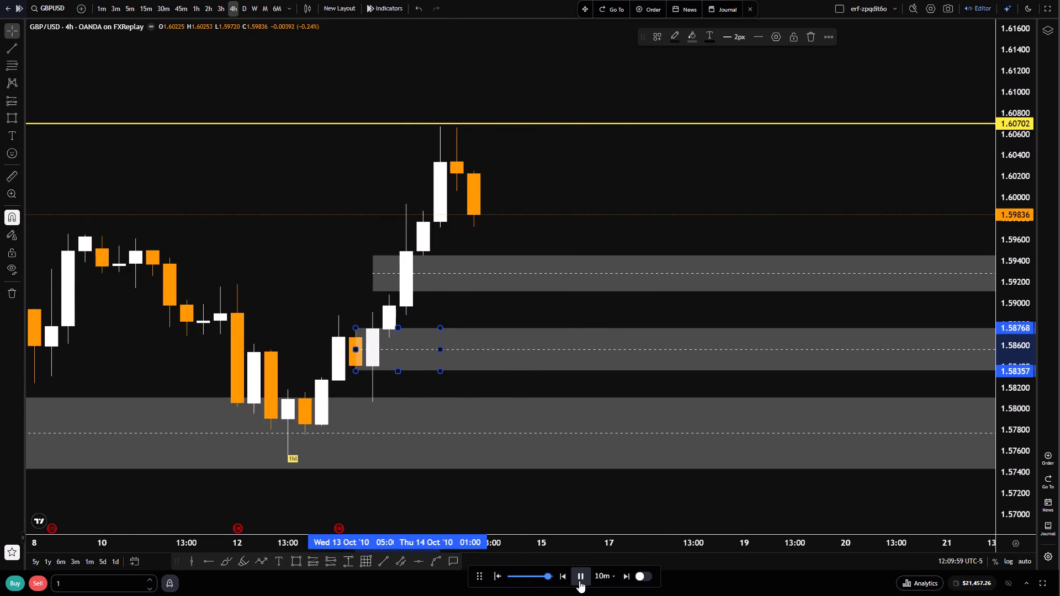
double_click(579, 581)
click(579, 581)
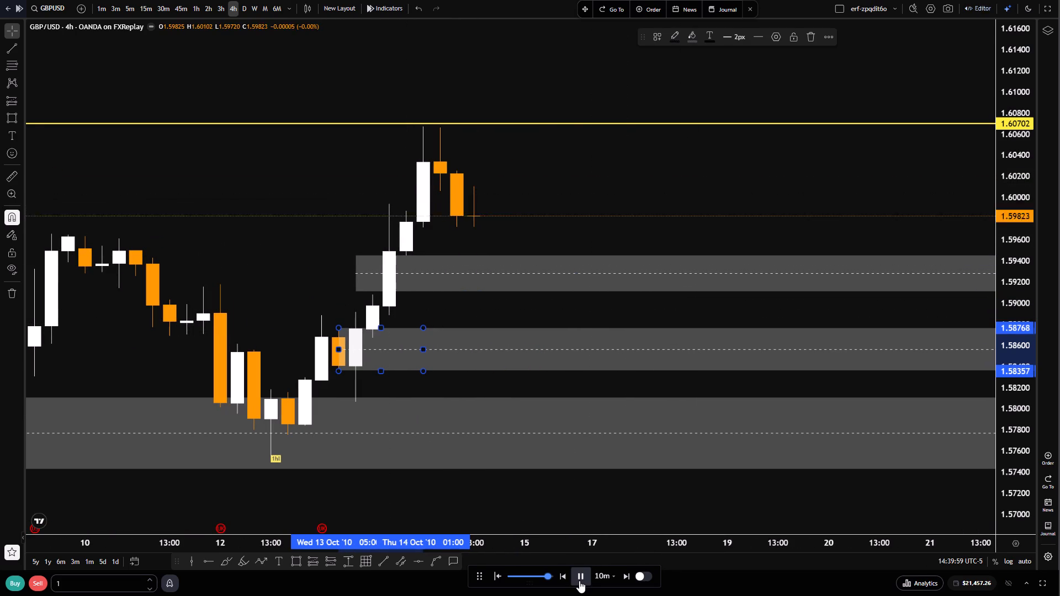
triple_click(579, 581)
double_click(579, 581)
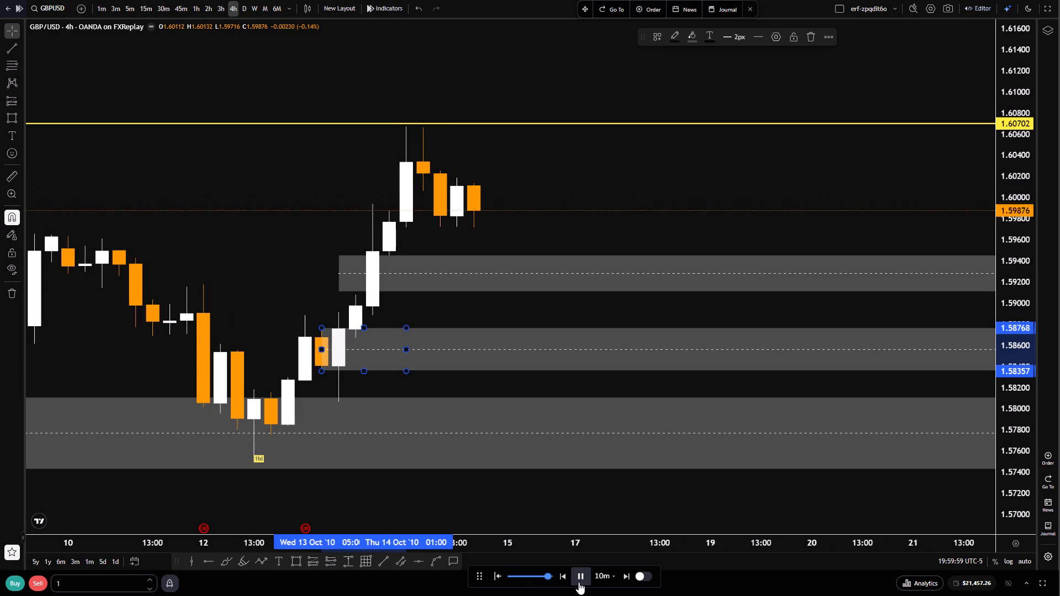
double_click(579, 583)
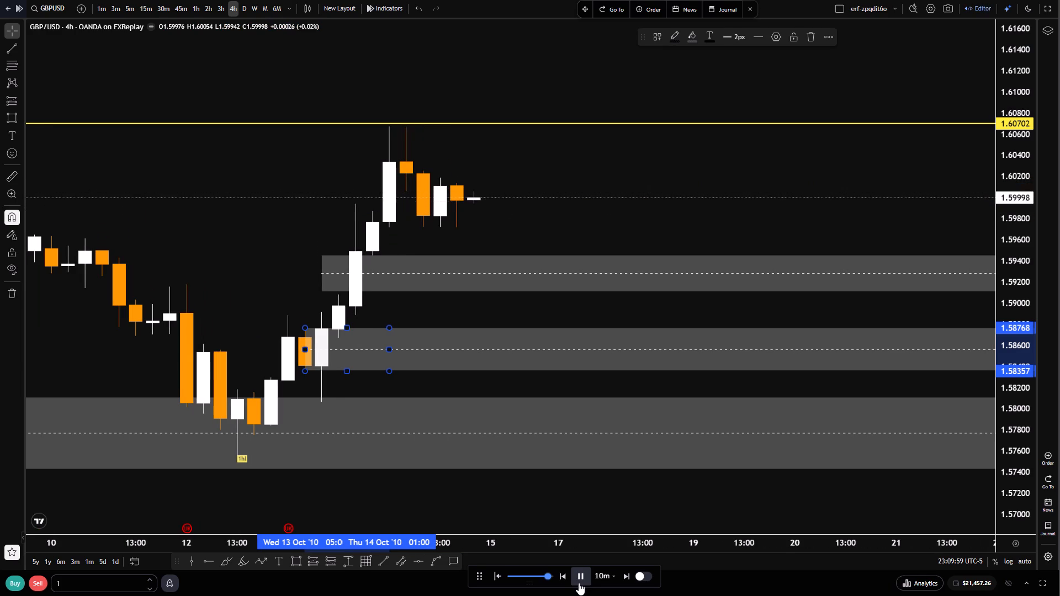
click(579, 583)
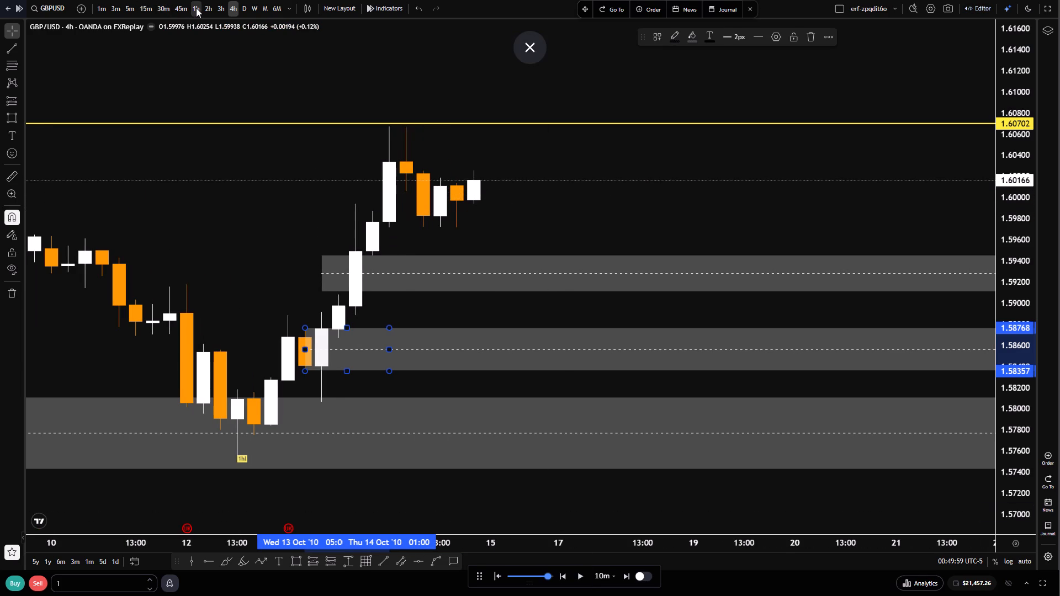
Switch to the 1-hour chart and advance the replay in 10-minute increments to about 03:00 on 15 October 2010.
click(197, 8)
scroll(501, 414, down, 7)
scroll(432, 267, down, 2)
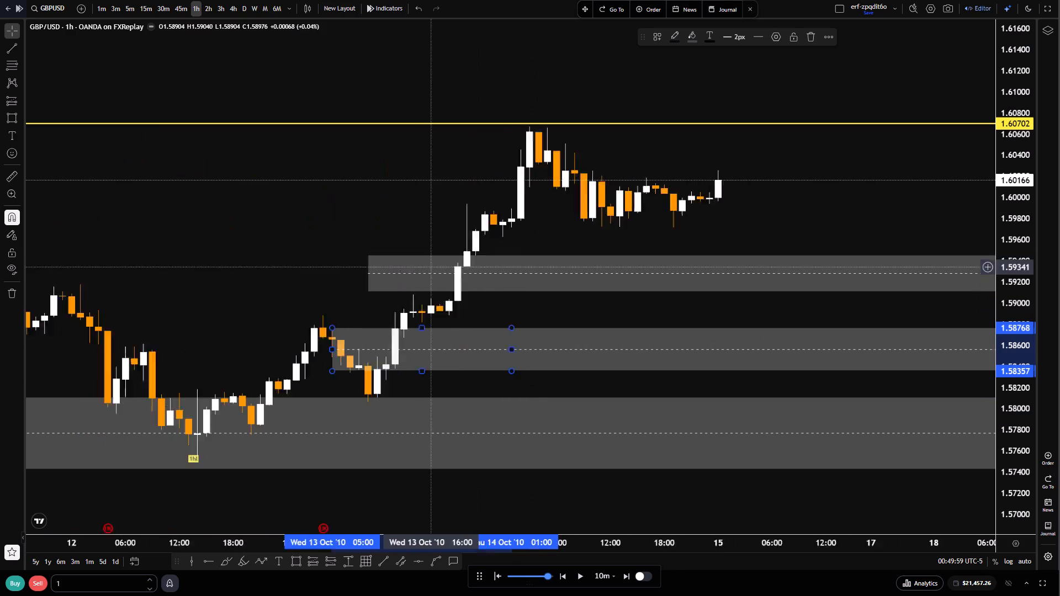
scroll(434, 269, down, 3)
click(528, 194)
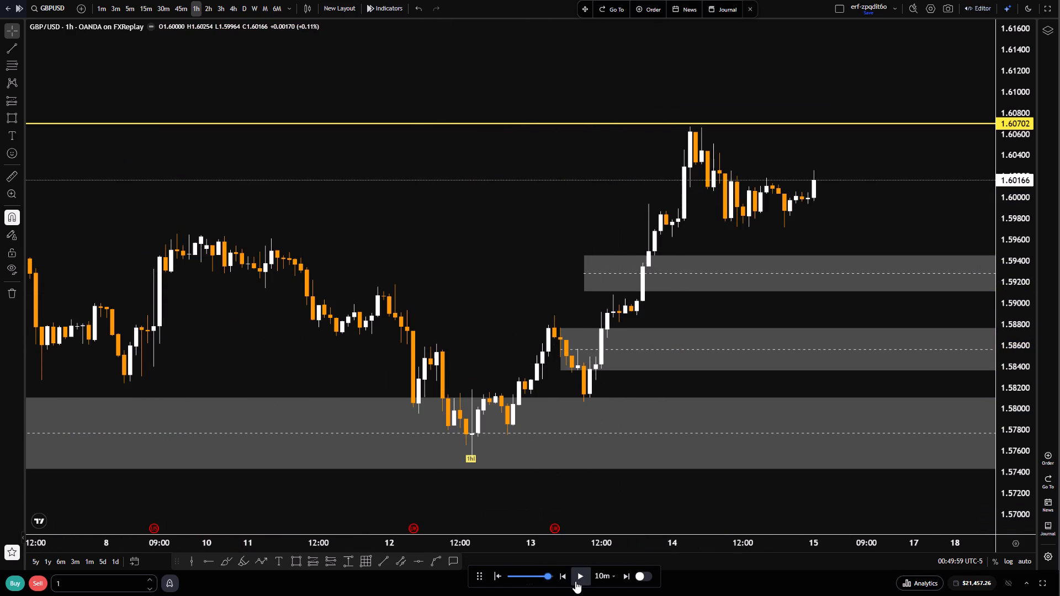
triple_click(575, 581)
double_click(577, 579)
click(577, 579)
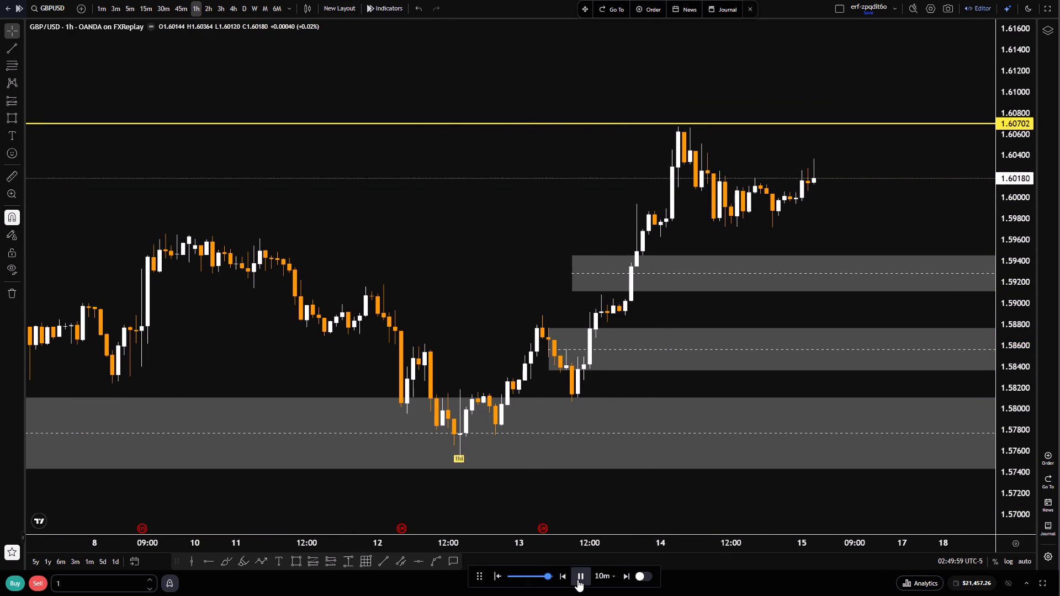
Switch to the 15-minute chart and advance the replay in 10-minute increments to about 06:20 on 15 October.
click(147, 10)
scroll(626, 410, down, 7)
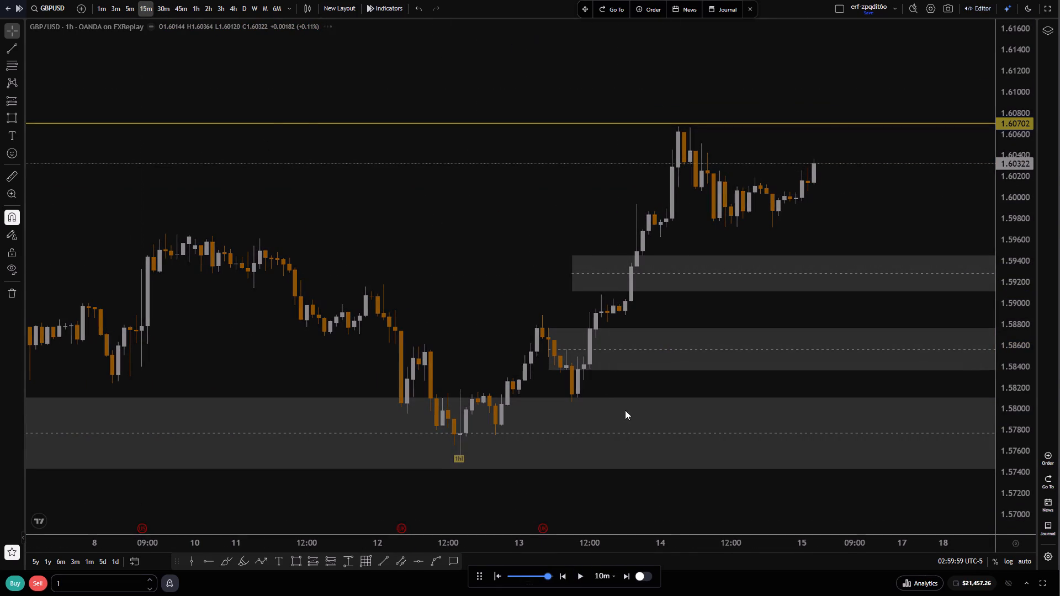
scroll(603, 397, down, 7)
drag(787, 153, 576, 168)
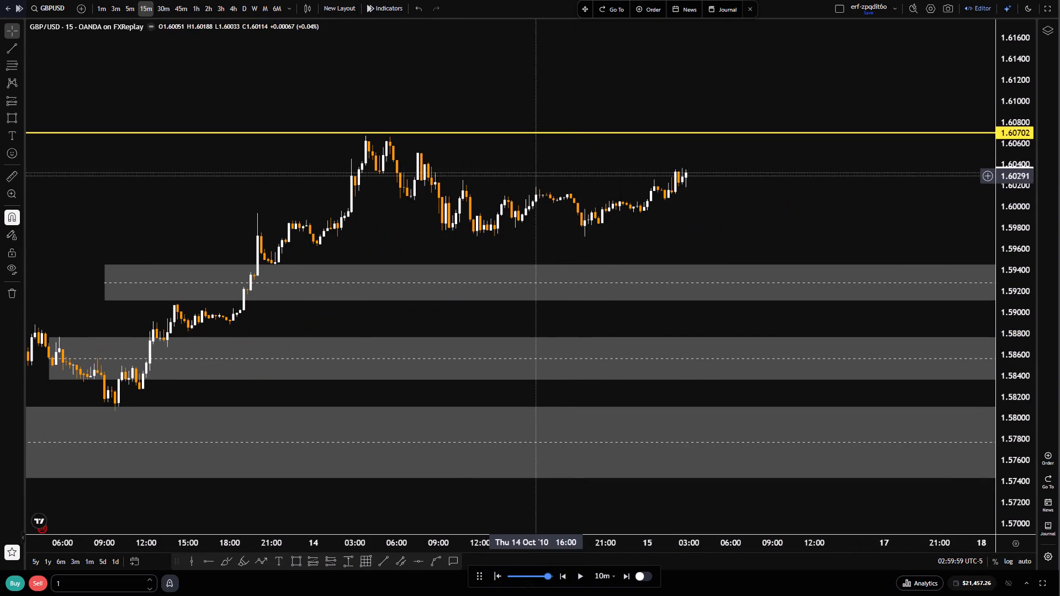
scroll(532, 339, down, 6)
drag(452, 259, 335, 256)
scroll(406, 321, up, 3)
scroll(544, 392, up, 3)
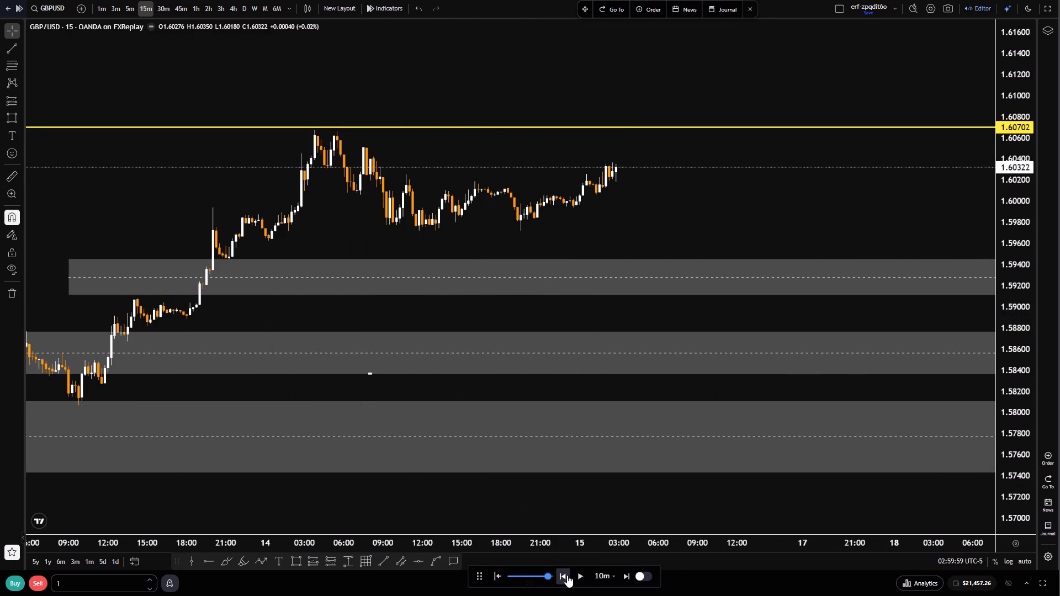
triple_click(575, 575)
triple_click(575, 575)
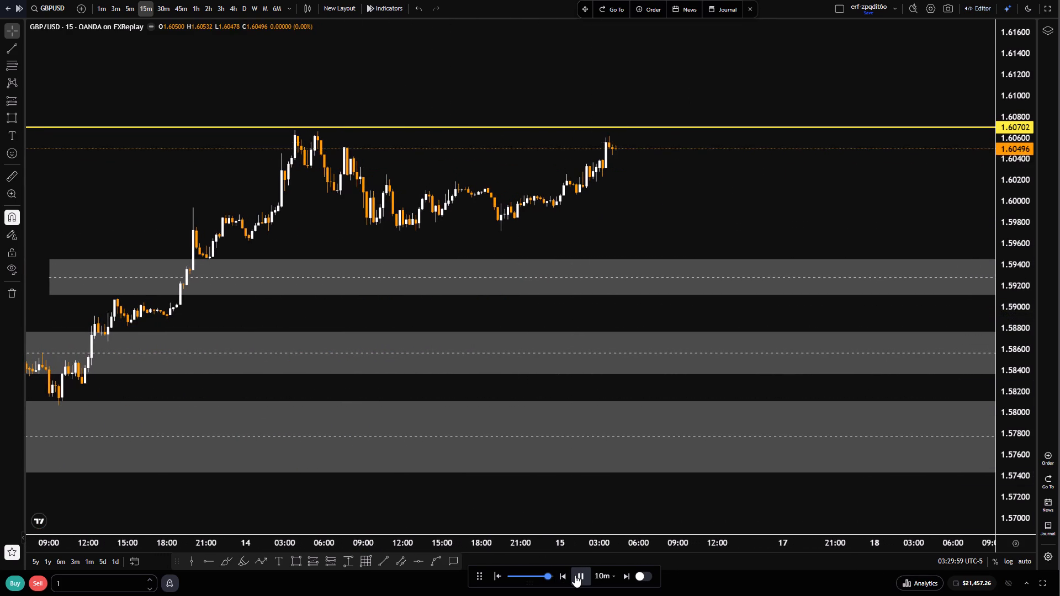
double_click(575, 575)
click(575, 577)
triple_click(575, 578)
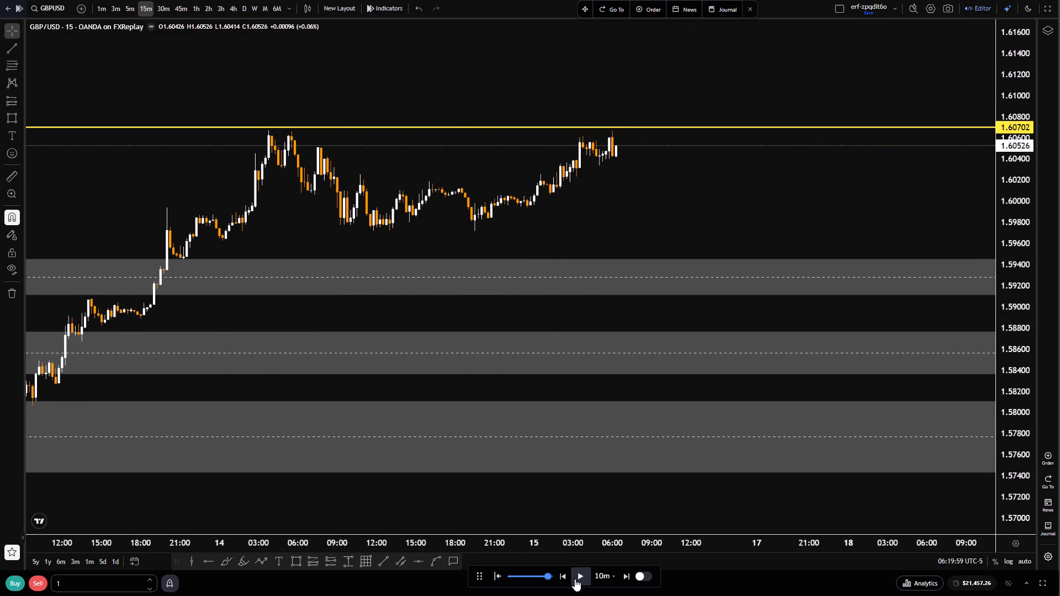
Continue the replay in 10-minute increments to about 10:20 on 15 October.
click(575, 579)
click(575, 579)
click(575, 579)
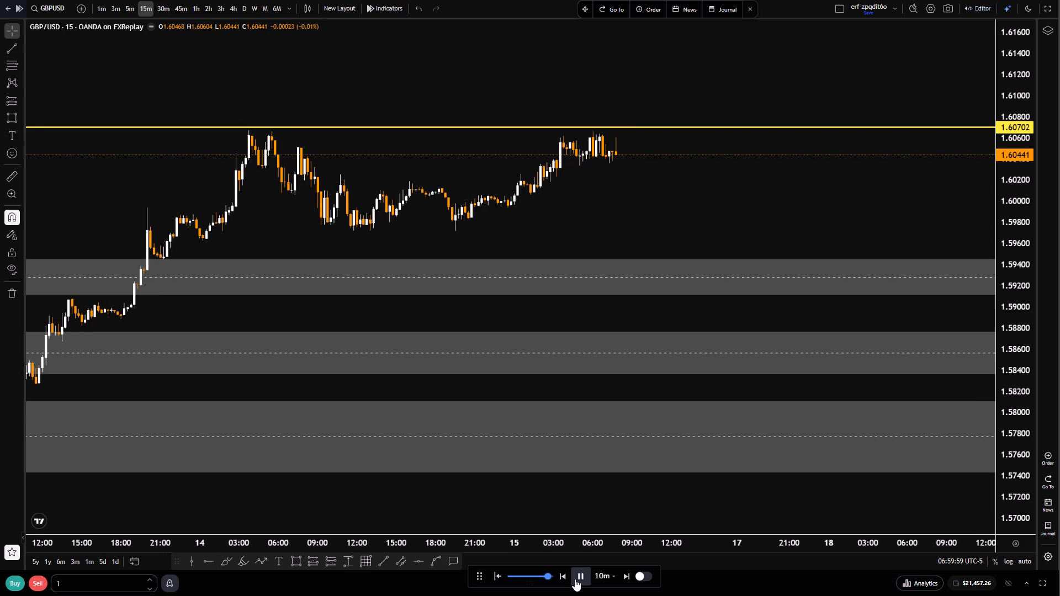
click(575, 579)
scroll(649, 412, down, 4)
scroll(714, 180, up, 5)
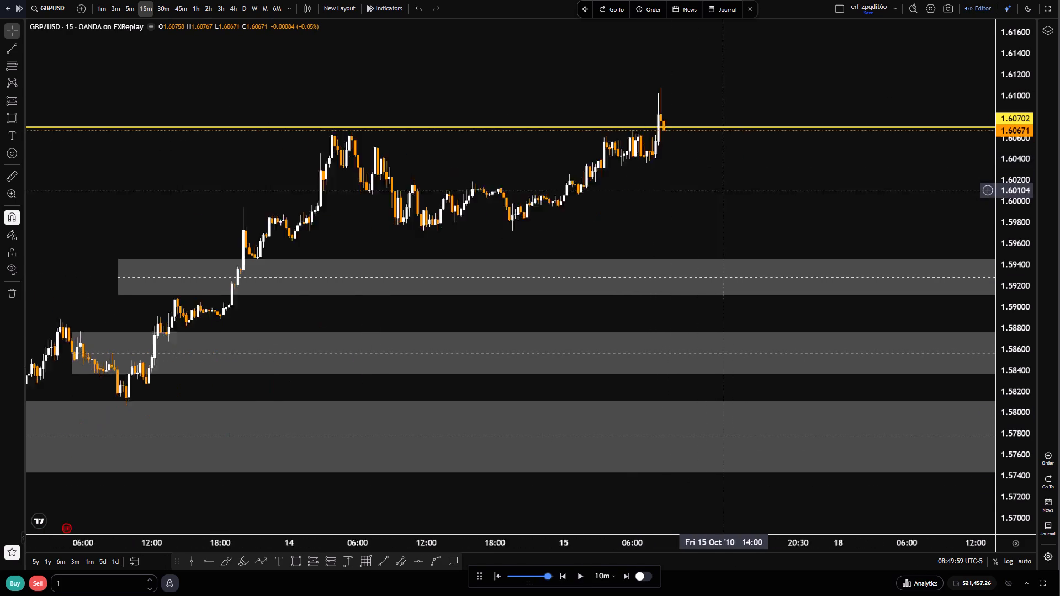
double_click(575, 581)
triple_click(576, 581)
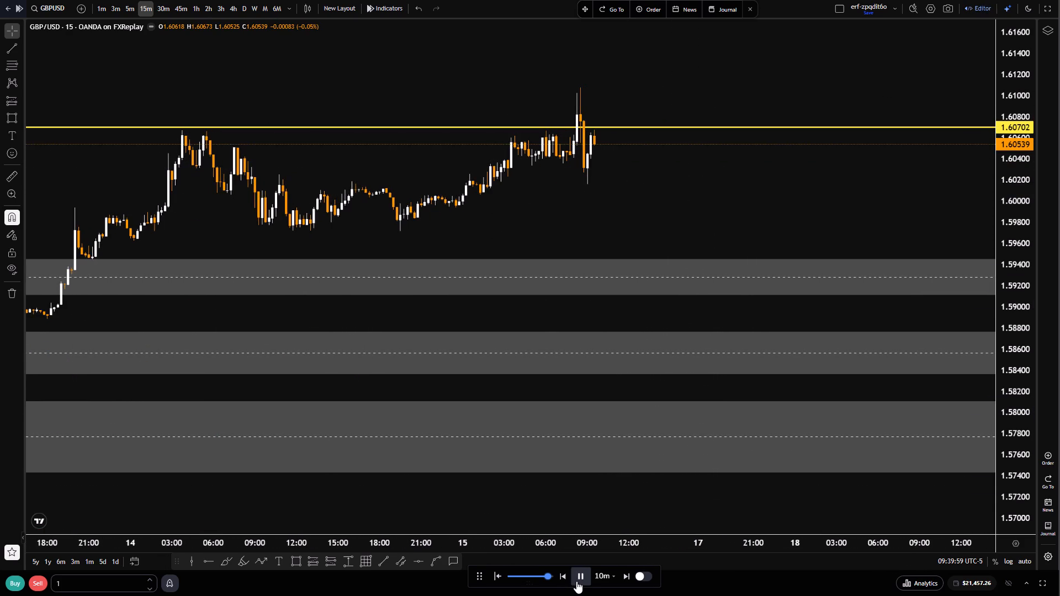
click(576, 581)
Cut the replay back to about 10:15 on 15 October.
scroll(664, 185, up, 3)
drag(524, 170, 534, 173)
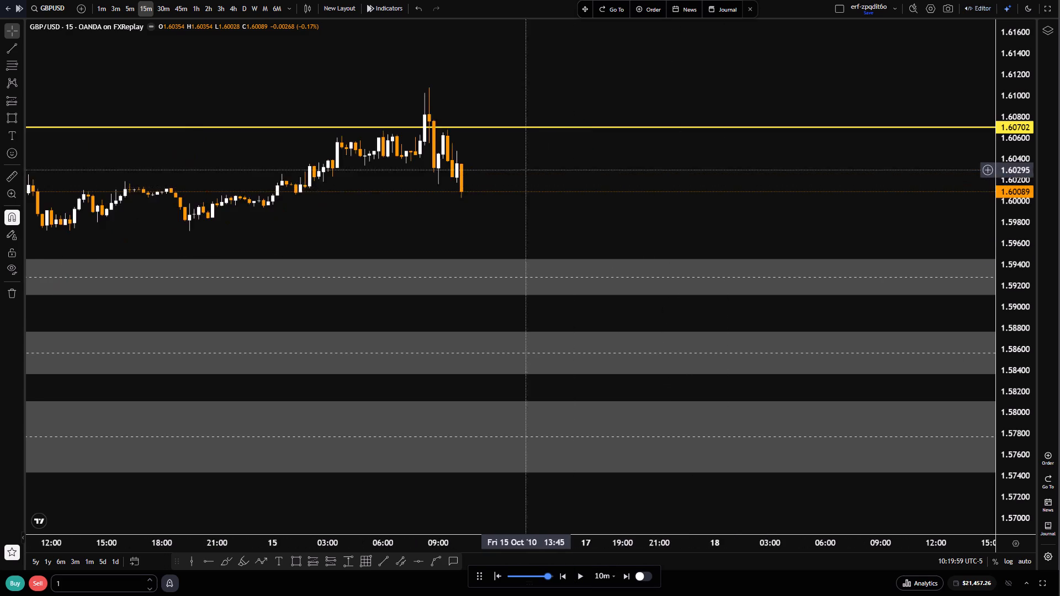
drag(534, 173, 658, 177)
scroll(634, 186, up, 3)
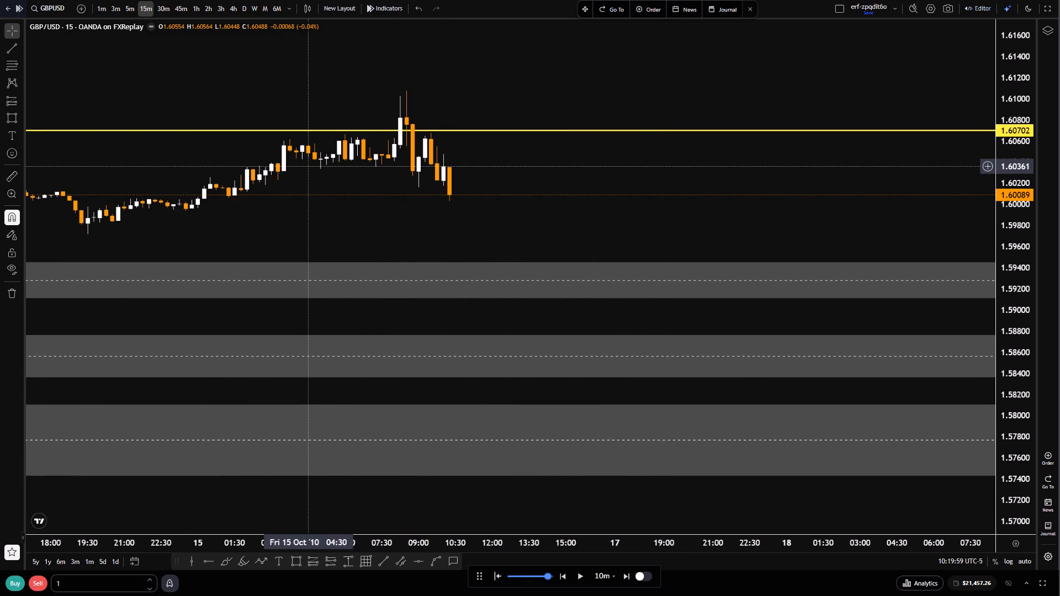
click(494, 571)
click(447, 235)
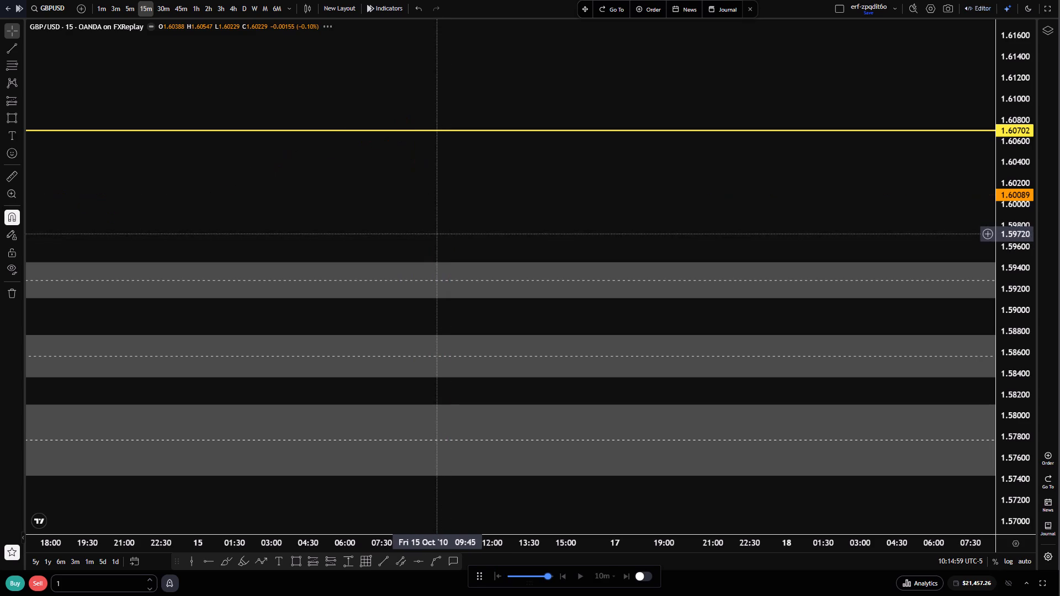
Place a short position beside the latest candles, with entry at 1.60425, stop at 1.60770 and target at 1.60080.
scroll(645, 227, down, 6)
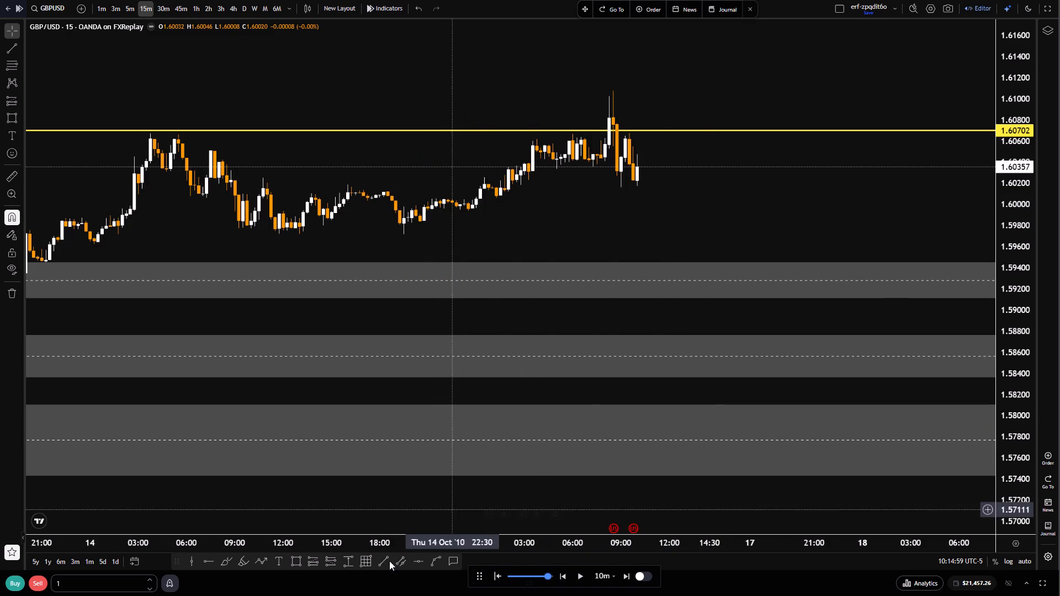
click(332, 559)
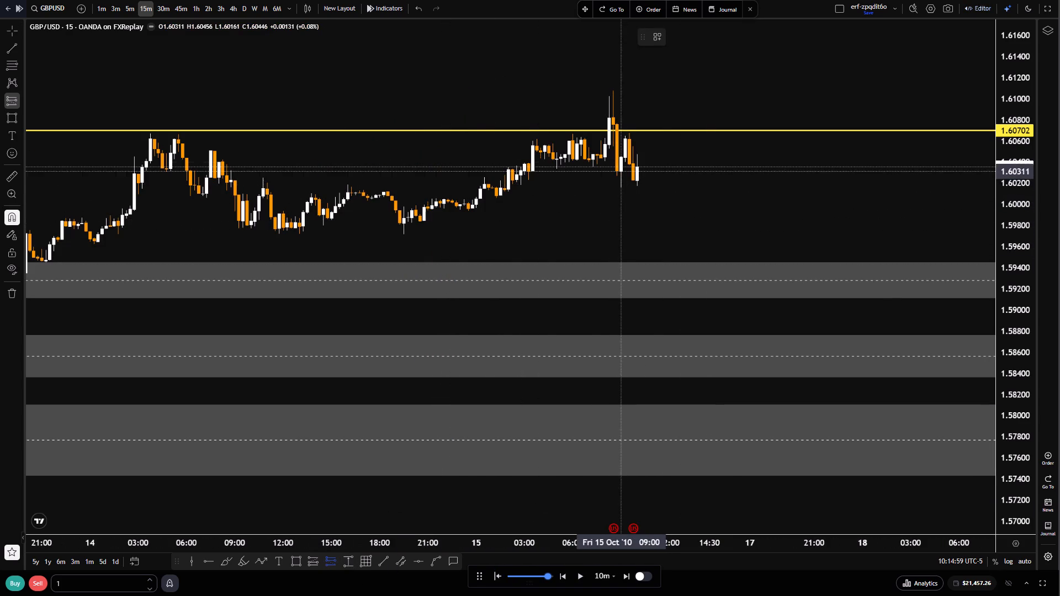
click(638, 180)
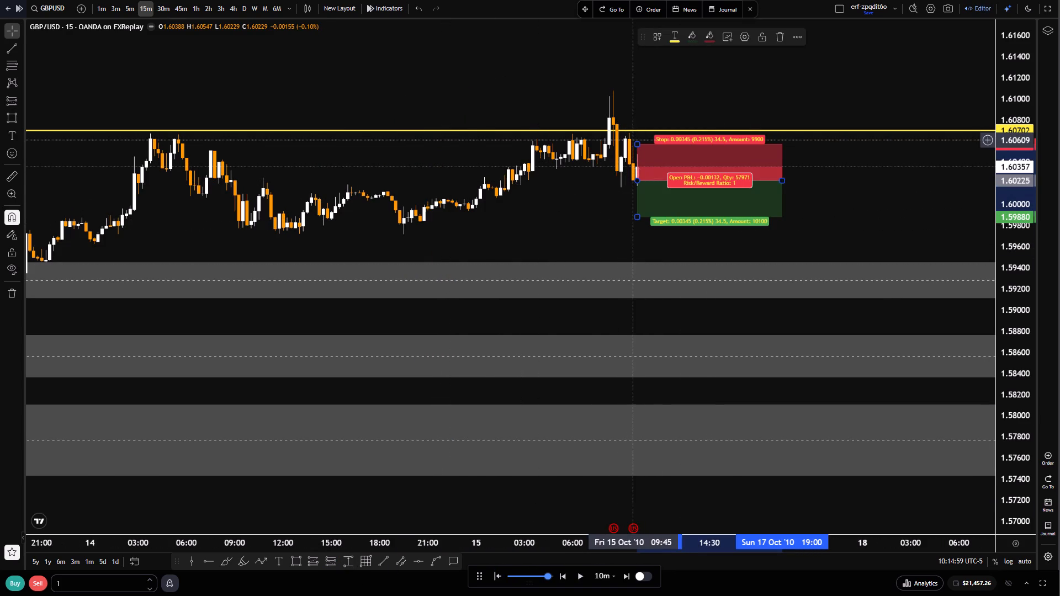
drag(658, 166, 679, 145)
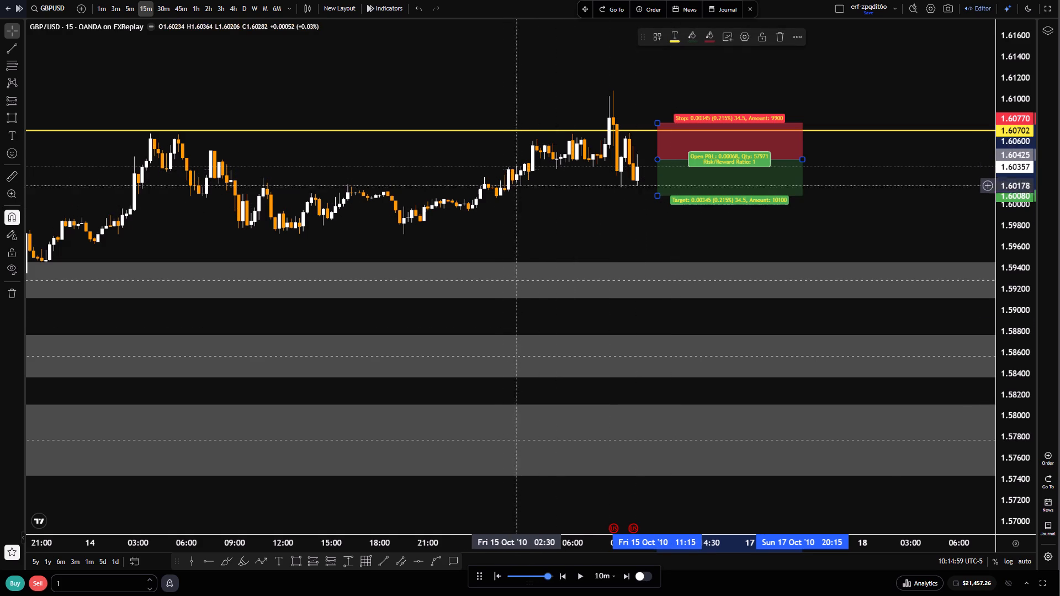
Cut the replay back to about 10:00 on 15 October.
click(499, 580)
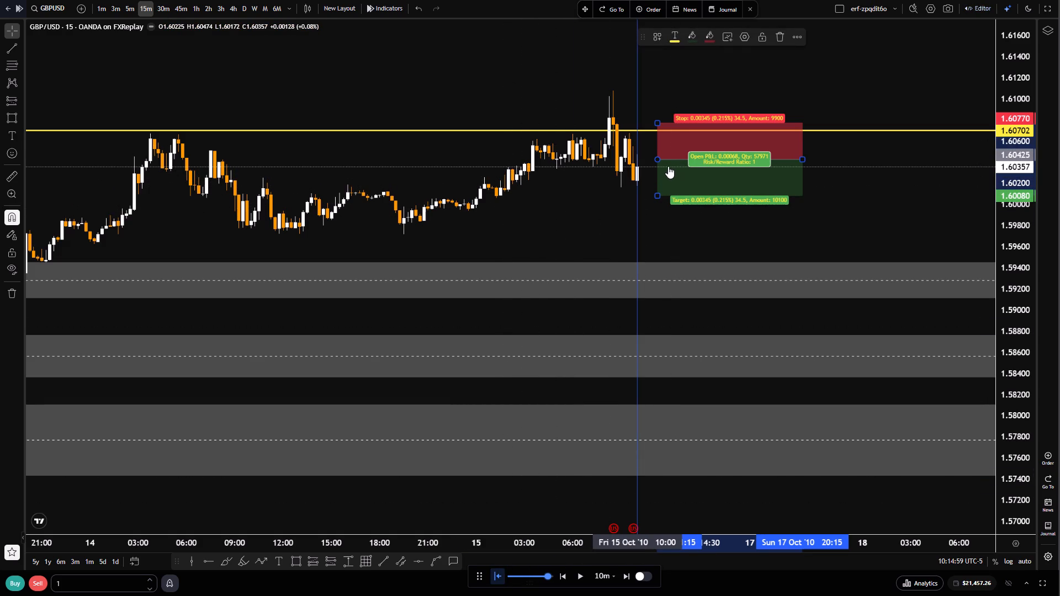
click(665, 166)
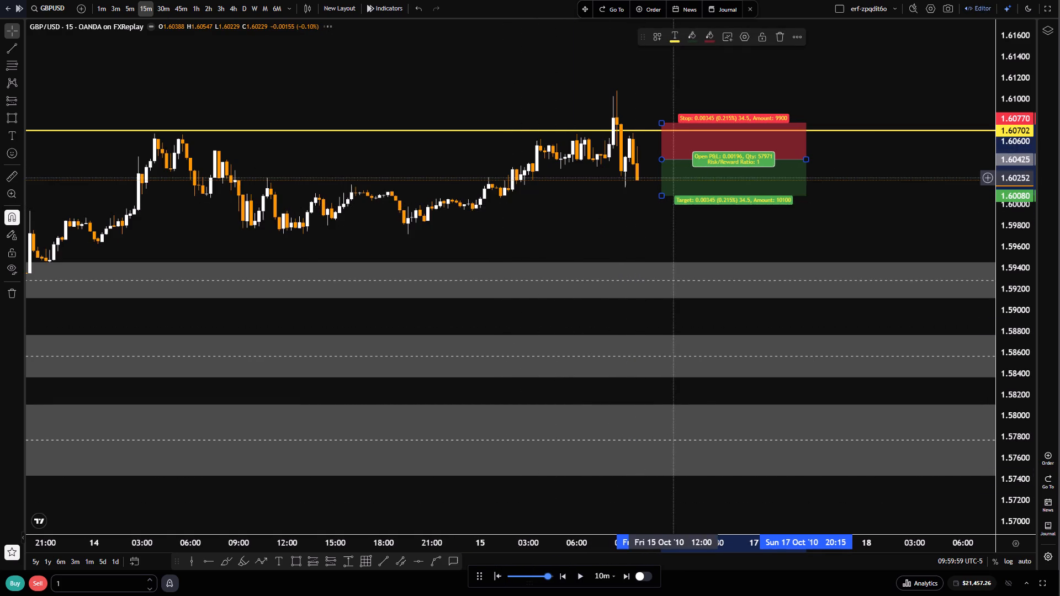
Move the short position to start at 09:45 on 15 October, with entry 1.60407, stop 1.60752 and target 1.60062.
drag(739, 191, 712, 195)
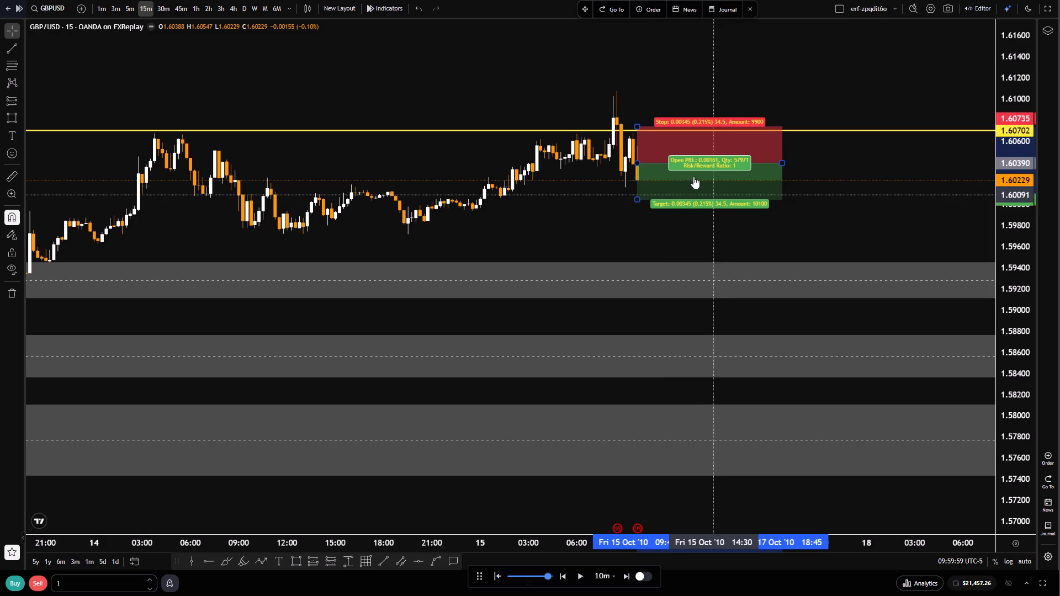
click(651, 141)
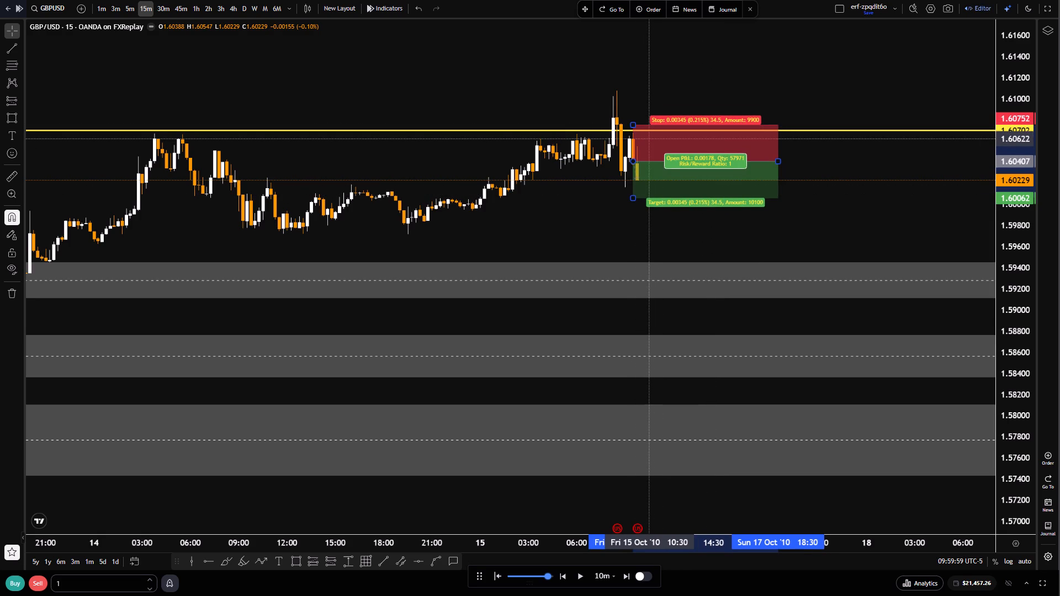
On the 5-minute chart, draw a trend line from the 14 October 05:30 high at 1.60662 to 15 October at 1.60783.
click(129, 7)
scroll(782, 309, down, 5)
drag(740, 221, 605, 218)
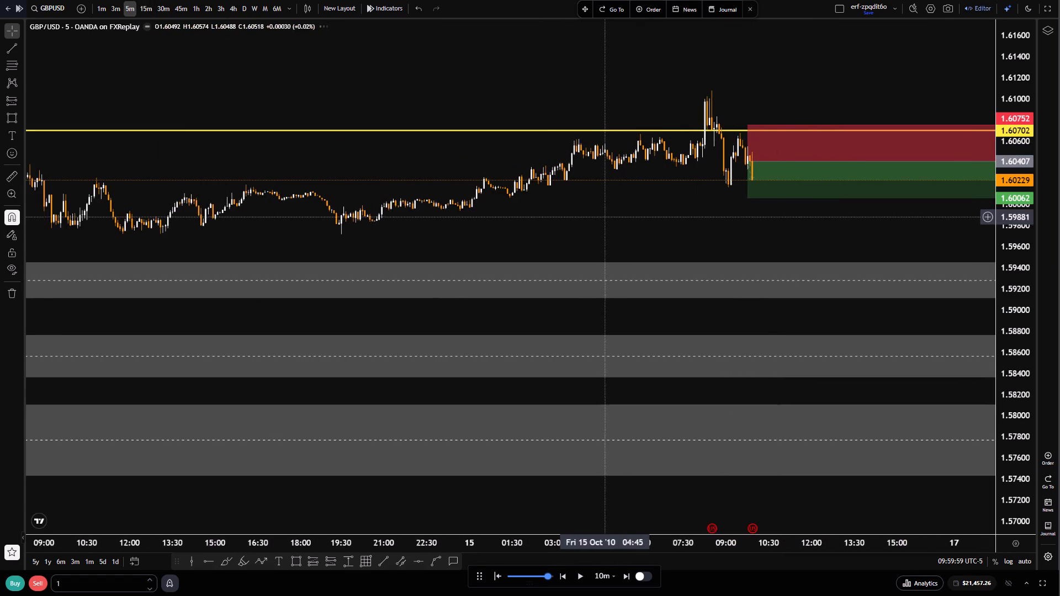
drag(673, 202, 508, 211)
scroll(578, 225, down, 7)
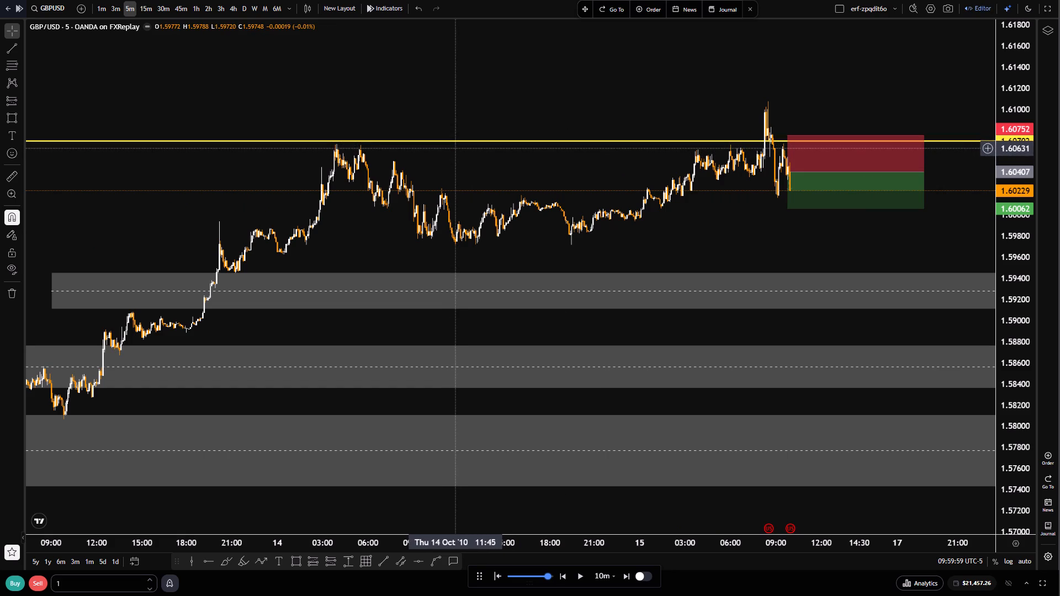
click(386, 561)
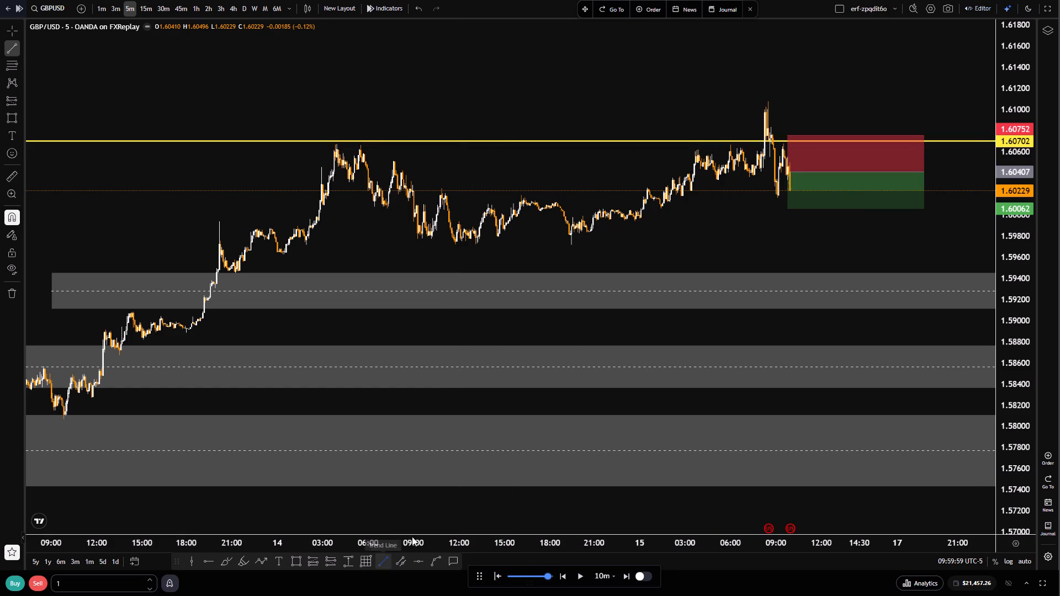
drag(361, 147, 367, 150)
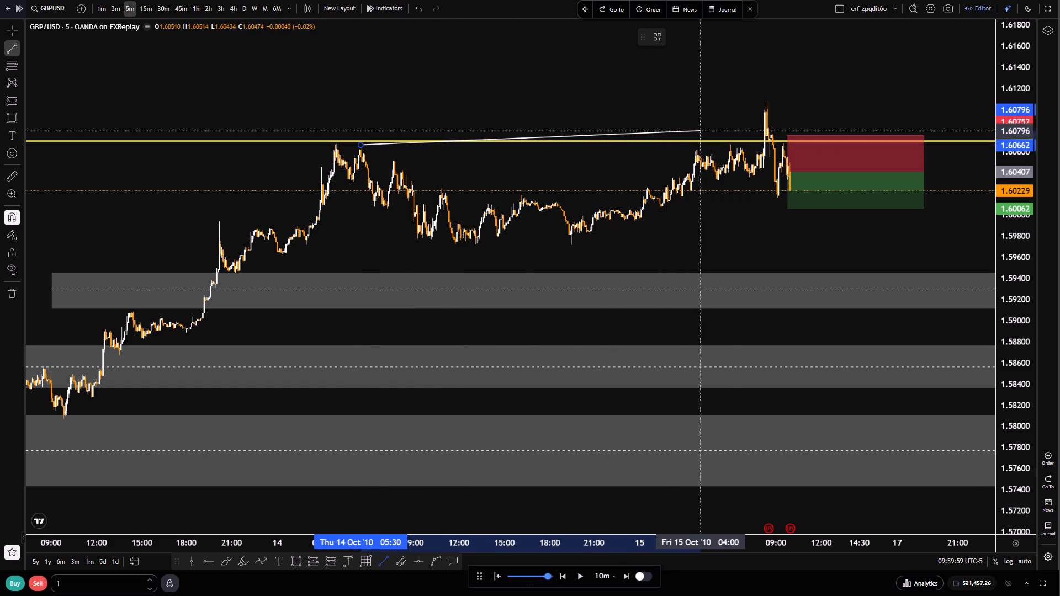
click(744, 132)
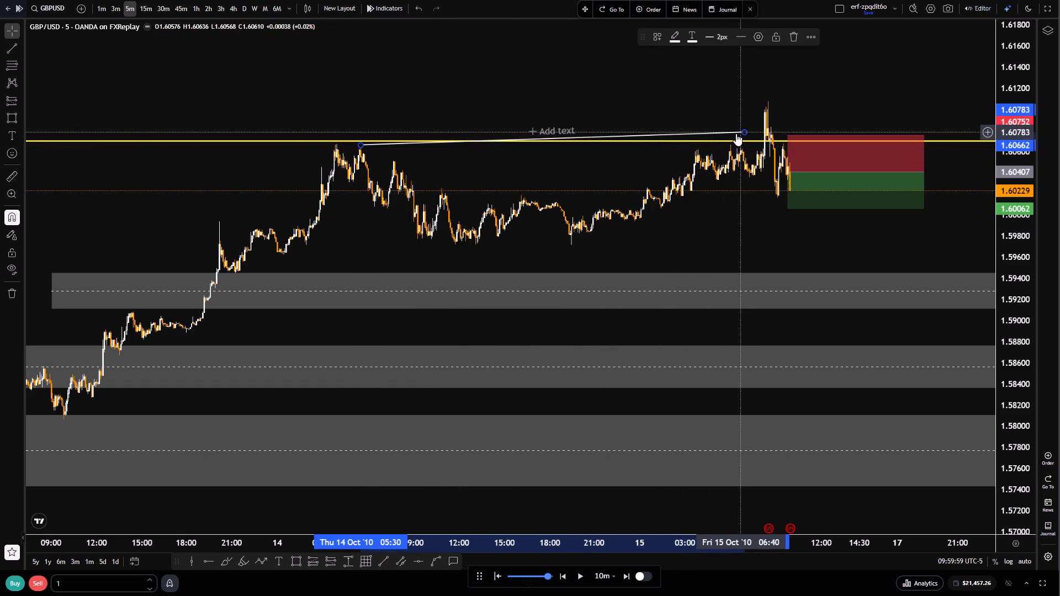
Adjust the trend line's 15 October end to about 06:10 at 1.60530.
drag(743, 134, 739, 142)
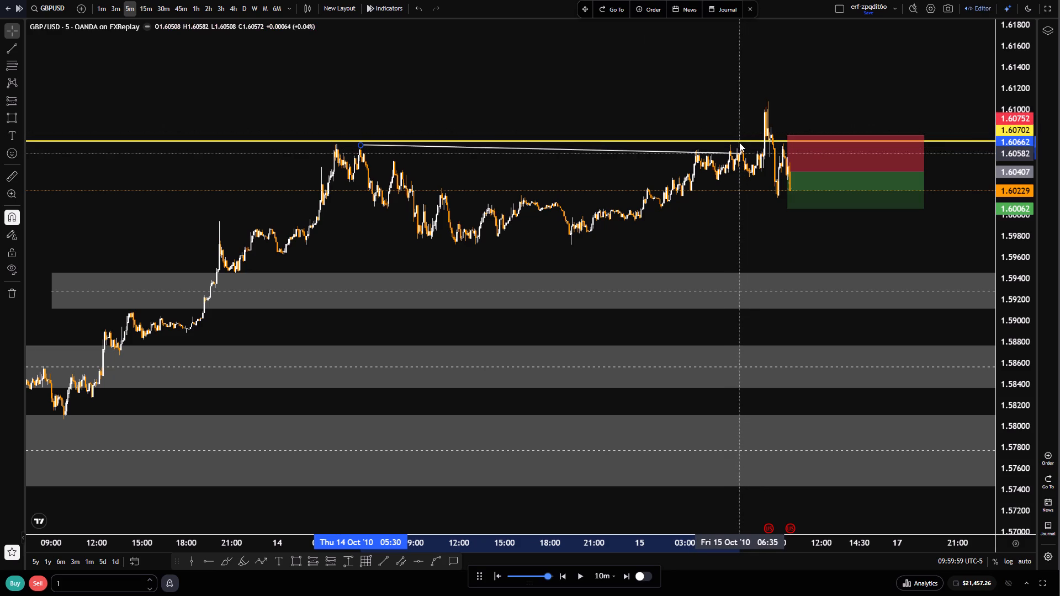
drag(739, 142, 735, 135)
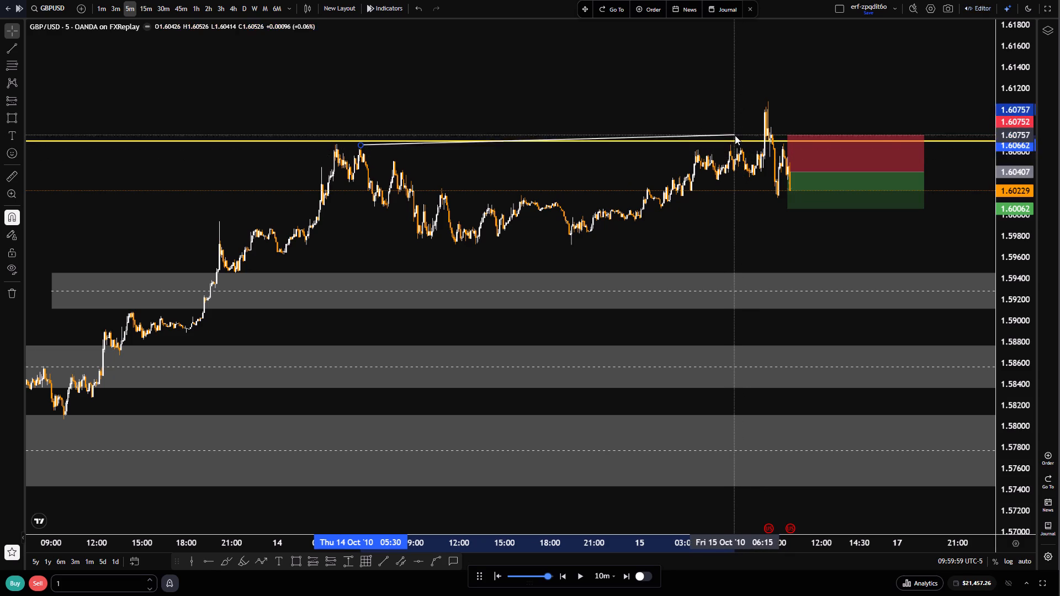
drag(735, 135, 749, 137)
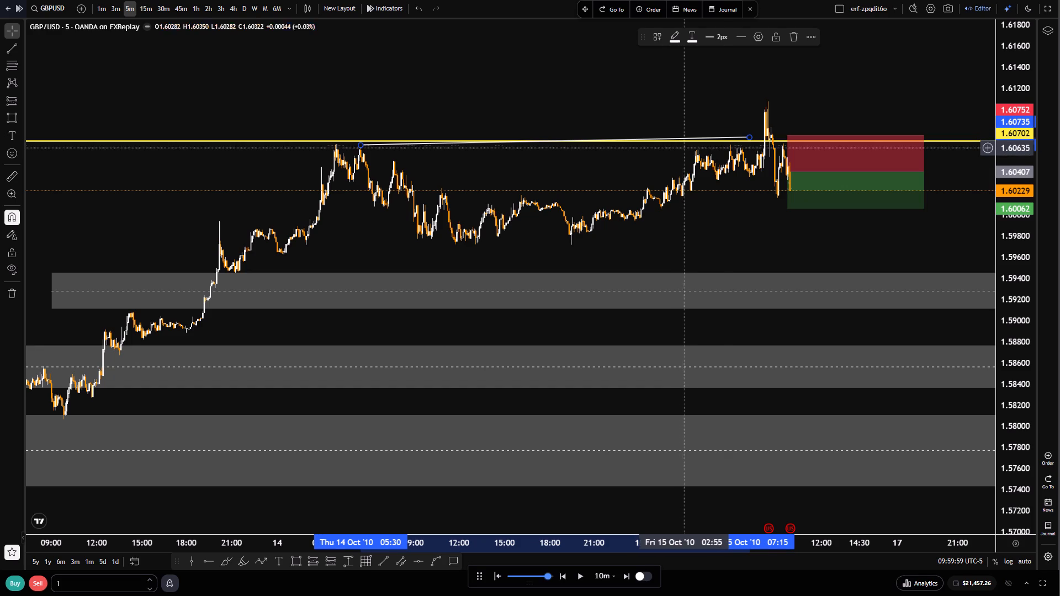
drag(748, 137, 743, 143)
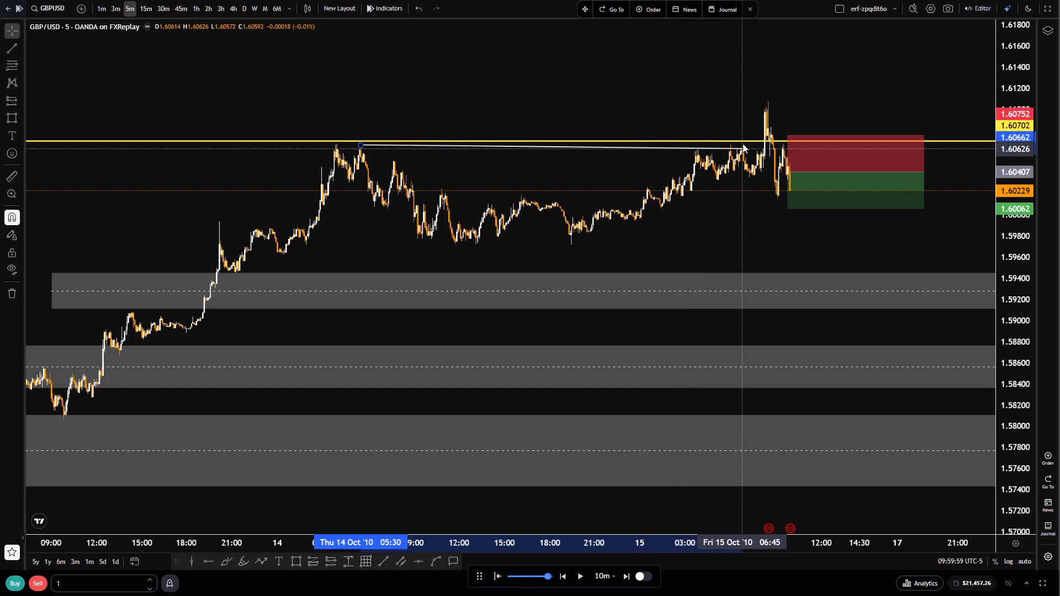
drag(743, 143, 733, 141)
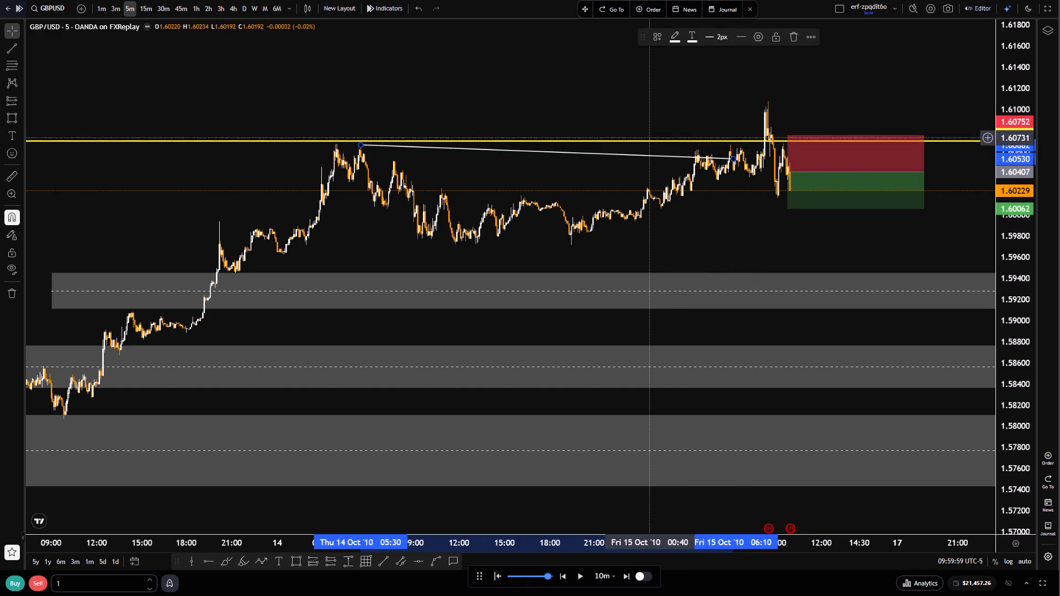
Delete the yellow horizontal line at 1.60702.
click(650, 141)
click(777, 40)
click(786, 38)
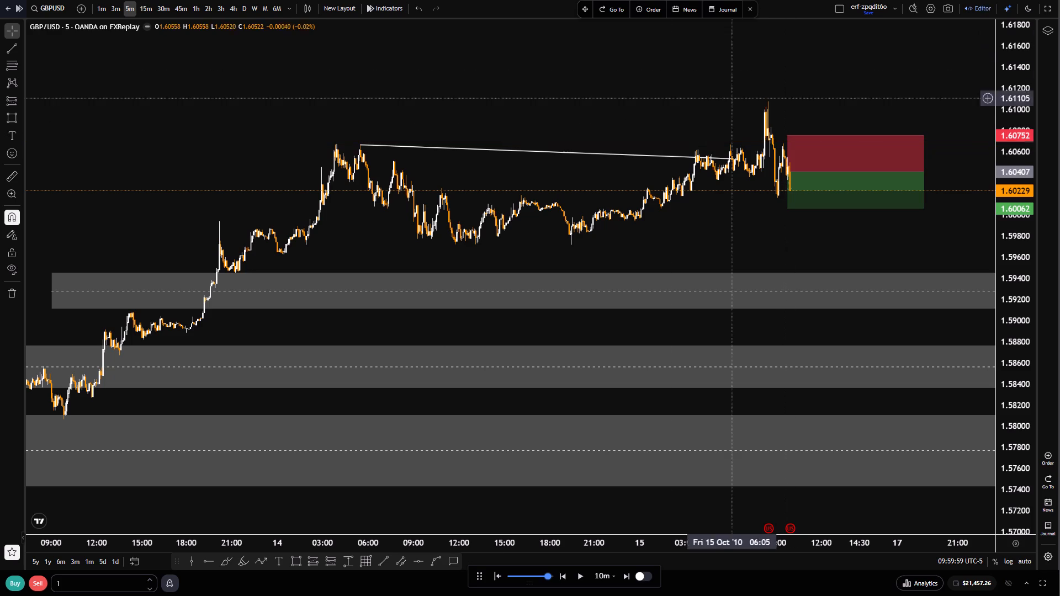
Readjust the trend line's 15 October end near the highs, to about 1.60534.
drag(734, 158, 735, 146)
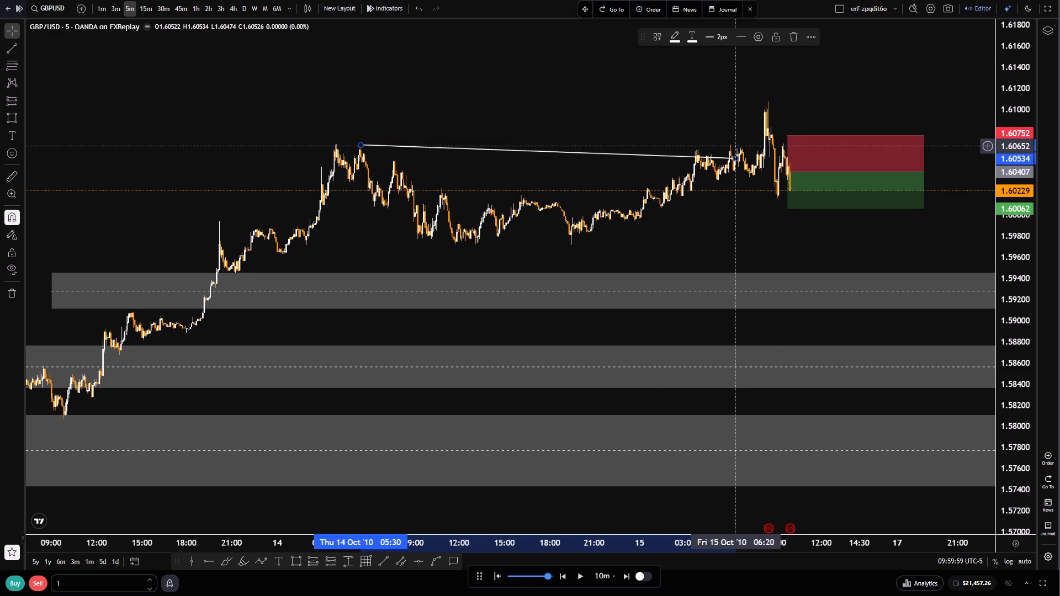
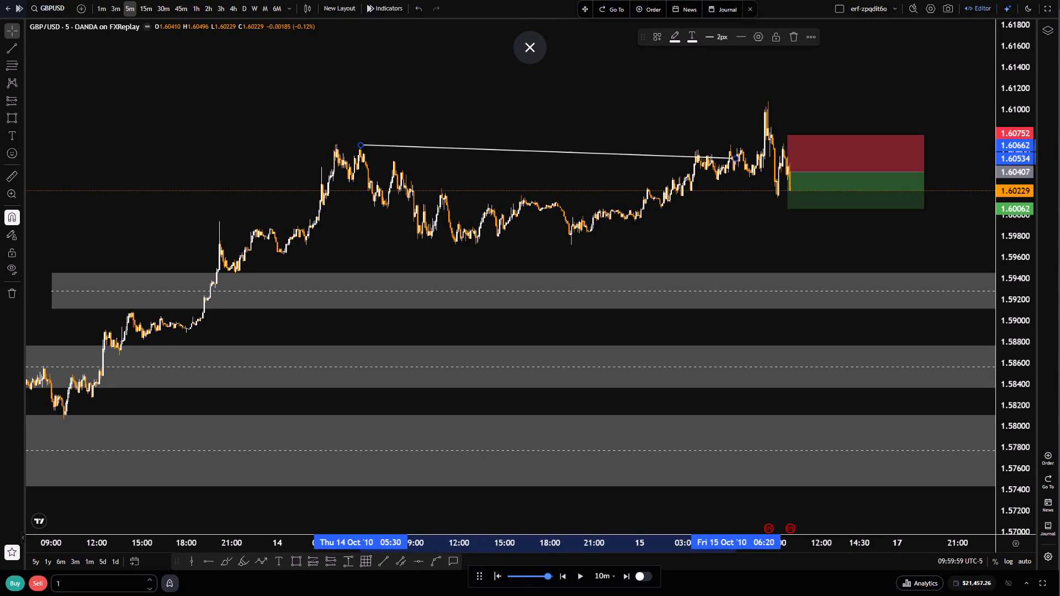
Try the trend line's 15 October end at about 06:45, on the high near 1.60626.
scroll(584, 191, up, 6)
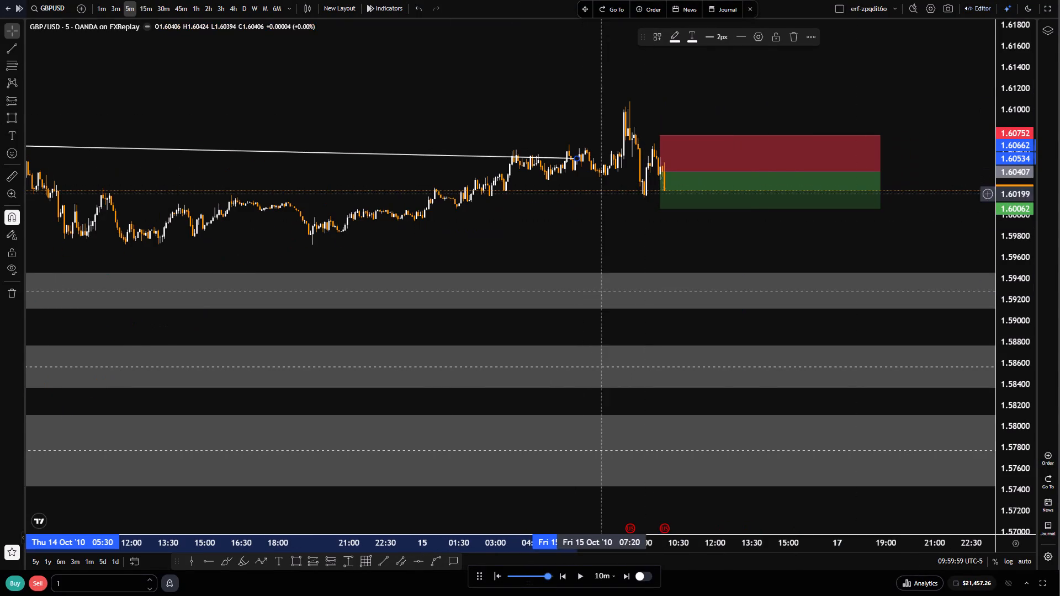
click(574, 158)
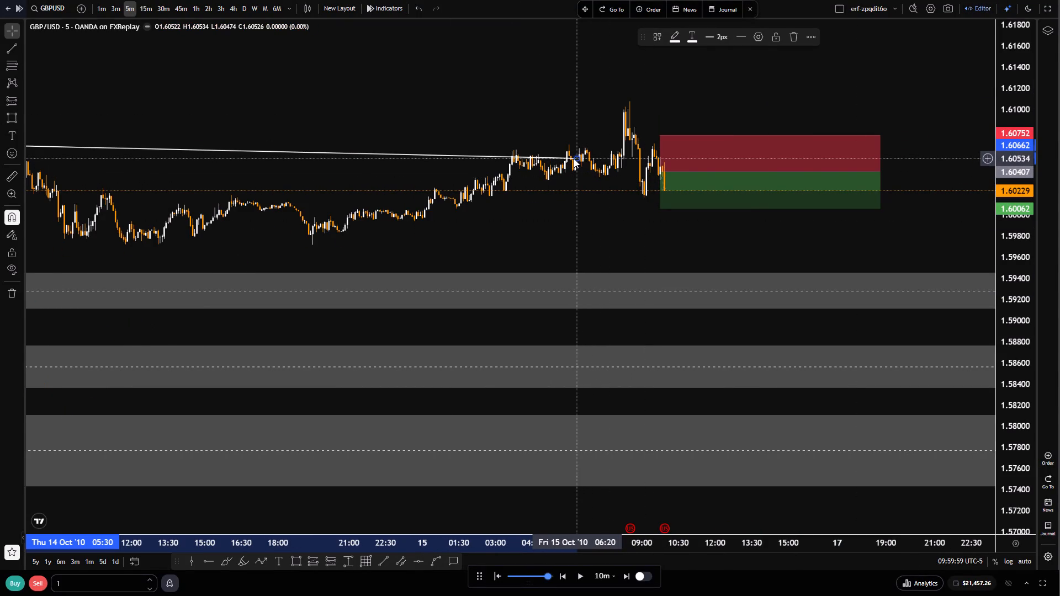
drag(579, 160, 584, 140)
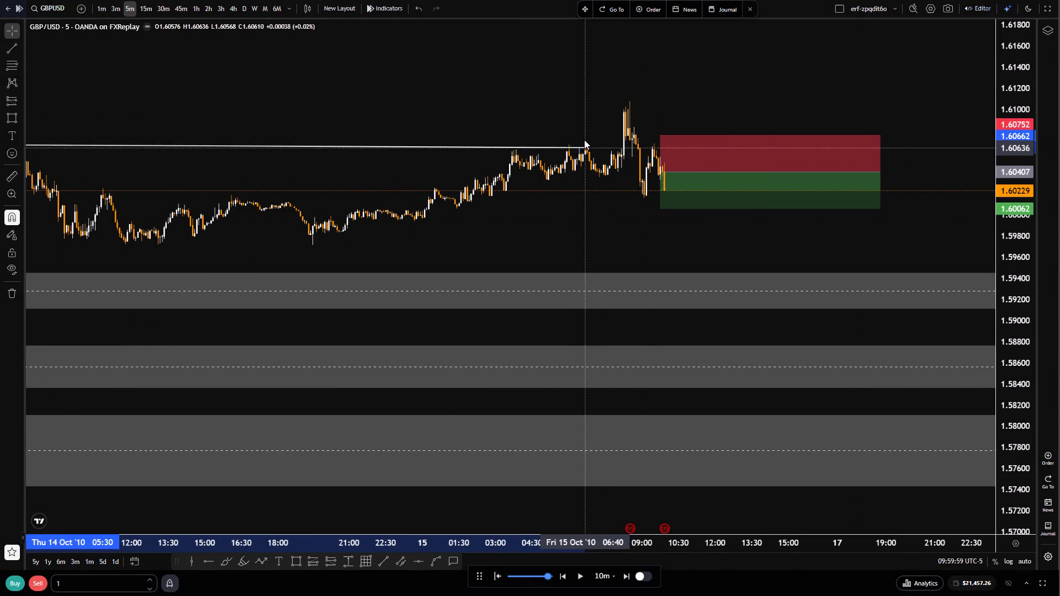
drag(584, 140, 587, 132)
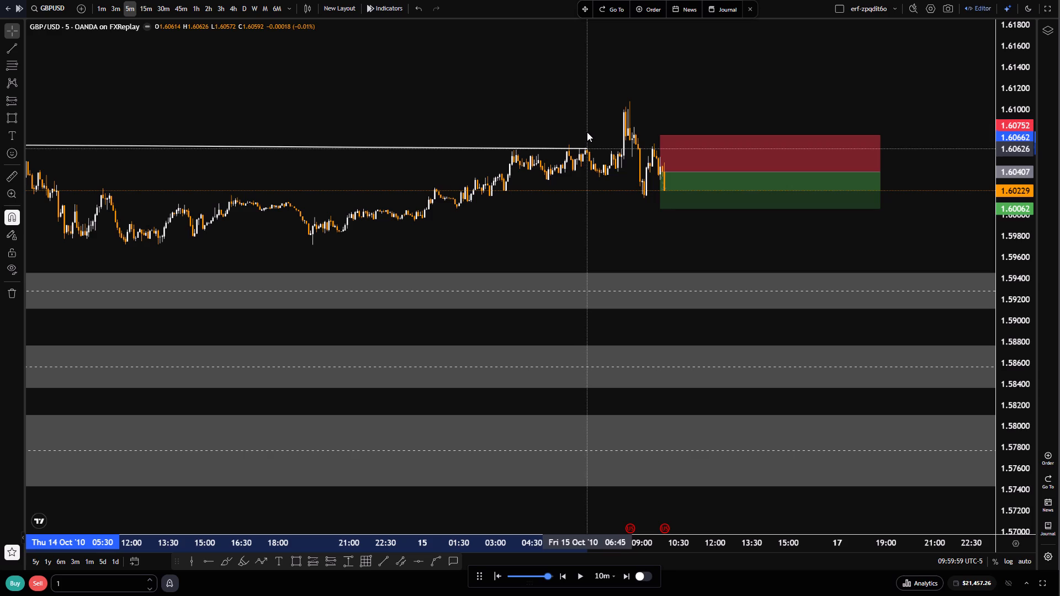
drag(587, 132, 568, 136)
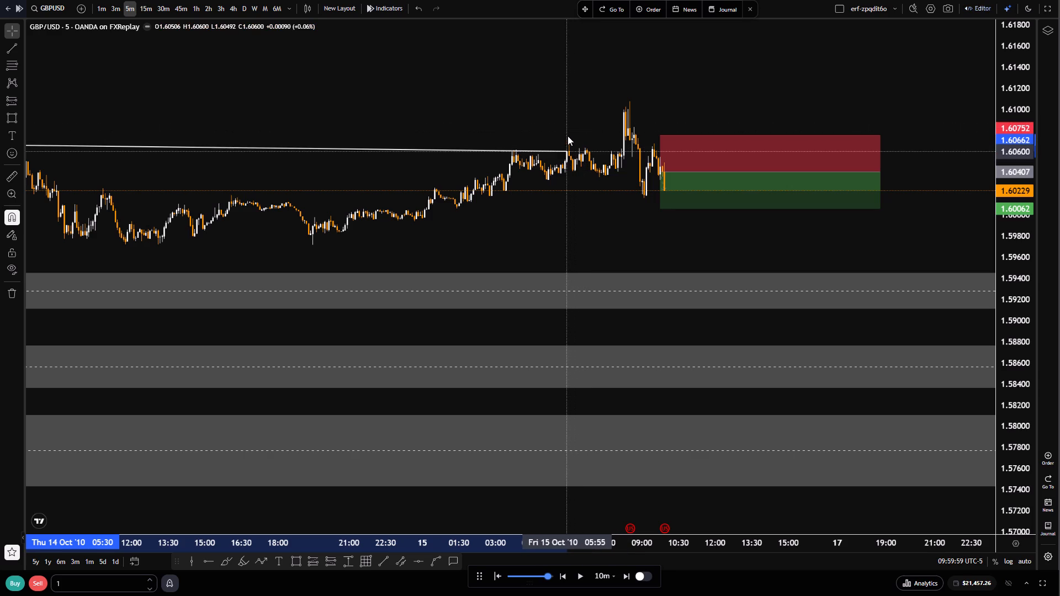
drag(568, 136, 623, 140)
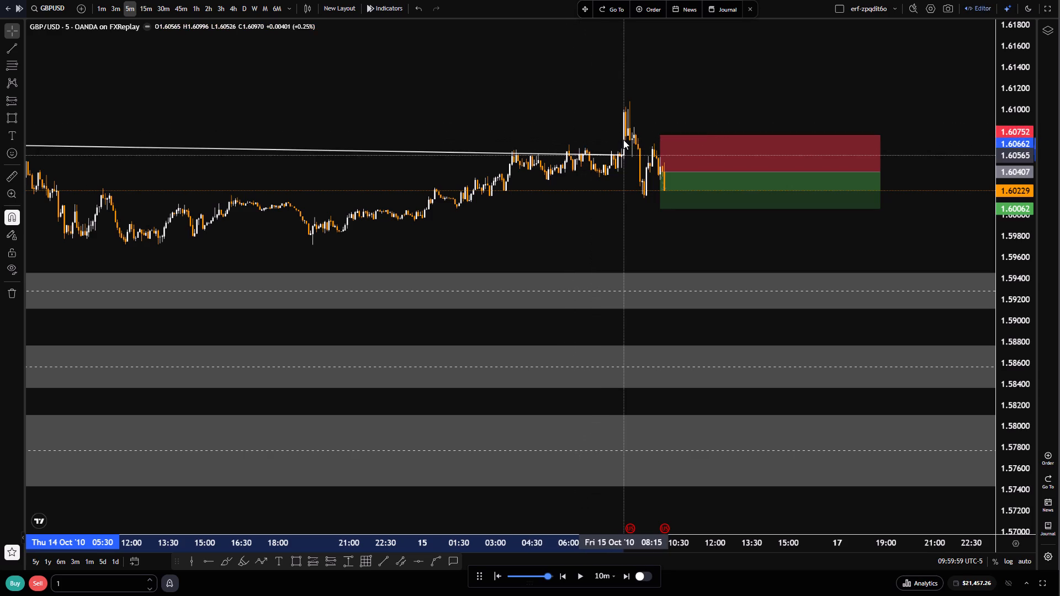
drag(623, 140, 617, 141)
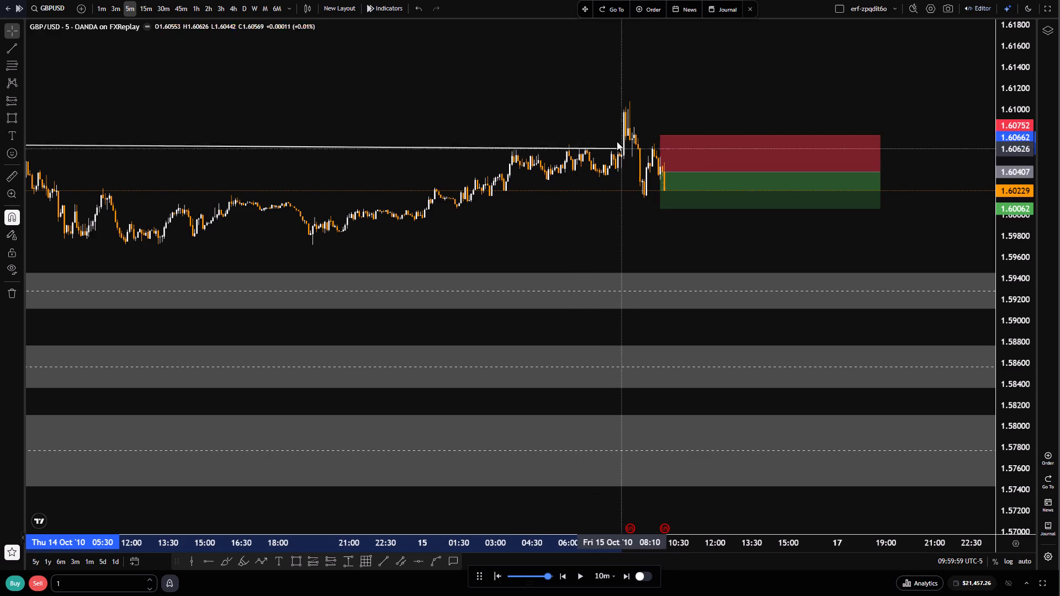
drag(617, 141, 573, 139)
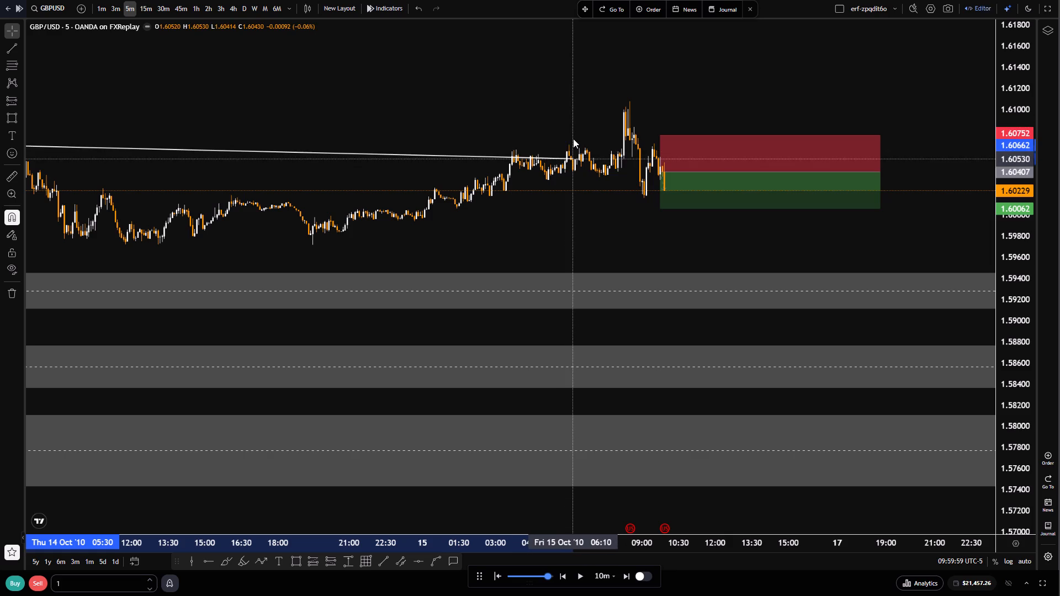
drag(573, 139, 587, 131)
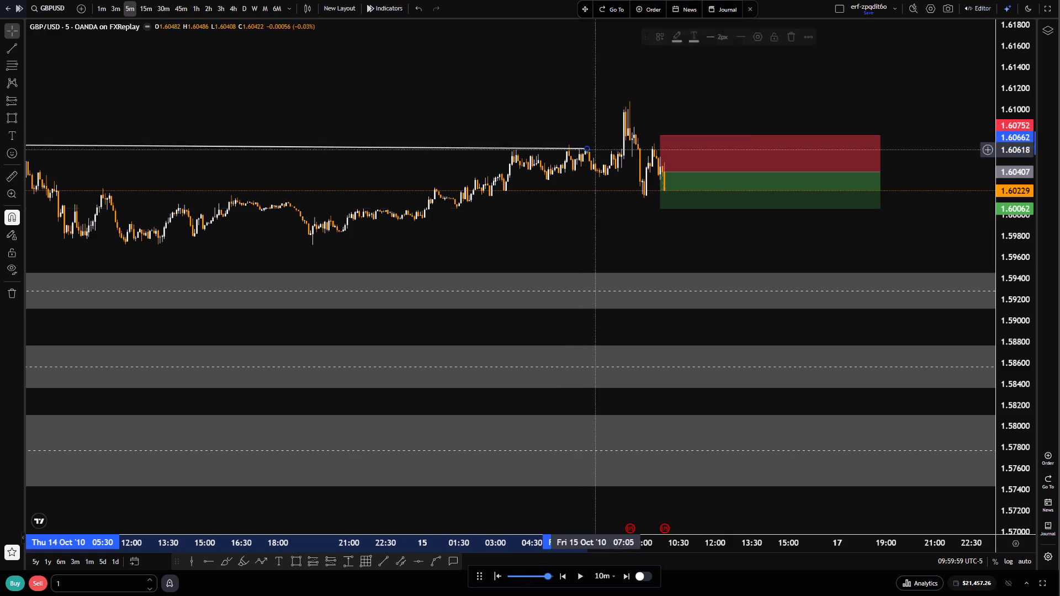
Extend the trend line's 15 October end past the spike to 08:55, at about 1.60631.
scroll(644, 238, down, 6)
drag(580, 175, 581, 289)
scroll(585, 284, up, 3)
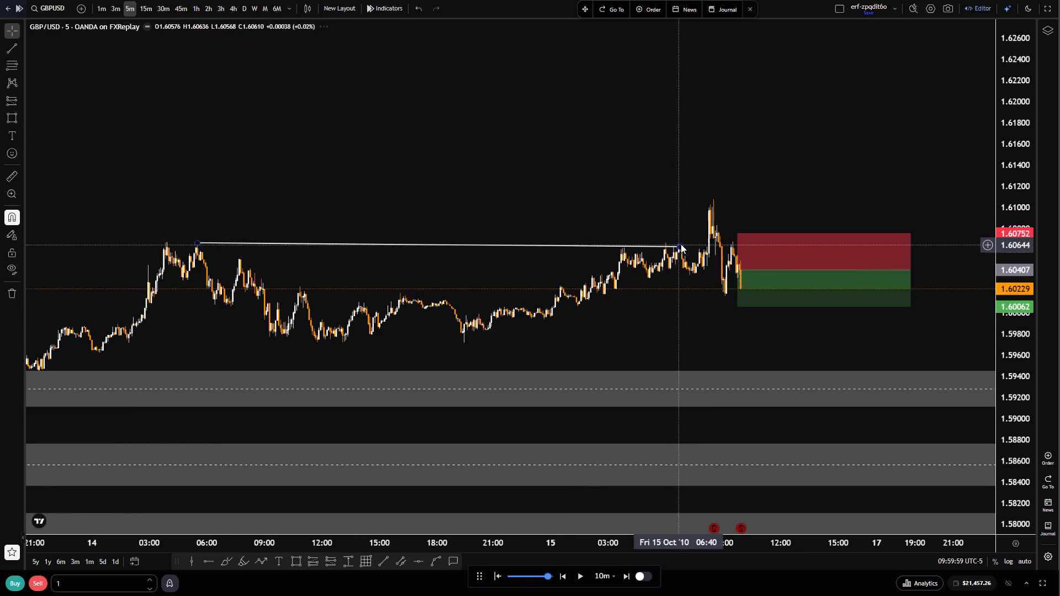
drag(682, 243, 669, 228)
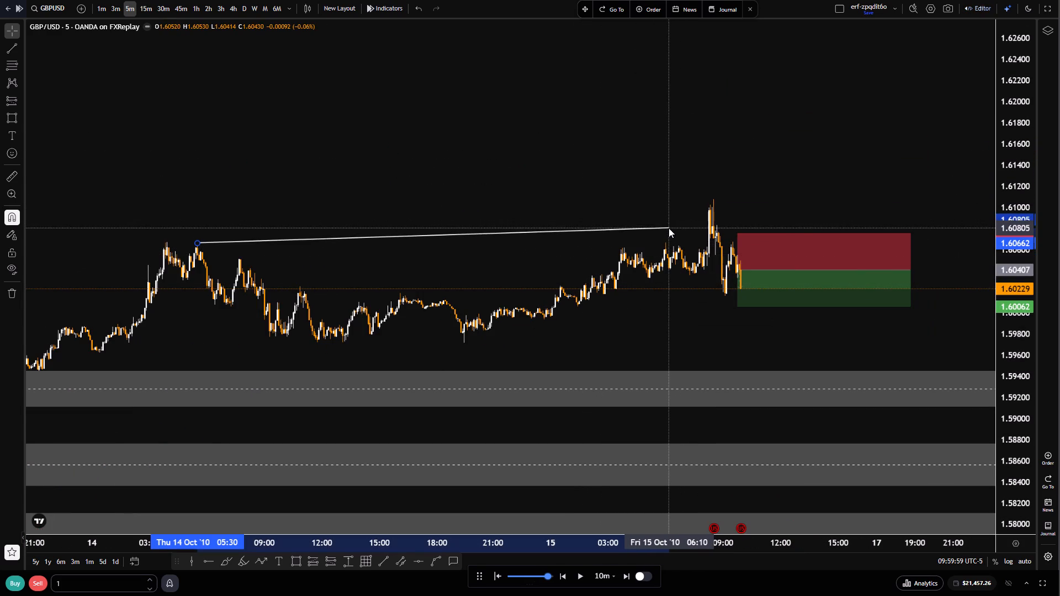
drag(669, 228, 666, 232)
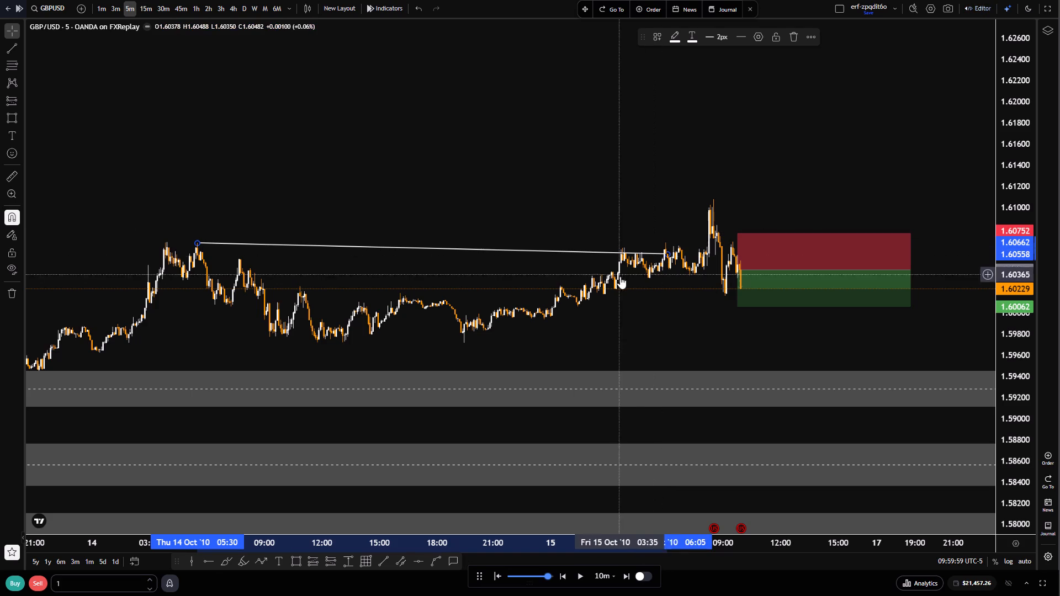
drag(667, 254, 682, 232)
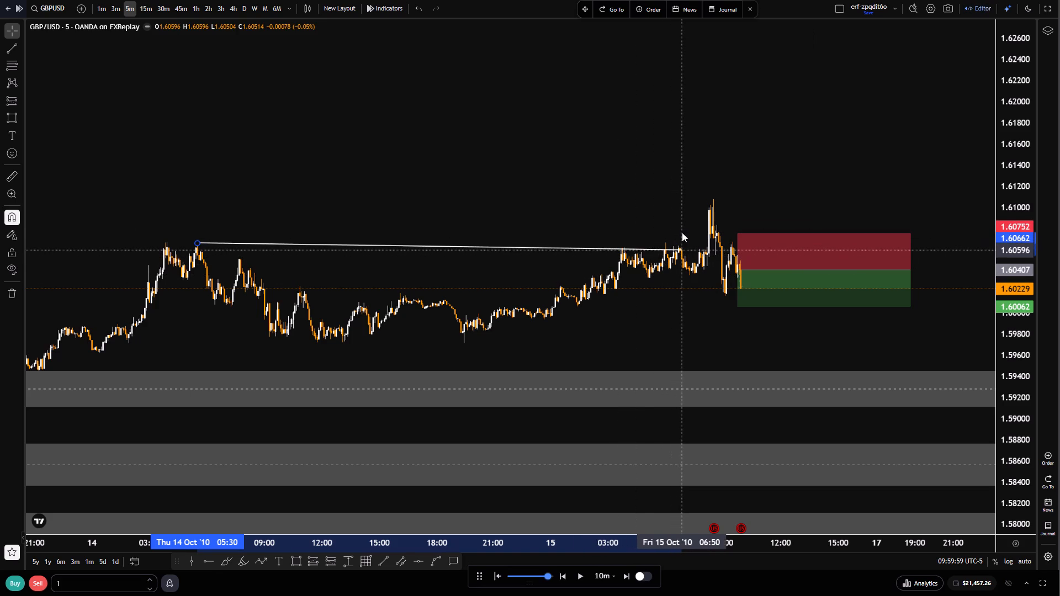
drag(682, 232, 719, 236)
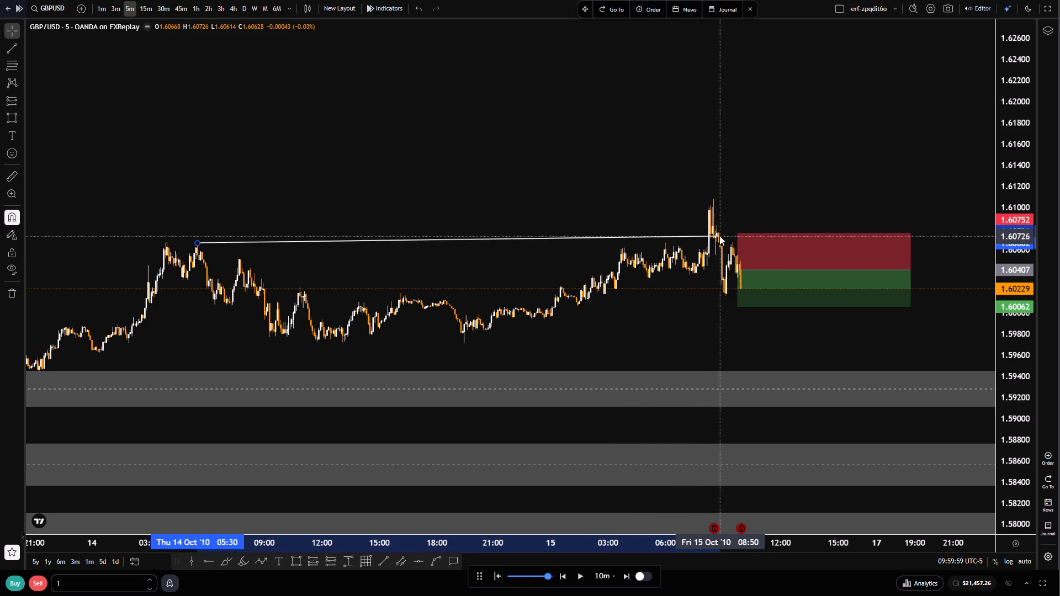
drag(719, 236, 721, 240)
Label the trend line with the text "$$$$$$$$$$$".
click(468, 243)
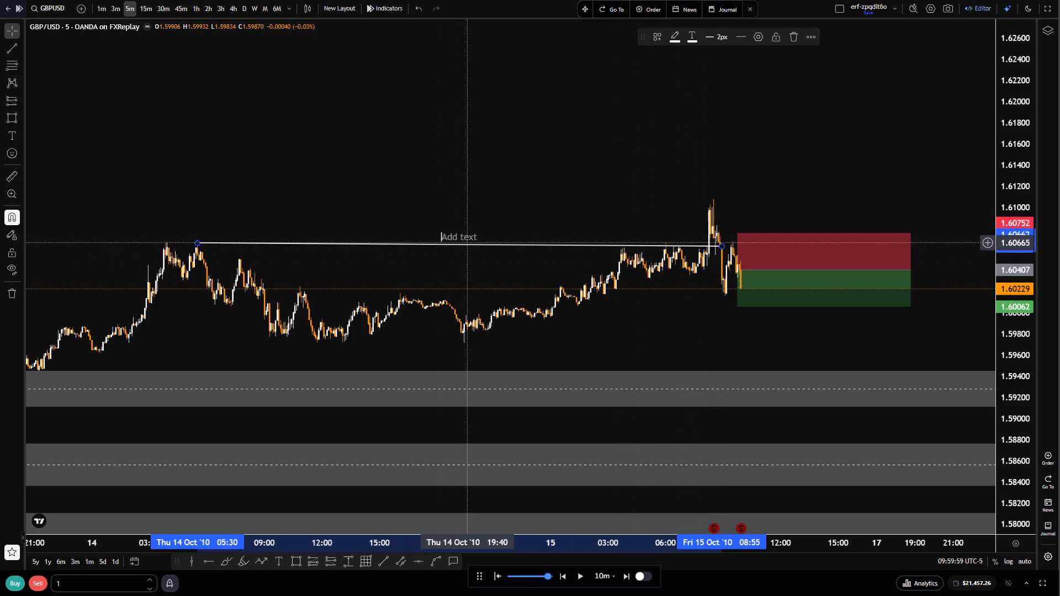
key(shift+dollar)
key(shift+dollar)
key(shift+dollar)
key(shift+dollar)
key(shift+dollar)
key(shift+dollar)
key(shift+dollar)
key(shift+dollar)
key(shift+dollar)
key(shift+dollar)
key(shift+dollar)
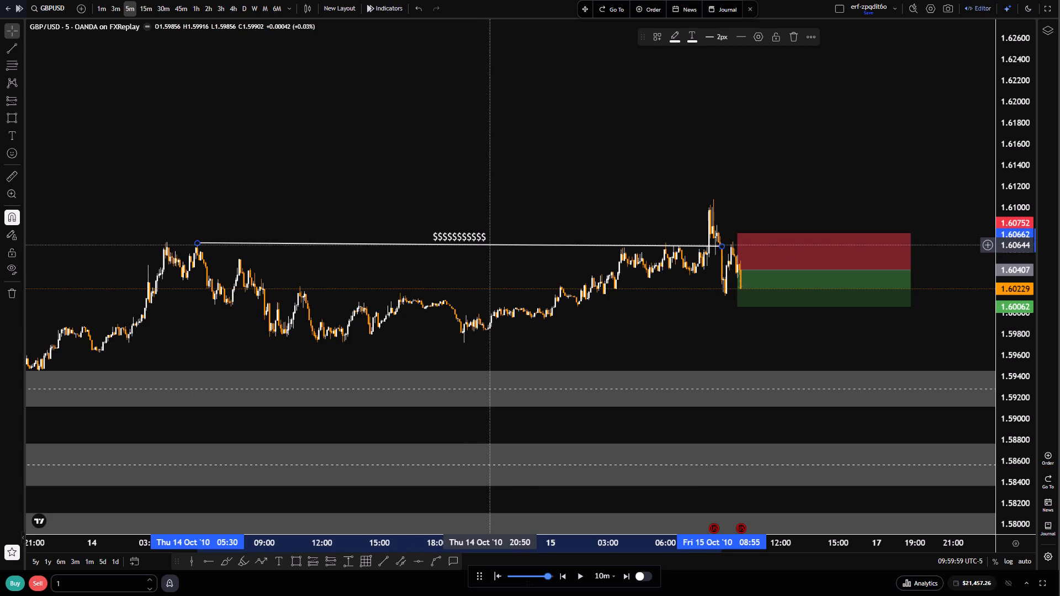
Raise the short position's stop level to the spike high at 1.61075.
scroll(675, 258, up, 4)
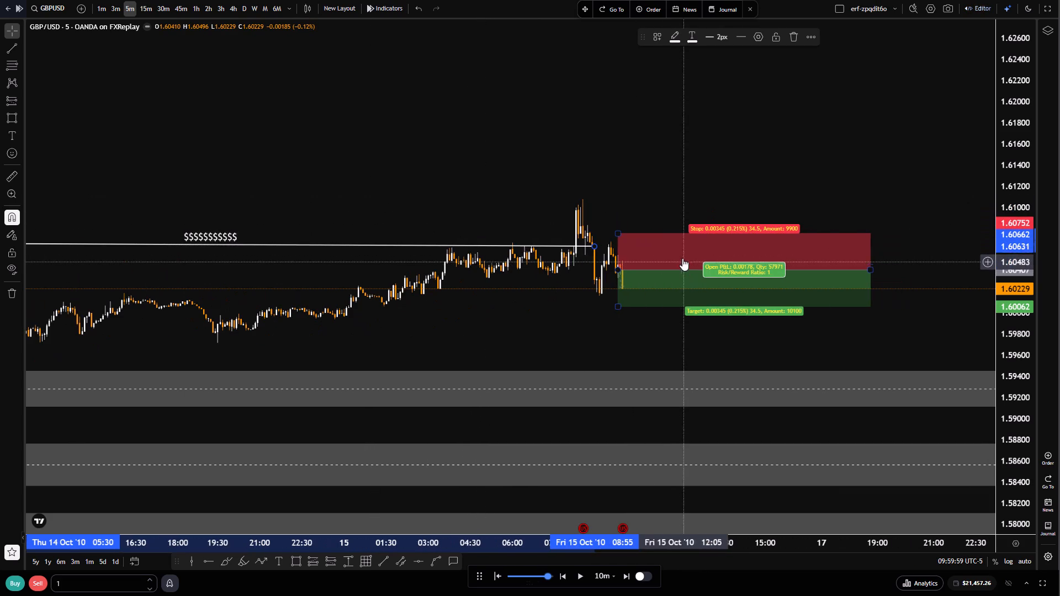
drag(618, 232, 617, 199)
Lower the short position's target to 1.59084, just below the uppermost grey zone.
scroll(629, 354, down, 3)
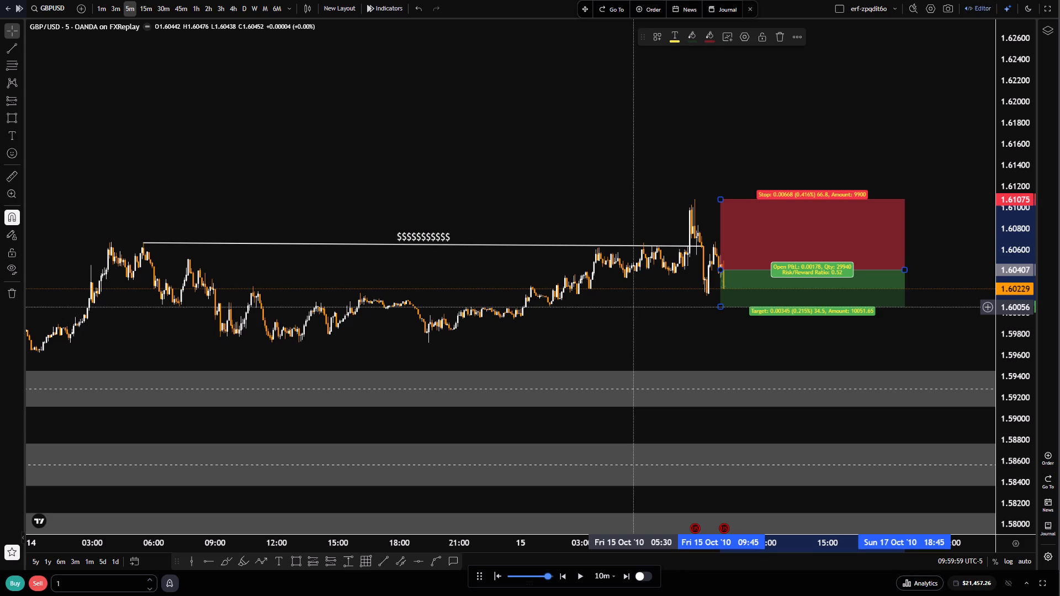
scroll(685, 297, down, 2)
drag(718, 306, 696, 263)
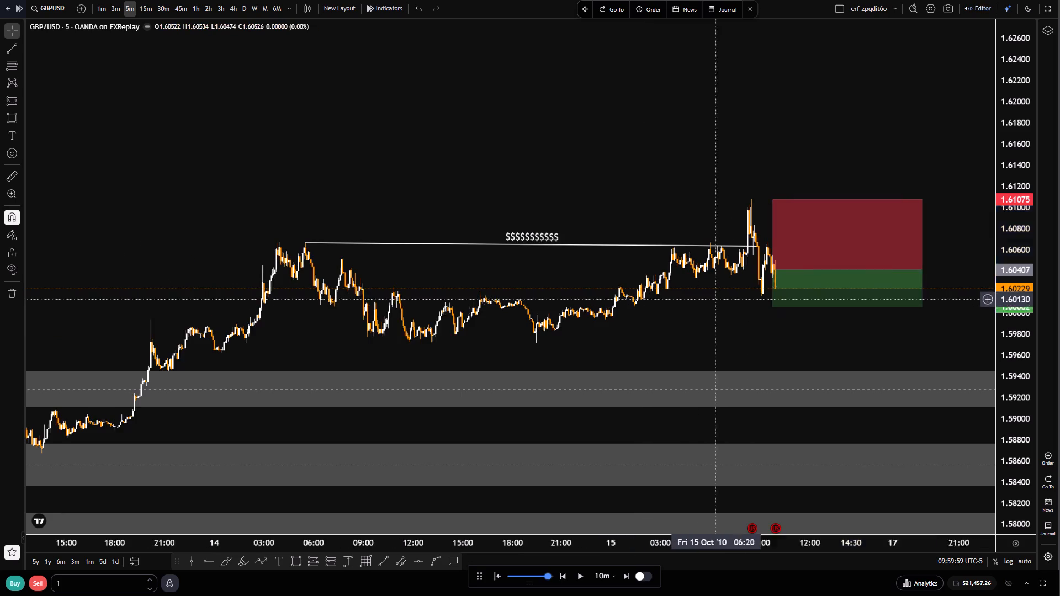
drag(696, 263, 638, 200)
drag(695, 206, 706, 311)
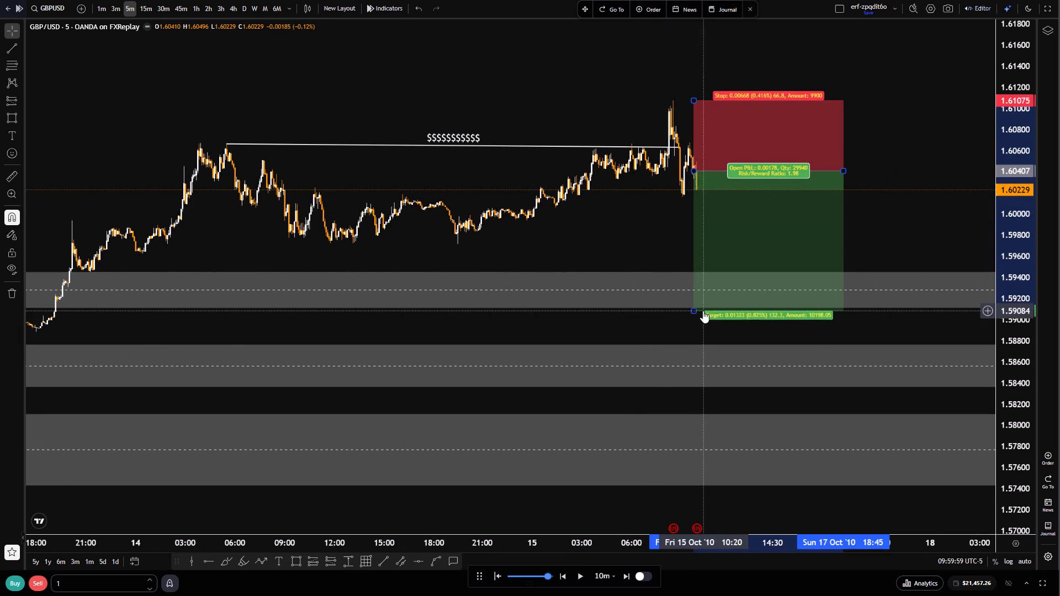
Place a sell limit order from the short position at 1.60407 with 1% risk, stop loss 1.61075 and take profit 1.59084.
scroll(703, 311, down, 4)
drag(714, 238, 715, 296)
scroll(710, 299, up, 6)
click(741, 295)
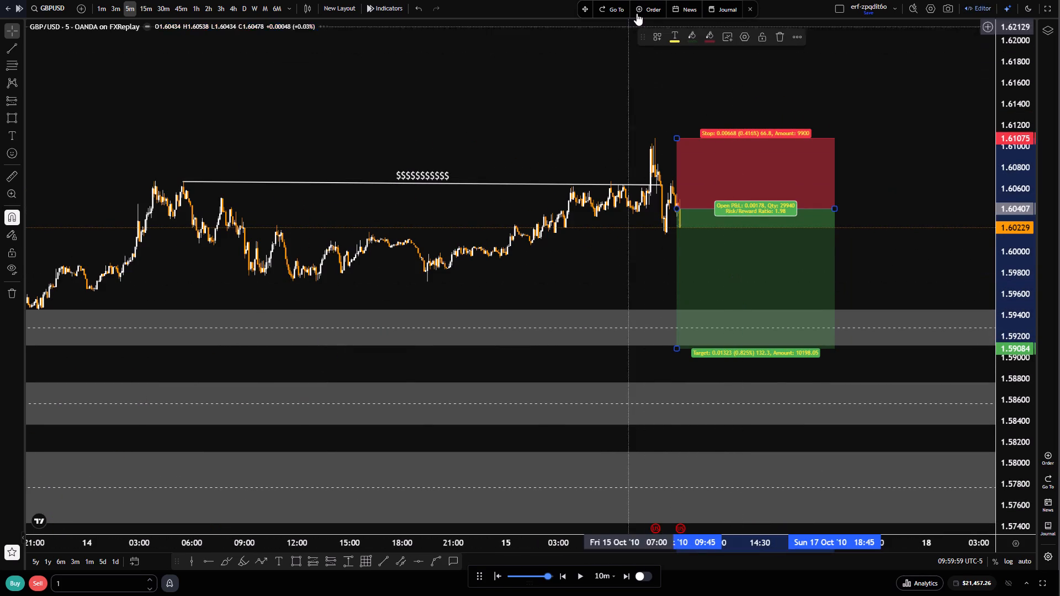
click(638, 13)
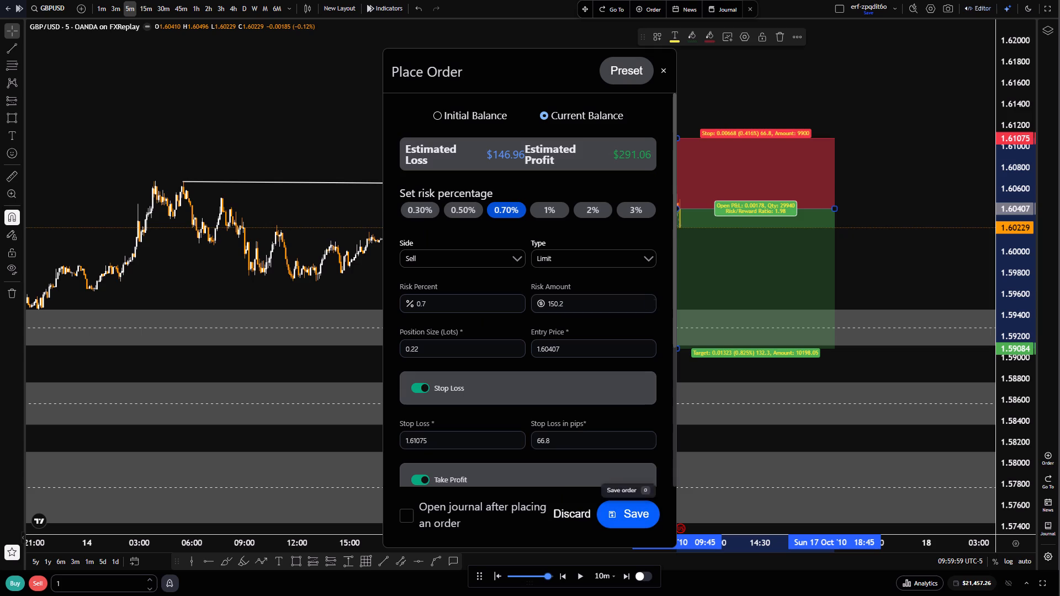
click(542, 221)
click(543, 211)
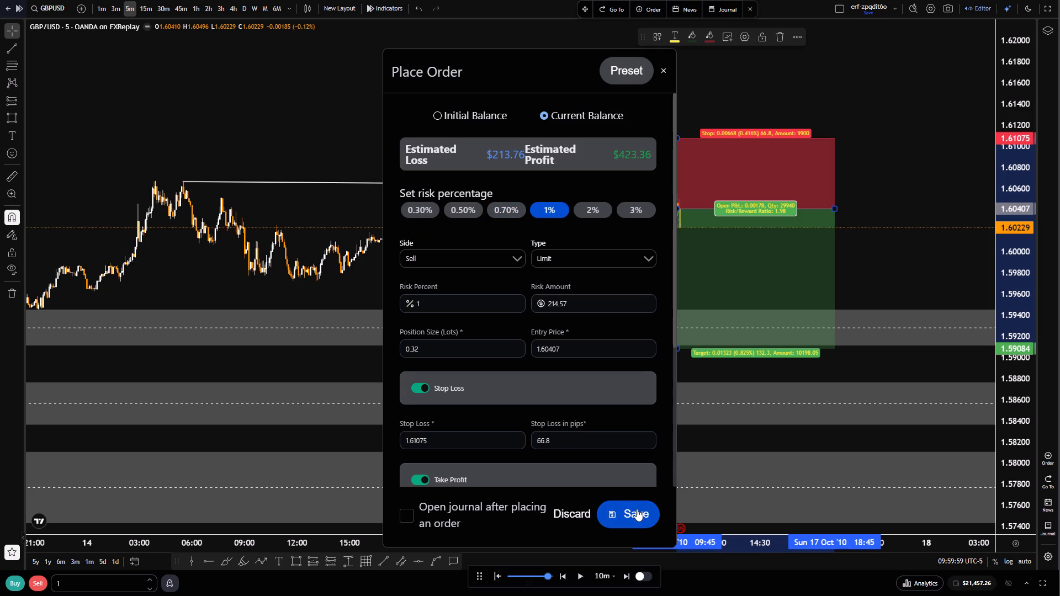
click(626, 514)
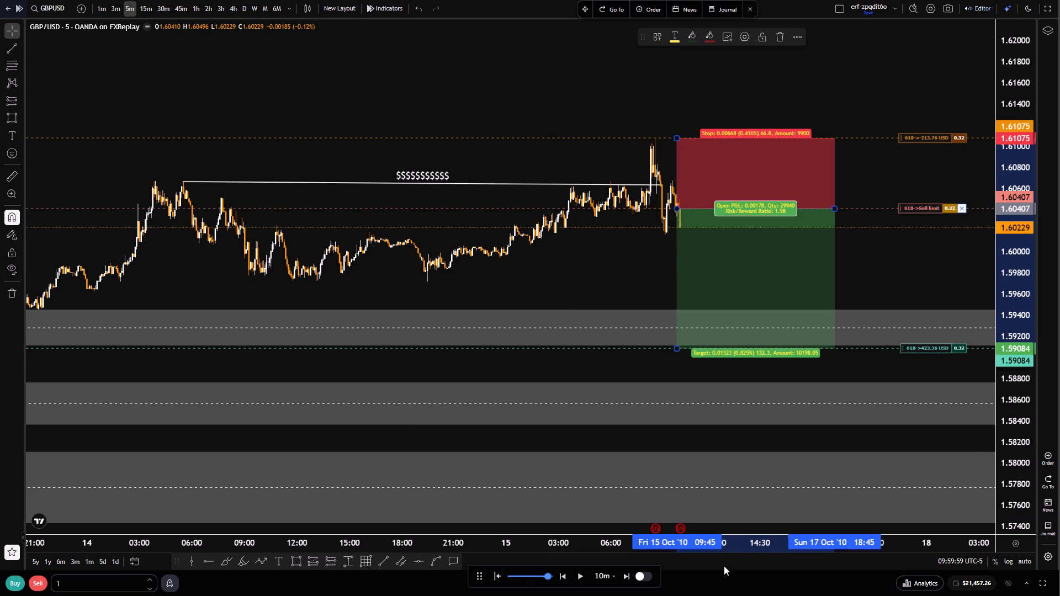
Run the replay forward from 15 October until the short trade reaches its 1.59084 target on 18 October.
click(578, 577)
double_click(582, 578)
click(582, 578)
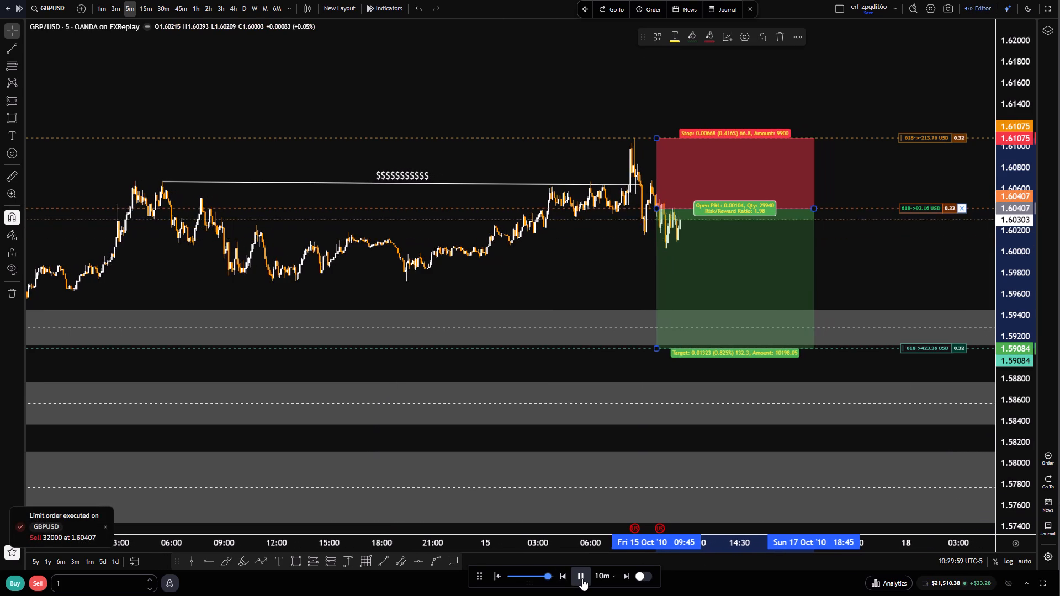
double_click(582, 578)
click(582, 578)
triple_click(582, 578)
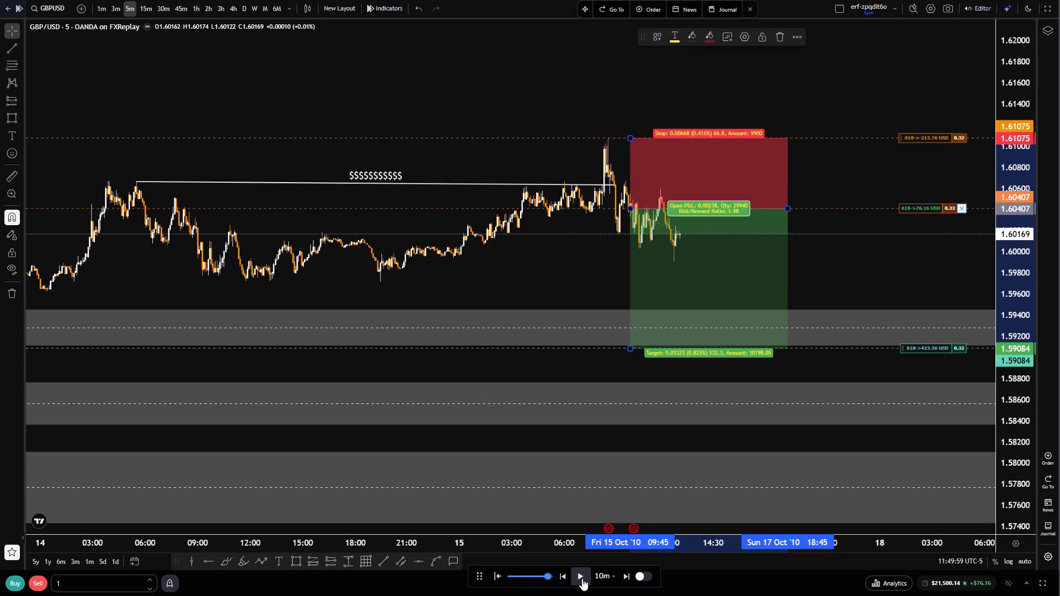
click(582, 578)
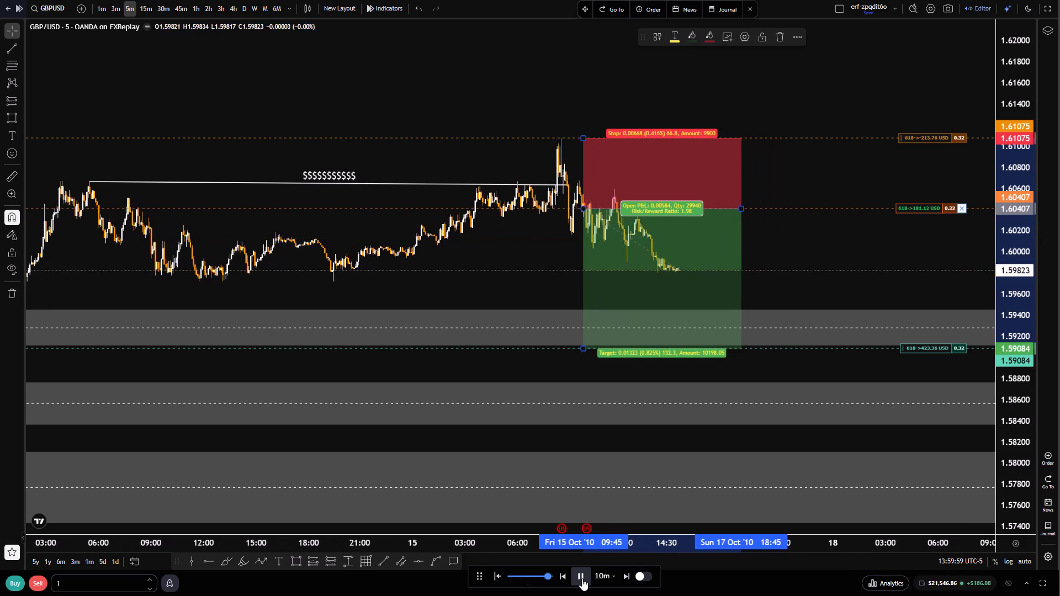
double_click(583, 579)
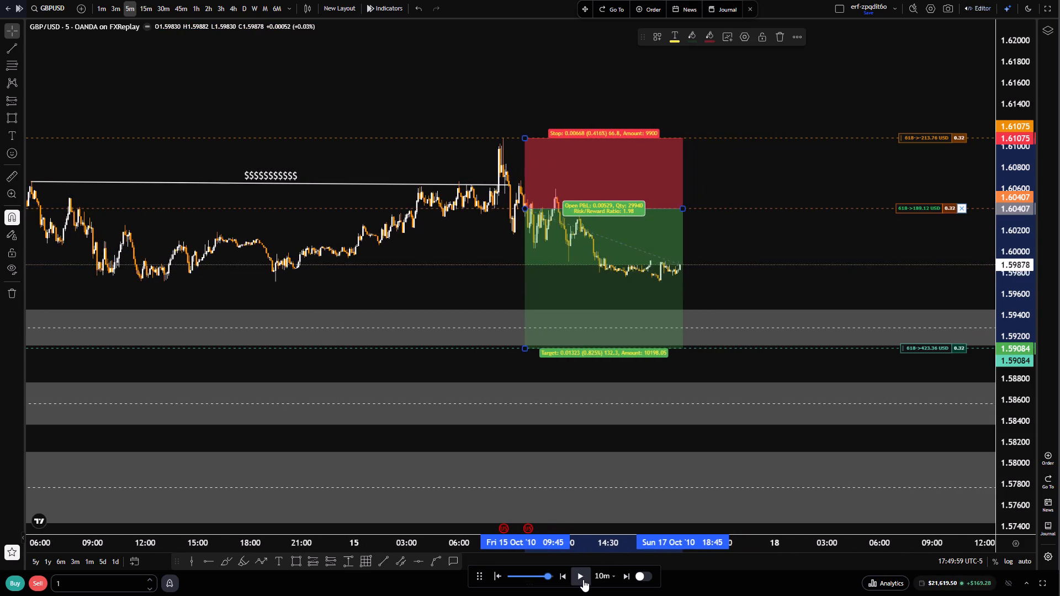
double_click(583, 579)
double_click(584, 581)
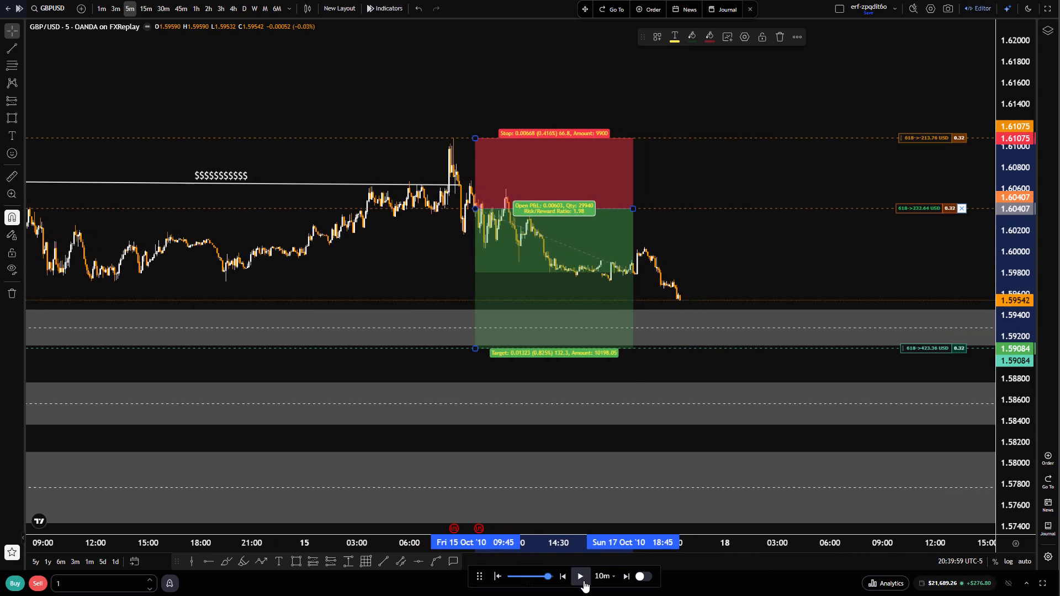
click(584, 581)
triple_click(584, 581)
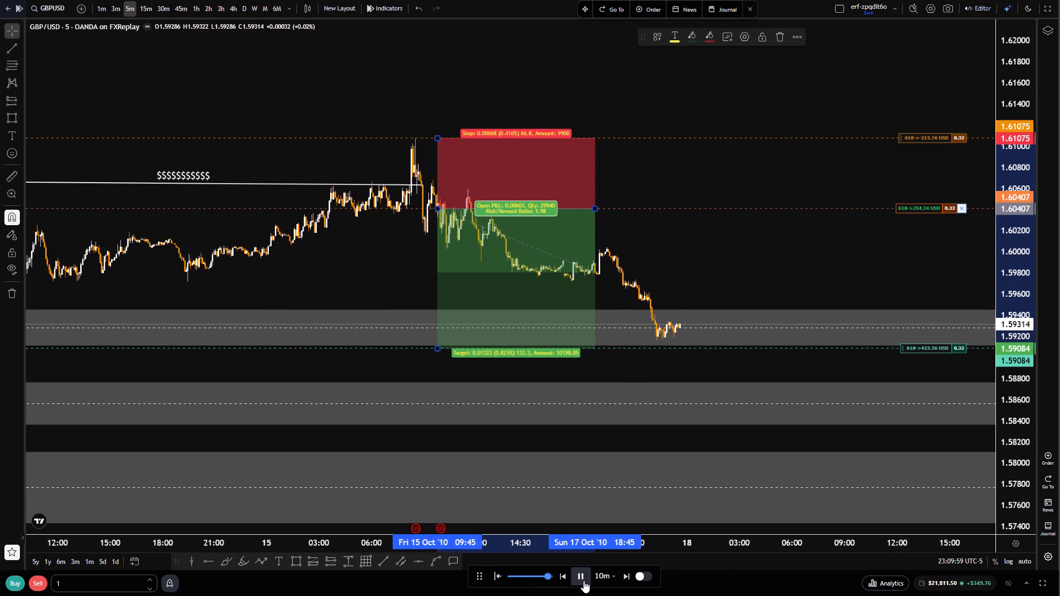
click(584, 581)
click(584, 581)
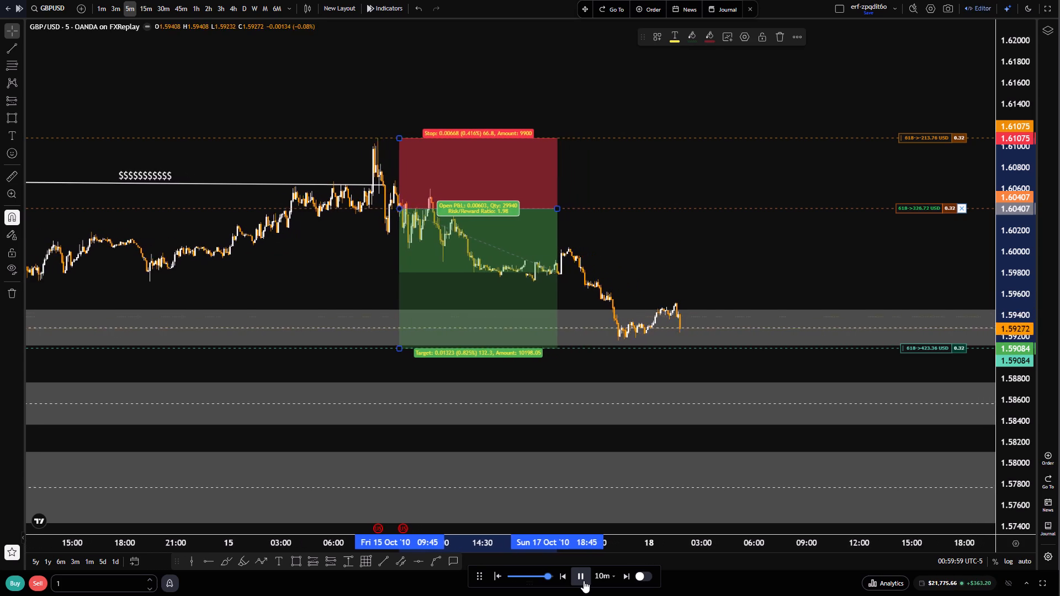
click(584, 581)
On the 15-minute chart, extend the short position box's end to 17 October 22:45.
scroll(650, 276, down, 5)
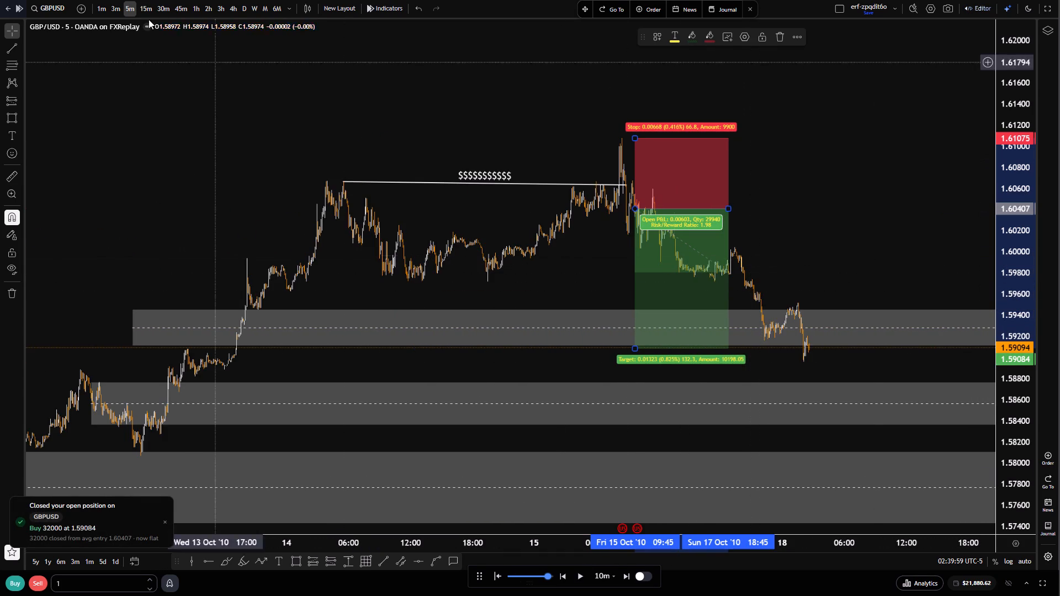
click(146, 6)
scroll(597, 350, up, 10)
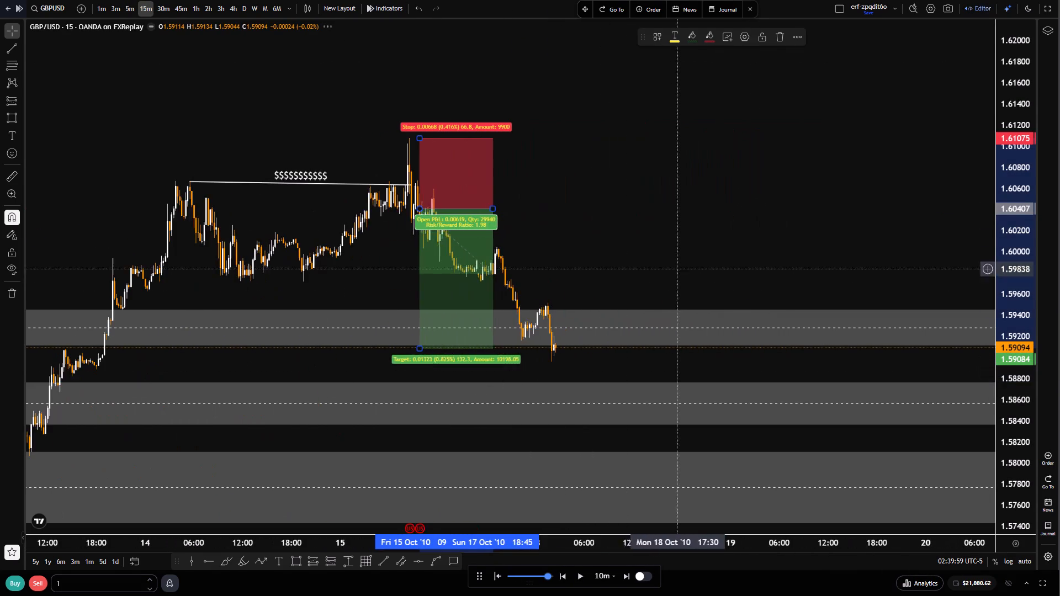
drag(628, 219, 830, 223)
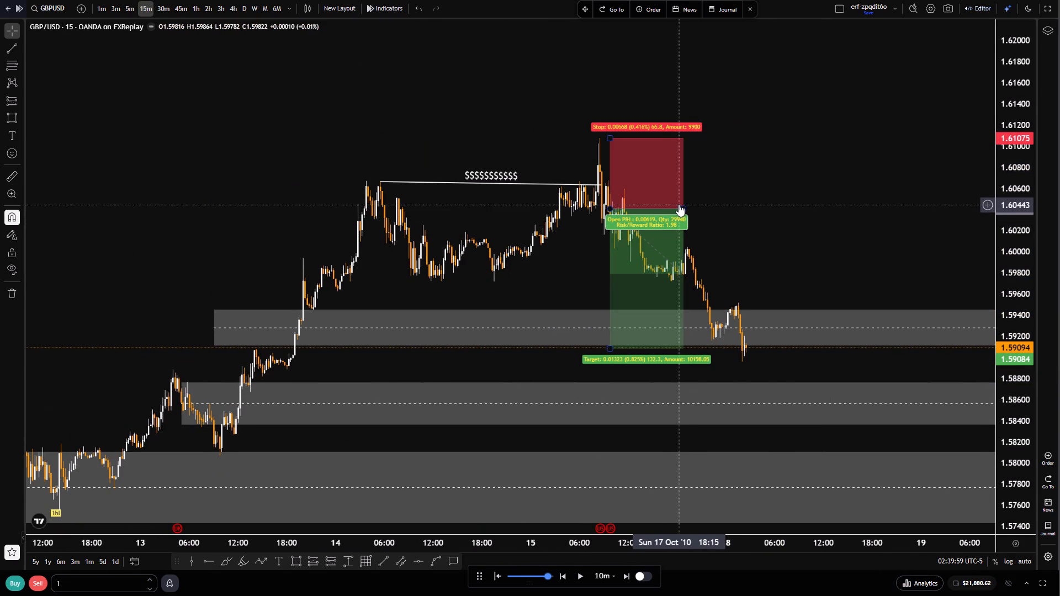
drag(682, 207, 716, 211)
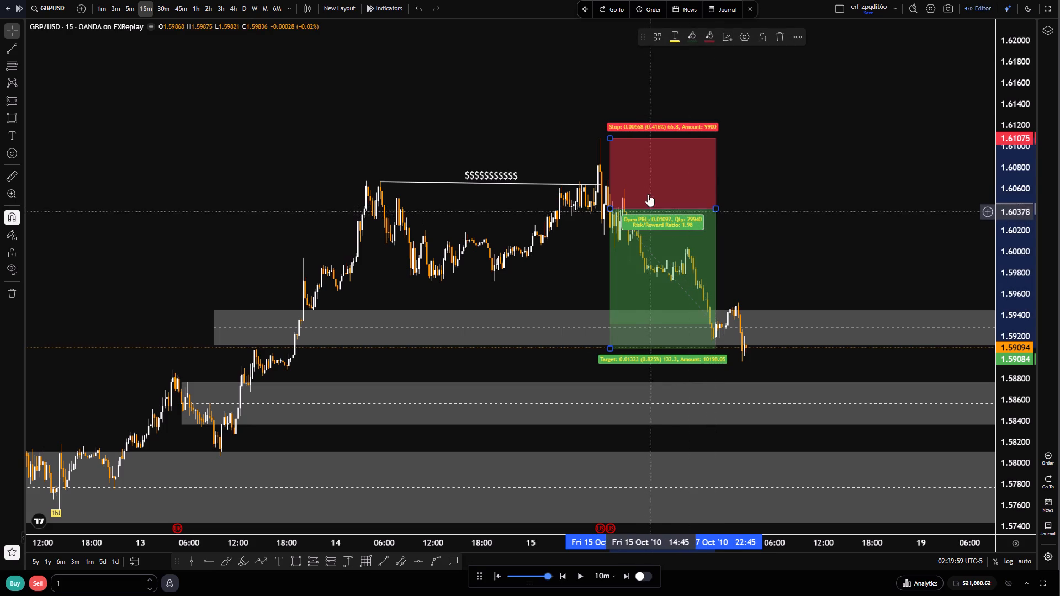
Draw a short trend line under the lows before the short entry, from 05:00 to 09:30 on 15 October at about 1.6034.
click(368, 124)
scroll(543, 290, up, 1)
drag(517, 251, 617, 254)
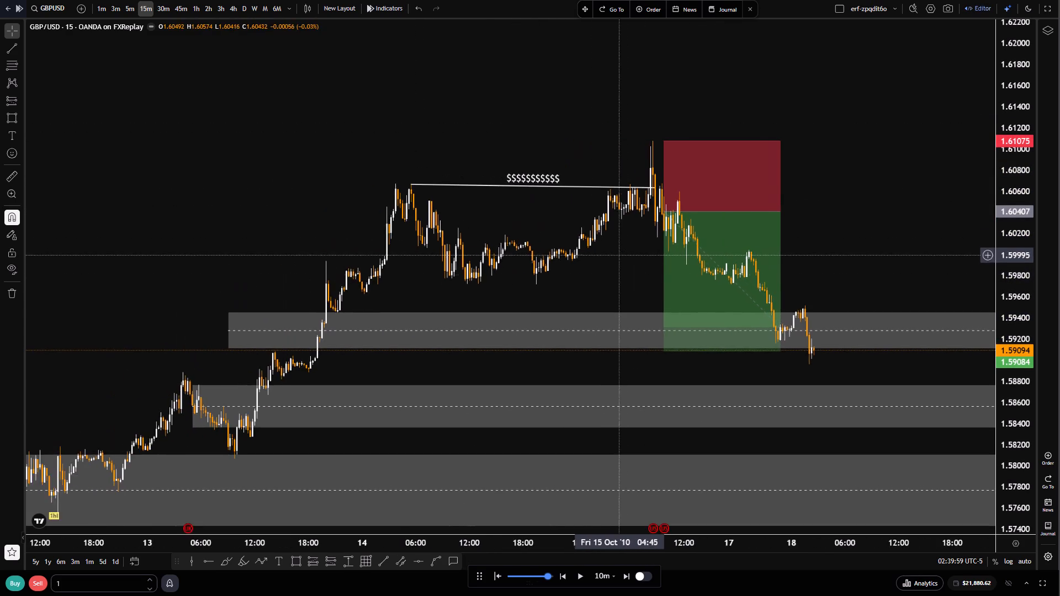
scroll(625, 275, up, 3)
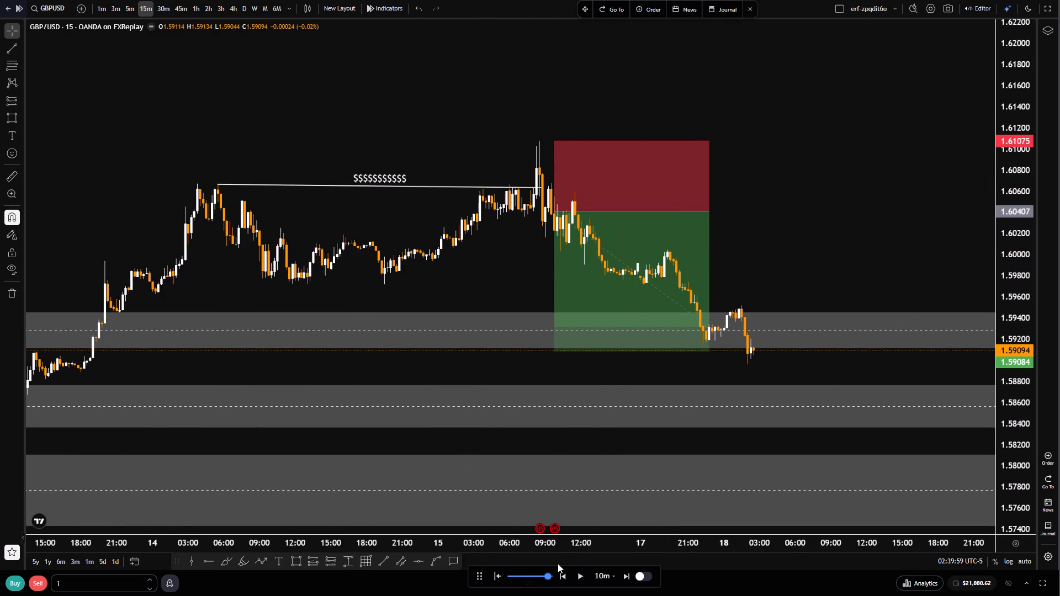
click(378, 562)
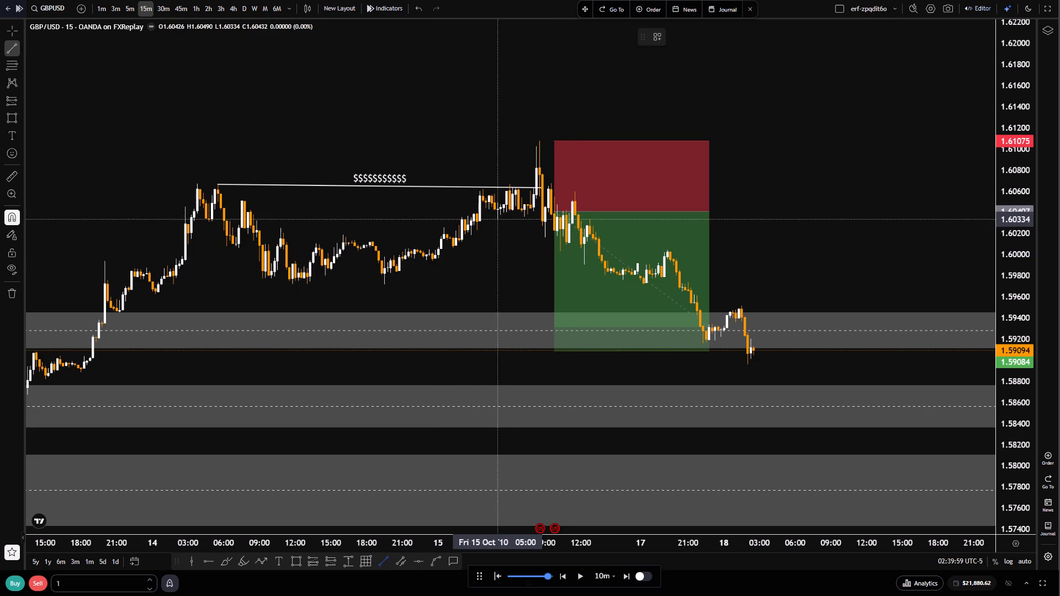
click(502, 220)
click(555, 216)
drag(526, 217, 518, 221)
click(518, 218)
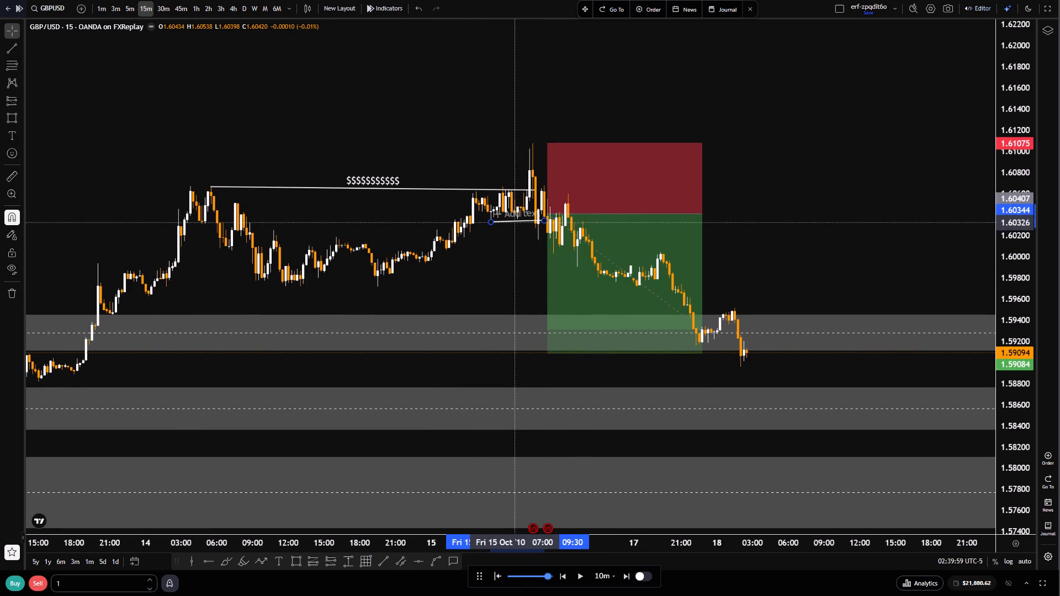
click(505, 248)
Add a callout pointing at the new short trend line with the text "15 min momentum break".
click(453, 556)
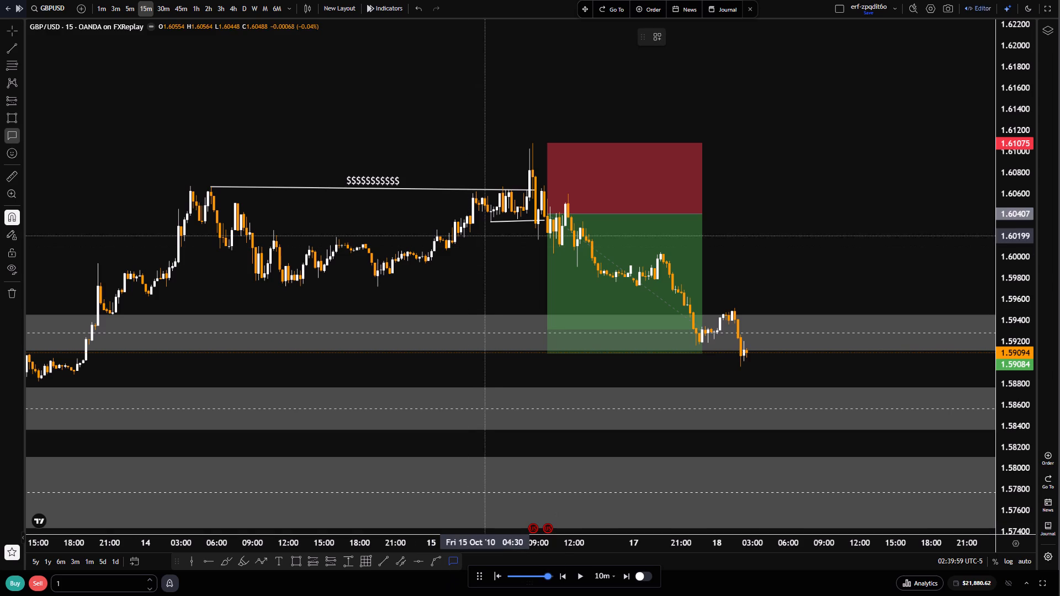
click(501, 222)
click(505, 277)
text(15 min momentum break)
key(space)
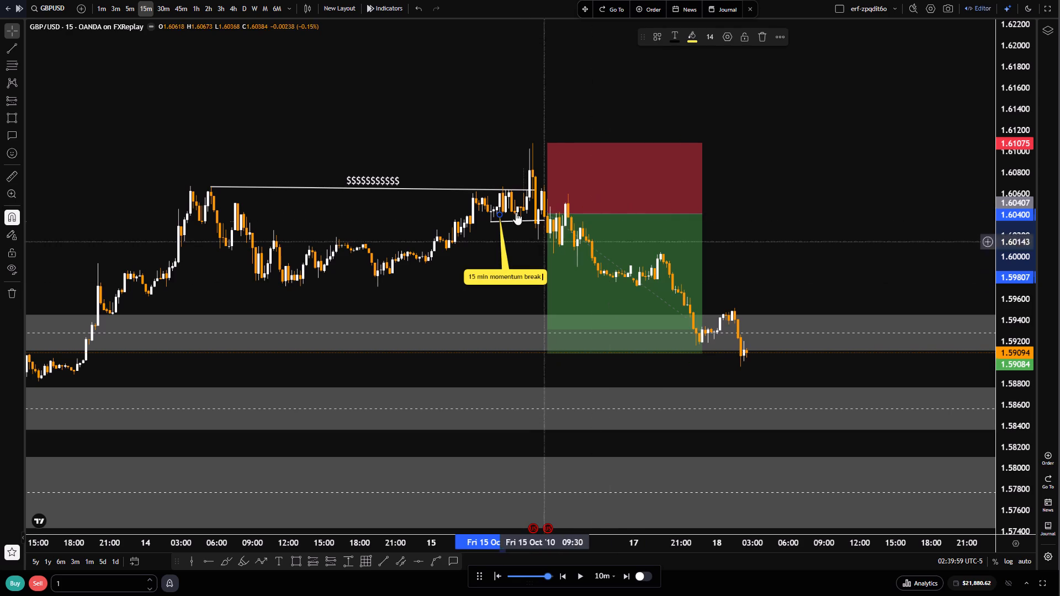
click(465, 146)
Examine the price history before the short trade on the 15-minute chart, back to early October.
scroll(473, 150, down, 5)
drag(298, 334, 427, 239)
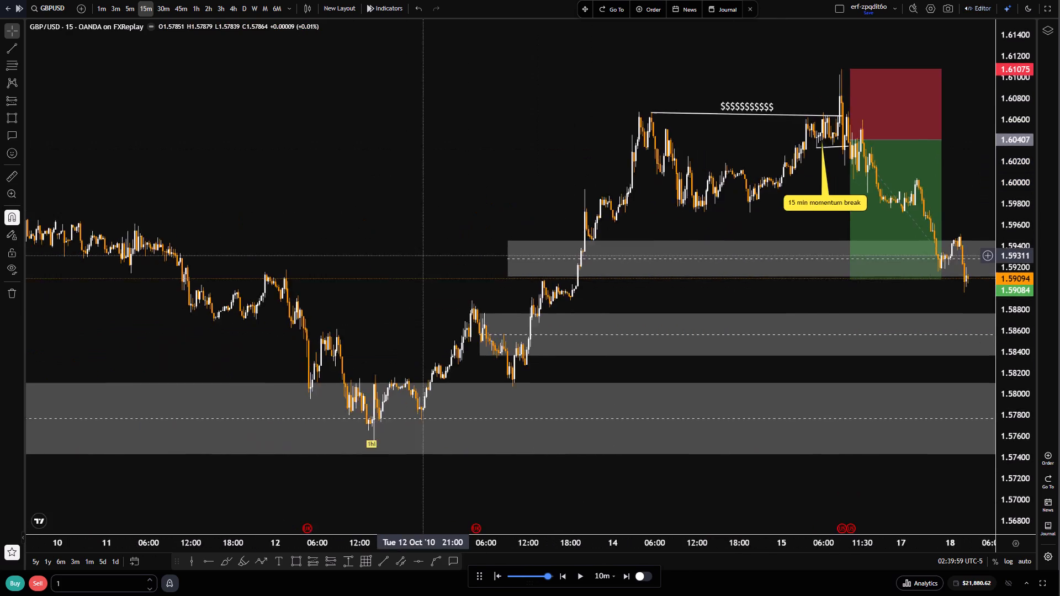
drag(427, 239, 415, 359)
scroll(438, 342, down, 4)
drag(589, 313, 387, 253)
scroll(359, 283, up, 2)
drag(304, 262, 382, 266)
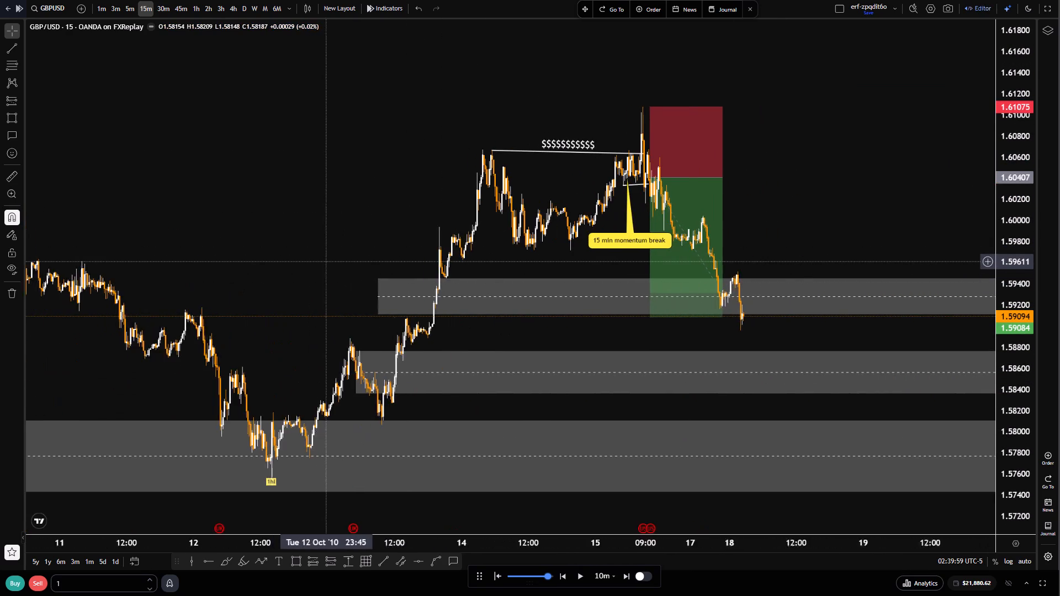
drag(382, 266, 390, 268)
scroll(439, 260, down, 4)
scroll(545, 259, down, 6)
scroll(571, 267, up, 7)
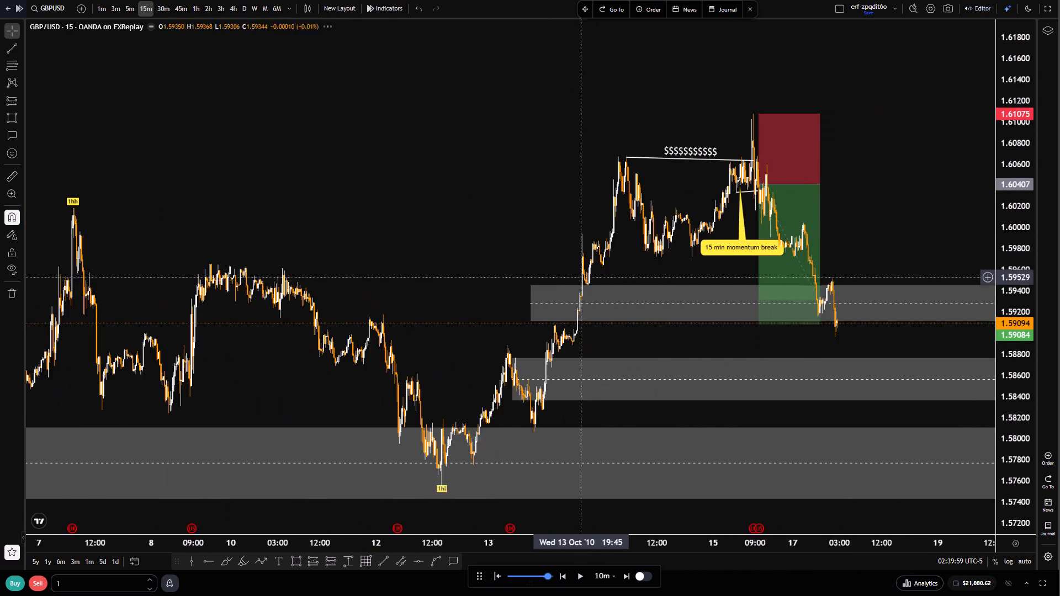
scroll(595, 291, up, 4)
drag(315, 190, 429, 181)
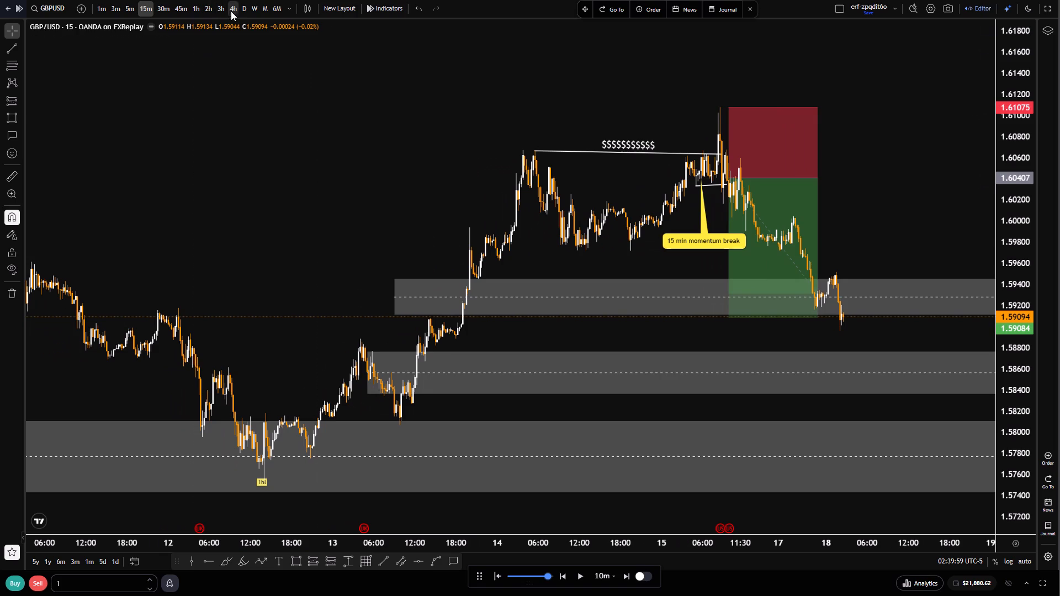
On the 4-hour chart, place a yellow horizontal line at the early February 2010 swing high, at 1.60691.
click(236, 12)
scroll(531, 321, up, 7)
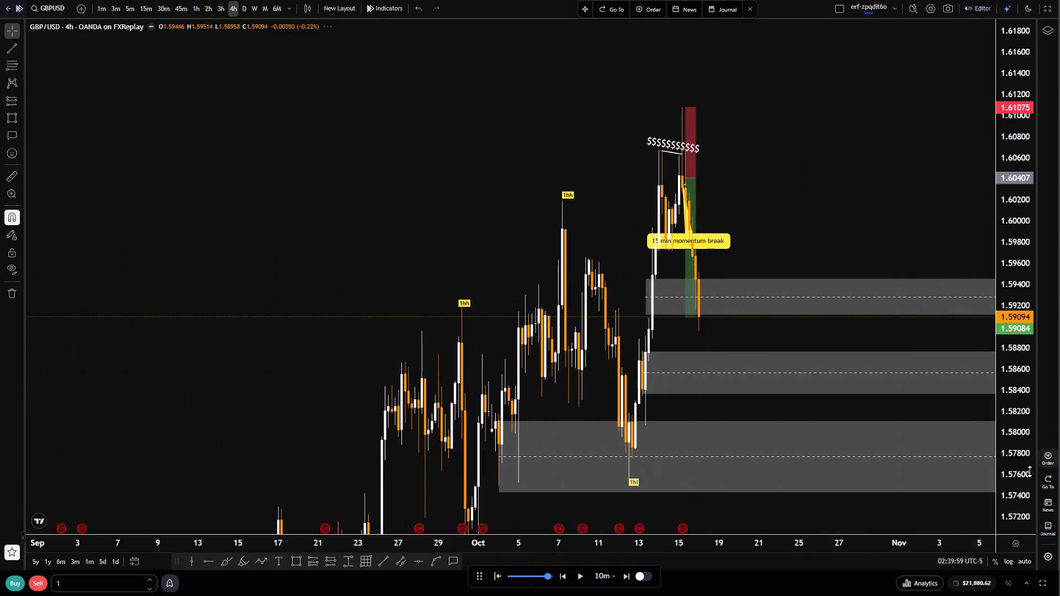
scroll(1027, 470, down, 13)
scroll(505, 243, down, 7)
drag(519, 172, 521, 184)
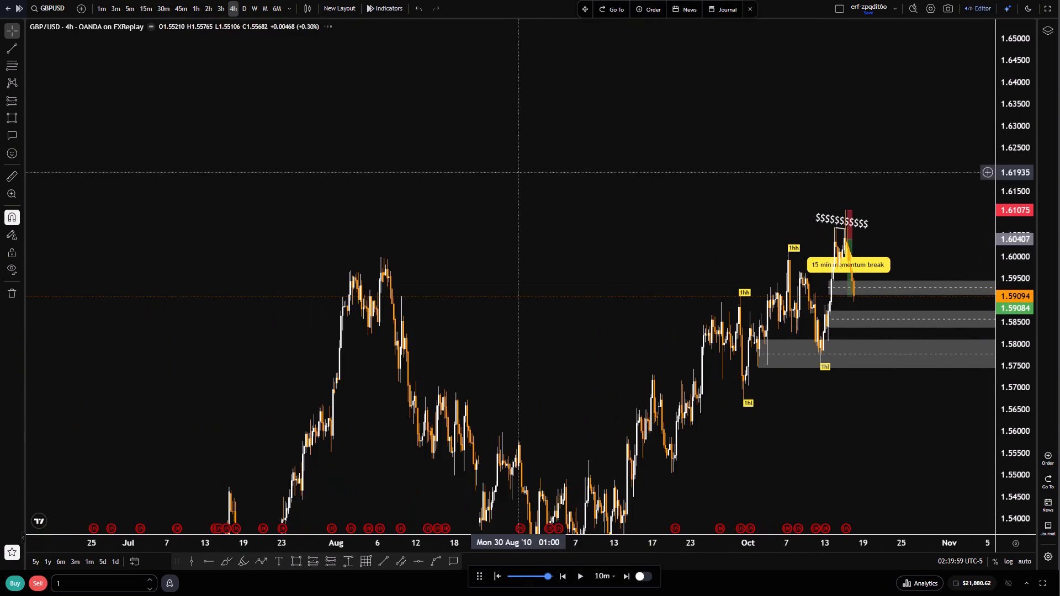
drag(521, 184, 537, 292)
scroll(554, 288, down, 6)
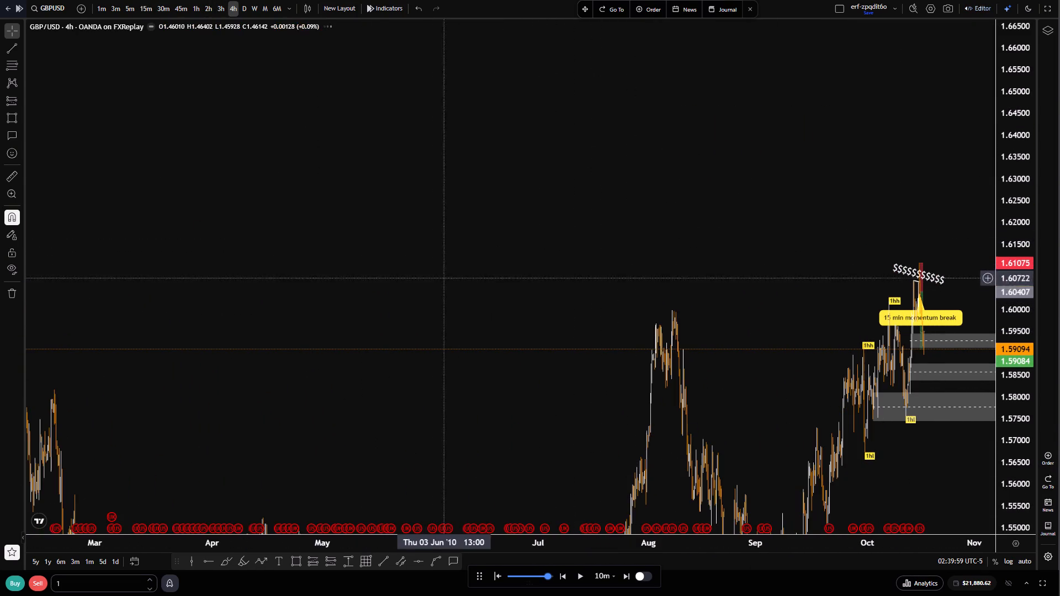
scroll(467, 294, down, 6)
scroll(515, 321, up, 7)
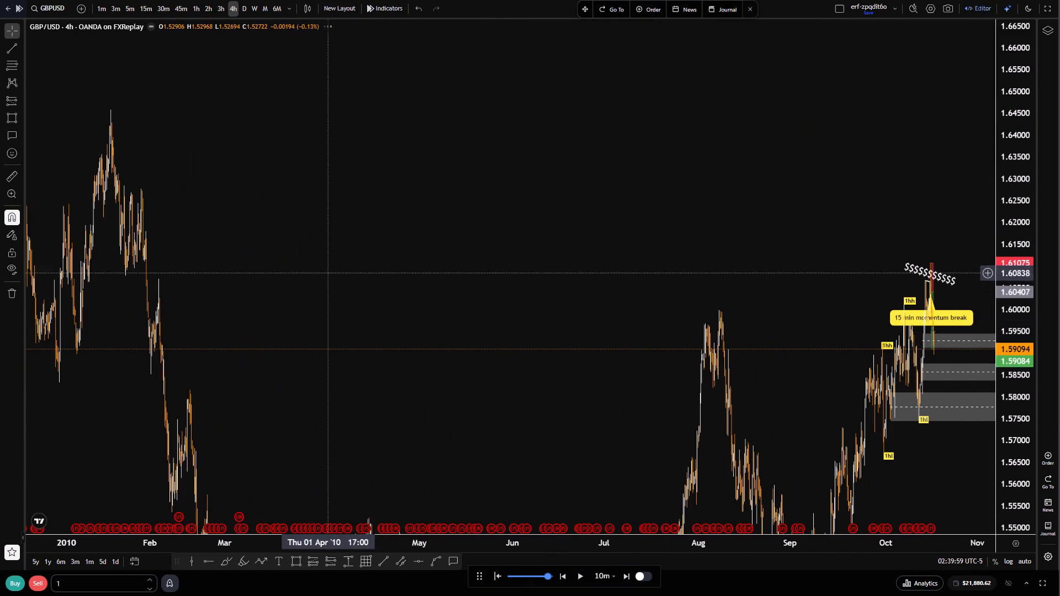
drag(275, 312, 994, 348)
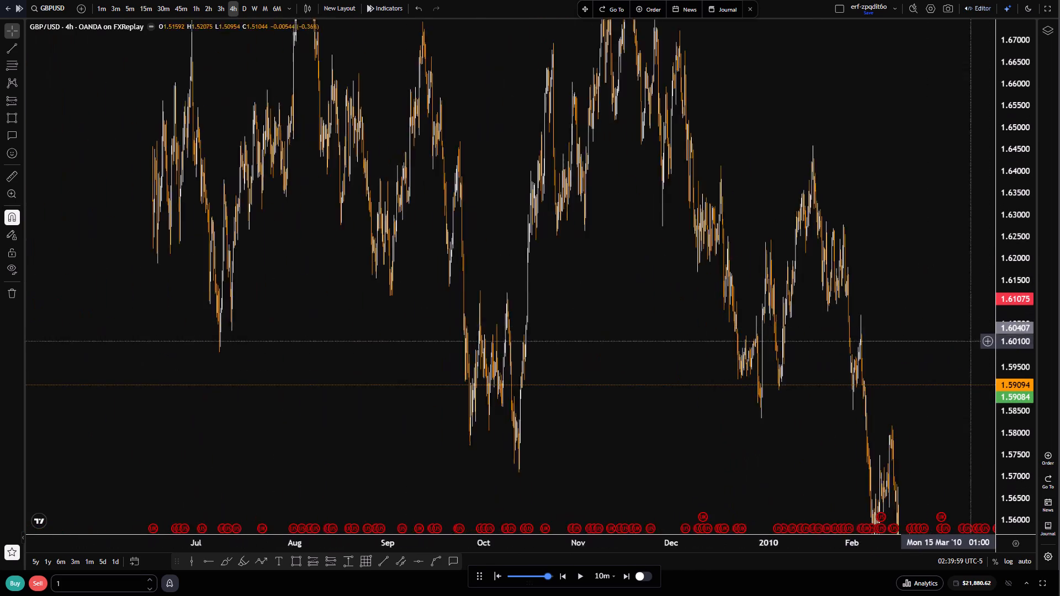
scroll(566, 328, up, 13)
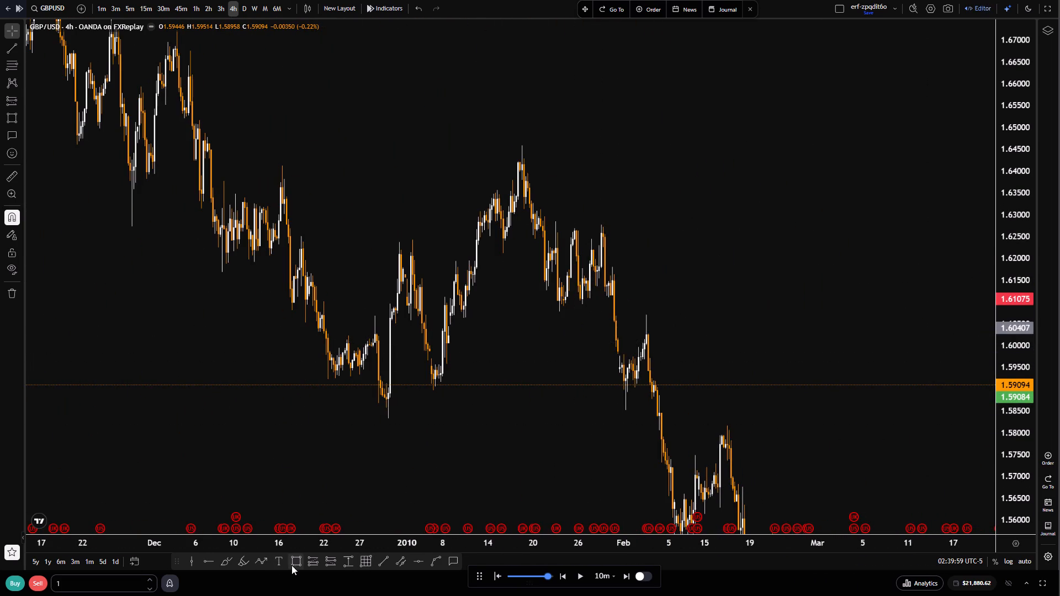
click(200, 558)
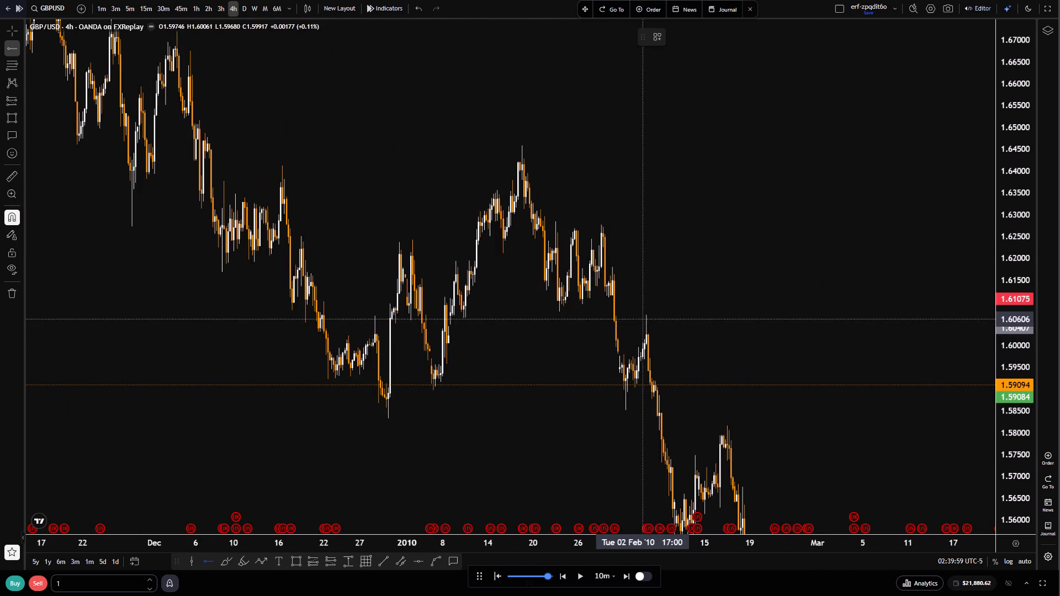
click(637, 315)
Examine how the October short trade and its preceding highs line up with the yellow 1.60691 line on the 4-hour chart.
drag(775, 391, 167, 368)
scroll(407, 400, up, 6)
drag(801, 444, 298, 442)
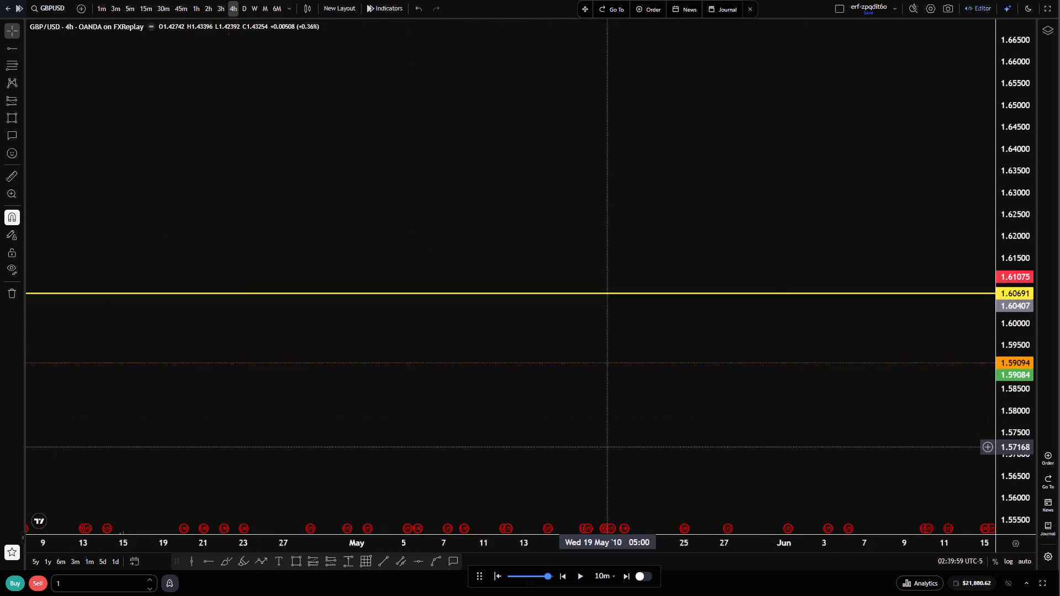
drag(298, 442, 115, 436)
scroll(916, 437, up, 6)
drag(870, 437, 187, 437)
drag(732, 383, 0, 404)
drag(596, 391, 0, 238)
drag(632, 243, 18, 311)
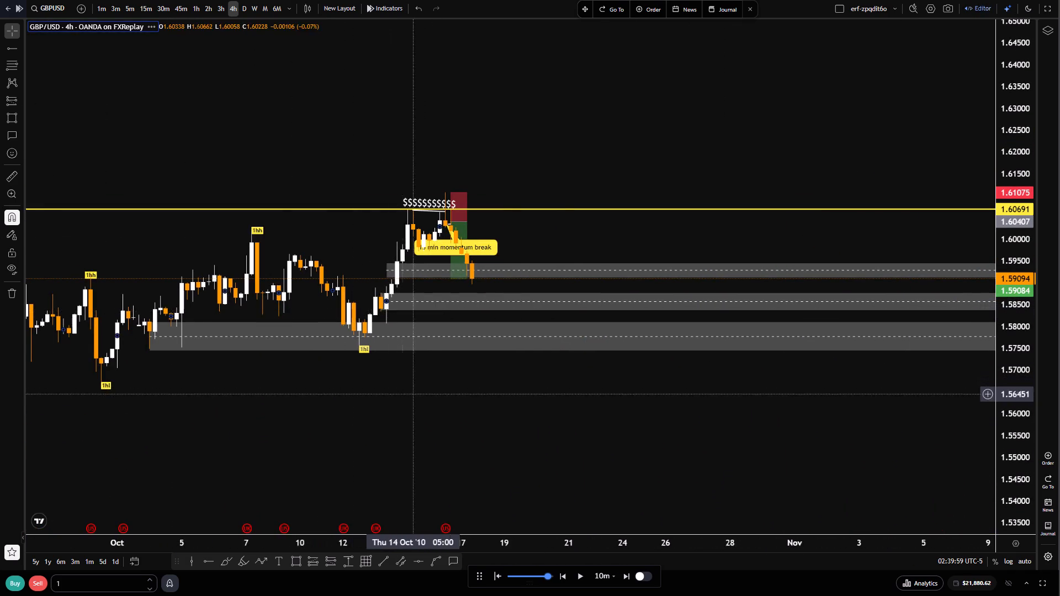
scroll(414, 395, down, 2)
click(494, 430)
drag(427, 445, 690, 459)
scroll(1009, 493, up, 8)
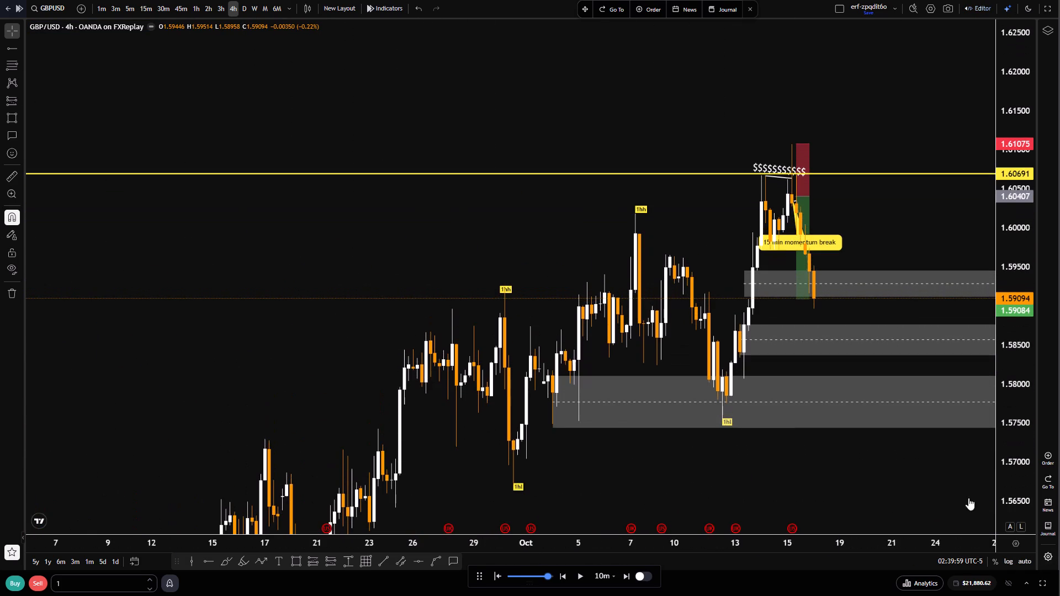
scroll(457, 361, up, 7)
click(500, 248)
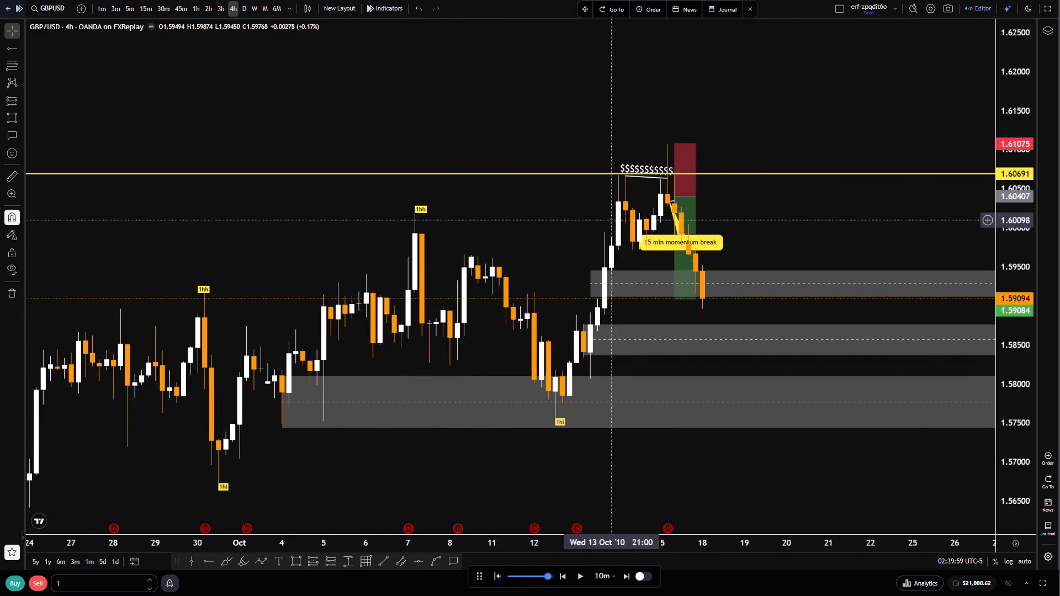
On the 1-hour chart, move the "15 min momentum break" callout's label away from the candles, down onto the uppermost grey zone.
click(199, 8)
scroll(597, 453, down, 6)
click(478, 273)
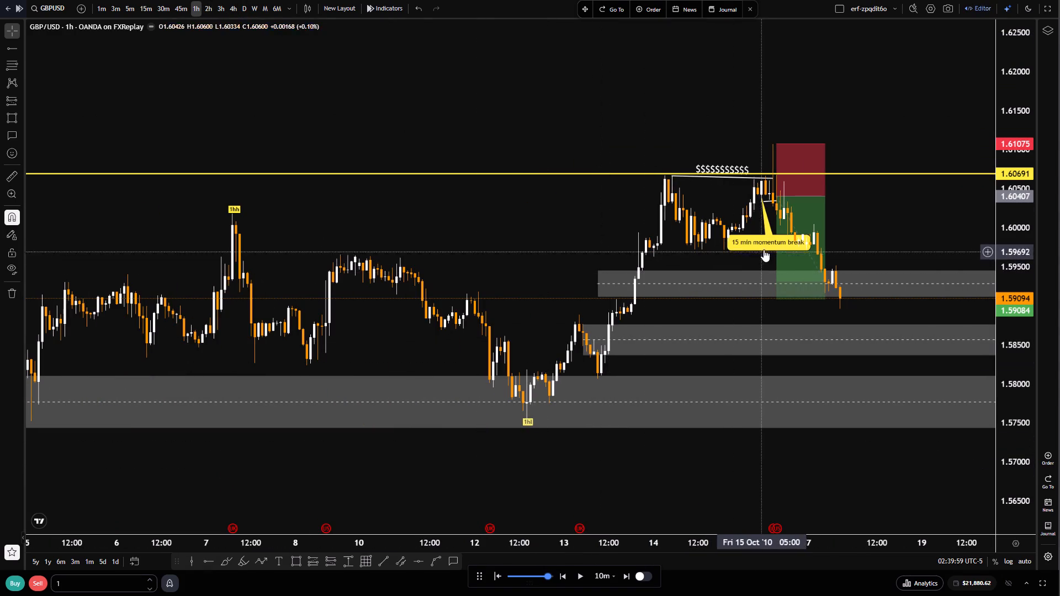
drag(766, 247, 666, 296)
Add a callout beyond the short position, pointing down at the yellow 1.60691 line, with the text "supply zone".
scroll(542, 347, up, 6)
drag(635, 487, 632, 501)
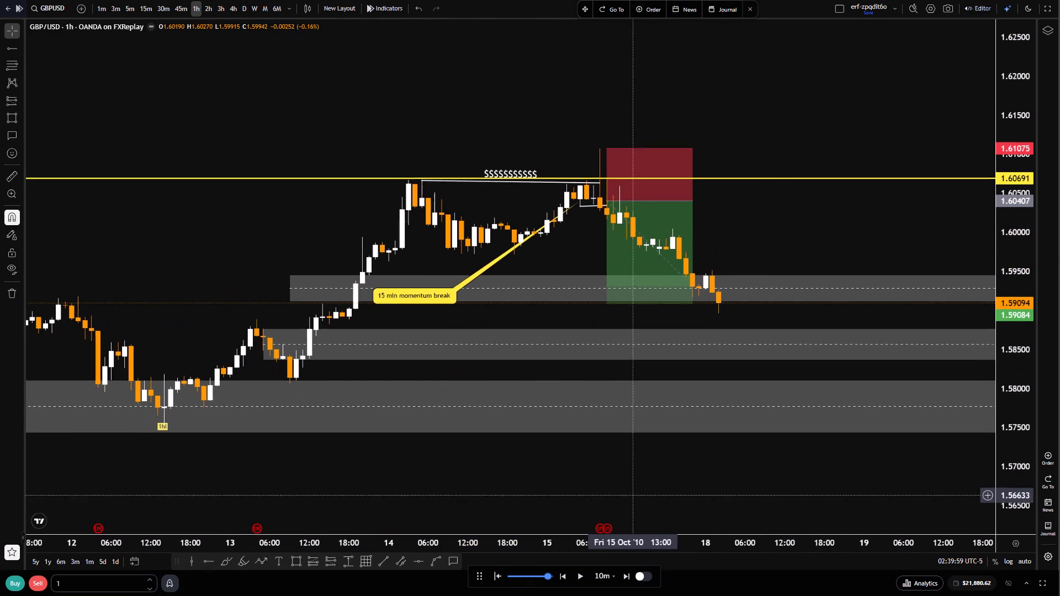
drag(632, 501, 630, 502)
drag(801, 214, 794, 263)
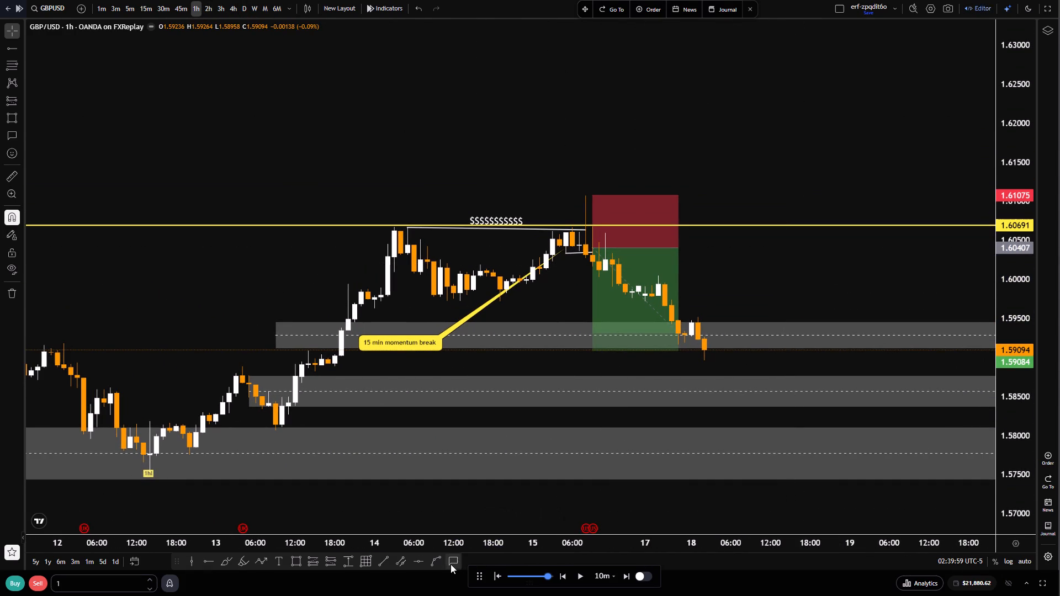
click(451, 564)
click(724, 233)
click(722, 180)
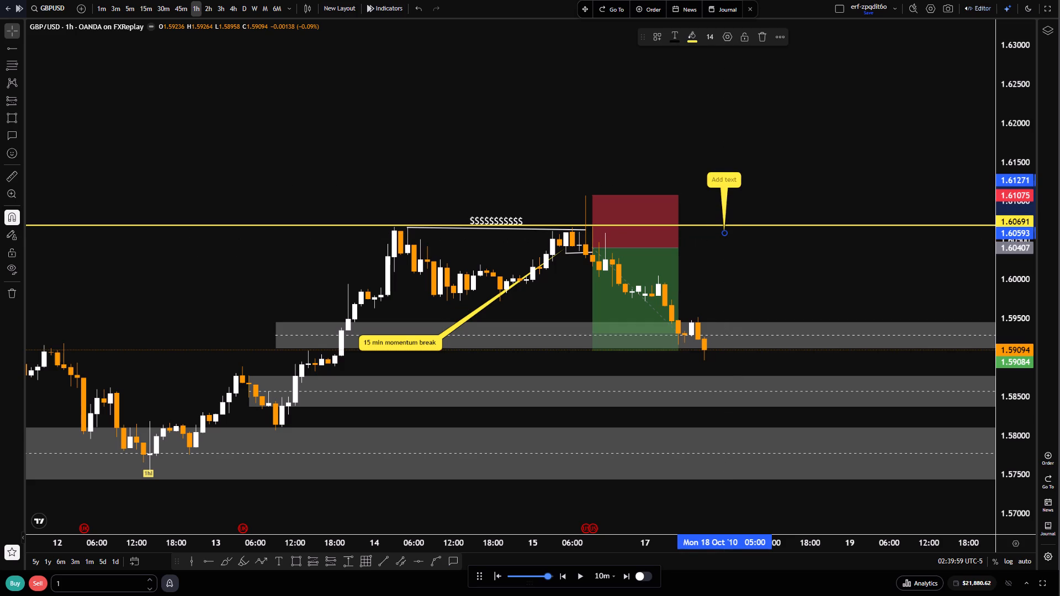
text(supply zone)
key(space)
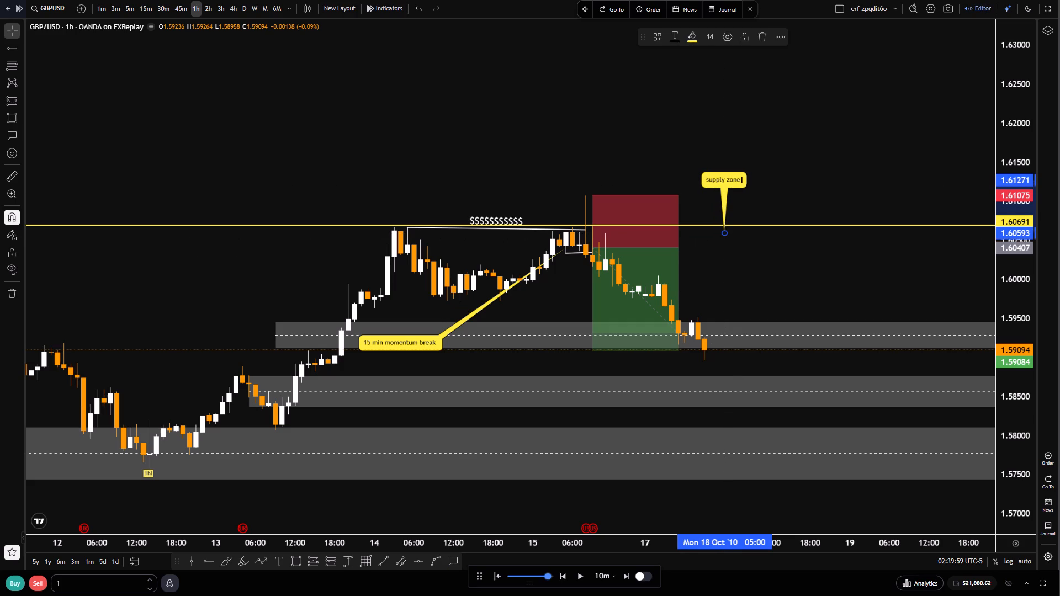
Move the "15 min momentum break" callout's label closer beneath the short trend line, to about 1.5971.
scroll(723, 189, down, 3)
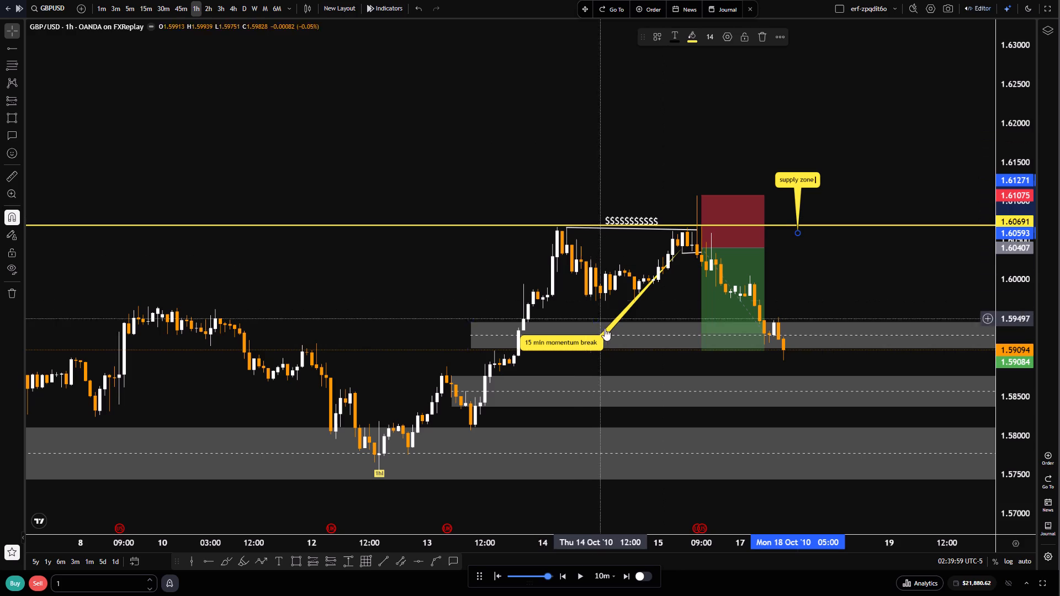
drag(574, 347, 662, 305)
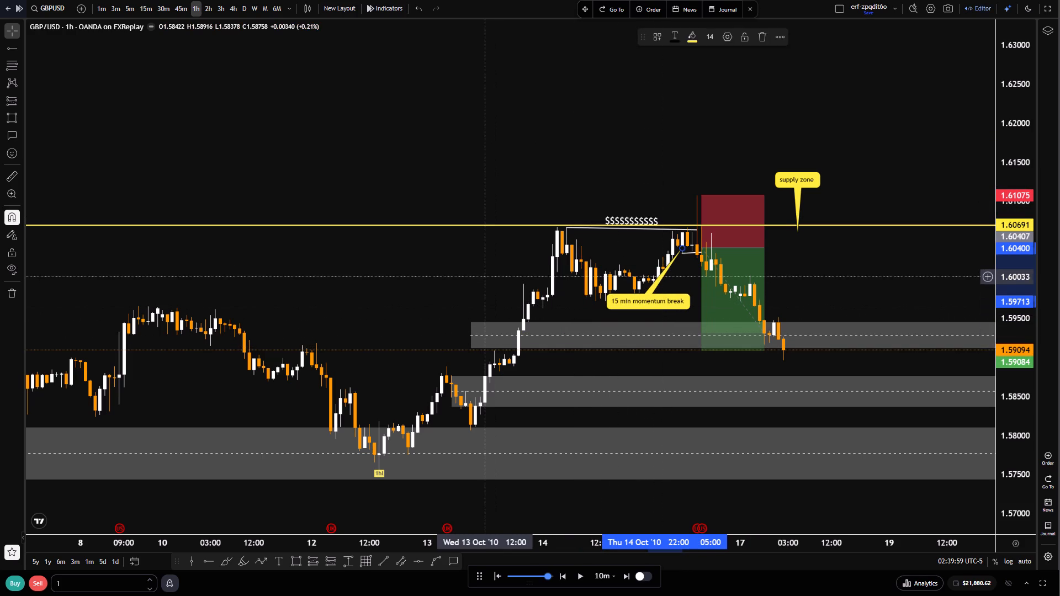
click(402, 274)
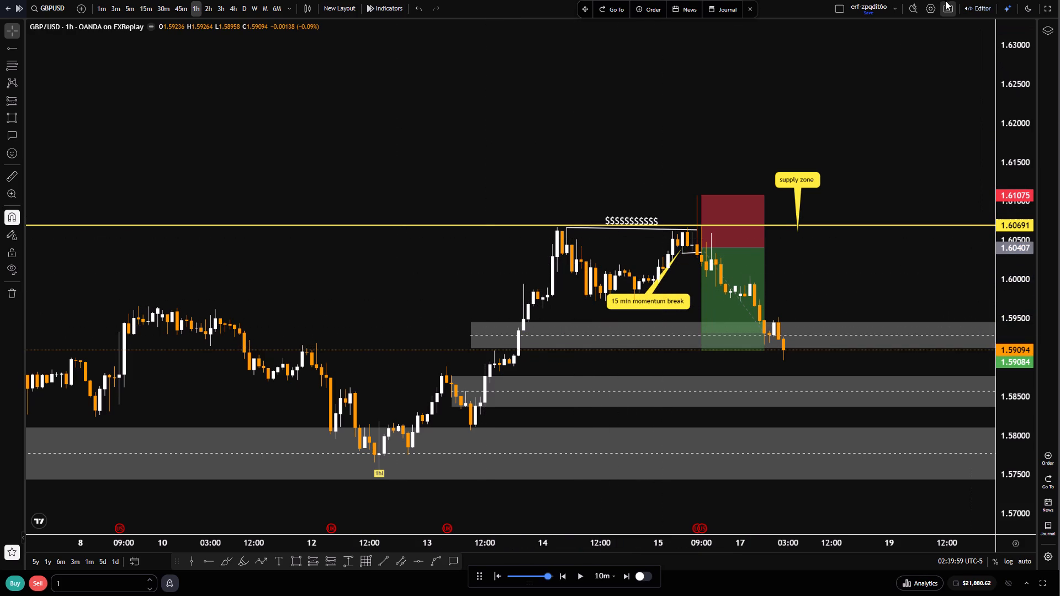
Copy an image of the annotated 1-hour chart and leave full-screen view.
click(945, 0)
click(967, 57)
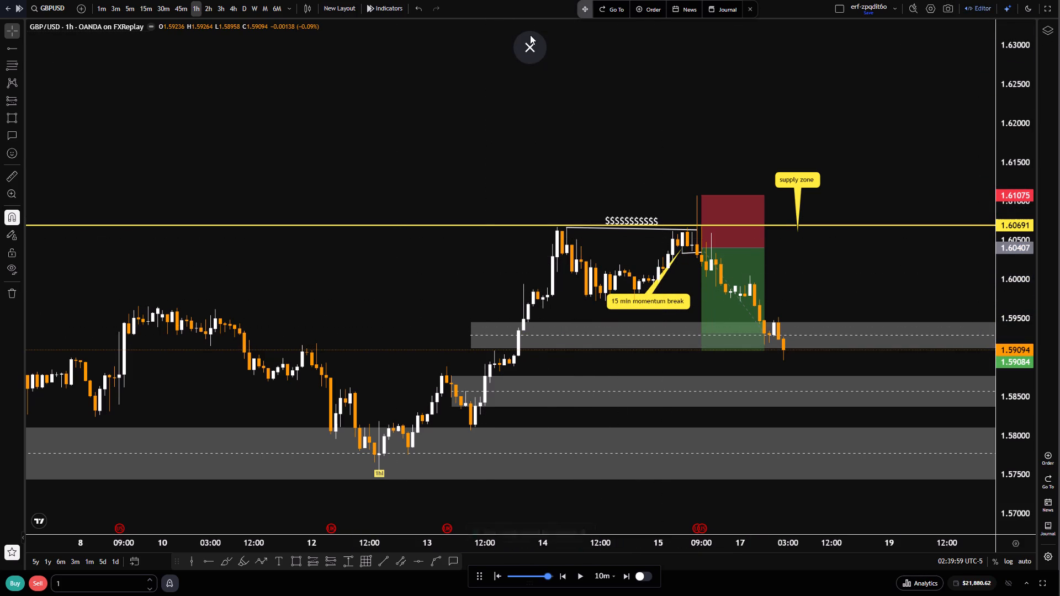
click(522, 49)
In Notion's 2010 TRADES gallery, paste the chart image into the October "week 2" page below "this is the correct trade idea", and close the page.
click(552, 0)
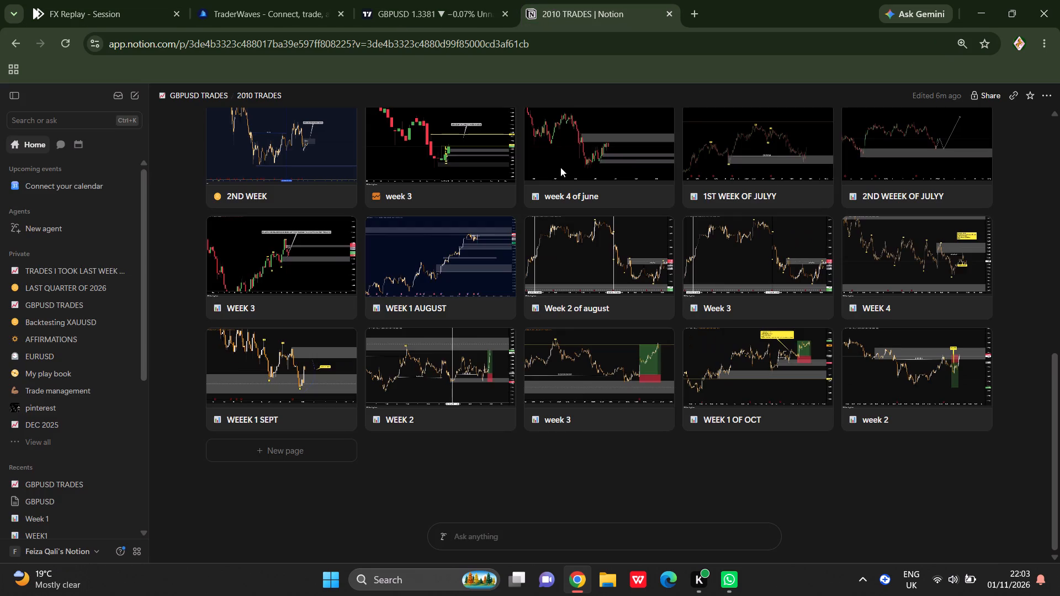
click(881, 382)
scroll(585, 385, down, 14)
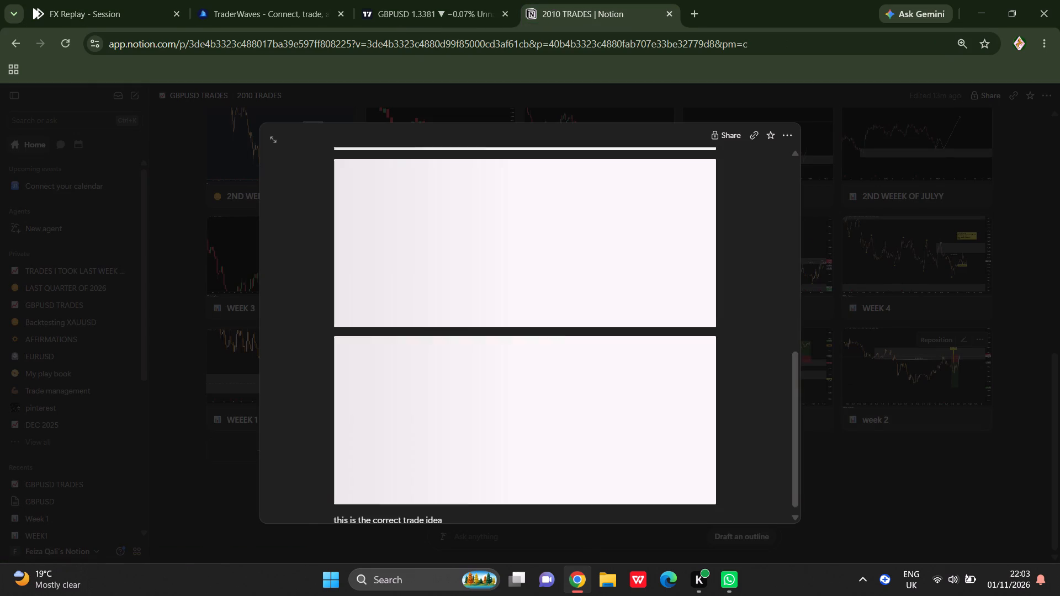
scroll(593, 437, down, 6)
click(400, 480)
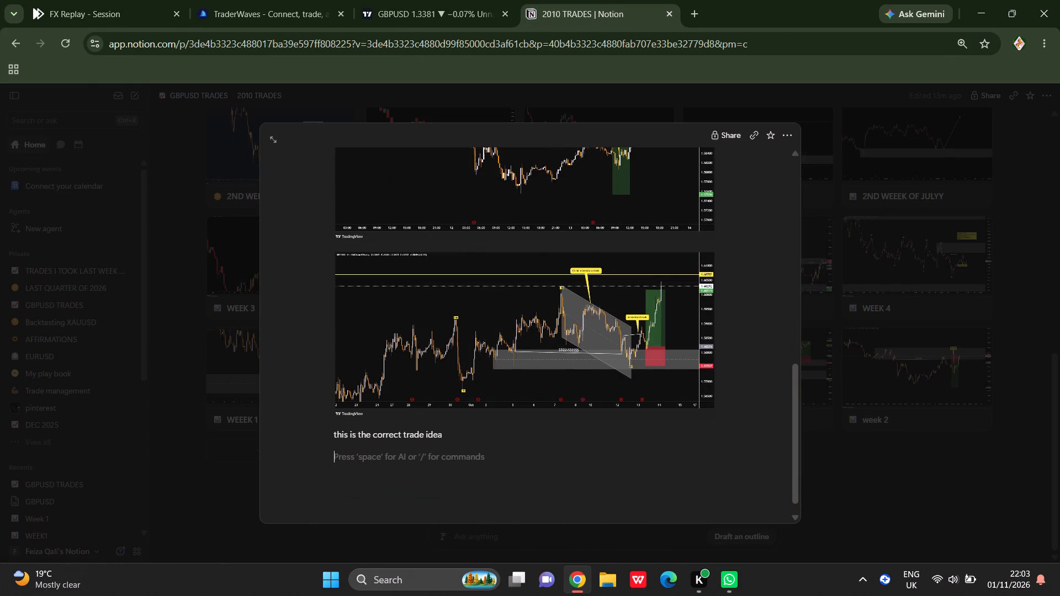
right_click(431, 480)
click(476, 320)
scroll(651, 438, down, 8)
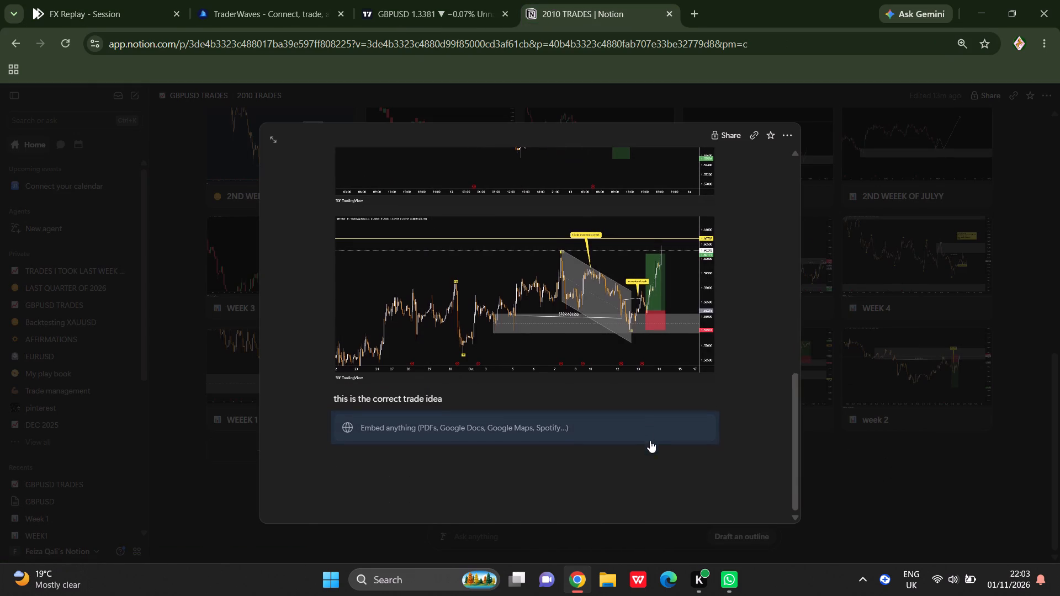
scroll(646, 438, down, 7)
click(937, 446)
Rearrange the browser tabs so the TradingView chart comes first and FX Replay sits directly before Notion.
click(395, 0)
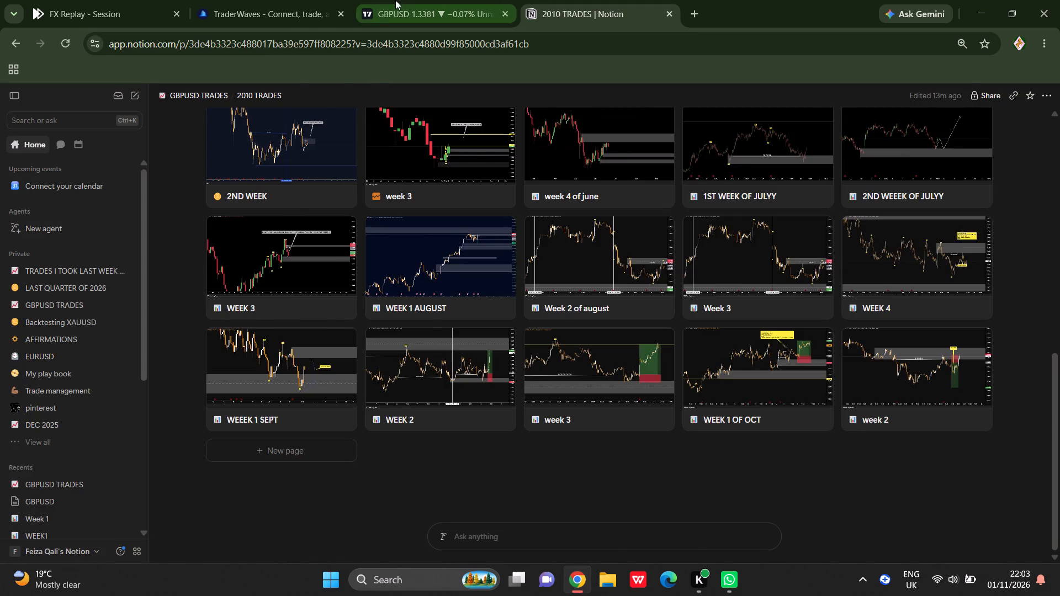
drag(150, 5, 453, 1)
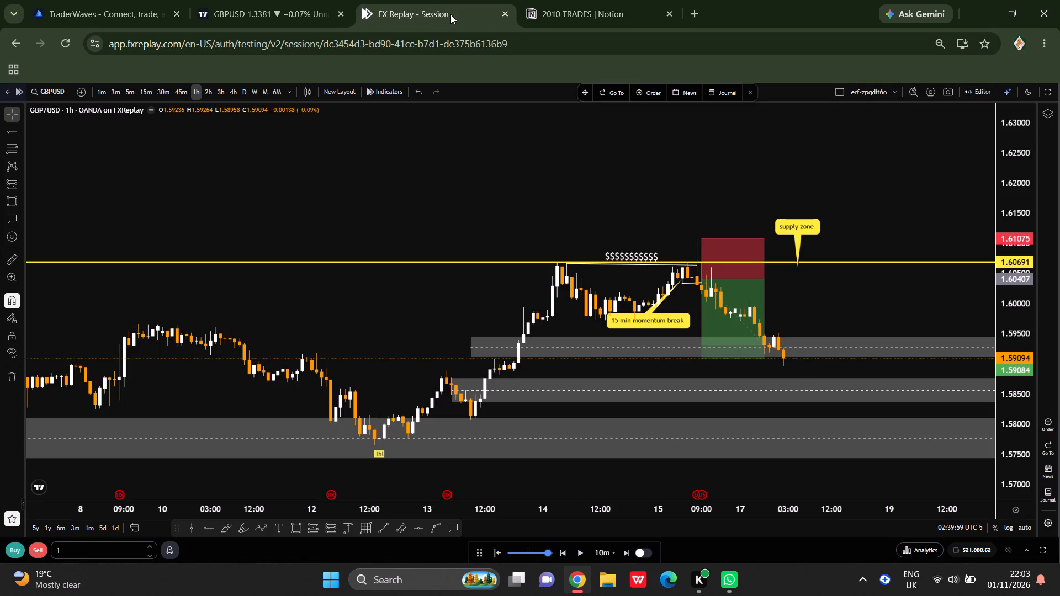
click(437, 9)
drag(288, 12, 100, 5)
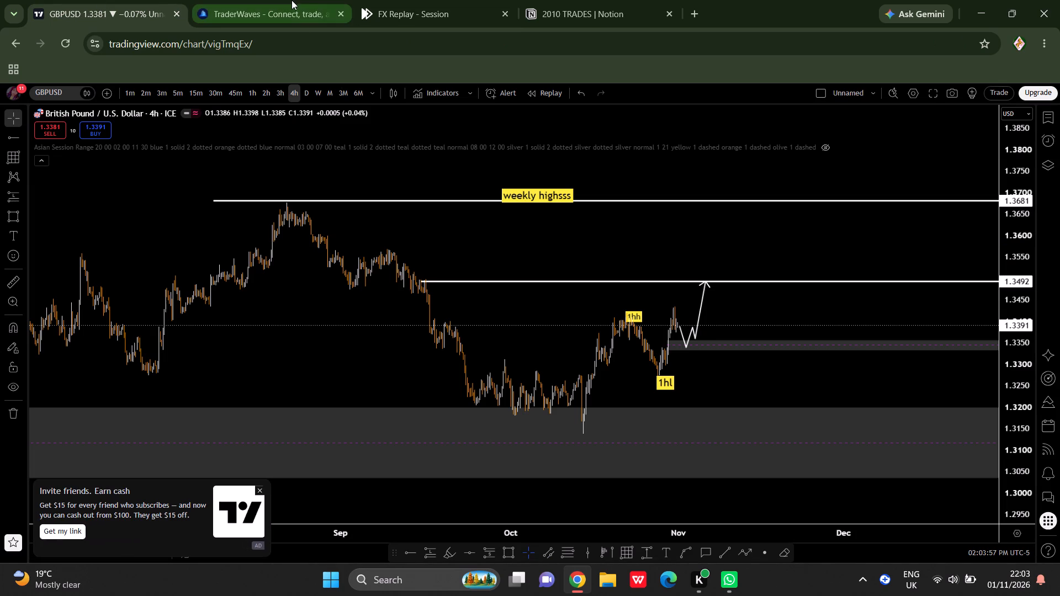
Dismiss the referral advert on TradingView's GBPUSD chart and look over the 4-hour price action.
click(262, 491)
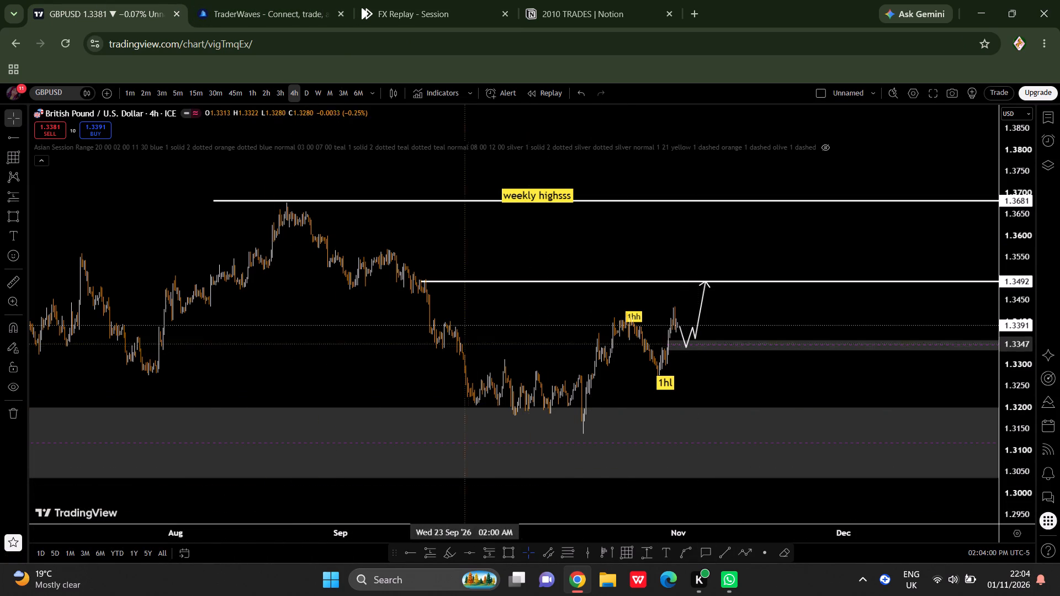
scroll(706, 454, up, 5)
scroll(538, 329, down, 2)
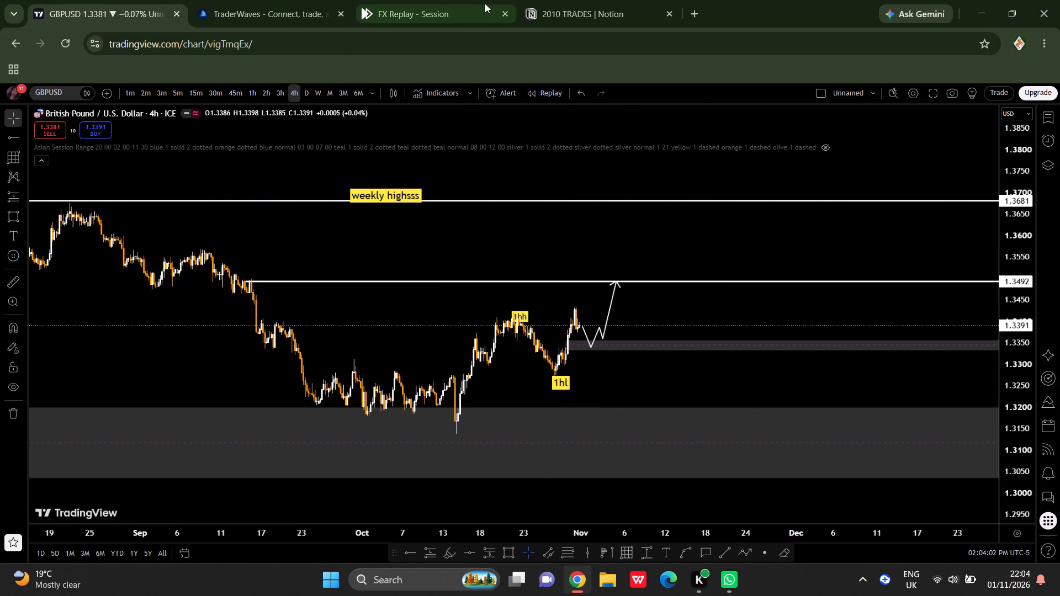
Switch to FX Replay and advance the GBPUSD replay in 10-minute steps to about 03:50 on 18 October 2010.
click(485, 3)
scroll(651, 396, up, 3)
click(645, 318)
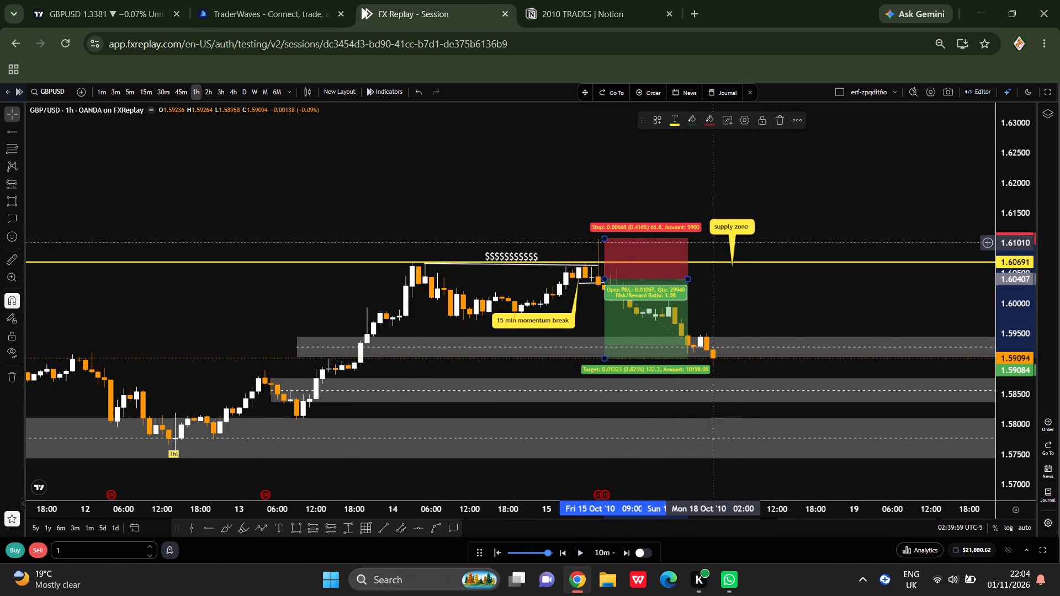
scroll(660, 353, down, 4)
scroll(1012, 475, up, 8)
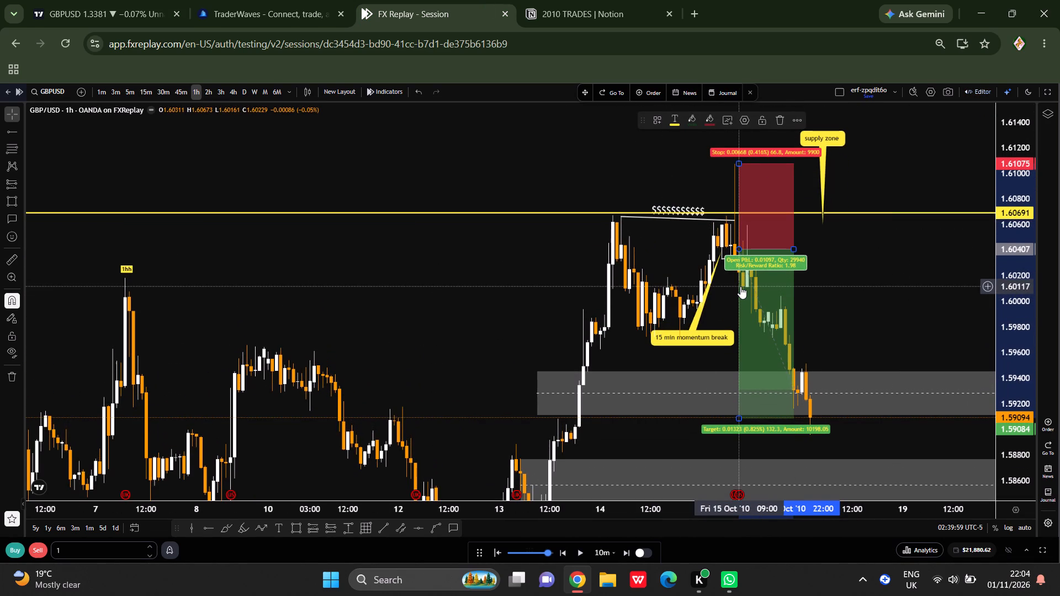
scroll(754, 292, up, 5)
drag(764, 299, 804, 252)
scroll(803, 287, up, 3)
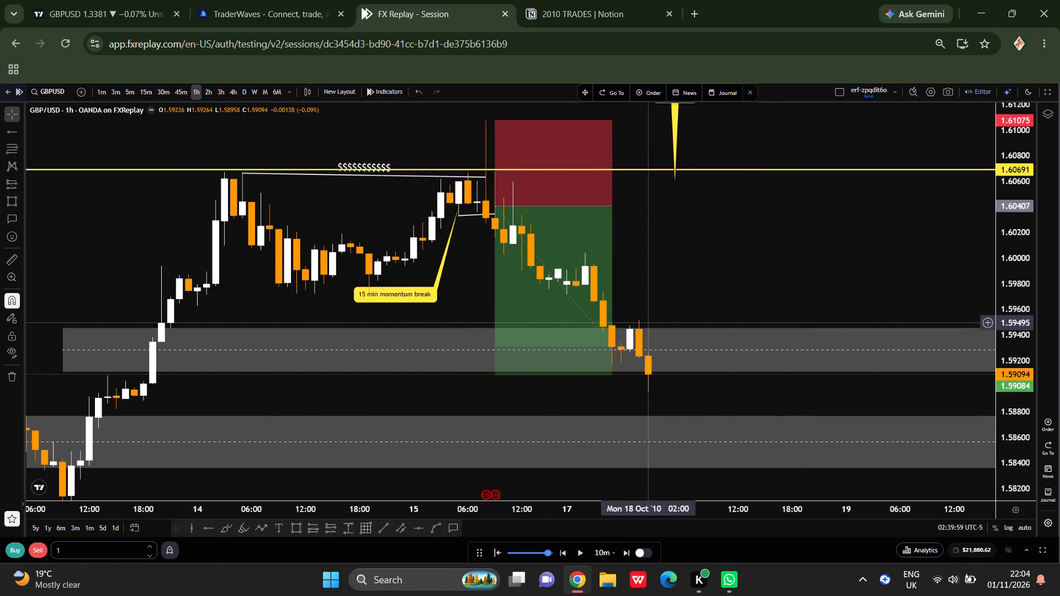
double_click(579, 557)
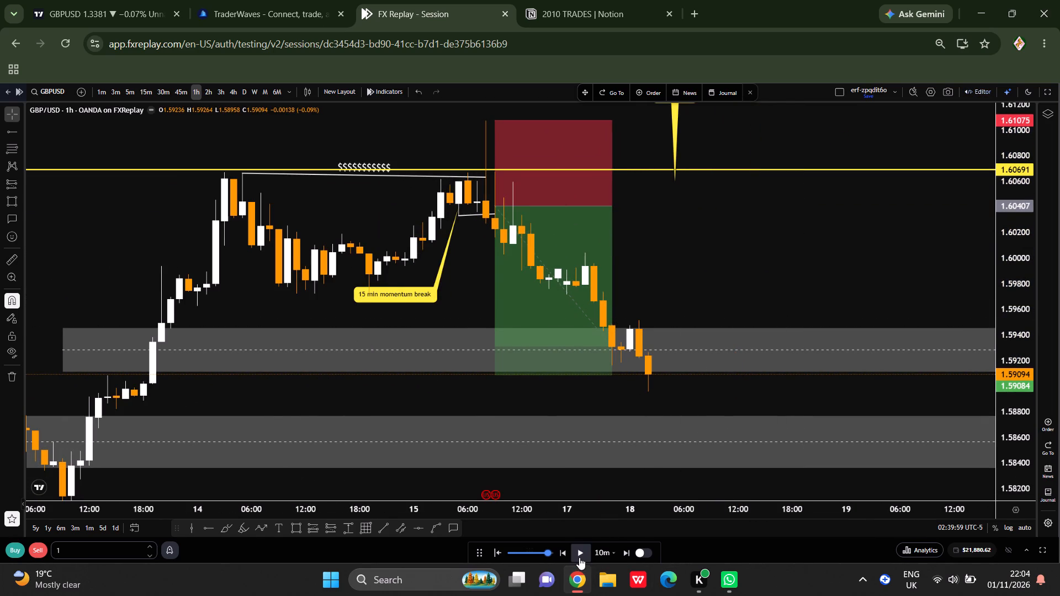
click(579, 557)
click(579, 555)
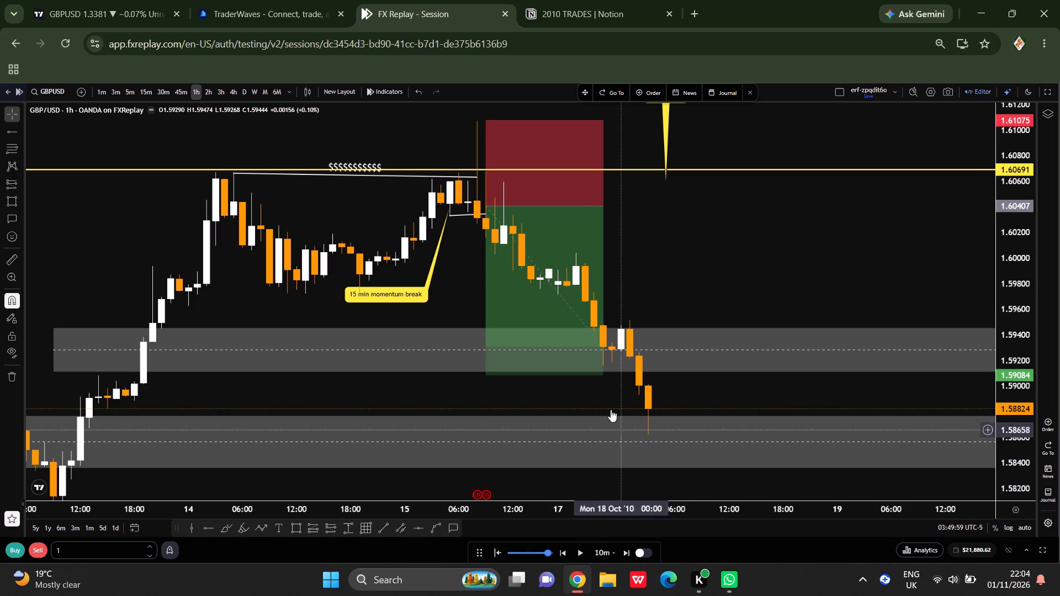
Clear the finished trade's markup: delete the short position, both yellow callouts, the short momentum-break line and the "$$$" liquidity line.
drag(485, 371, 492, 387)
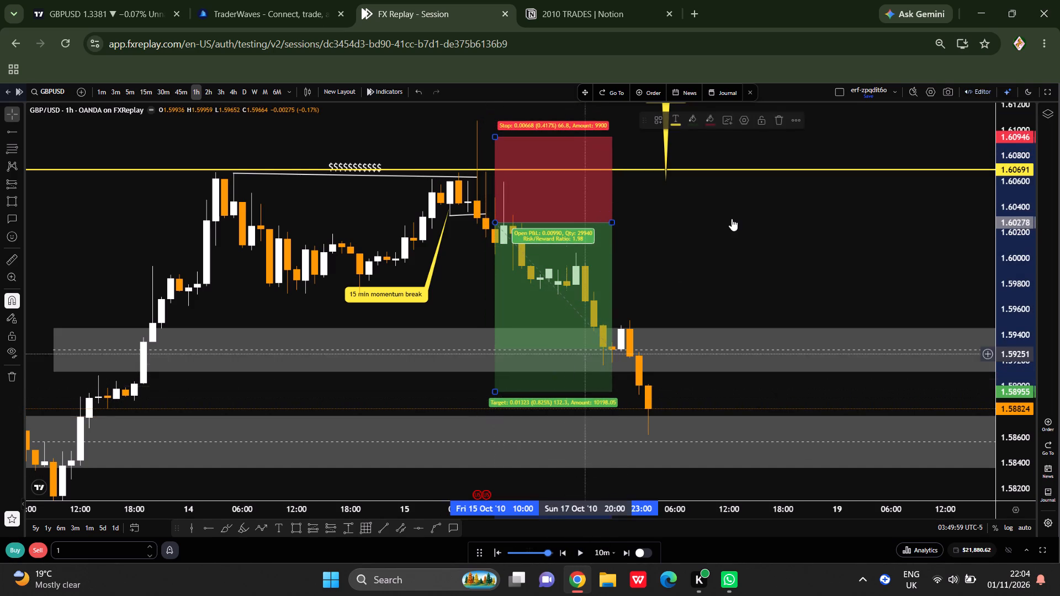
click(779, 119)
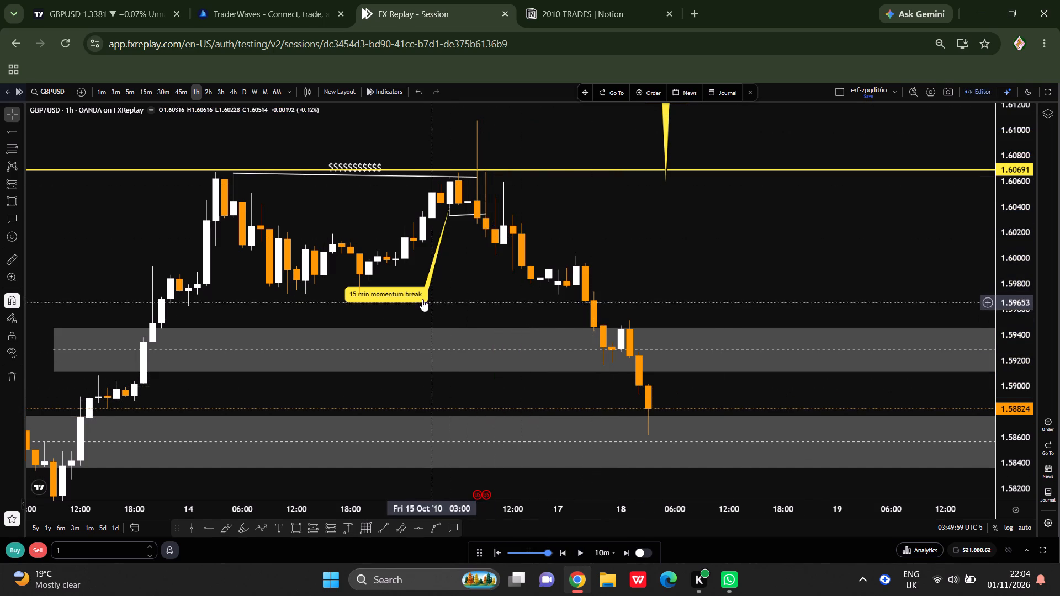
click(420, 297)
click(762, 120)
drag(783, 269, 808, 409)
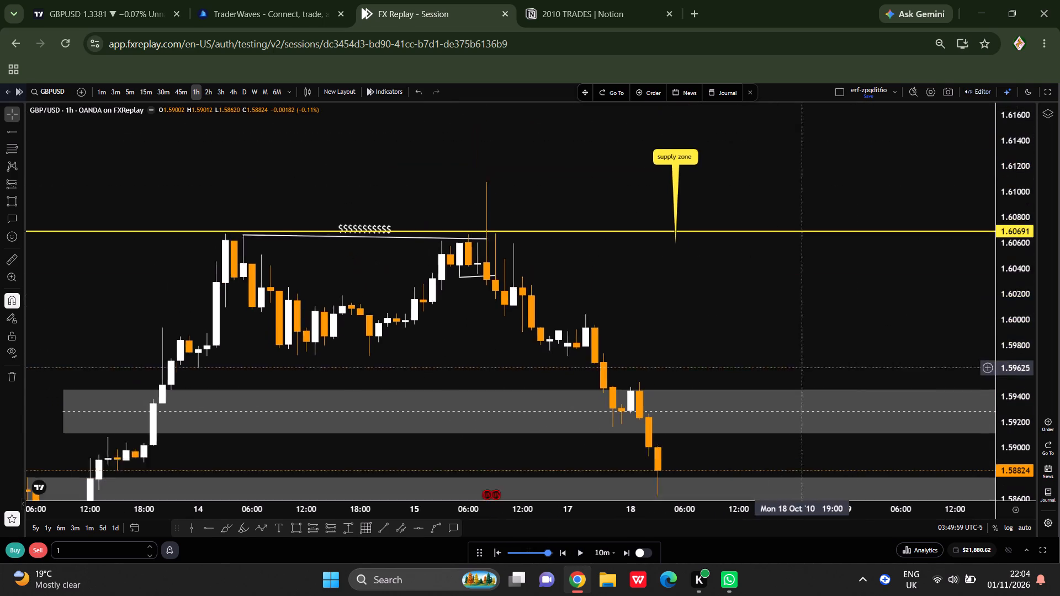
drag(808, 409, 811, 432)
click(675, 220)
click(761, 121)
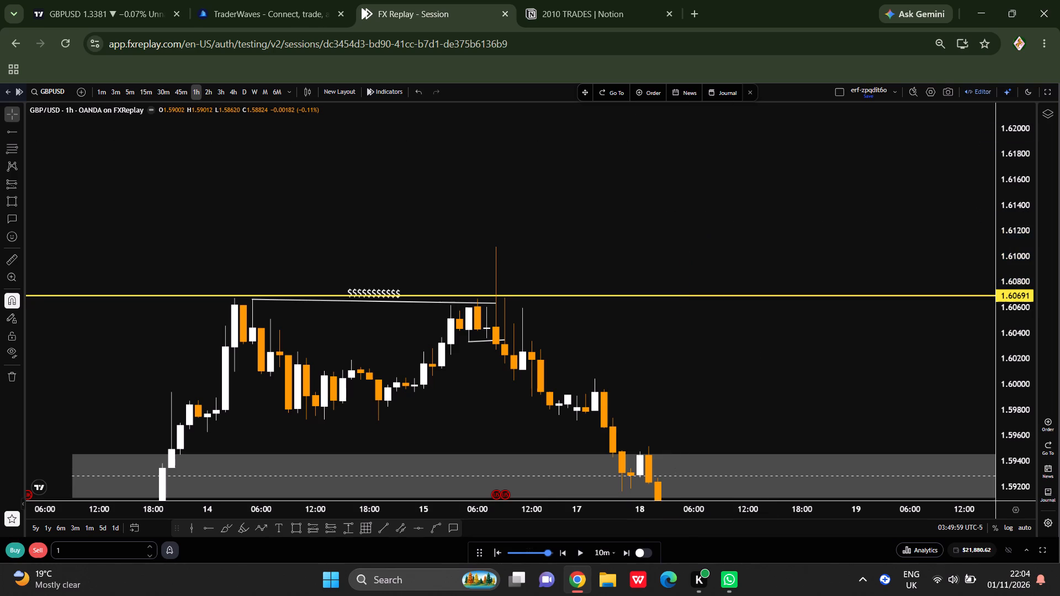
click(487, 342)
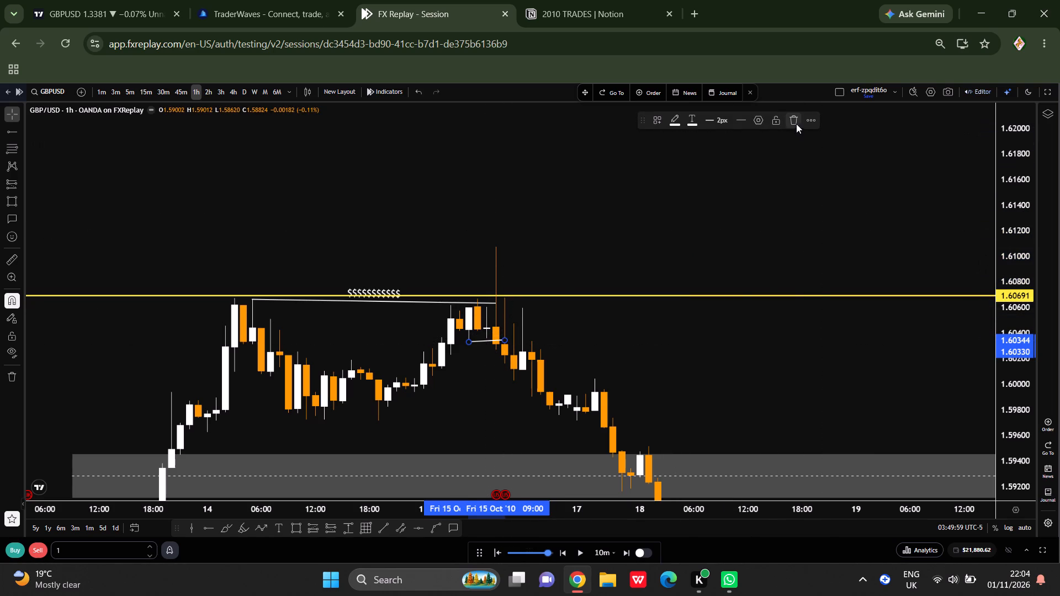
click(790, 121)
click(370, 294)
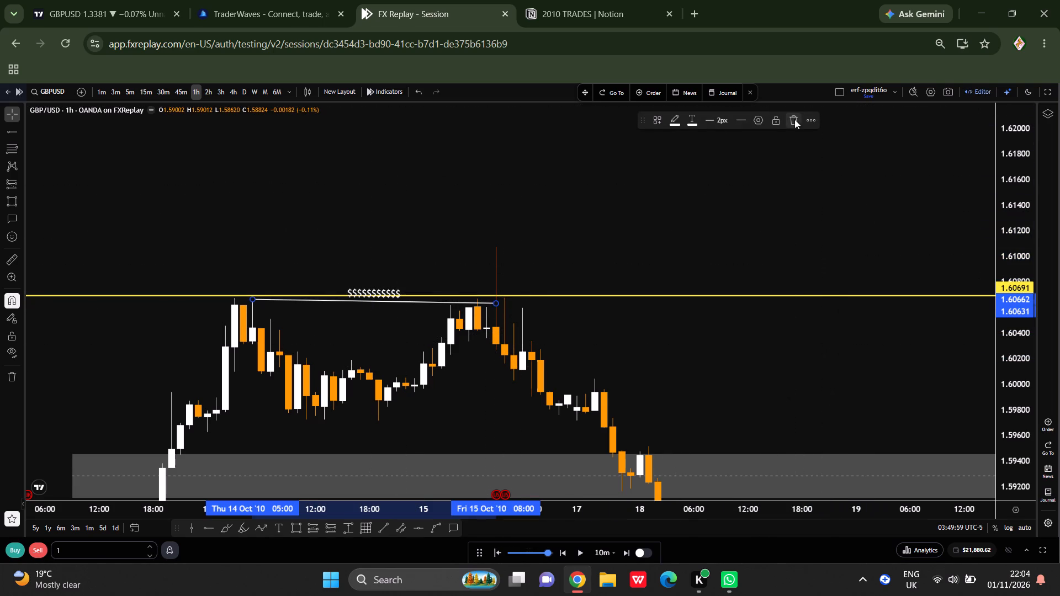
click(794, 120)
Delete the uppermost grey zone, between 1.59106 and 1.59455.
scroll(779, 355, down, 7)
drag(789, 376, 724, 198)
scroll(750, 375, up, 3)
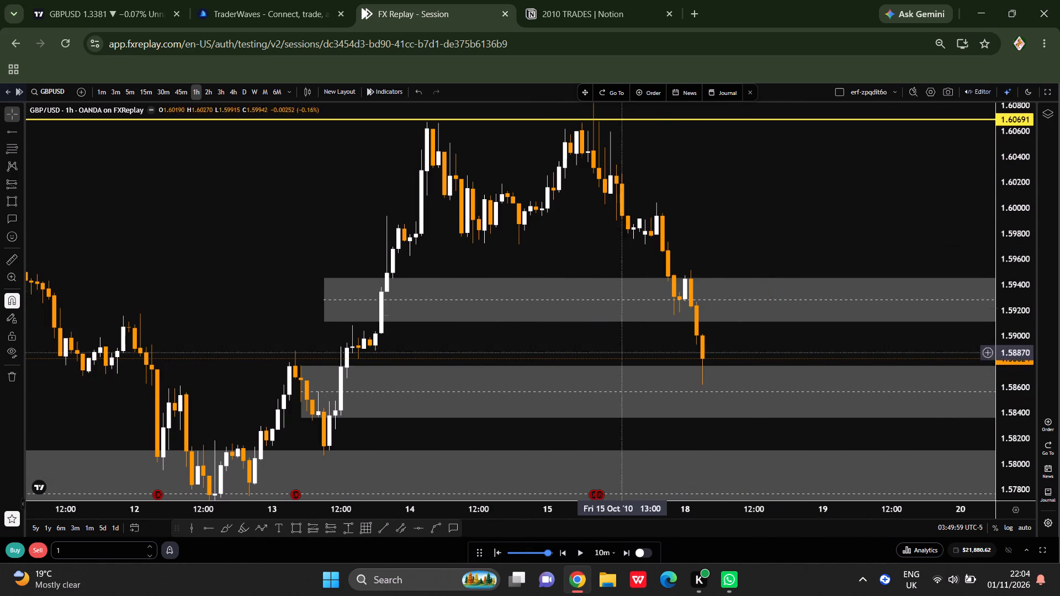
click(549, 280)
click(549, 280)
click(549, 274)
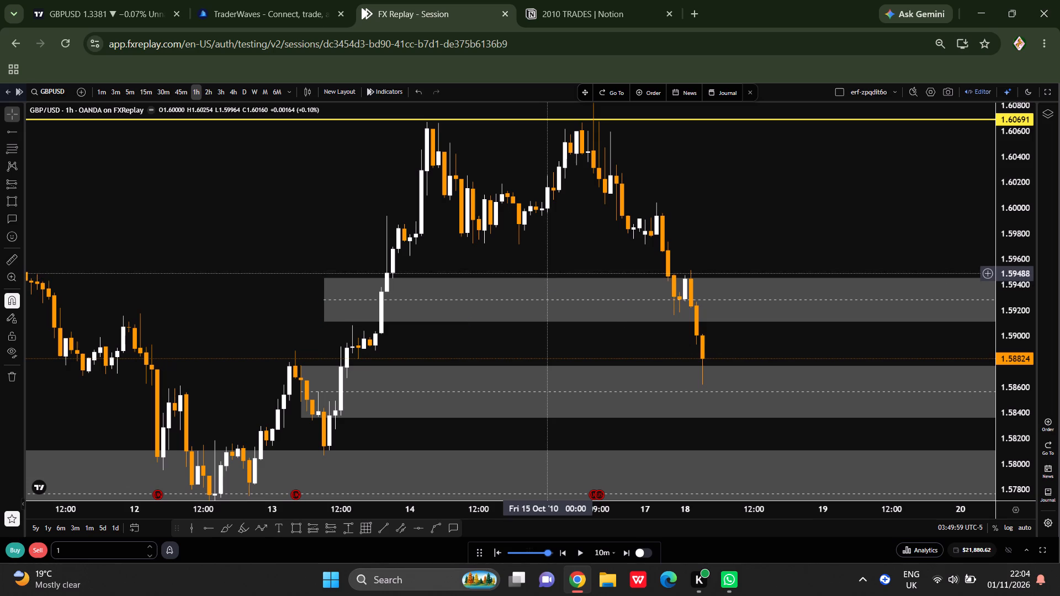
click(547, 282)
click(544, 277)
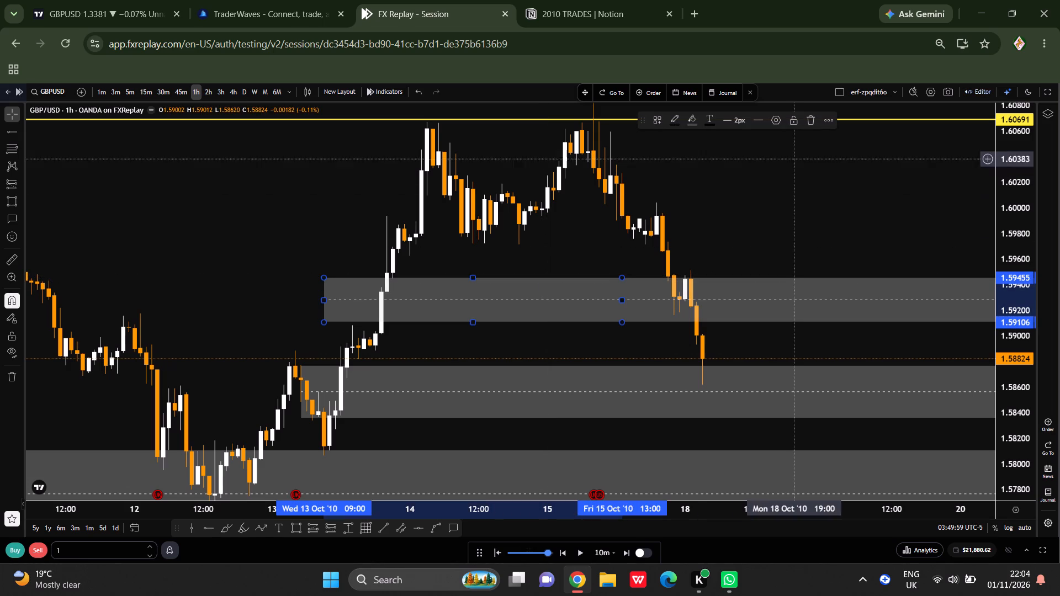
click(811, 121)
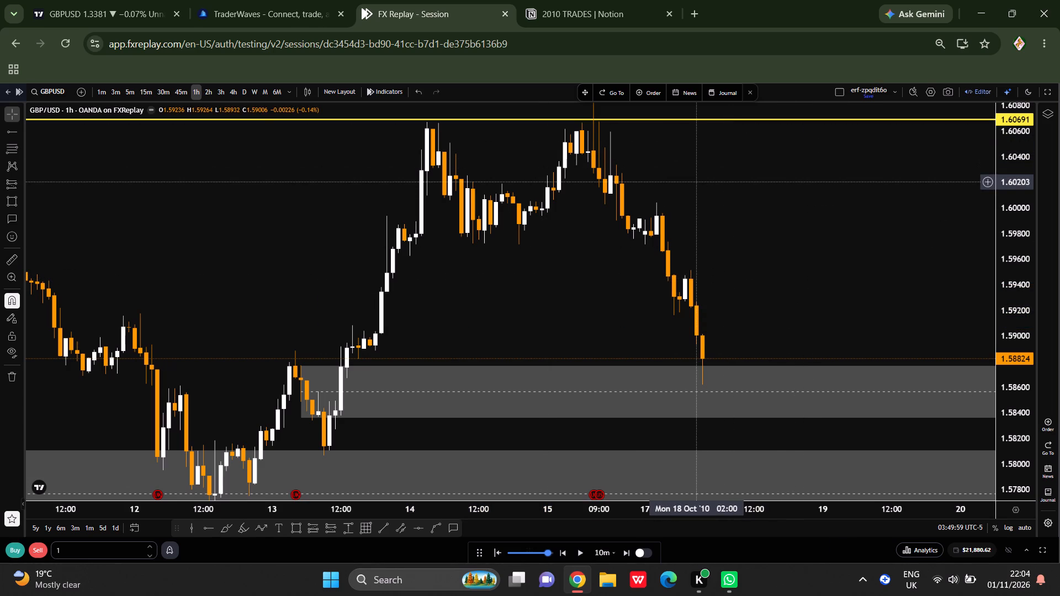
Advance the replay in 10-minute steps to about 05:00 on 18 October 2010.
scroll(1019, 454, down, 4)
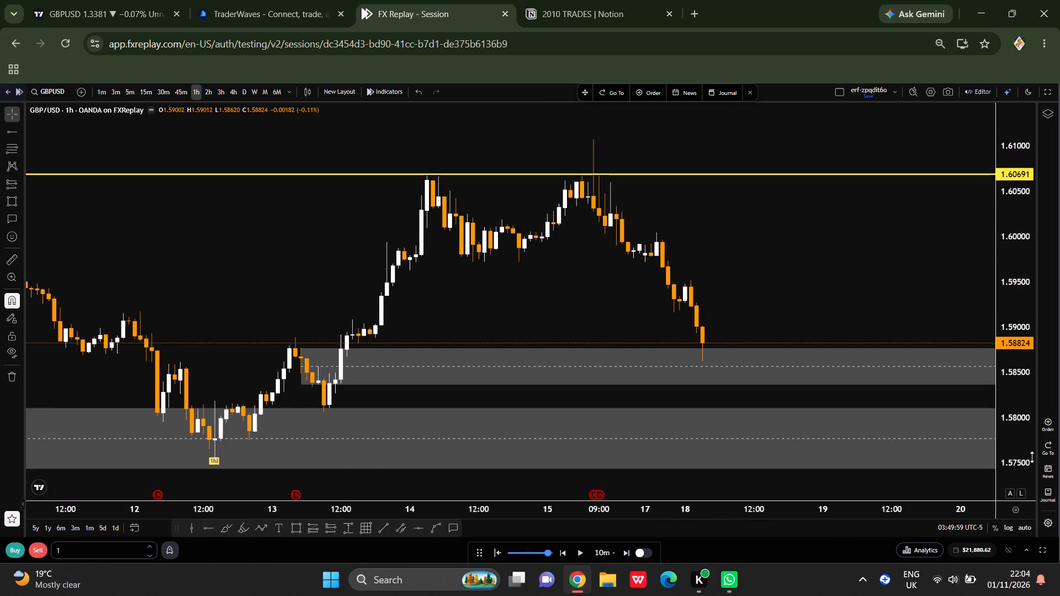
scroll(609, 301, down, 5)
drag(723, 292, 537, 272)
scroll(675, 379, up, 1)
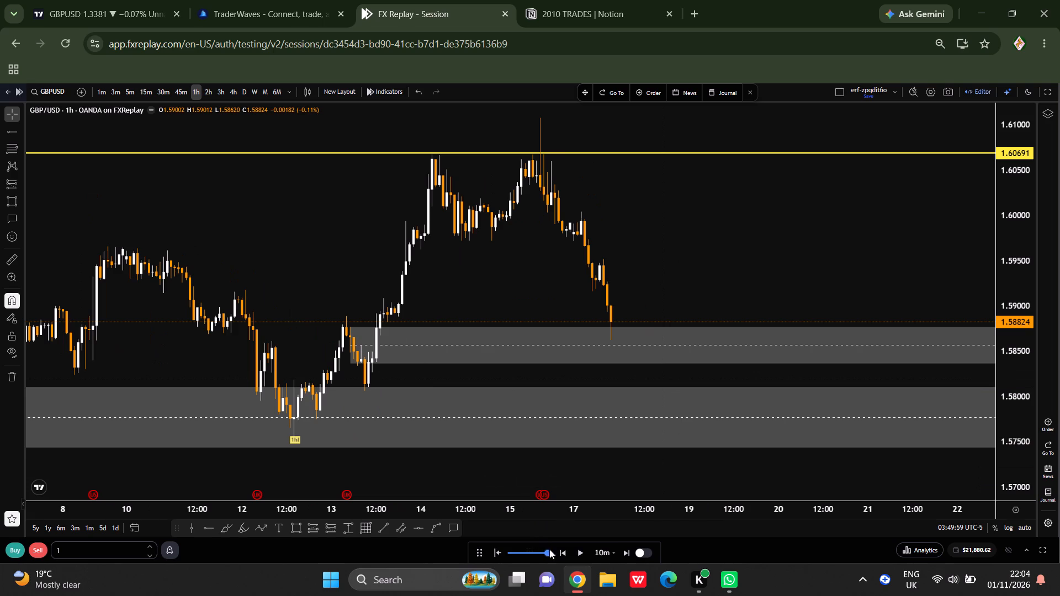
click(576, 552)
click(576, 552)
double_click(577, 551)
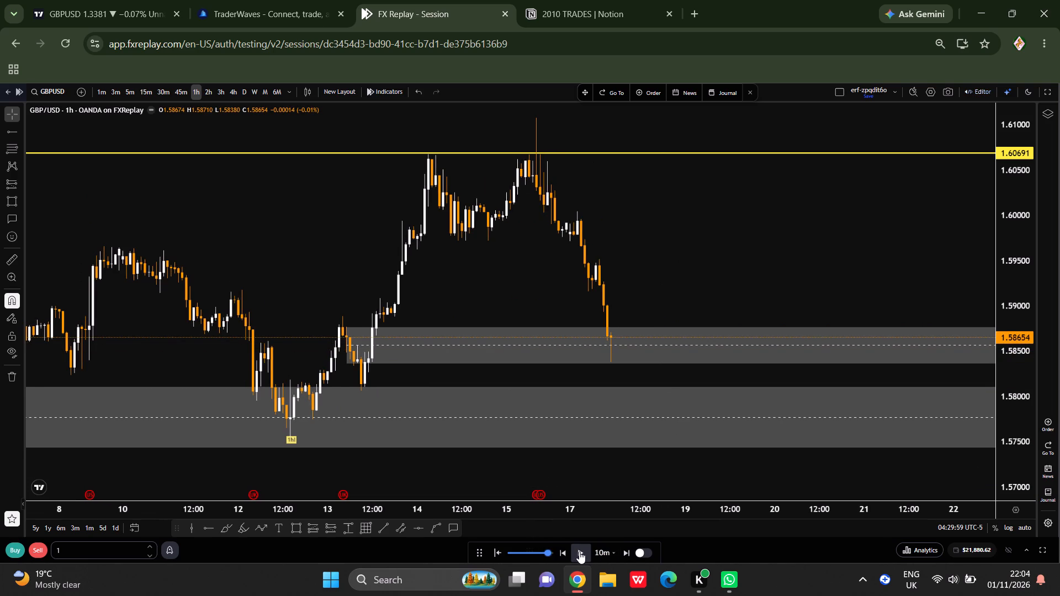
Delete the yellow horizontal line at 1.60691.
drag(497, 284, 626, 321)
scroll(658, 350, up, 2)
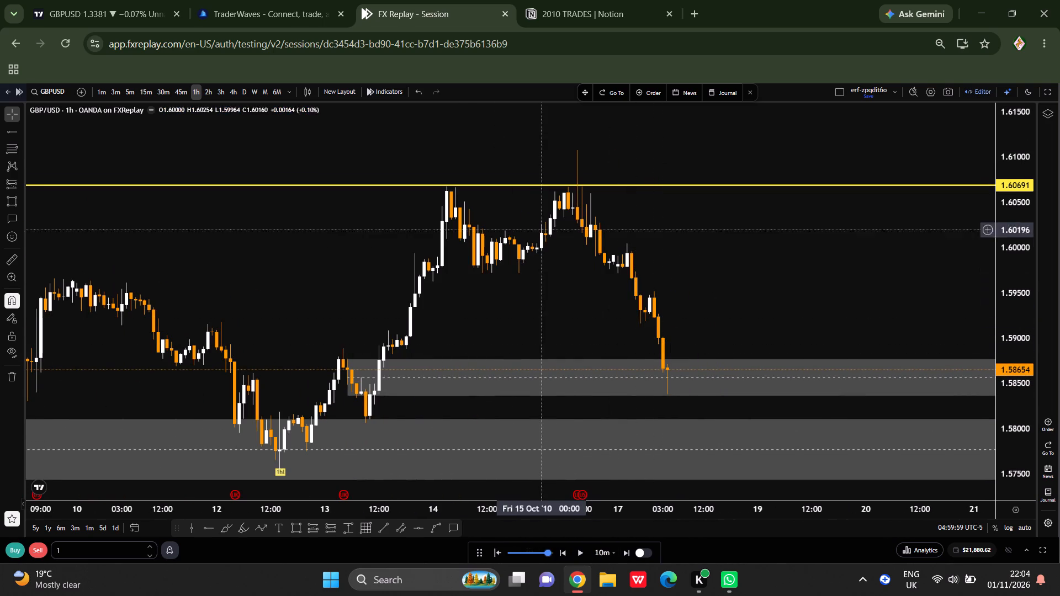
click(532, 185)
click(795, 121)
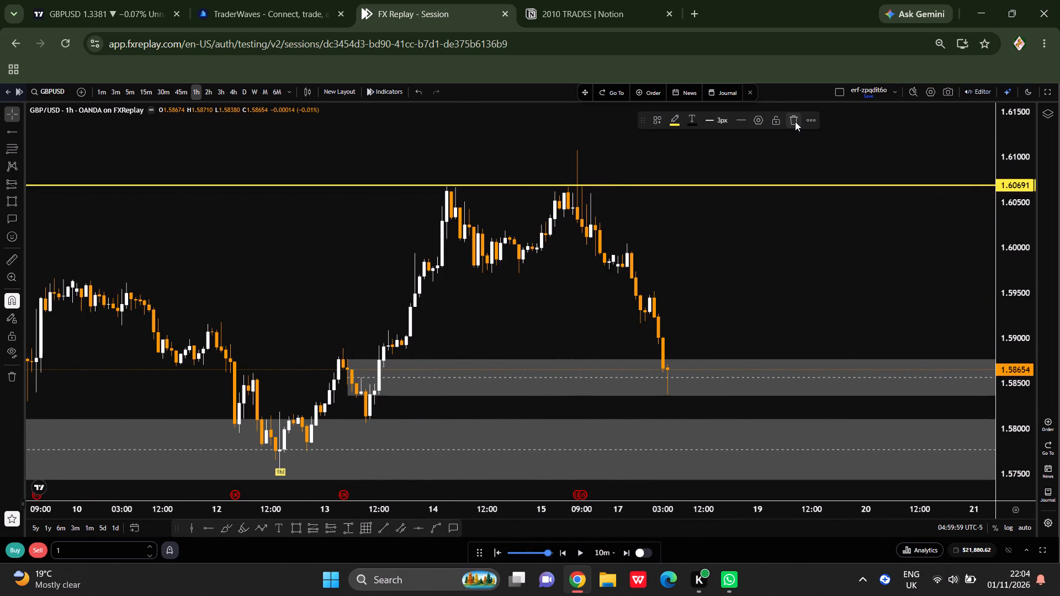
Switch the GBPUSD chart to the 15-minute timeframe and show it full screen.
click(145, 93)
scroll(688, 441, down, 7)
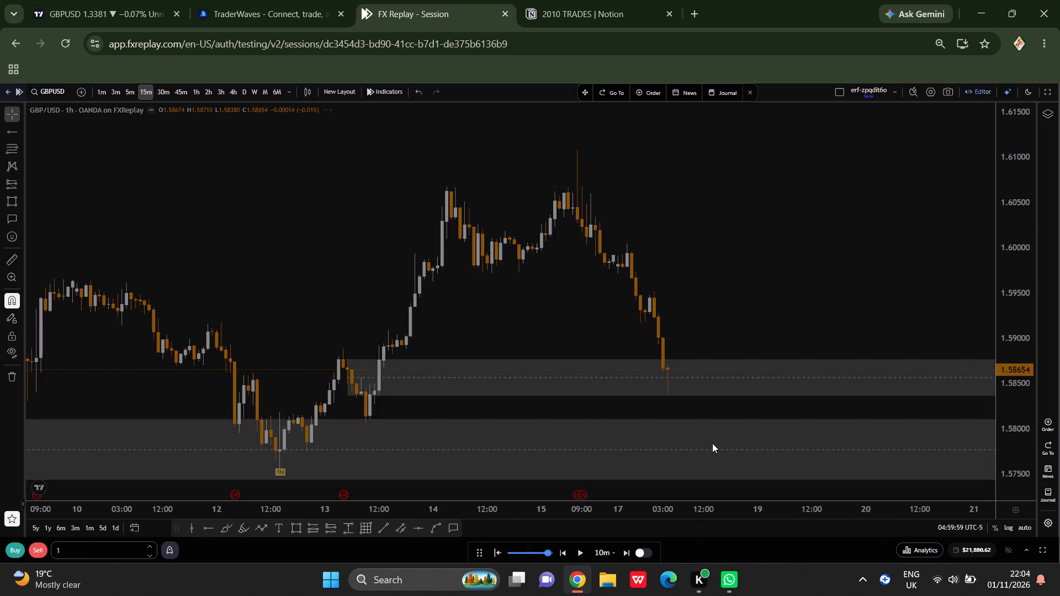
scroll(722, 443, down, 6)
scroll(715, 332, down, 4)
drag(760, 337, 675, 345)
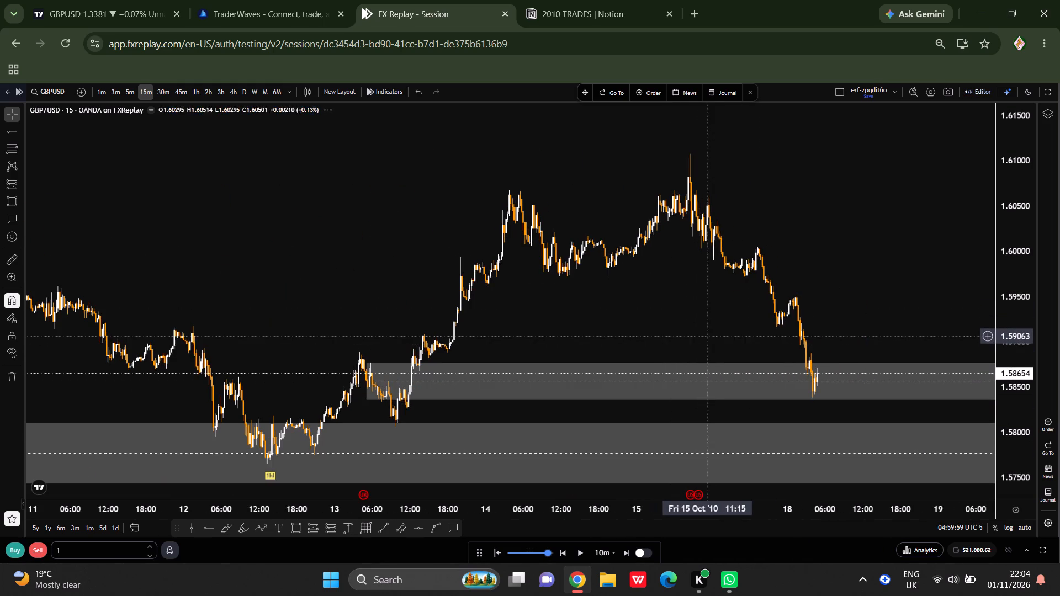
scroll(608, 472, up, 6)
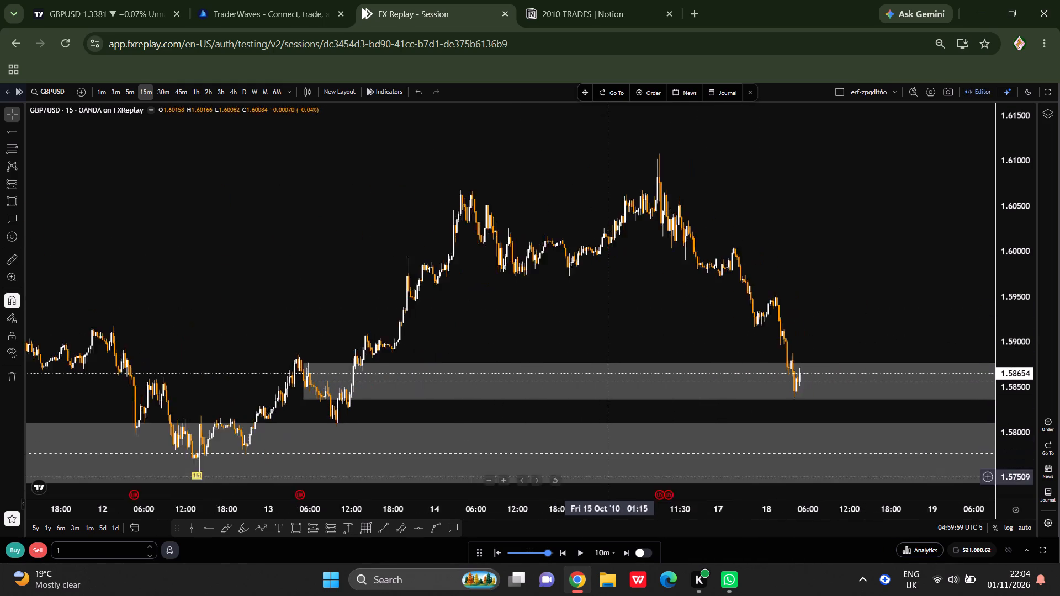
click(1043, 91)
Set the replay step to 5 minutes and advance the replay to about 07:45 on 18 October 2010.
scroll(761, 268, up, 4)
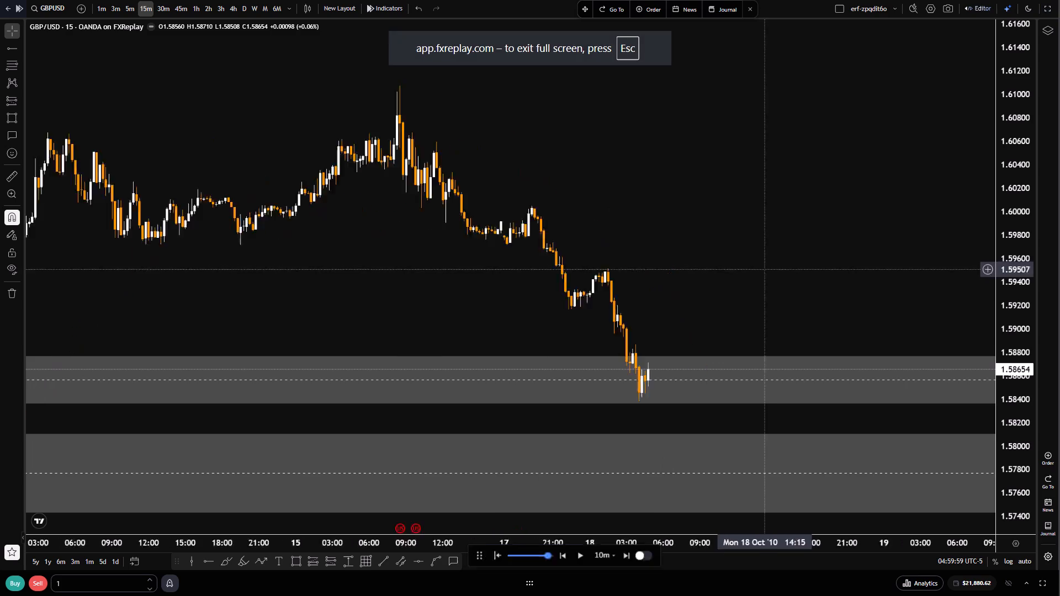
drag(611, 284, 798, 270)
scroll(1029, 533, up, 6)
scroll(755, 361, up, 5)
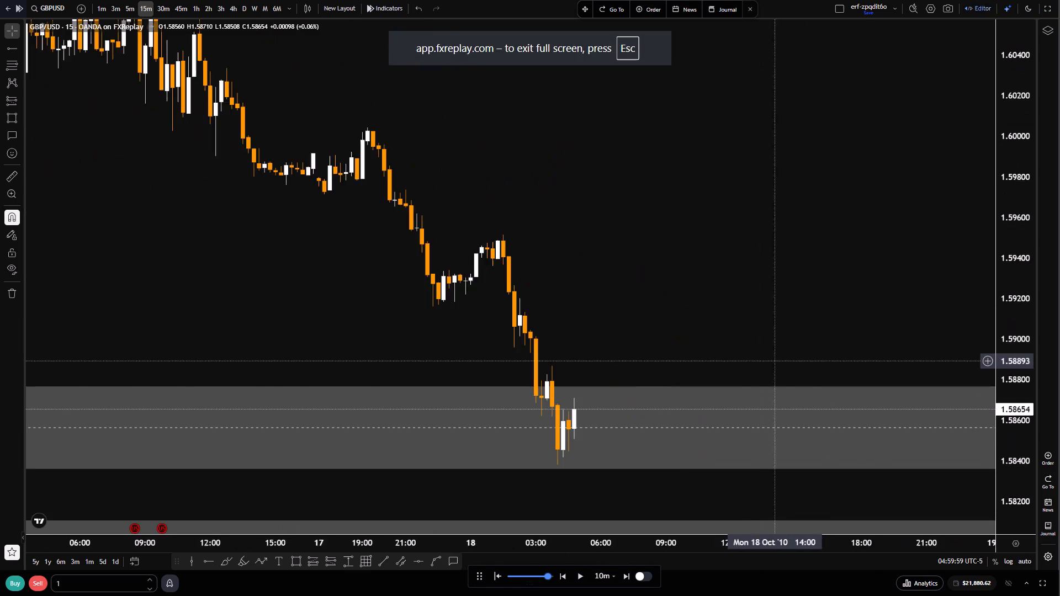
drag(758, 311, 839, 280)
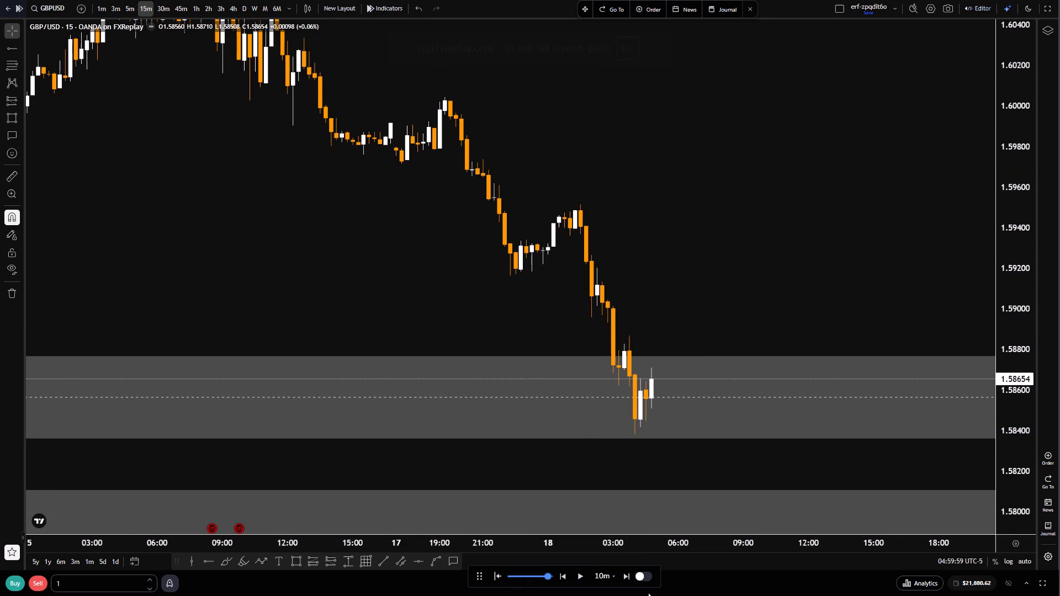
click(603, 575)
click(608, 556)
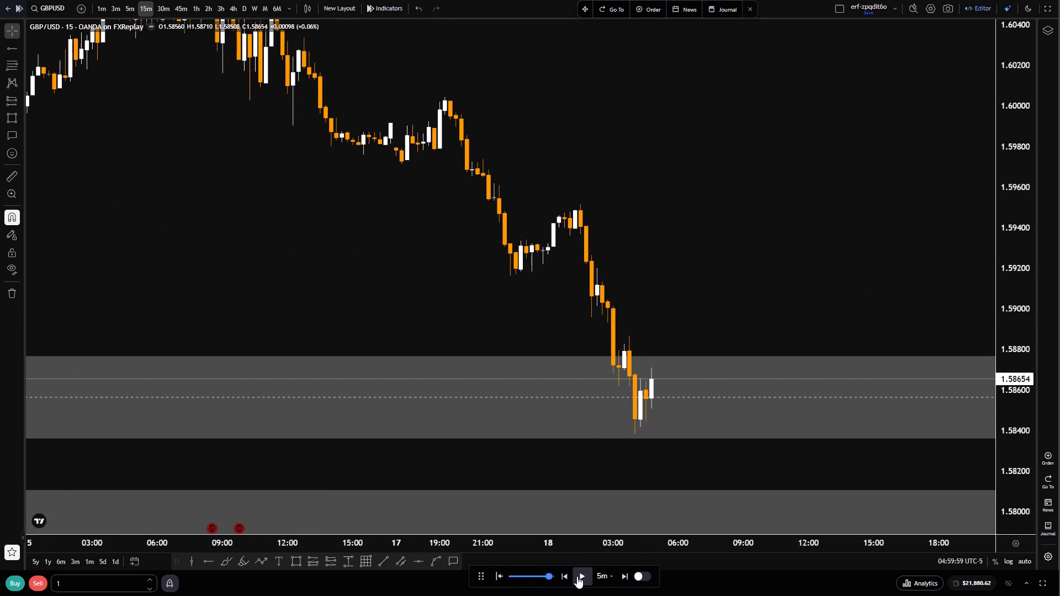
click(584, 574)
double_click(585, 574)
double_click(585, 574)
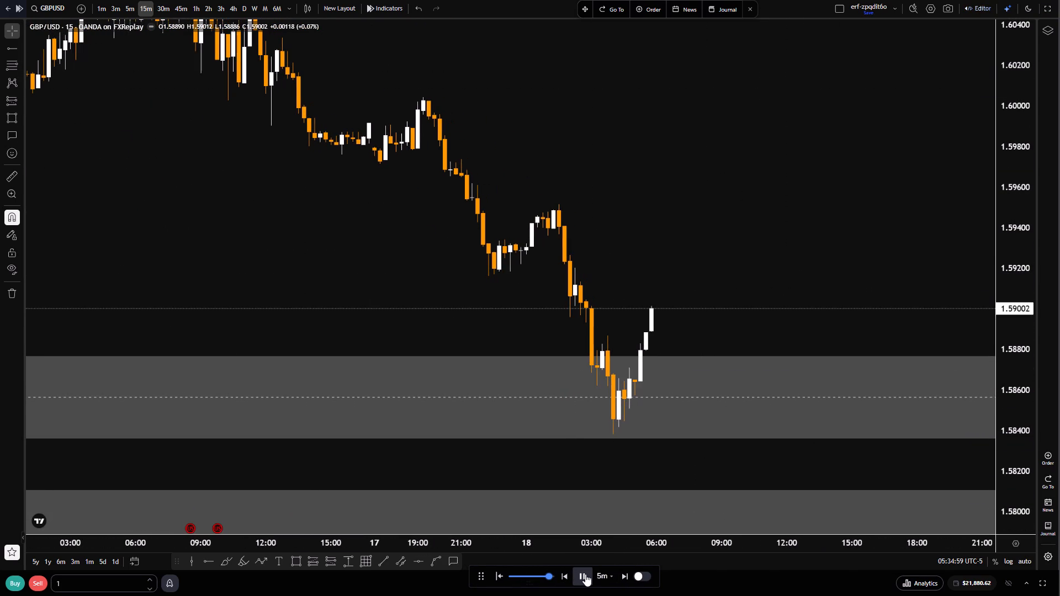
triple_click(585, 574)
click(585, 574)
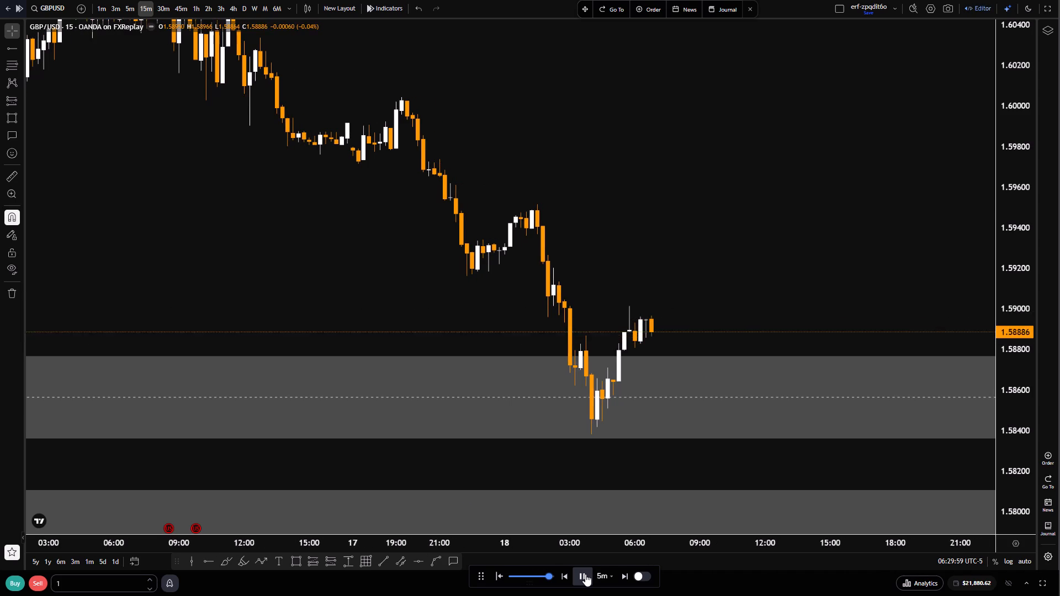
click(585, 574)
double_click(585, 574)
scroll(505, 353, down, 6)
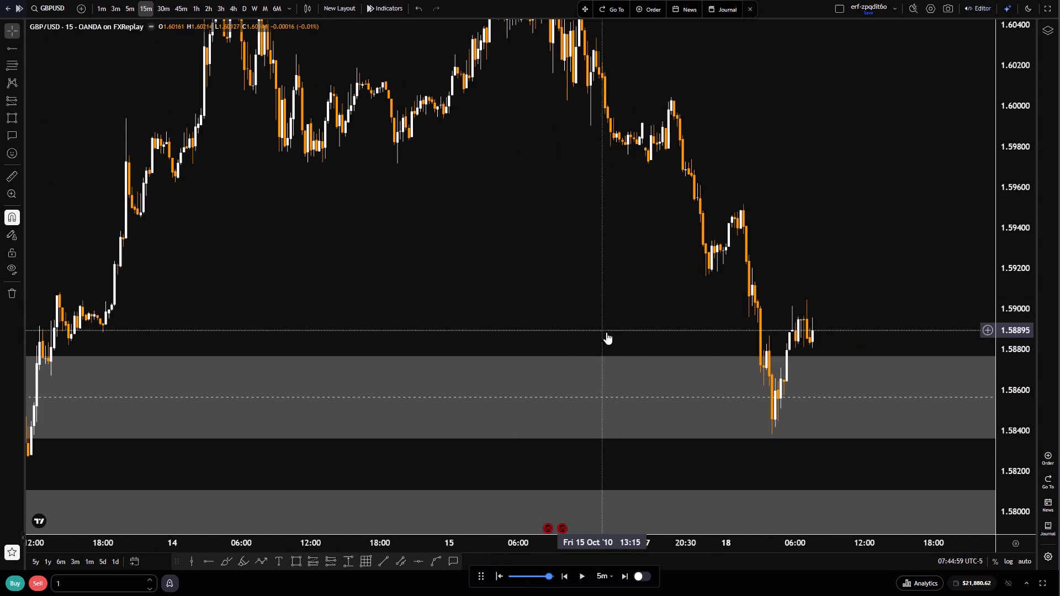
Draw a trend line joining the 13 October 13:30 low at 1.58670 to the 18 October 03:15 low at 1.58620.
scroll(603, 358, down, 1)
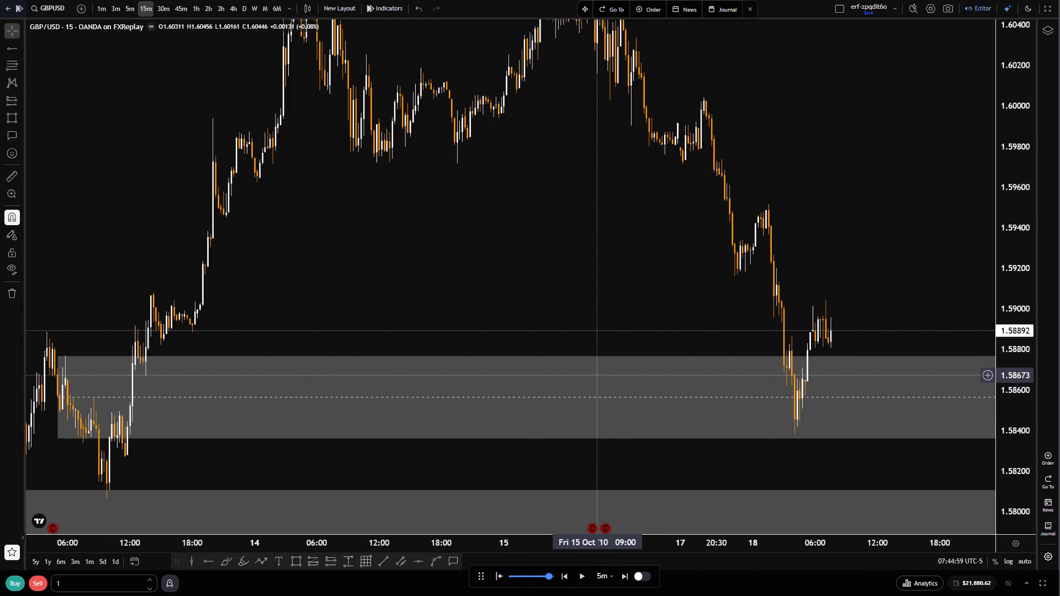
click(386, 559)
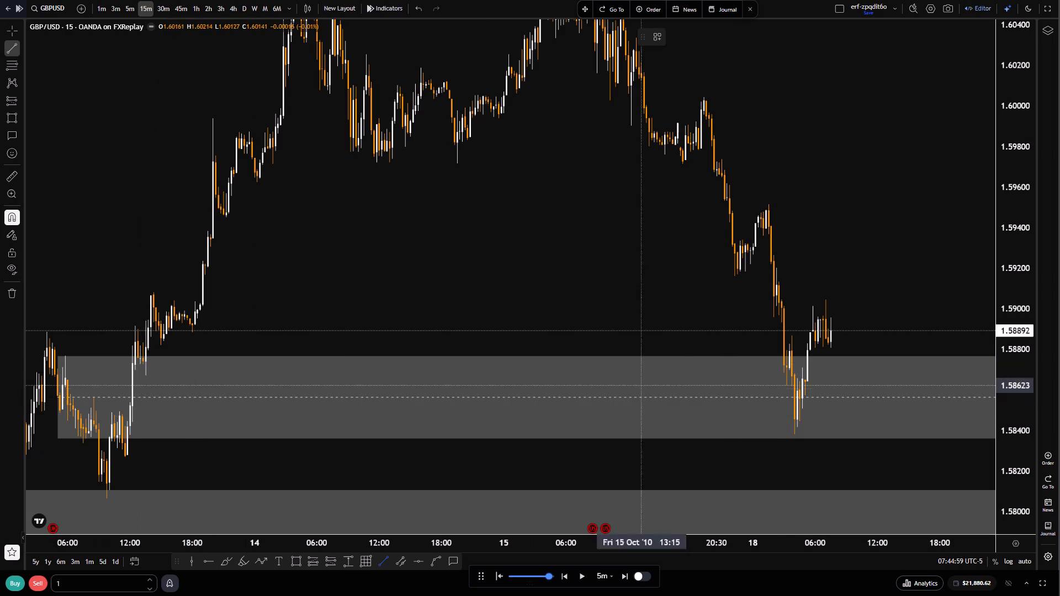
click(786, 384)
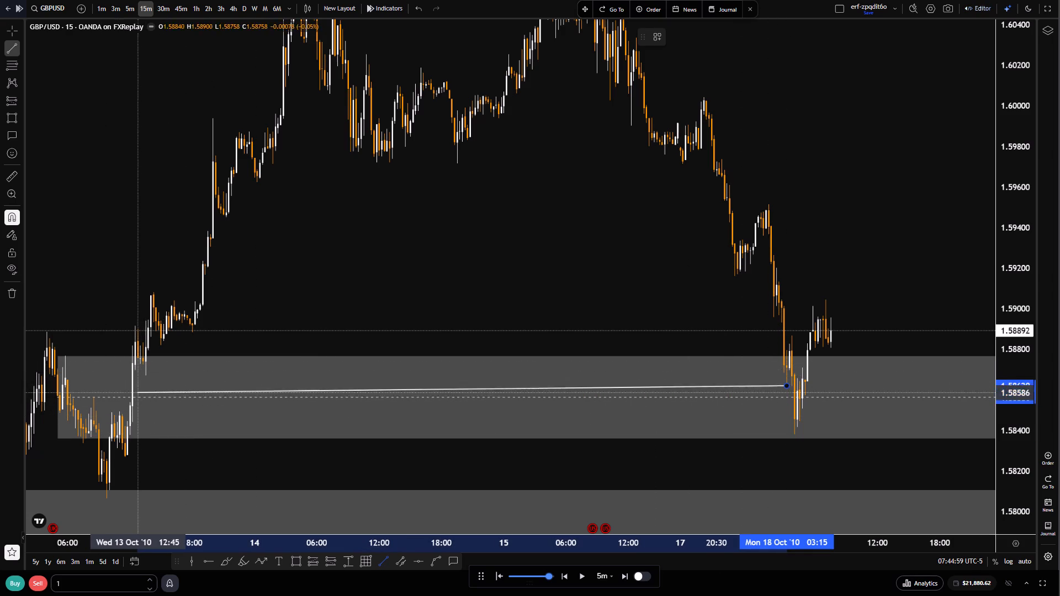
click(138, 385)
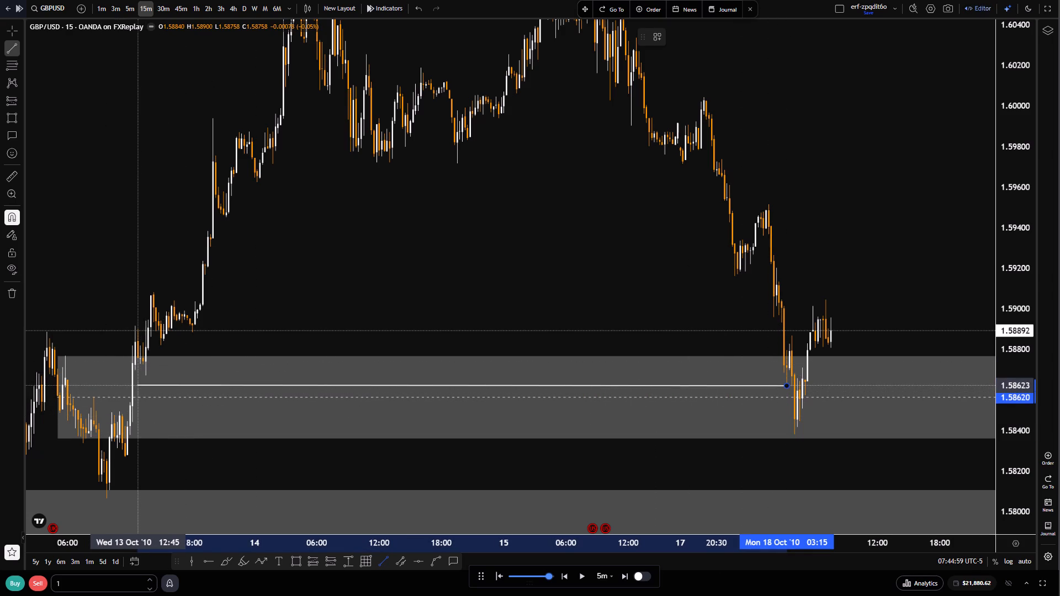
drag(138, 385, 144, 380)
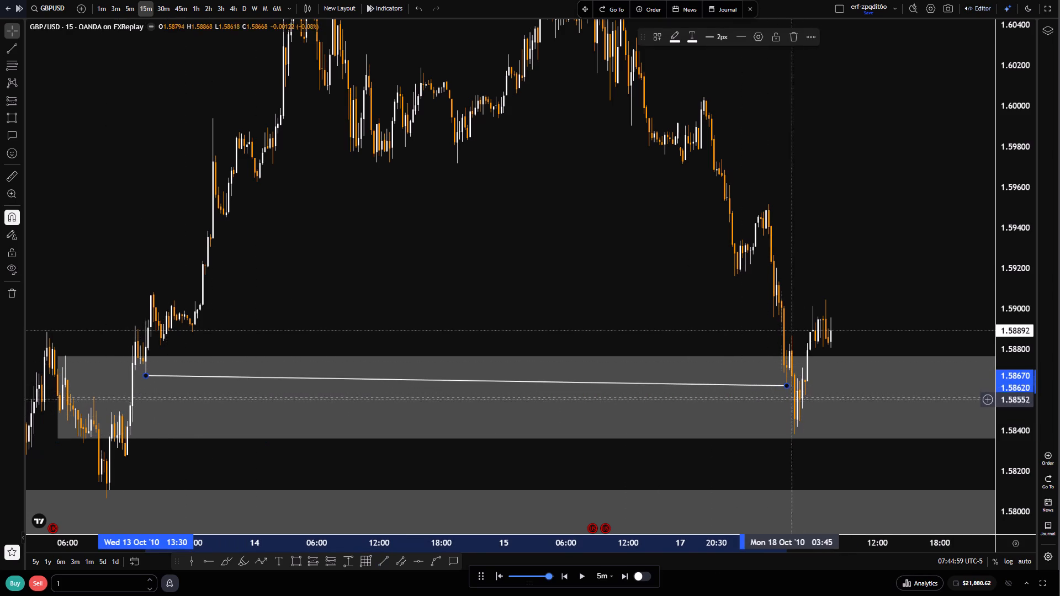
click(787, 385)
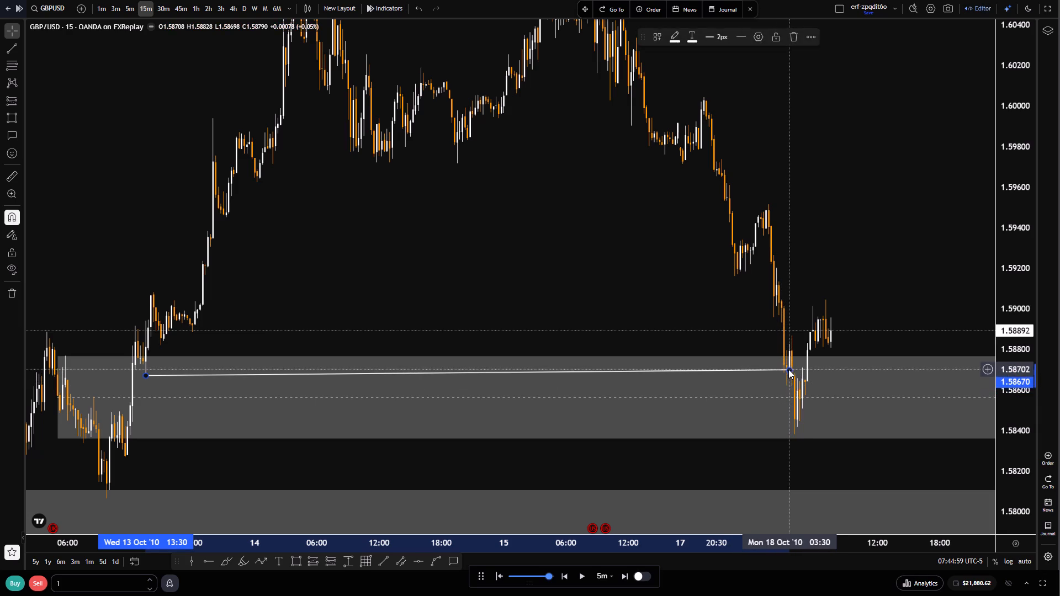
drag(788, 369, 789, 376)
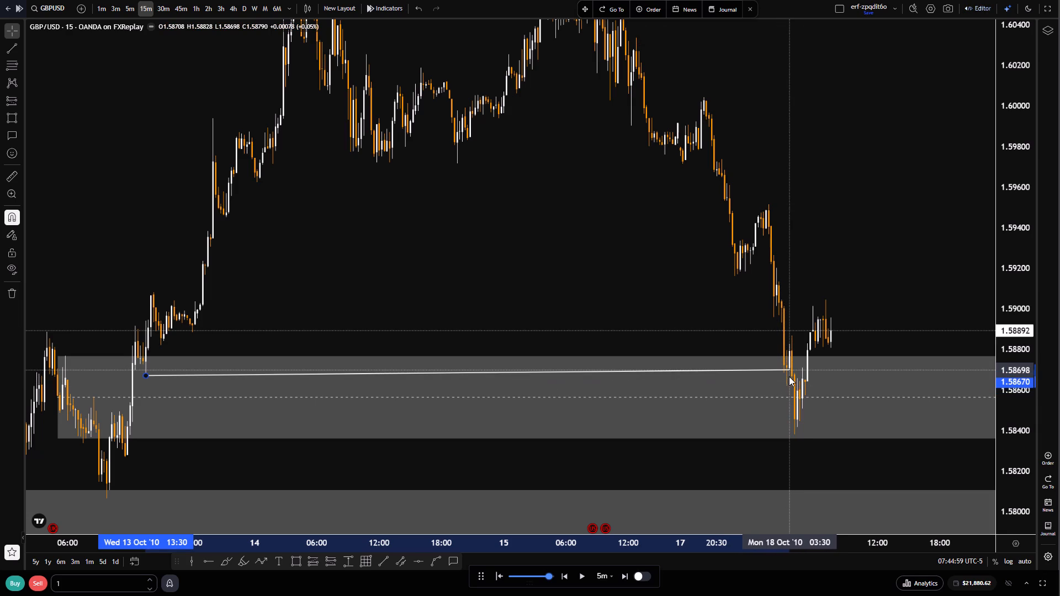
drag(789, 376, 788, 378)
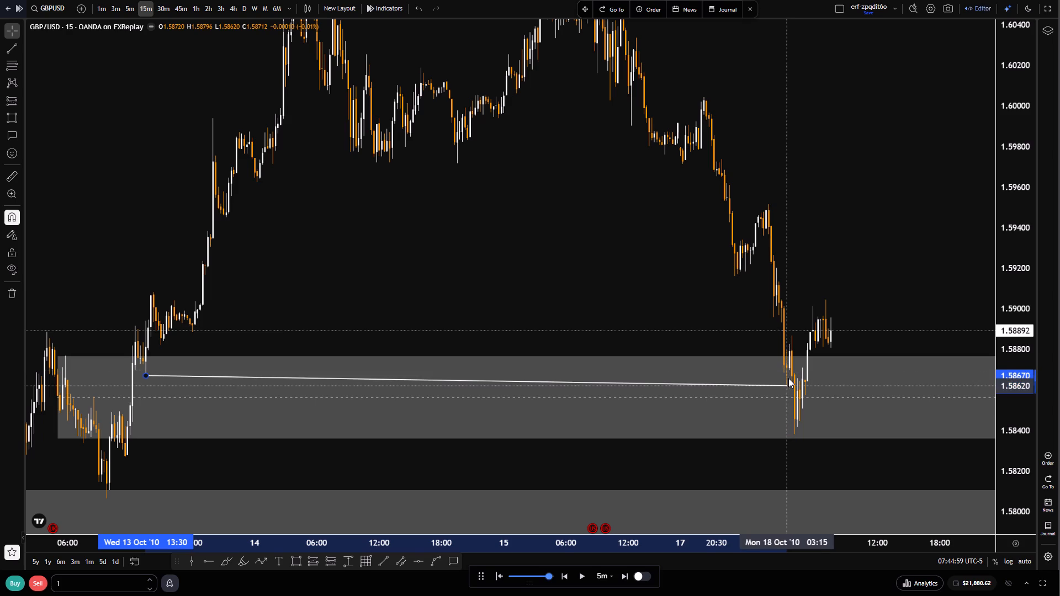
drag(788, 378, 789, 378)
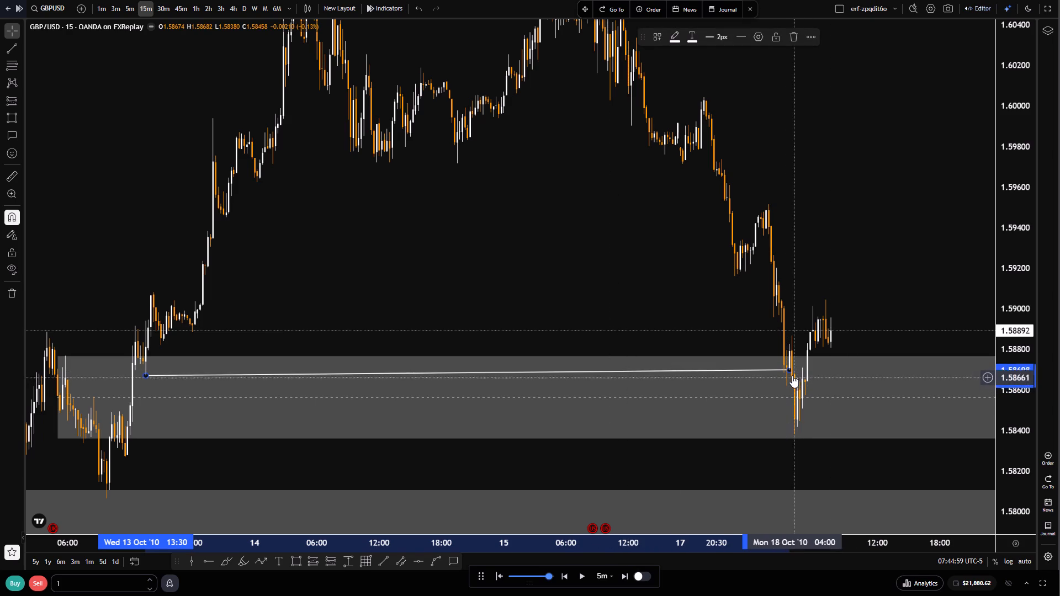
drag(792, 372, 784, 380)
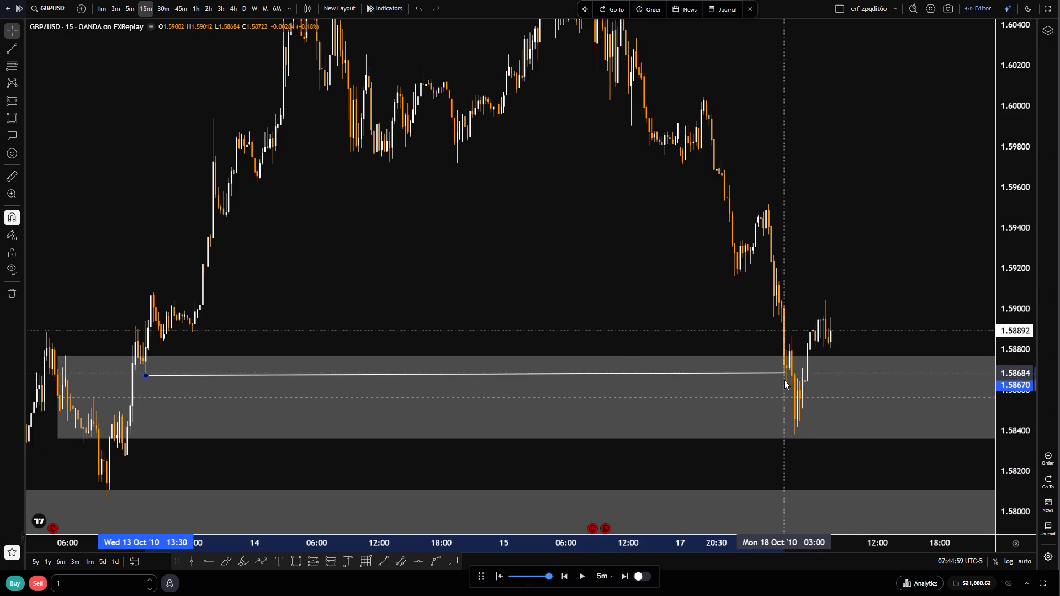
drag(784, 380, 787, 384)
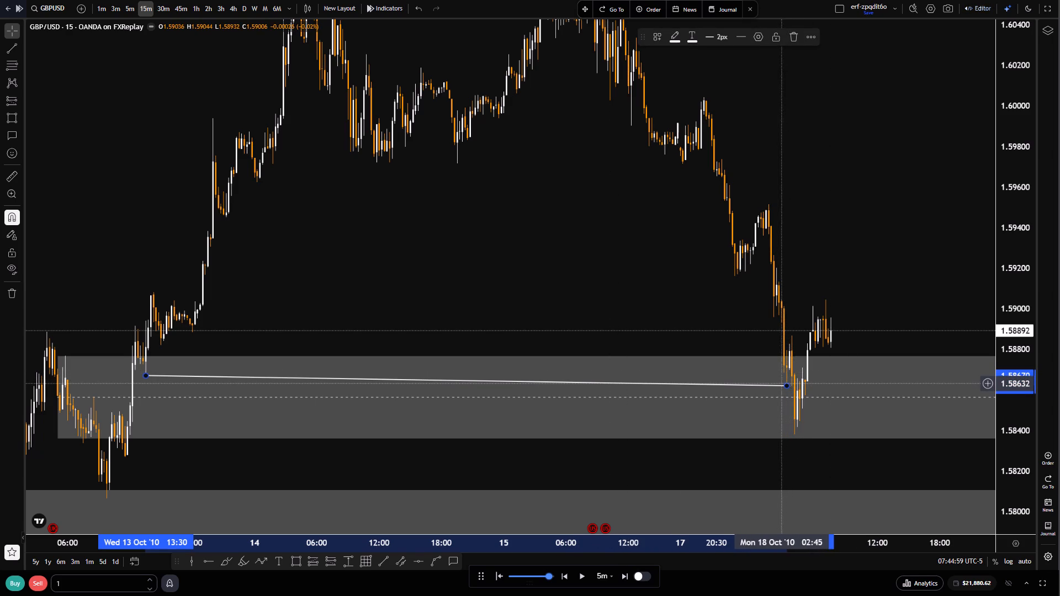
Label the new trend line between the two lows with the text "$$$$$$$$$$$$".
click(483, 379)
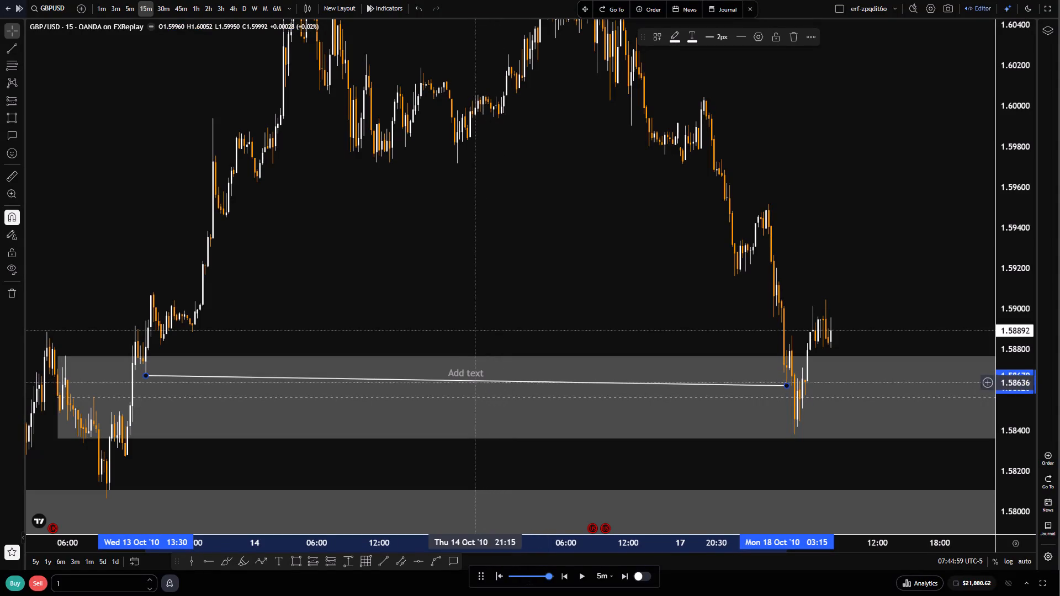
key(shift+dollar)
key(shift+dollar)
key(shift+dollar)
key(shift+dollar)
key(shift+dollar)
key(shift+dollar)
key(shift+dollar)
key(shift+dollar)
key(shift+dollar)
key(shift+dollar)
key(shift+dollar)
key(shift+dollar)
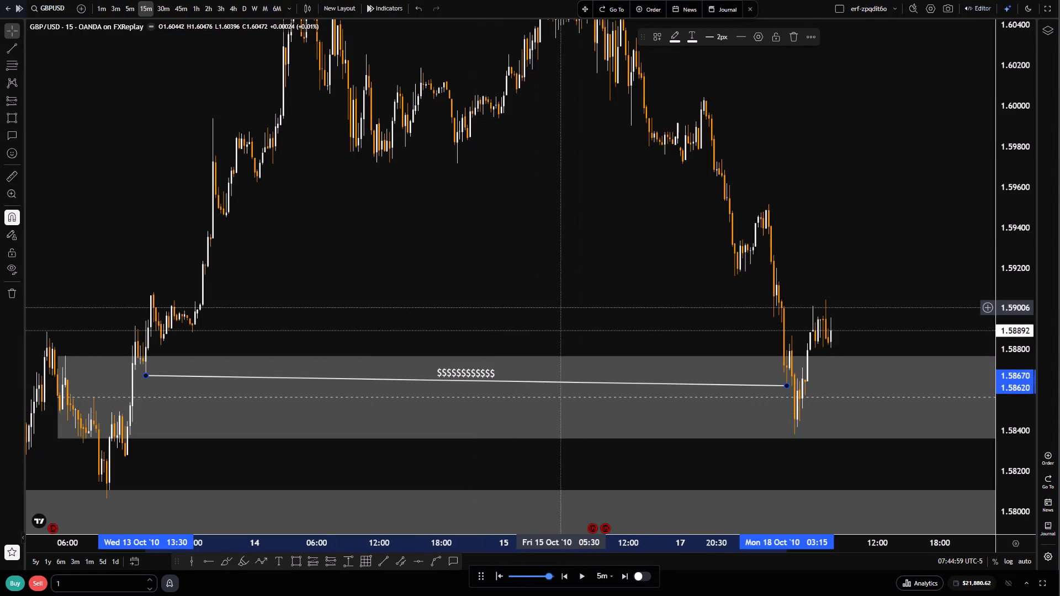
click(561, 307)
Advance the replay in 5-minute steps to about 08:10 on 18 October 2010.
scroll(727, 408, up, 3)
scroll(843, 331, up, 3)
drag(870, 282, 711, 302)
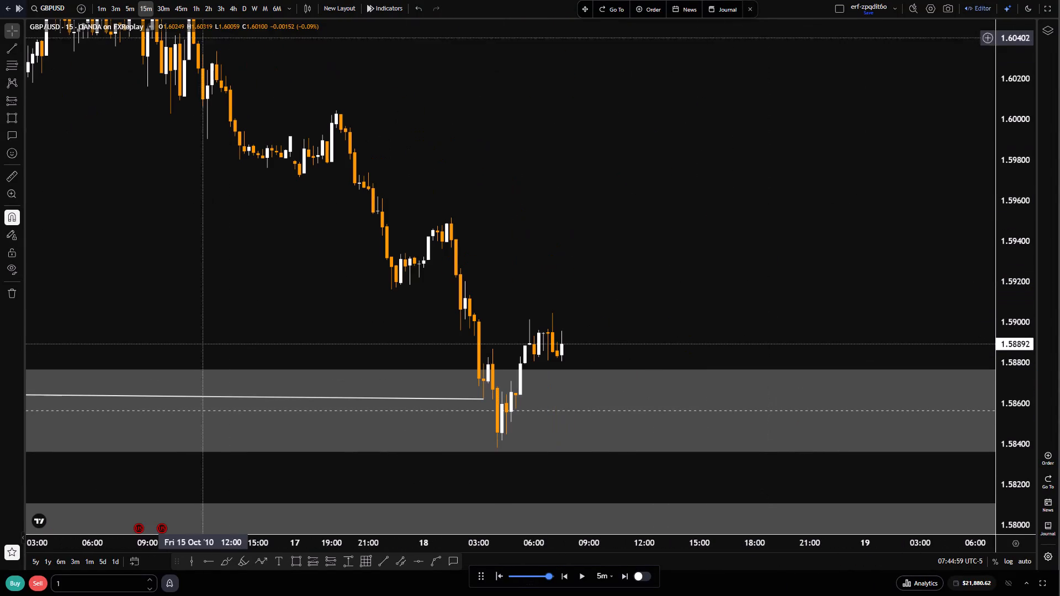
scroll(742, 360, down, 2)
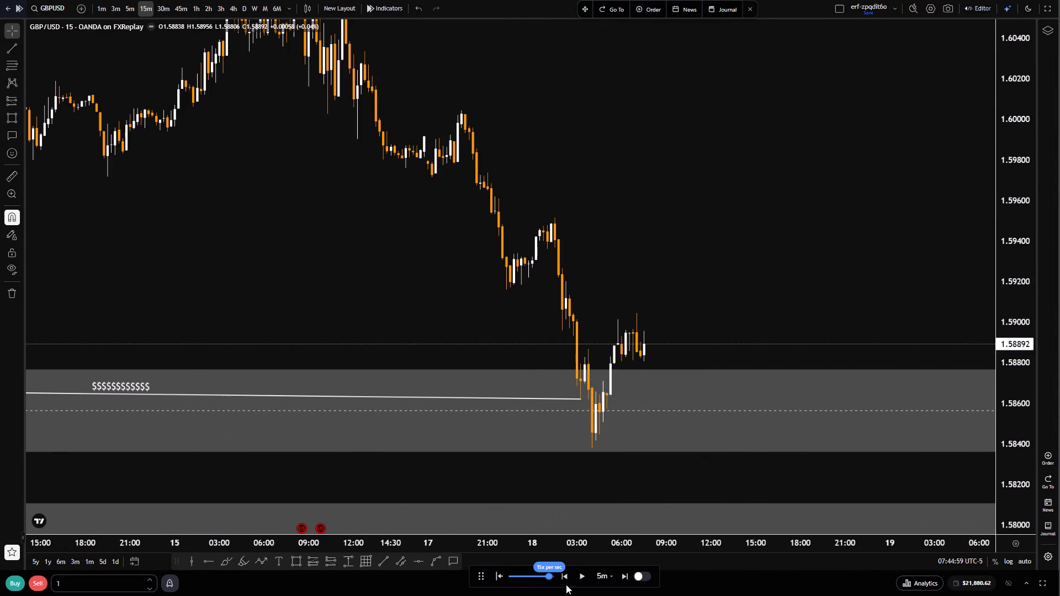
click(584, 580)
click(584, 580)
scroll(654, 372, up, 4)
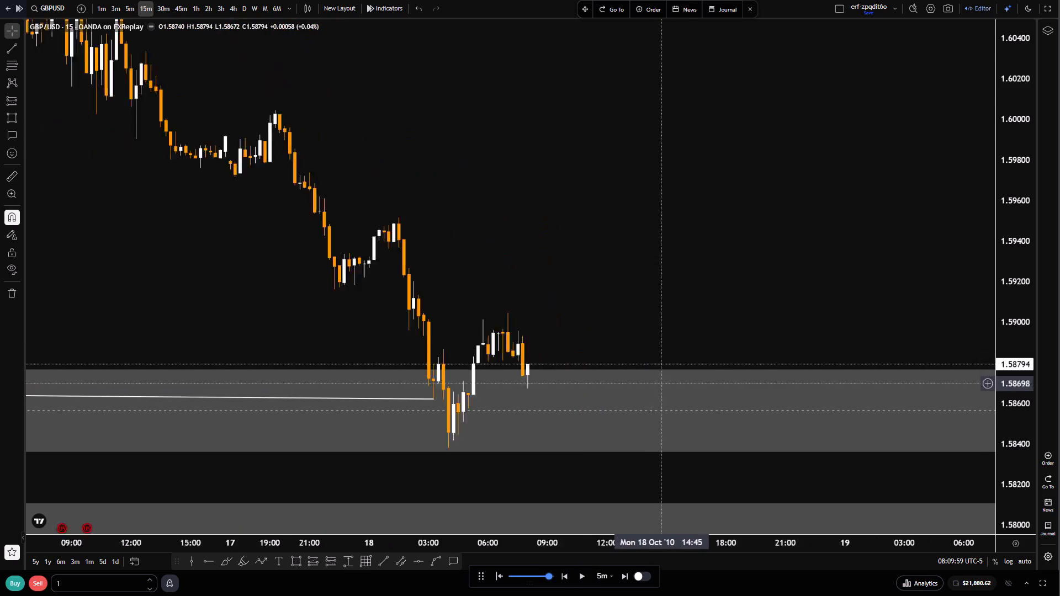
Play the replay briefly further and rewind it to about 08:15 on 18 October 2010.
scroll(704, 416, down, 8)
scroll(708, 352, down, 6)
scroll(748, 343, up, 6)
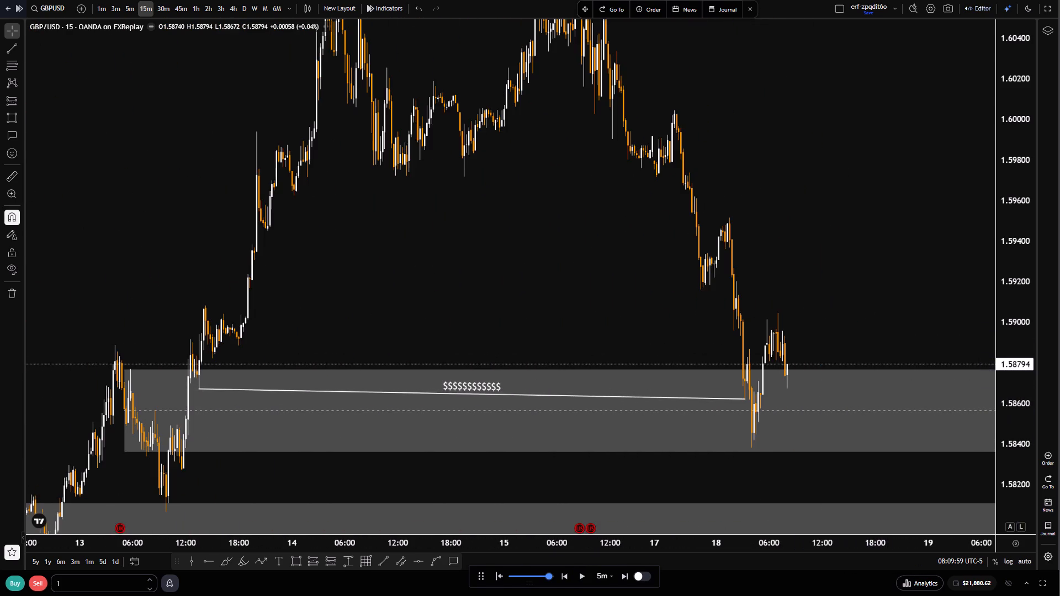
scroll(1024, 513, down, 7)
scroll(504, 230, down, 7)
scroll(720, 278, up, 7)
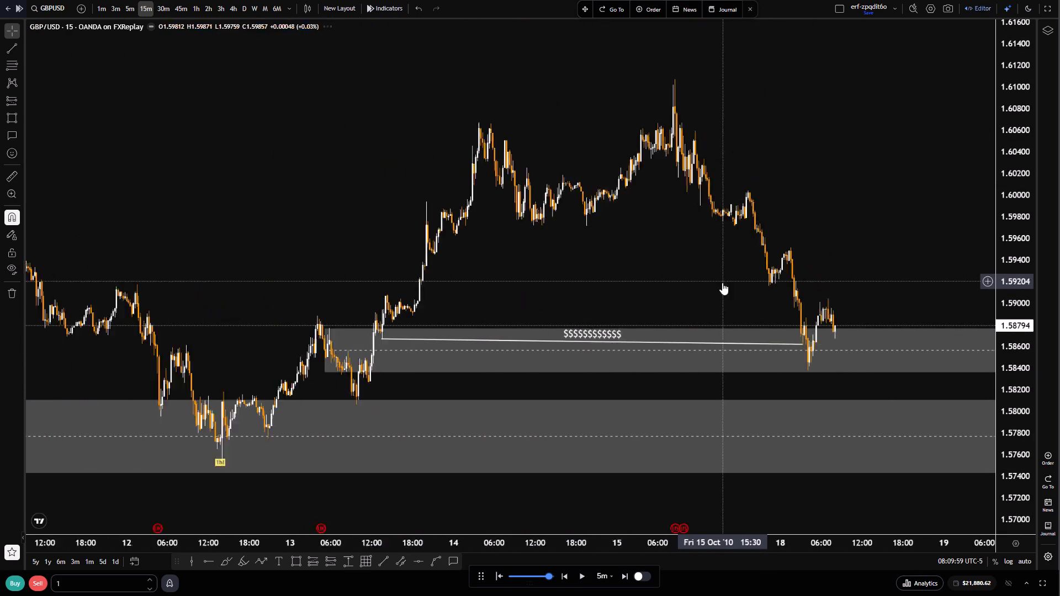
scroll(788, 263, up, 3)
drag(820, 248, 642, 256)
click(580, 574)
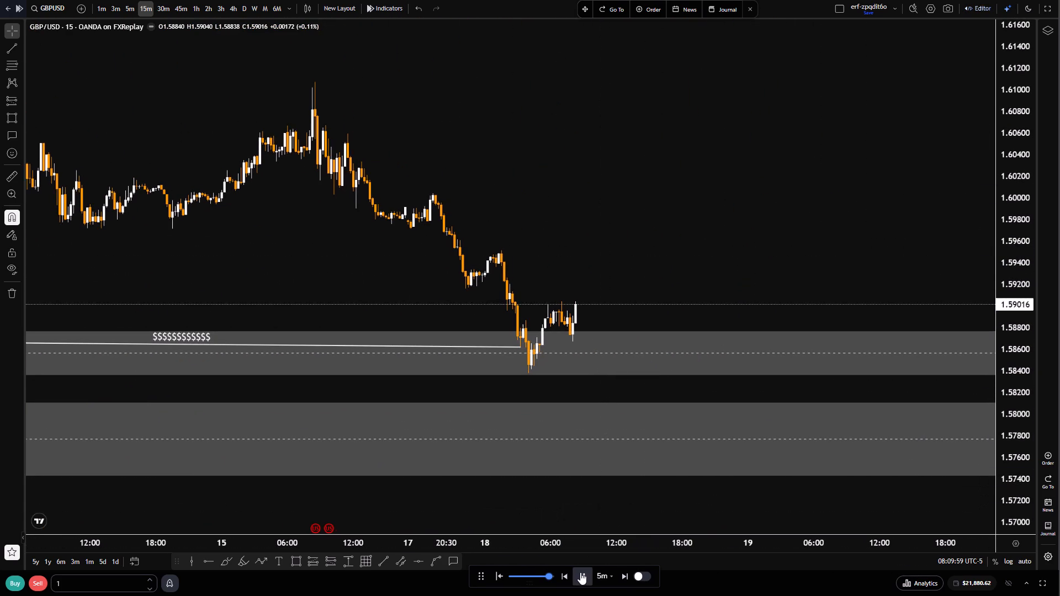
click(581, 572)
click(494, 578)
click(575, 412)
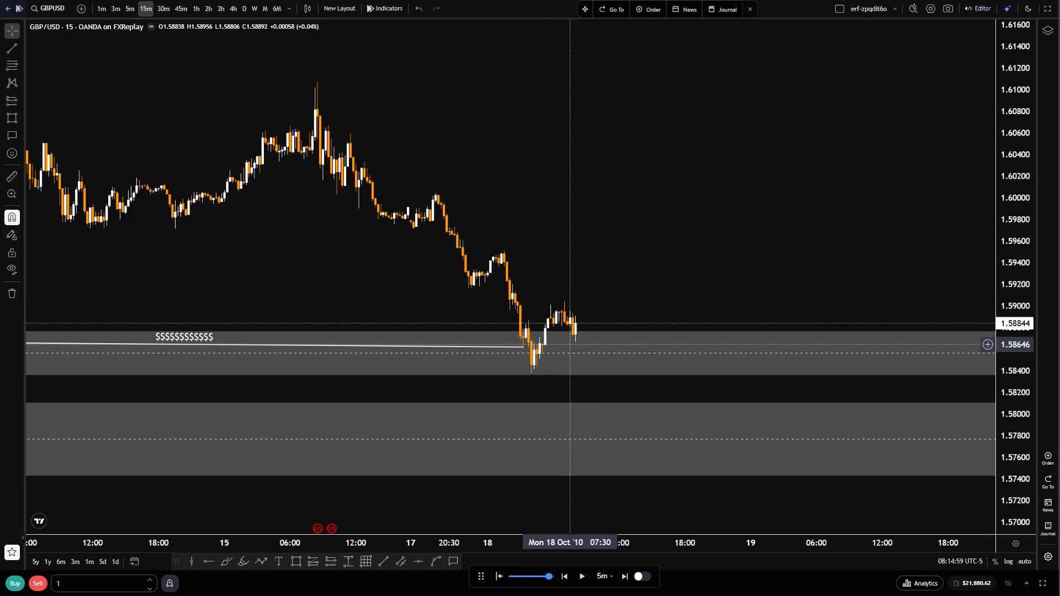
Draw a long position beside the latest candle with entry 1.58897, stop 1.58395 and target 1.60255.
click(315, 558)
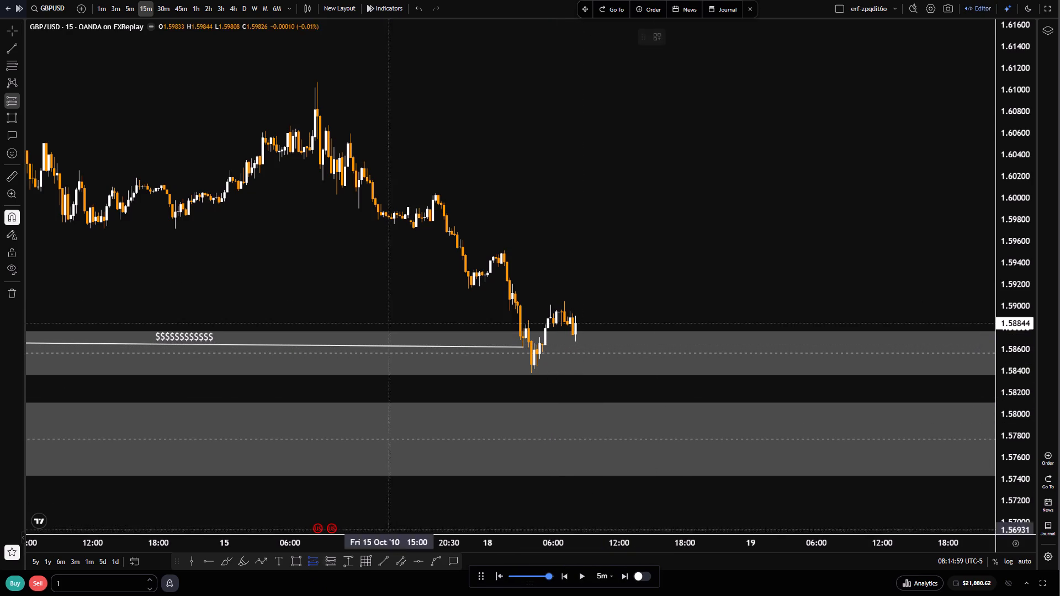
click(589, 317)
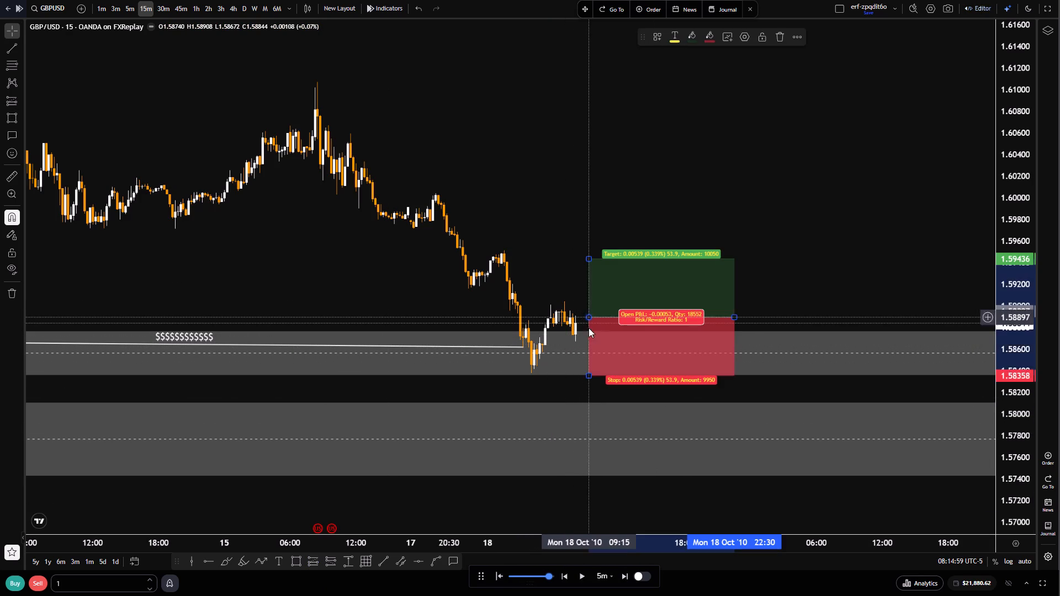
drag(590, 378, 590, 371)
scroll(585, 302, down, 5)
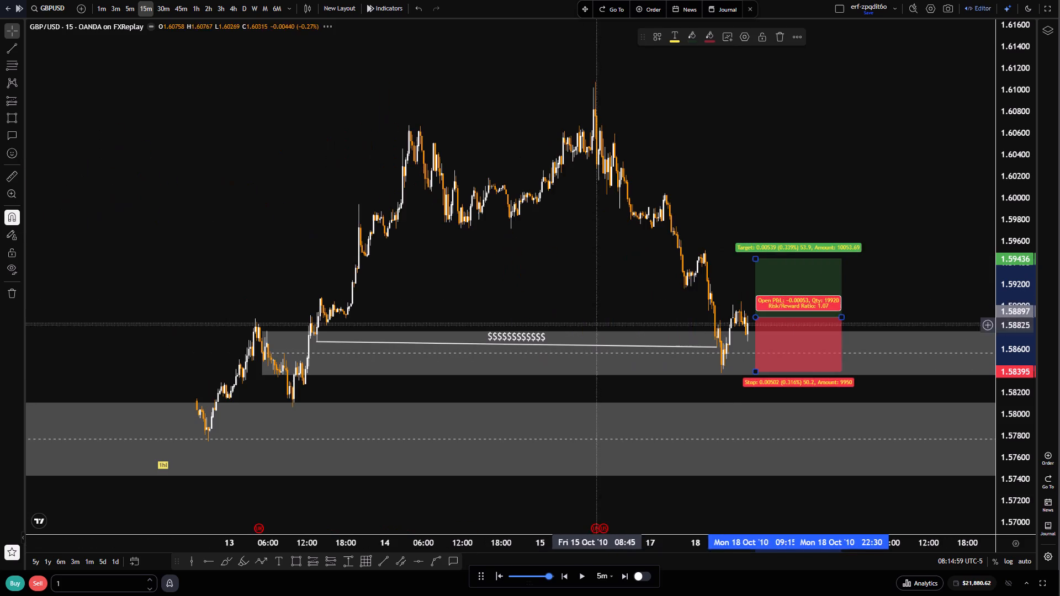
drag(735, 185, 768, 180)
scroll(723, 382, up, 3)
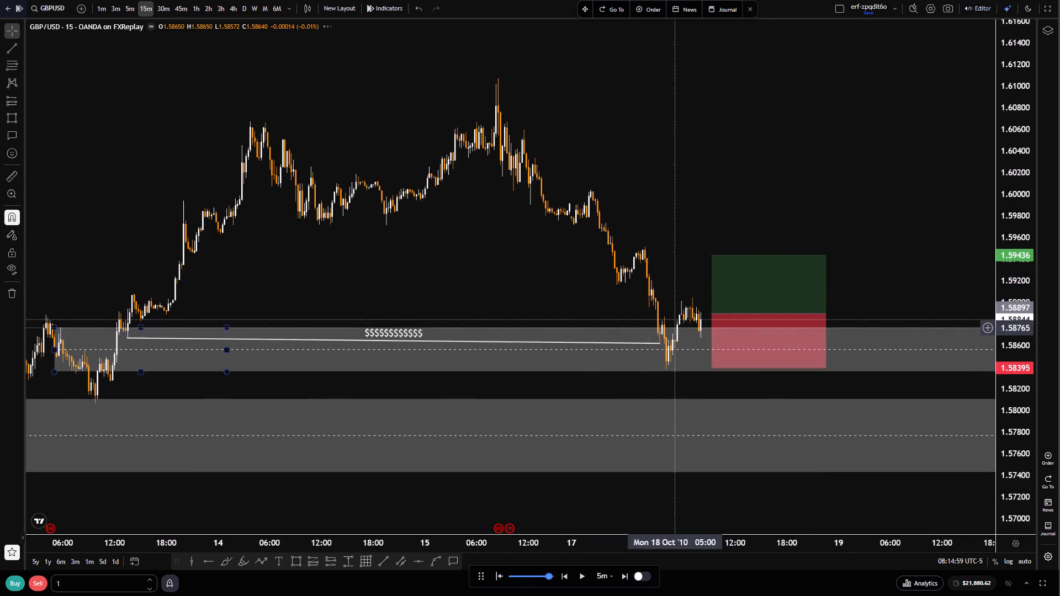
drag(713, 256, 720, 167)
scroll(749, 352, up, 4)
Place a 0.44-lot buy stop order from the long position at 1.58897, with stop loss 1.58395 and take profit 1.60255.
click(690, 271)
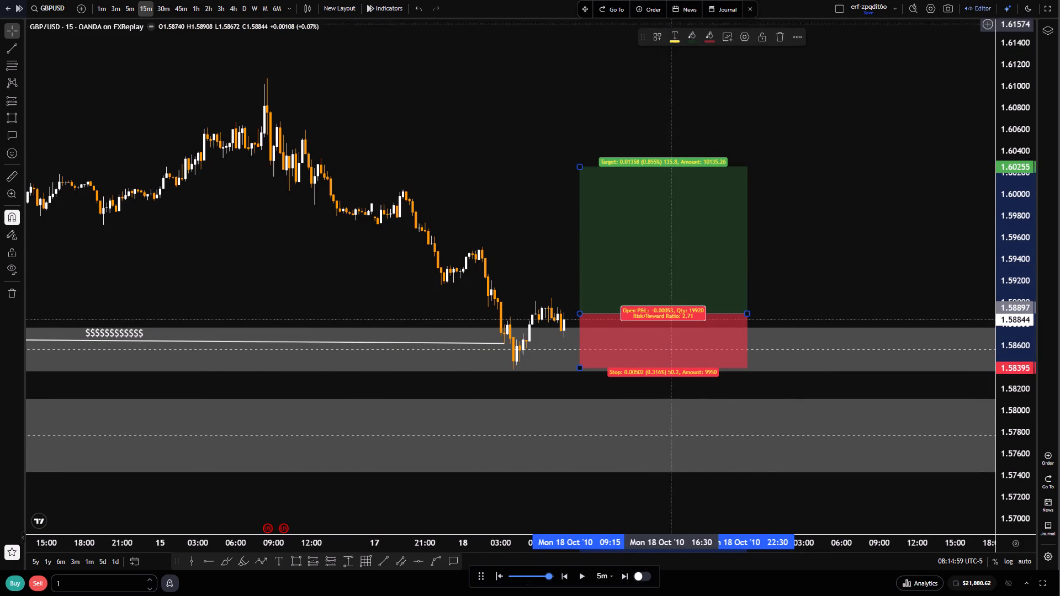
click(652, 13)
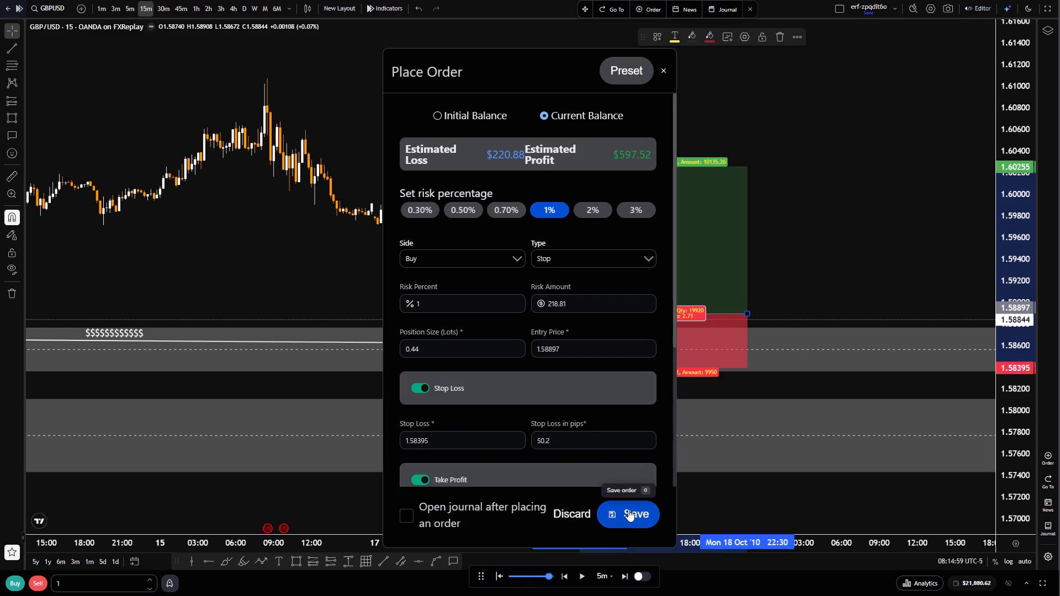
click(628, 509)
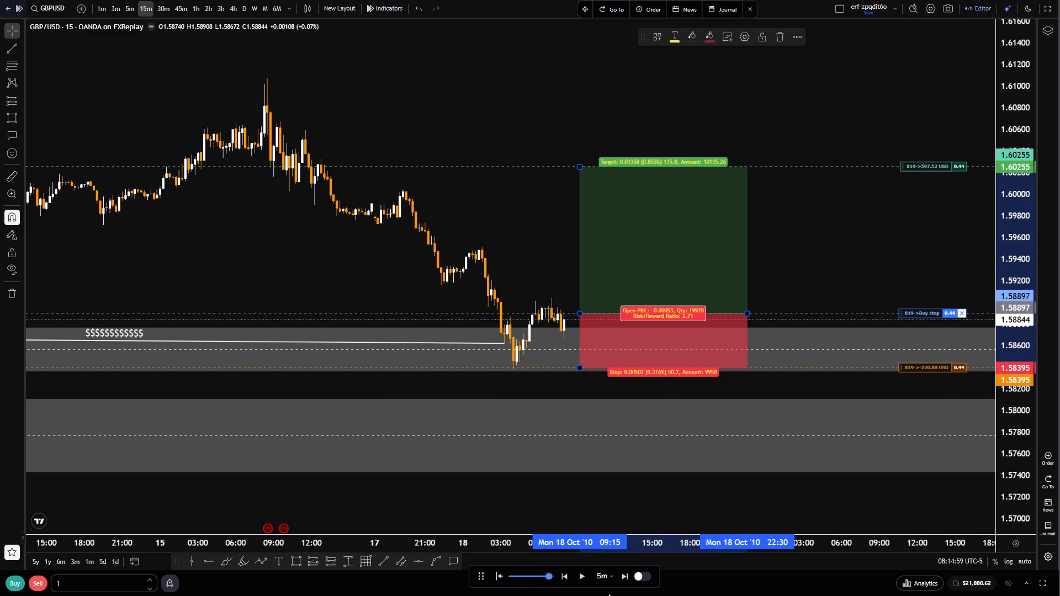
Advance the replay with the buy order running to about 16:45 on 18 October 2010, and deselect the long position drawing.
double_click(584, 579)
click(584, 578)
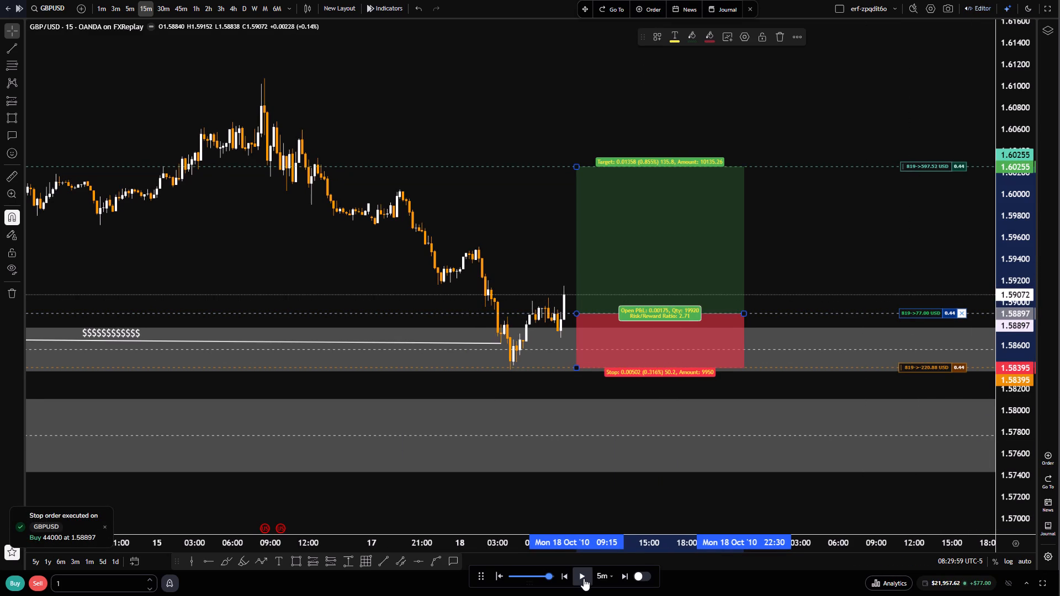
double_click(587, 578)
triple_click(587, 578)
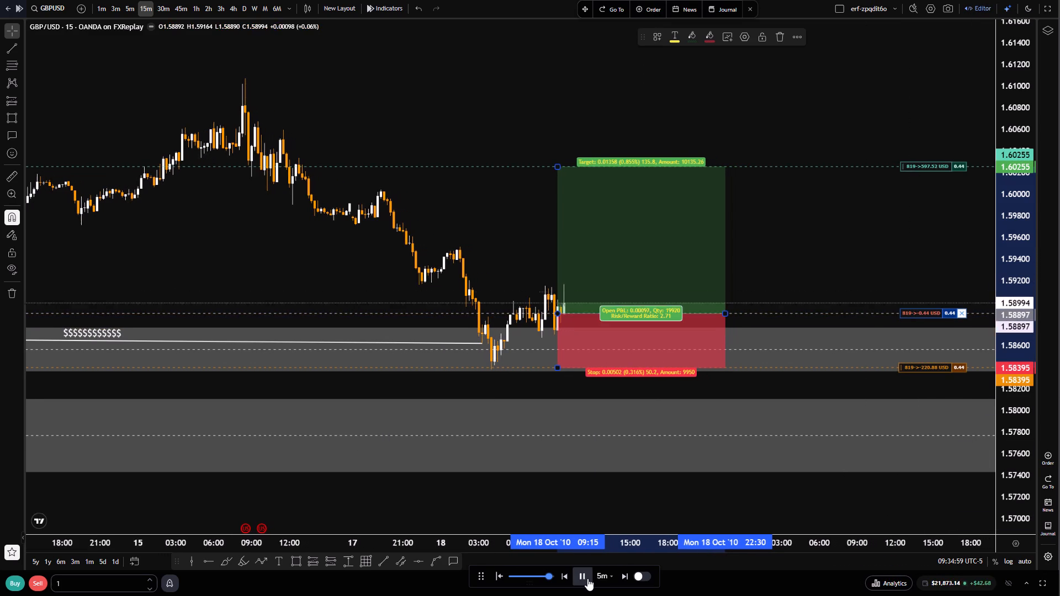
click(587, 578)
double_click(587, 578)
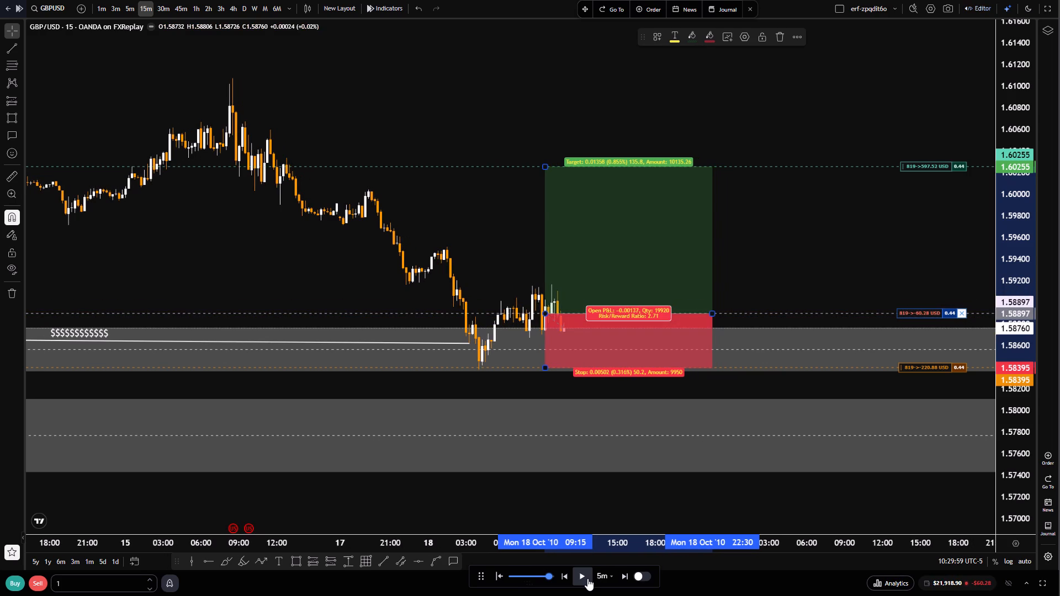
triple_click(587, 578)
double_click(587, 578)
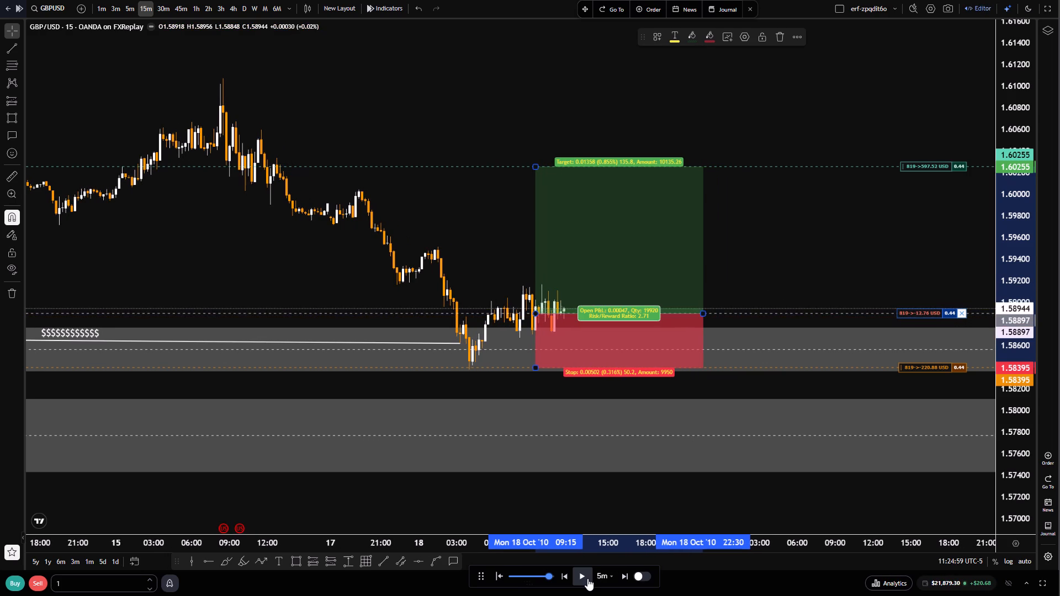
double_click(587, 578)
double_click(587, 578)
click(587, 578)
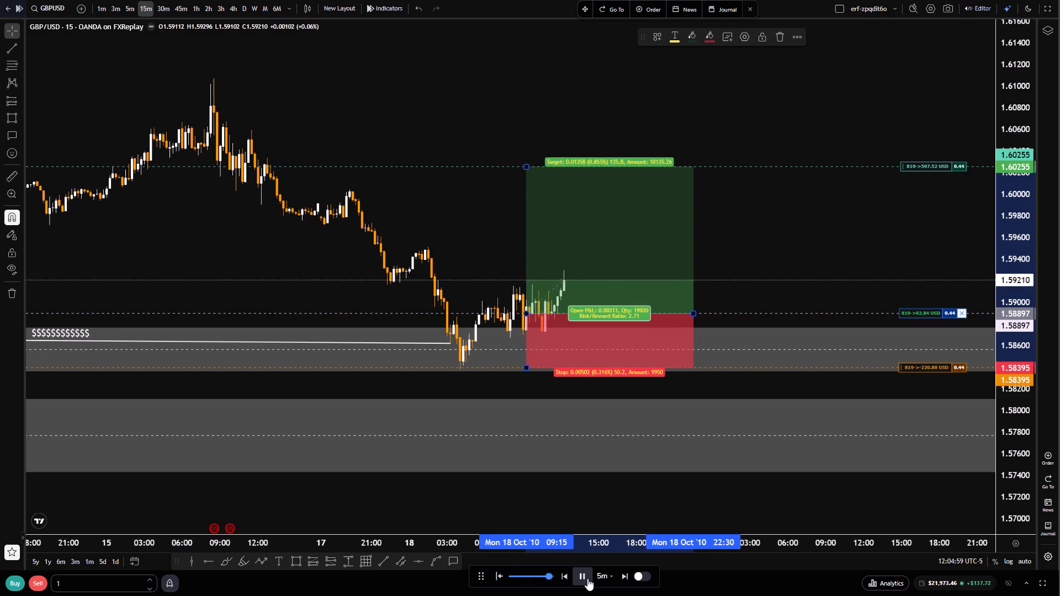
double_click(587, 578)
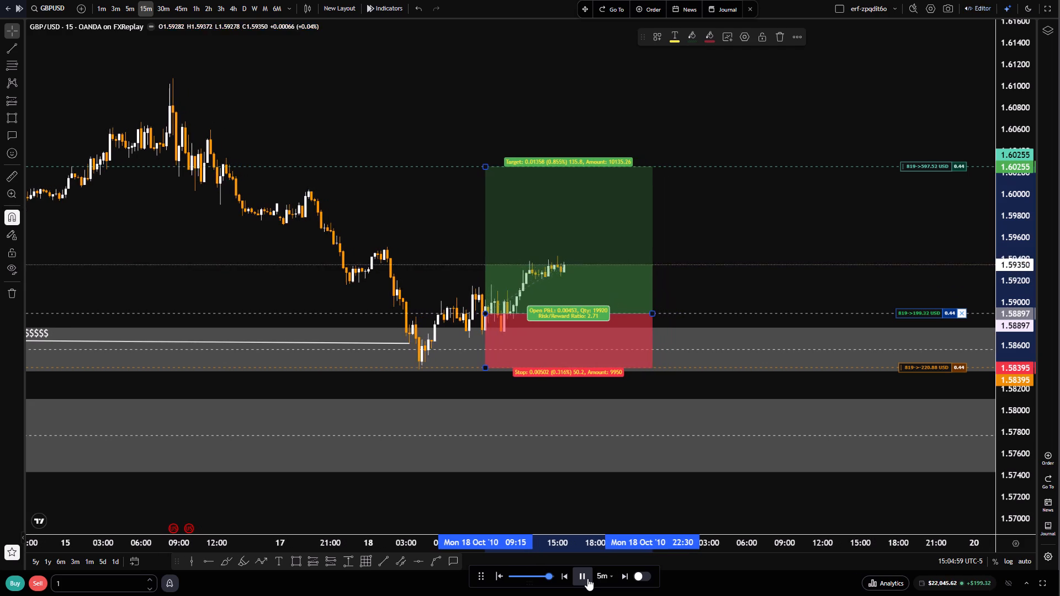
click(587, 578)
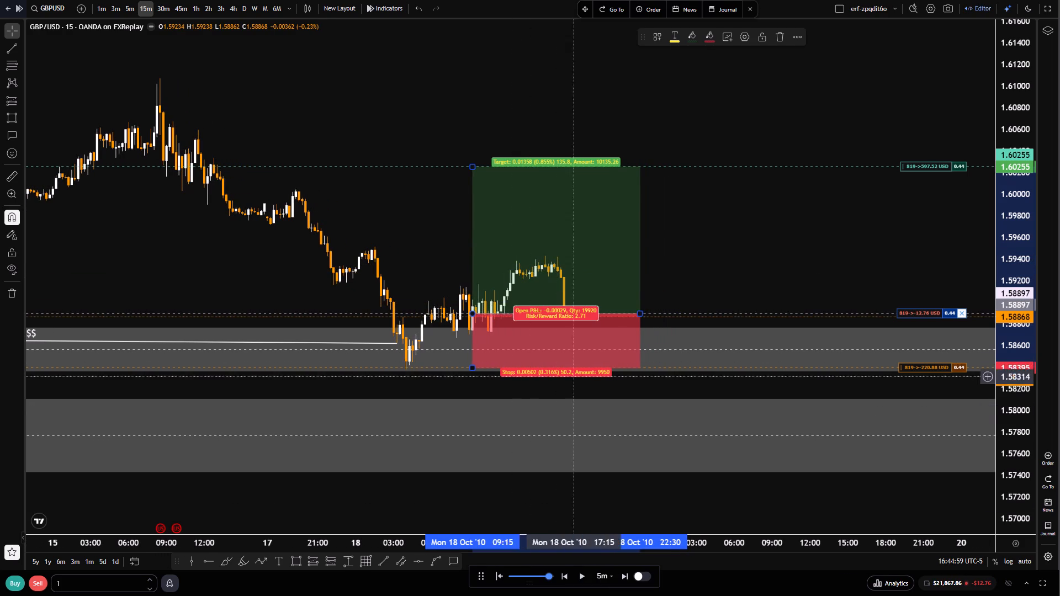
click(743, 231)
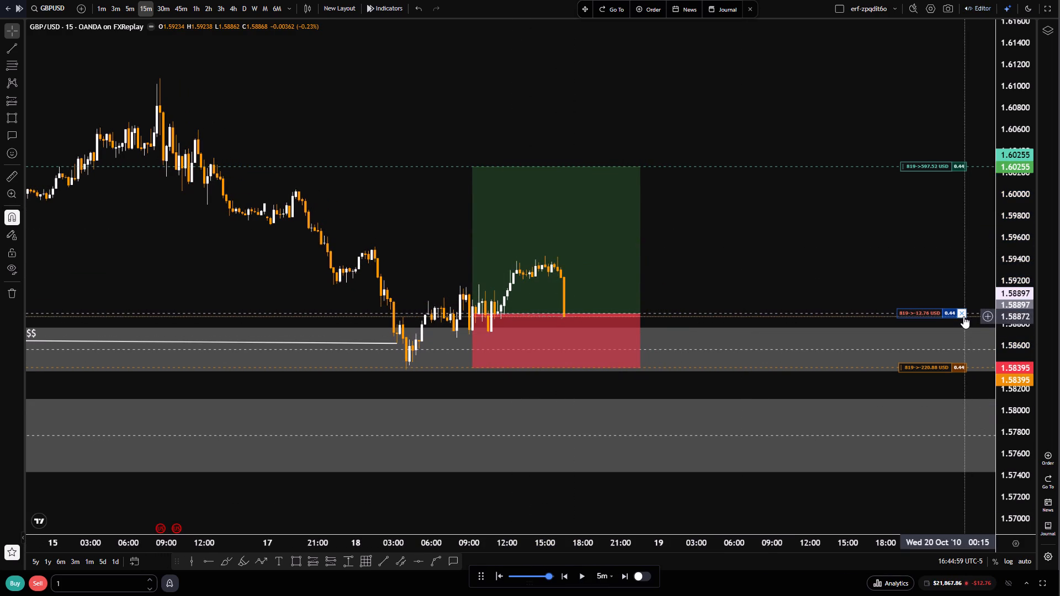
Close the open 0.44-lot long position in full.
click(963, 315)
click(620, 387)
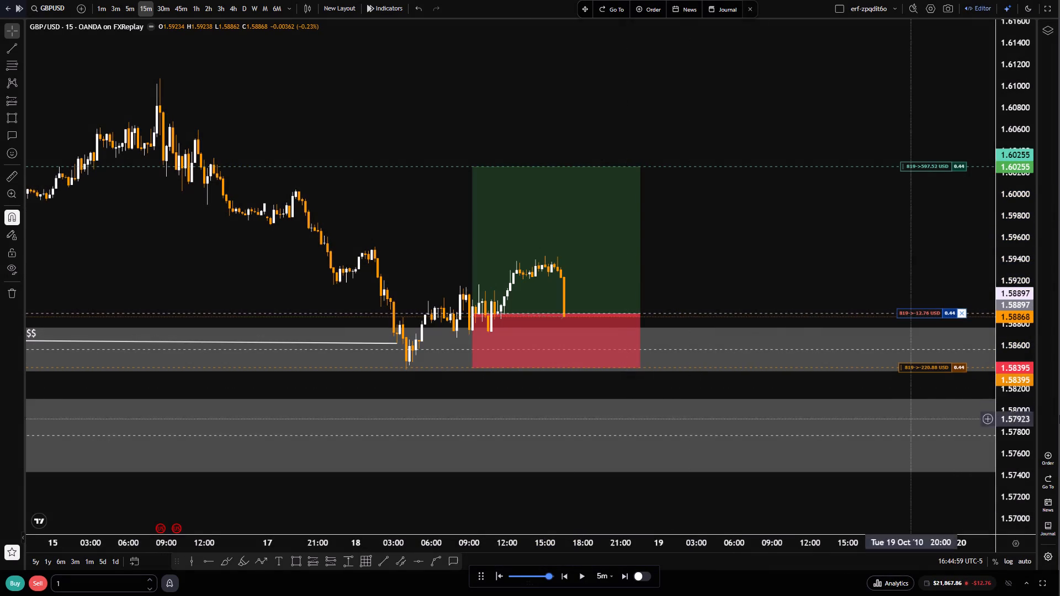
Switch to the 4-hour timeframe and examine price action around the demand zones and the long position drawing.
scroll(591, 411, down, 6)
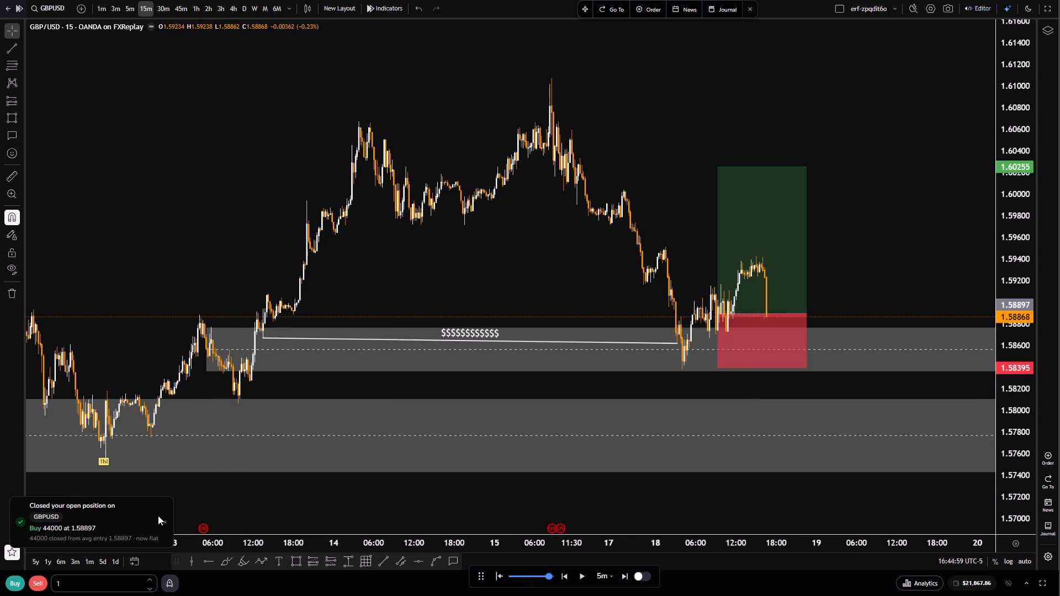
scroll(570, 350, down, 3)
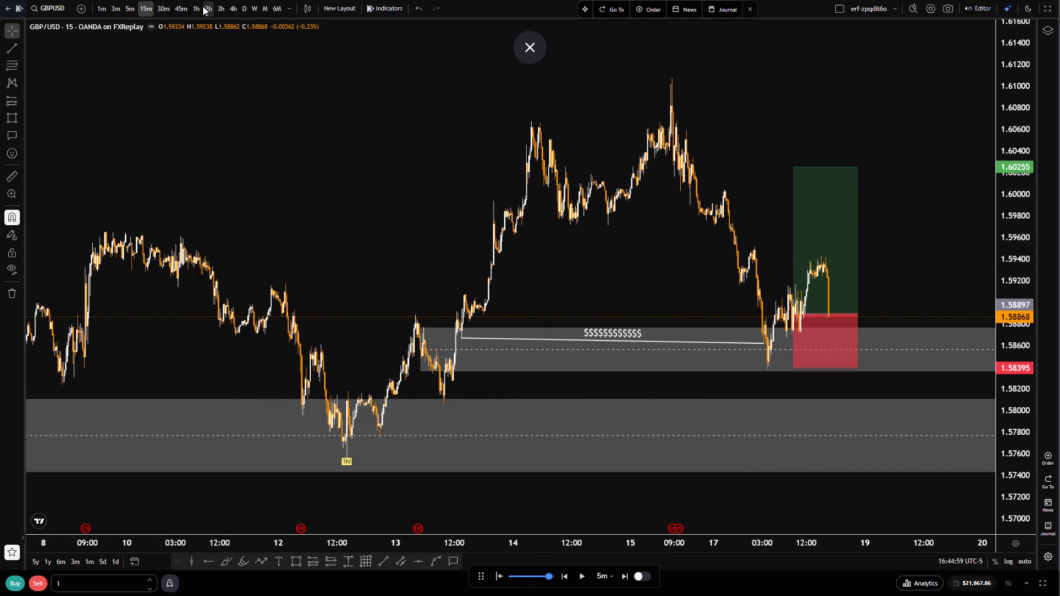
click(231, 9)
scroll(658, 459, up, 11)
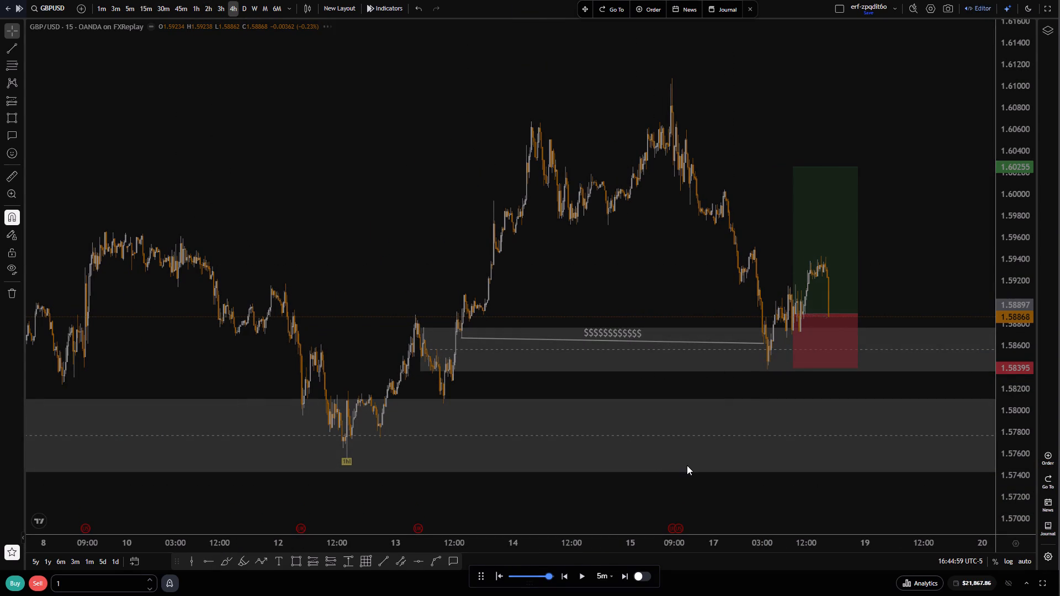
scroll(772, 455, up, 7)
scroll(853, 418, up, 6)
drag(678, 215, 952, 220)
scroll(893, 283, up, 2)
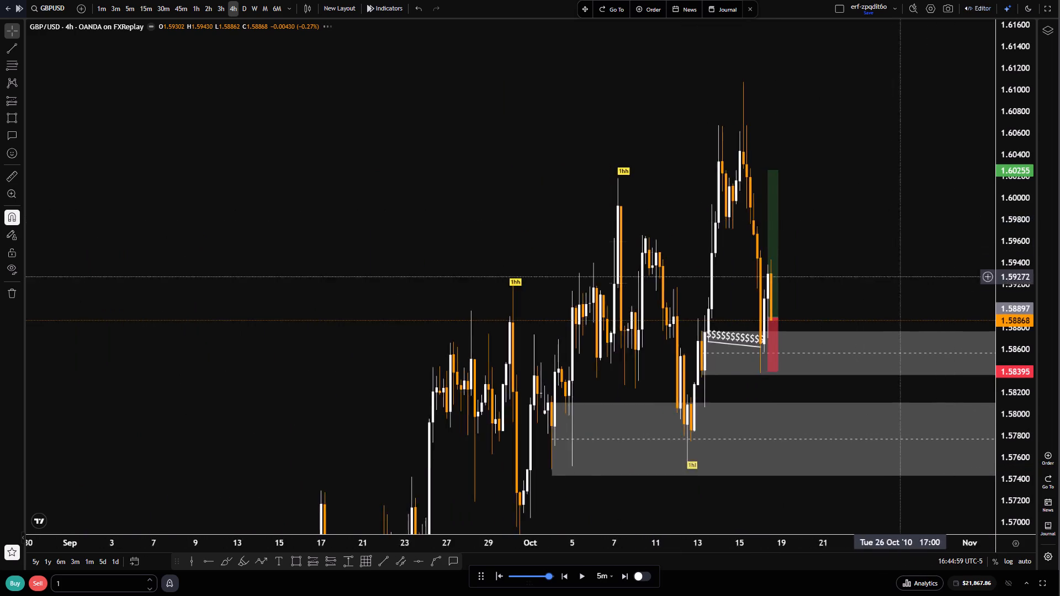
scroll(893, 303, up, 4)
drag(728, 191, 931, 269)
scroll(900, 292, up, 10)
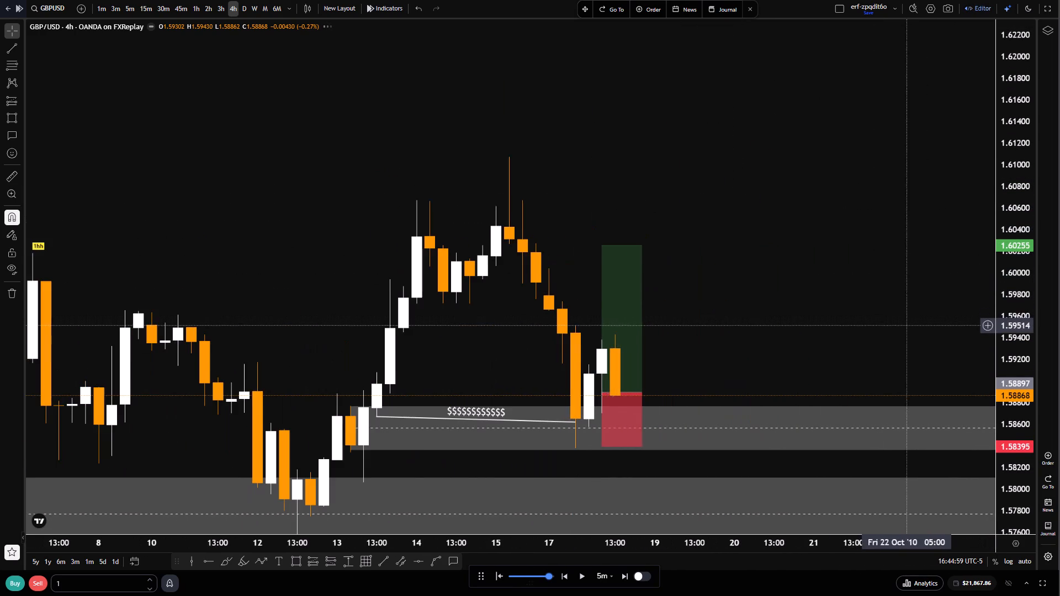
drag(872, 323, 840, 305)
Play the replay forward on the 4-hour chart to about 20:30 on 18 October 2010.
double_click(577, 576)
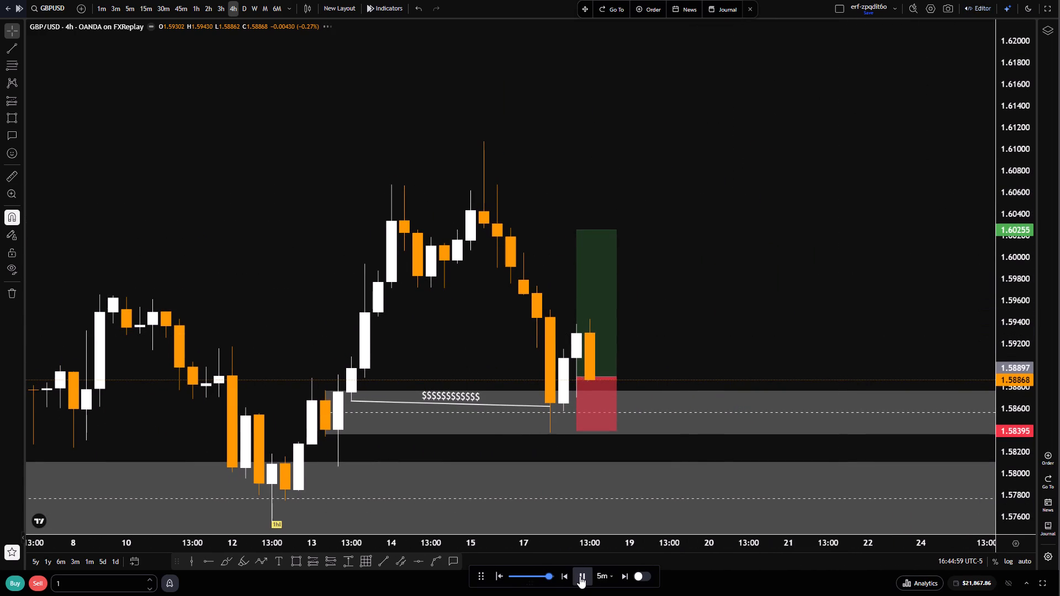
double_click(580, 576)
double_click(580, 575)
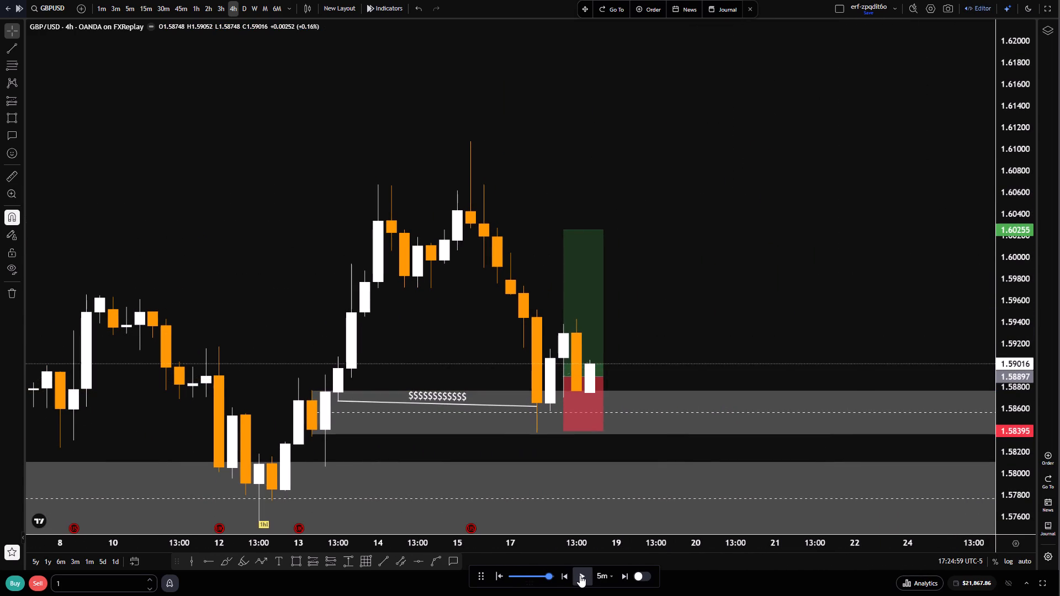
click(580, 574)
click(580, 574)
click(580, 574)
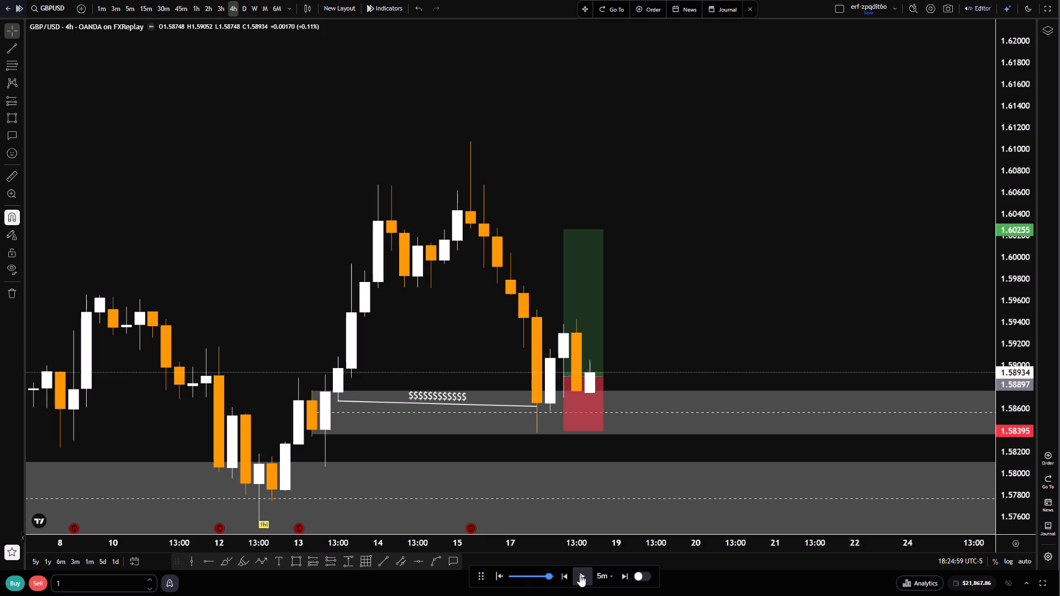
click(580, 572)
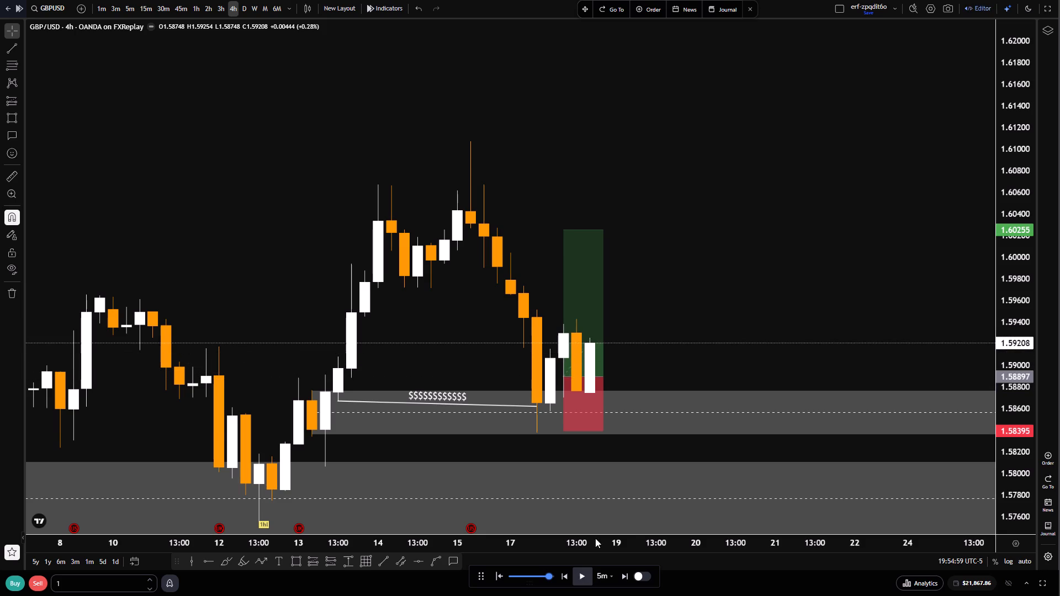
Switch to the 15-minute timeframe and rewind the replay to about 17:00 on 18 October 2010.
click(142, 8)
scroll(640, 451, down, 2)
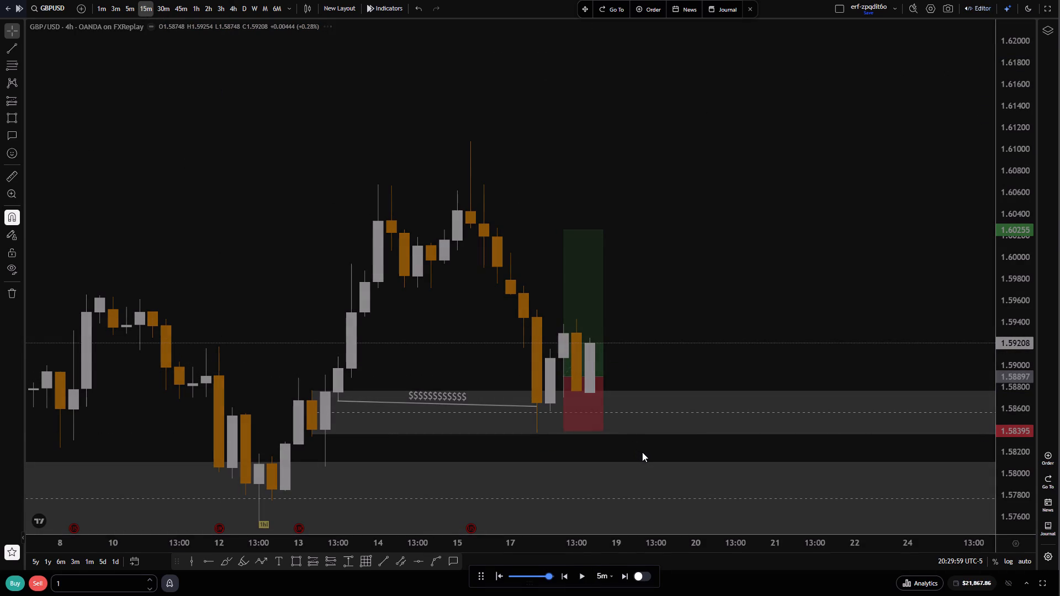
scroll(642, 452, down, 18)
drag(680, 257, 516, 254)
click(499, 582)
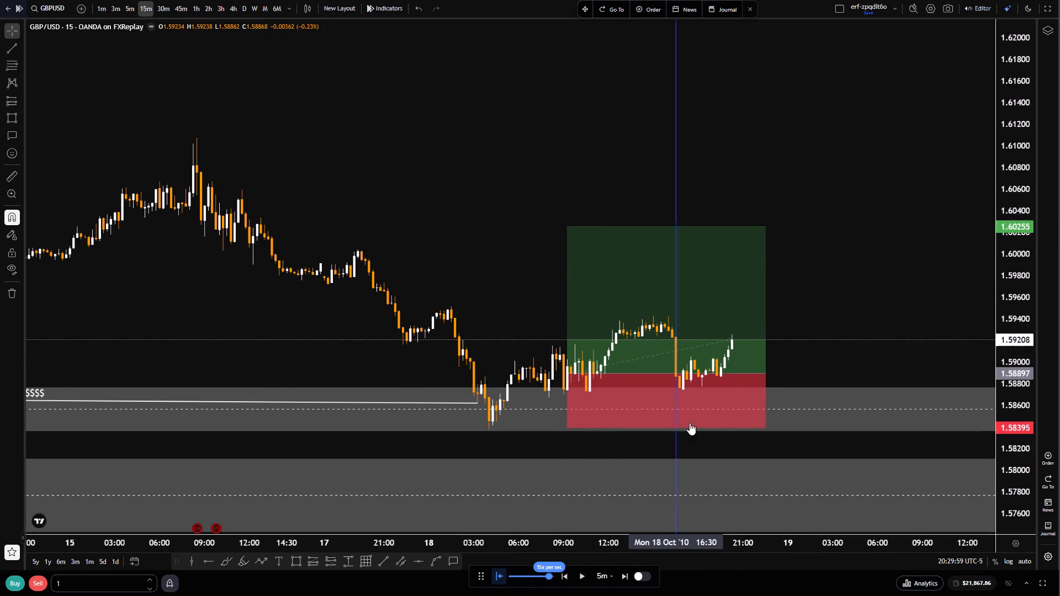
click(682, 416)
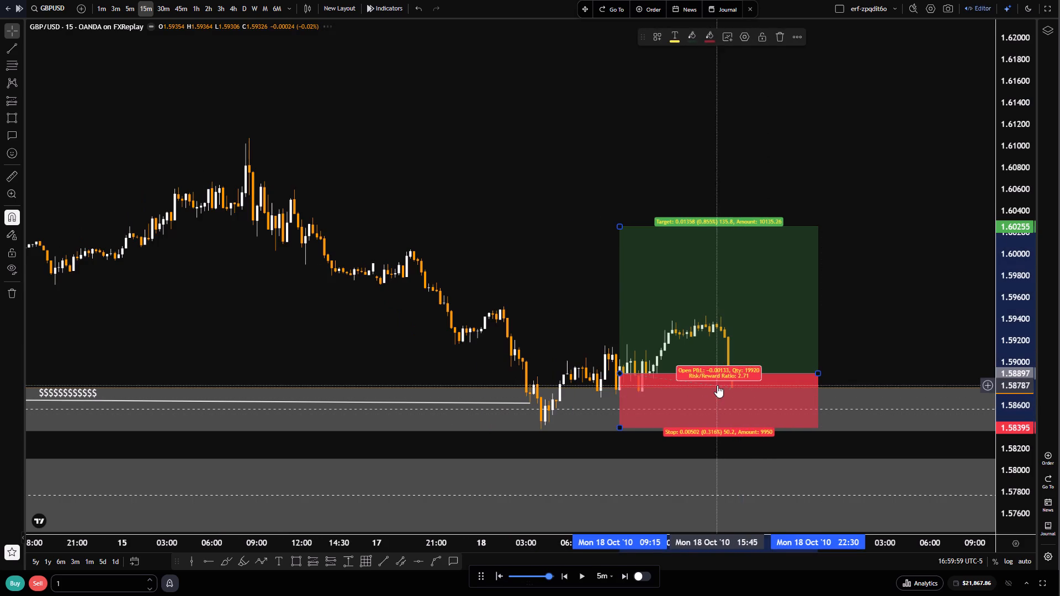
click(733, 385)
click(570, 284)
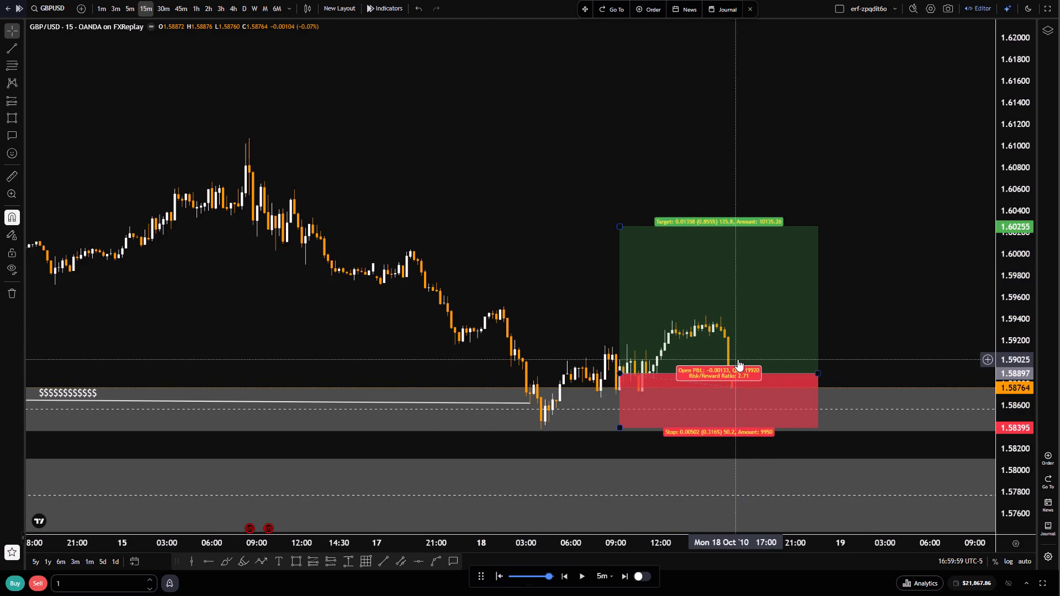
On the 5-minute chart, place a 0.13-lot buy stop from the long position at 0.30% risk, entry 1.58897, stop 1.58395, target 1.60255.
drag(584, 319, 396, 328)
scroll(486, 370, down, 3)
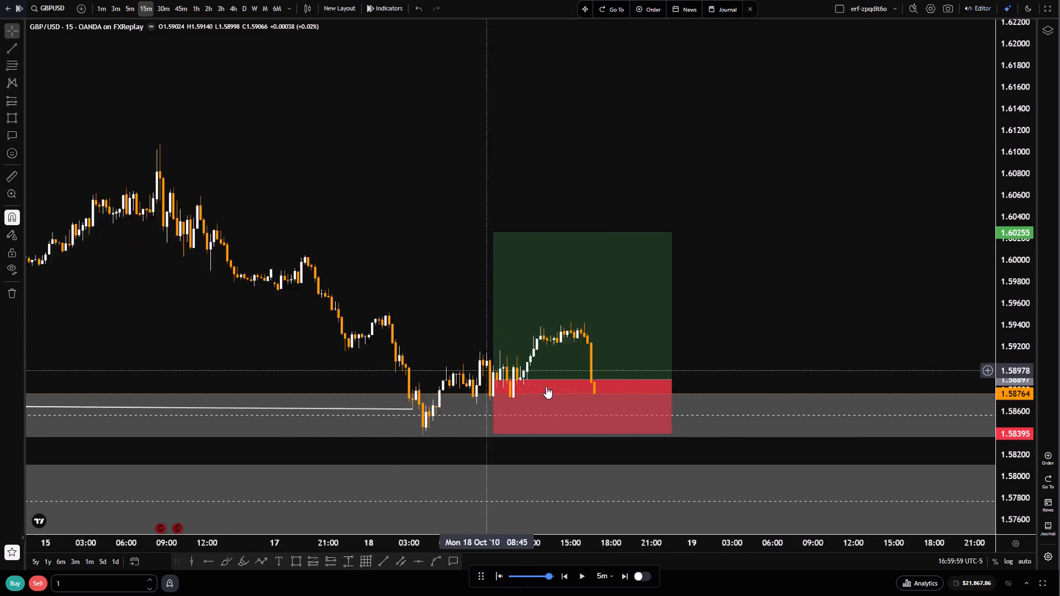
scroll(546, 386, down, 4)
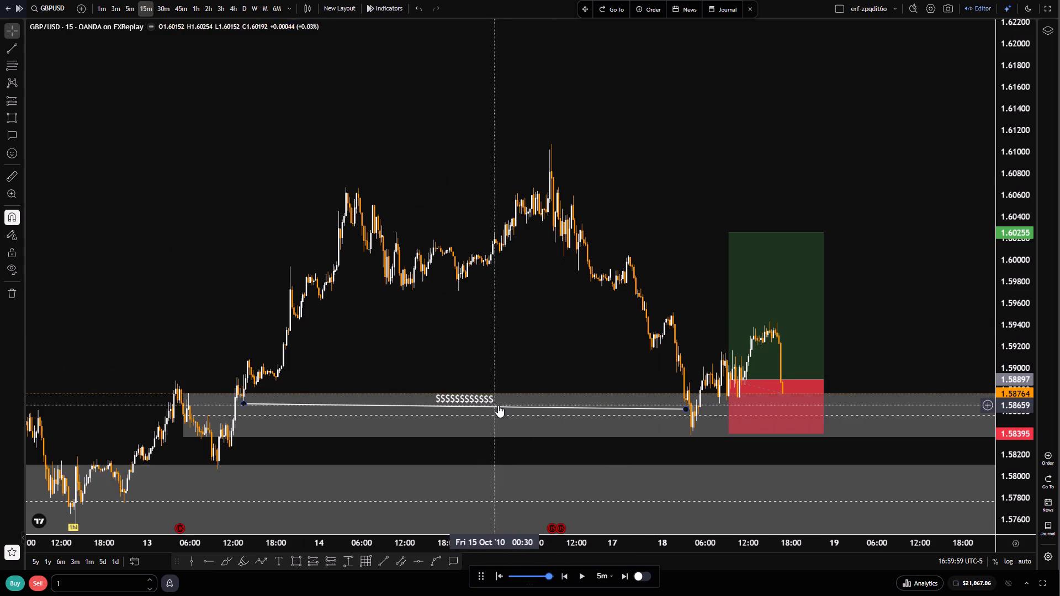
scroll(637, 422, up, 5)
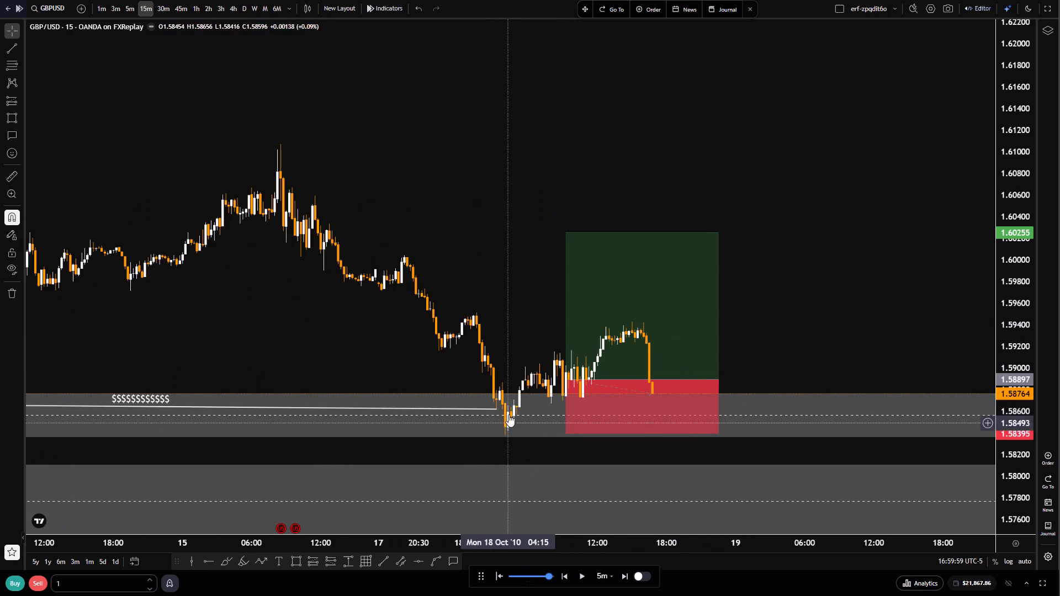
click(131, 8)
scroll(717, 475, down, 5)
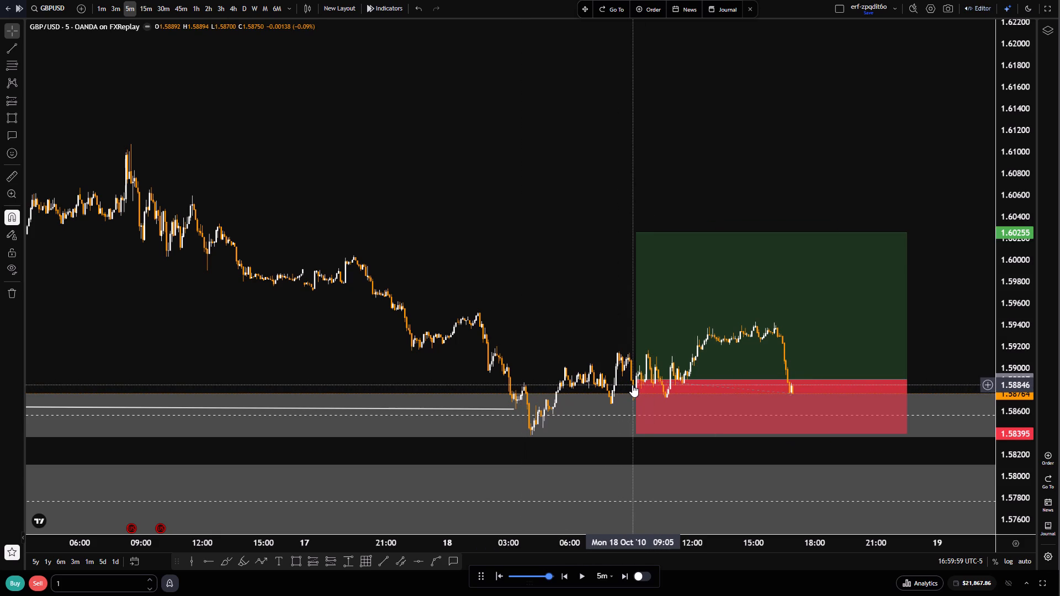
scroll(732, 450, up, 2)
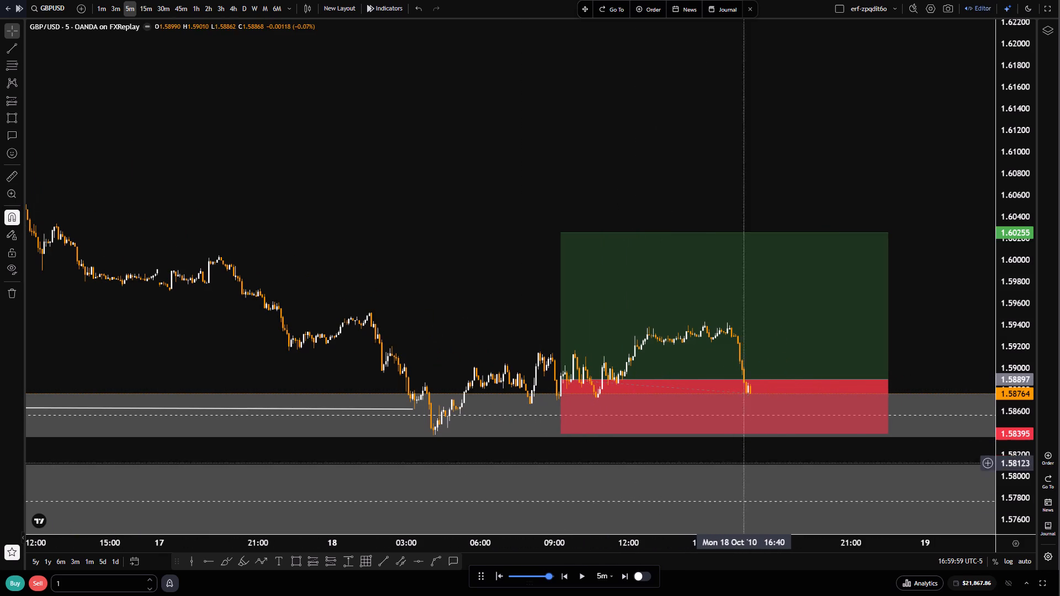
click(685, 393)
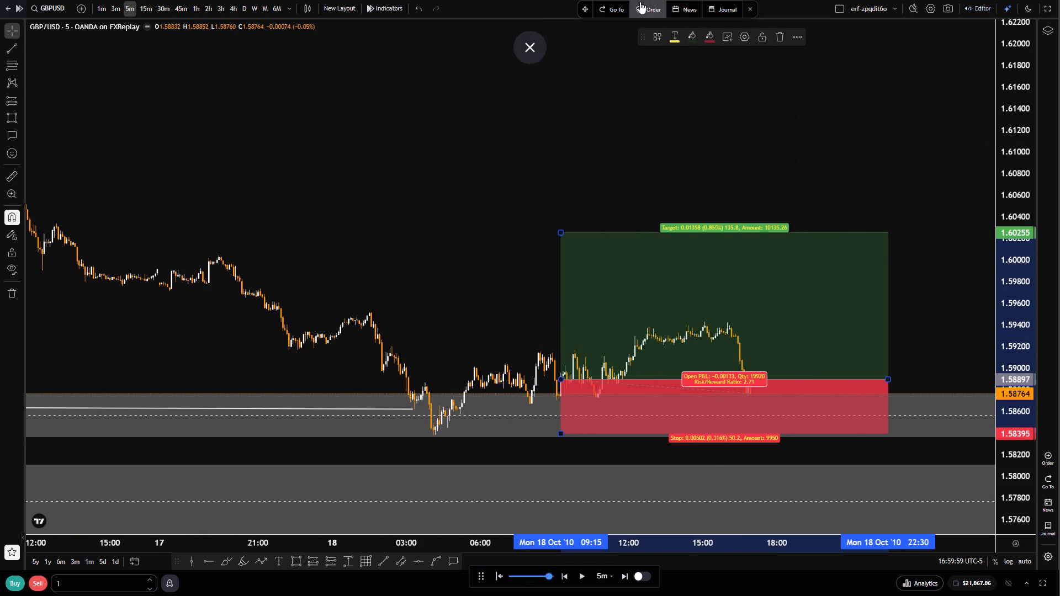
click(644, 6)
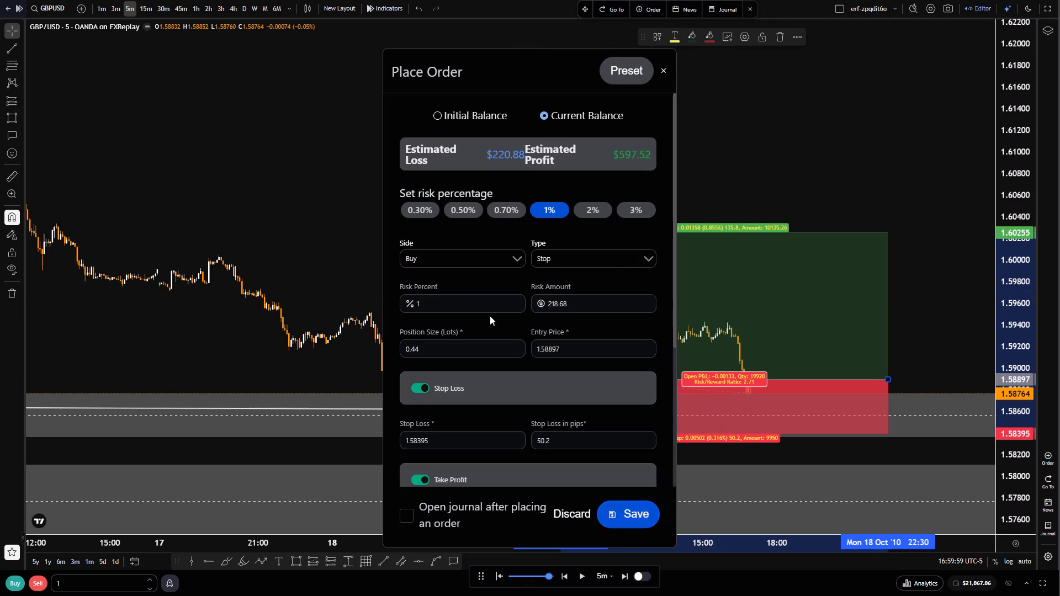
click(423, 209)
click(638, 512)
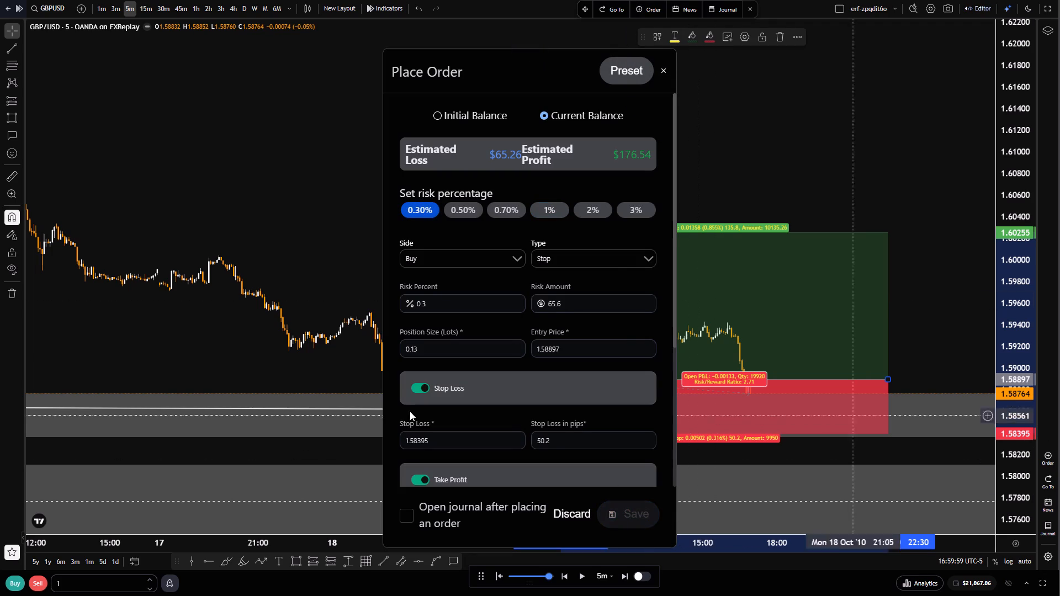
Advance the replay with the 0.13-lot buy order running to about 23:55 on 18 October 2010.
scroll(640, 424, down, 6)
drag(724, 283, 542, 286)
scroll(606, 371, up, 4)
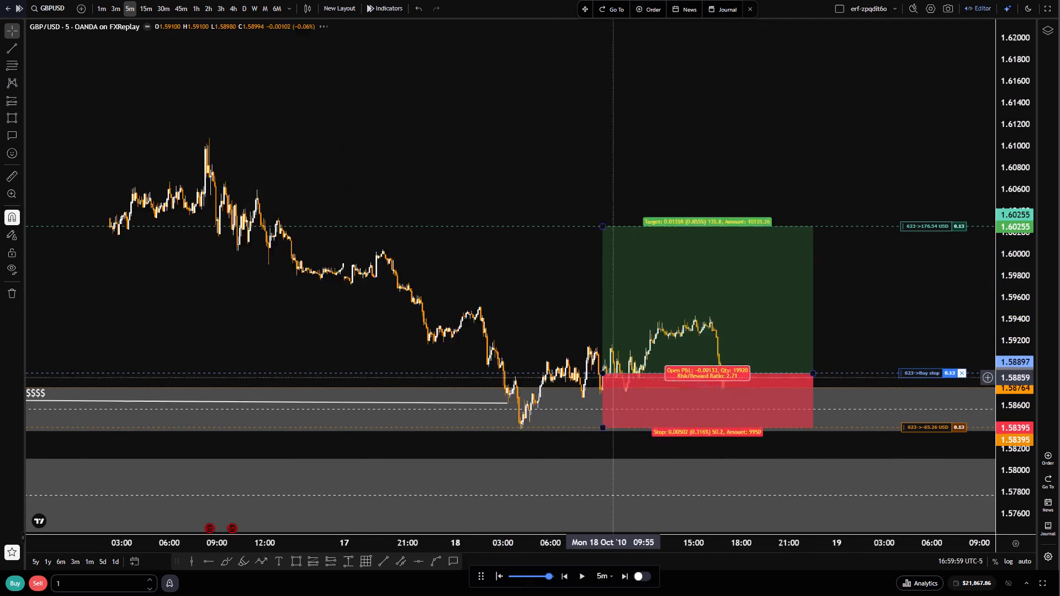
click(582, 581)
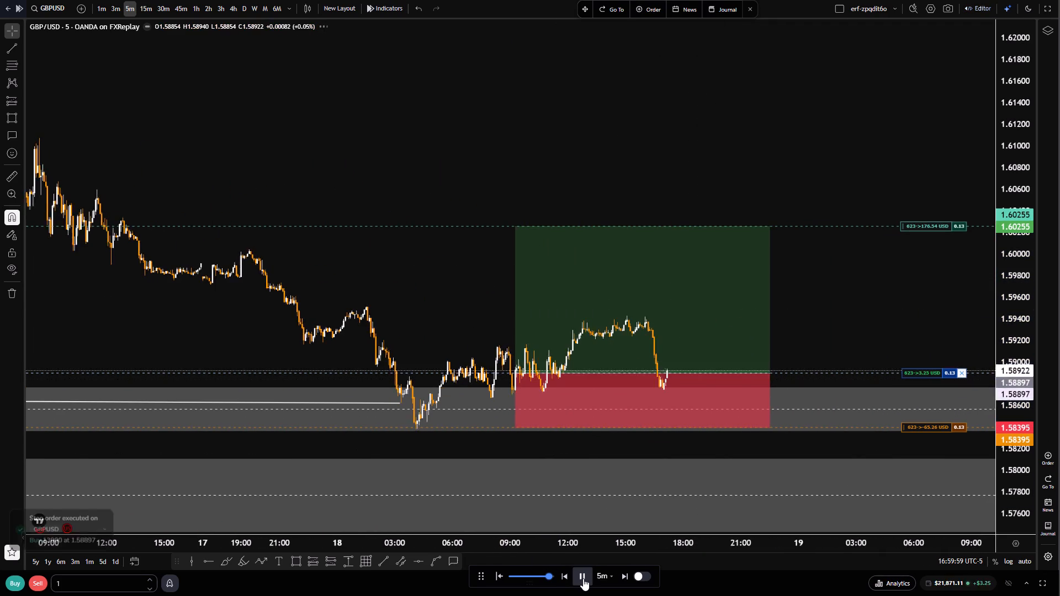
double_click(583, 578)
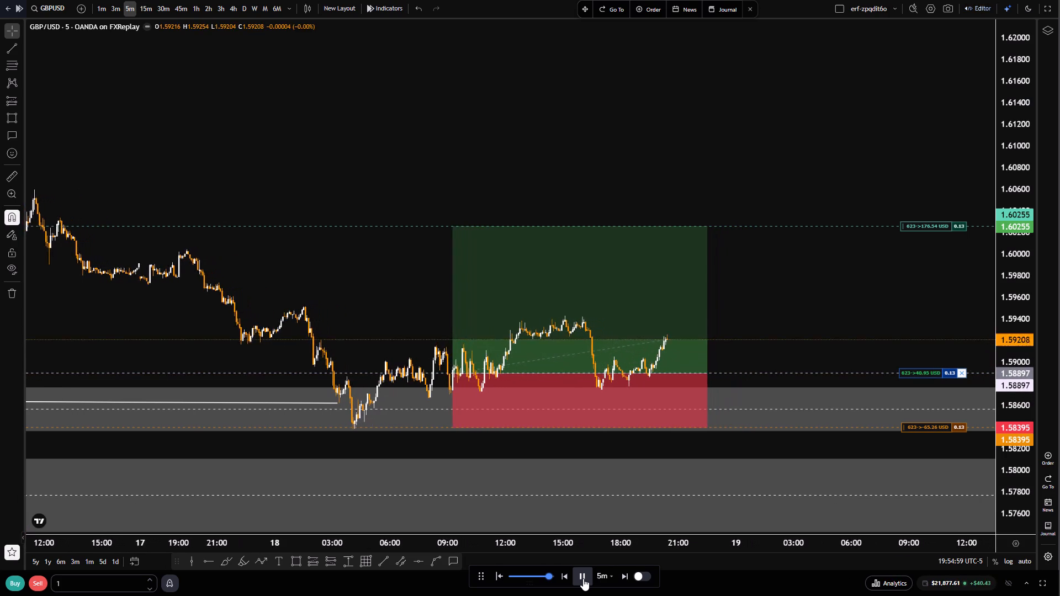
double_click(583, 578)
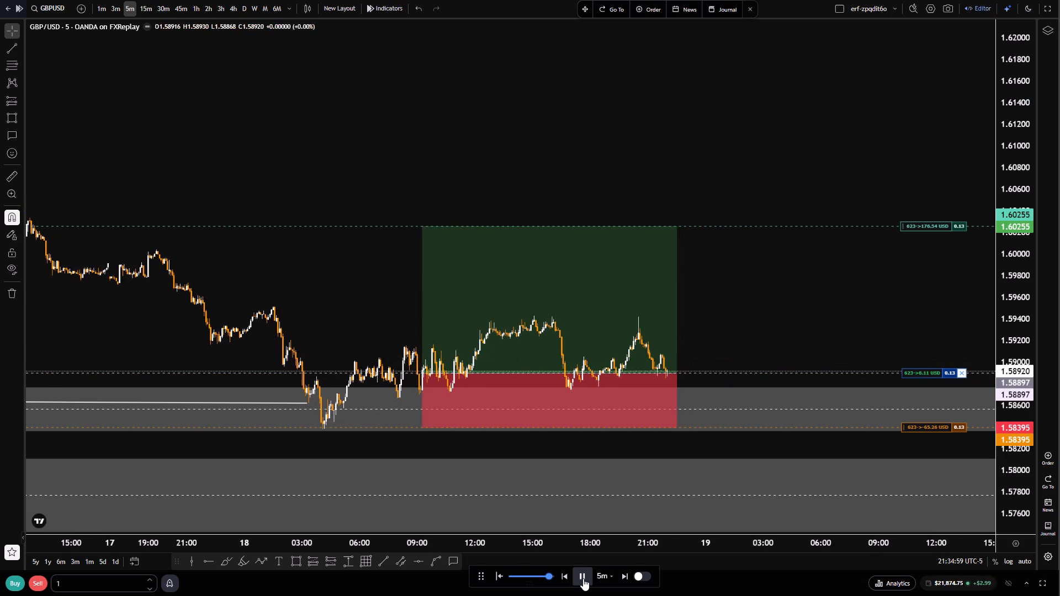
double_click(583, 578)
double_click(583, 578)
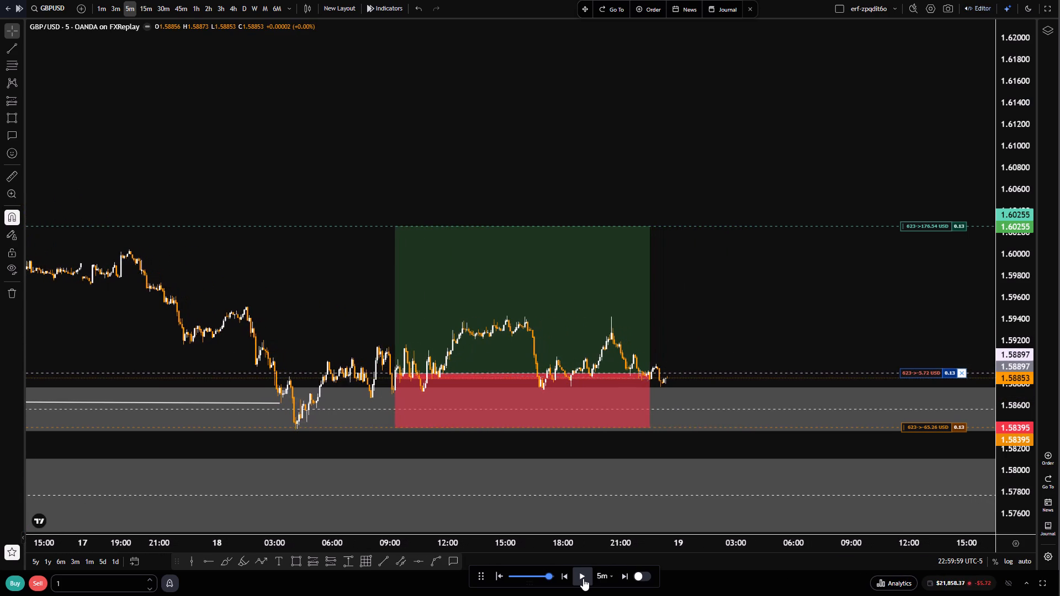
click(583, 578)
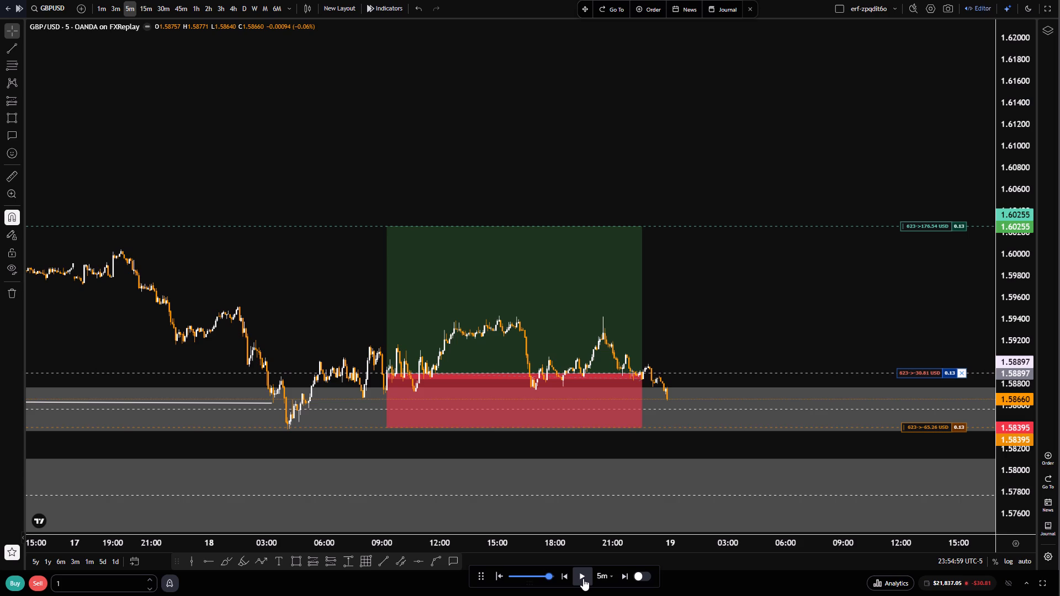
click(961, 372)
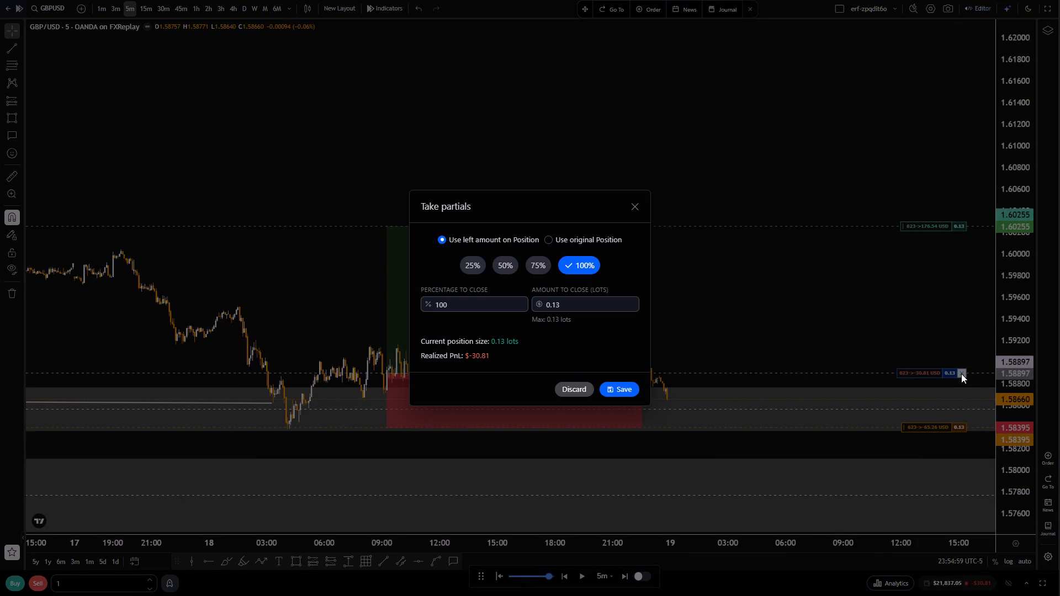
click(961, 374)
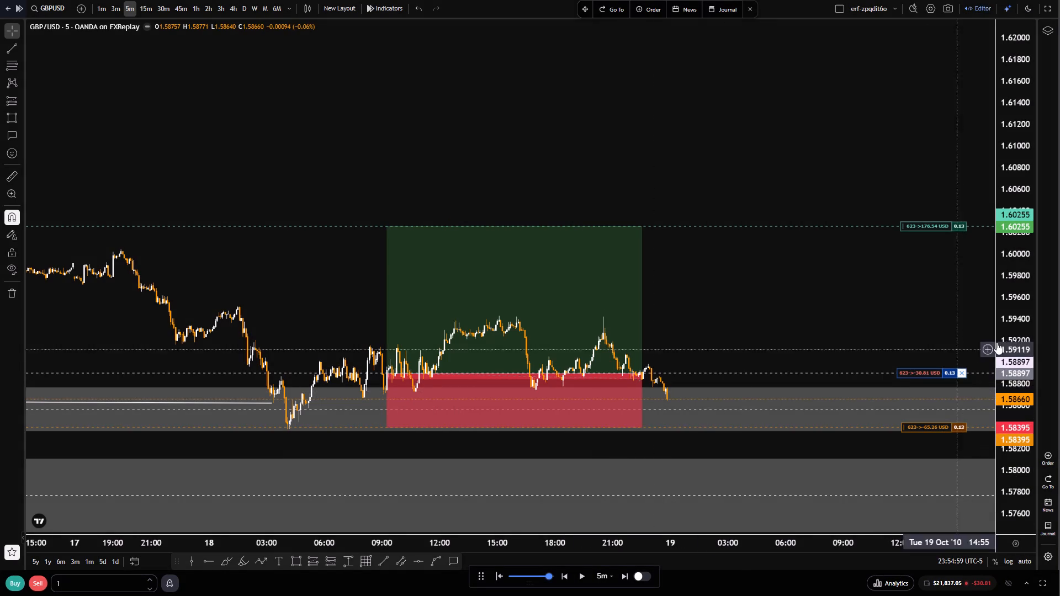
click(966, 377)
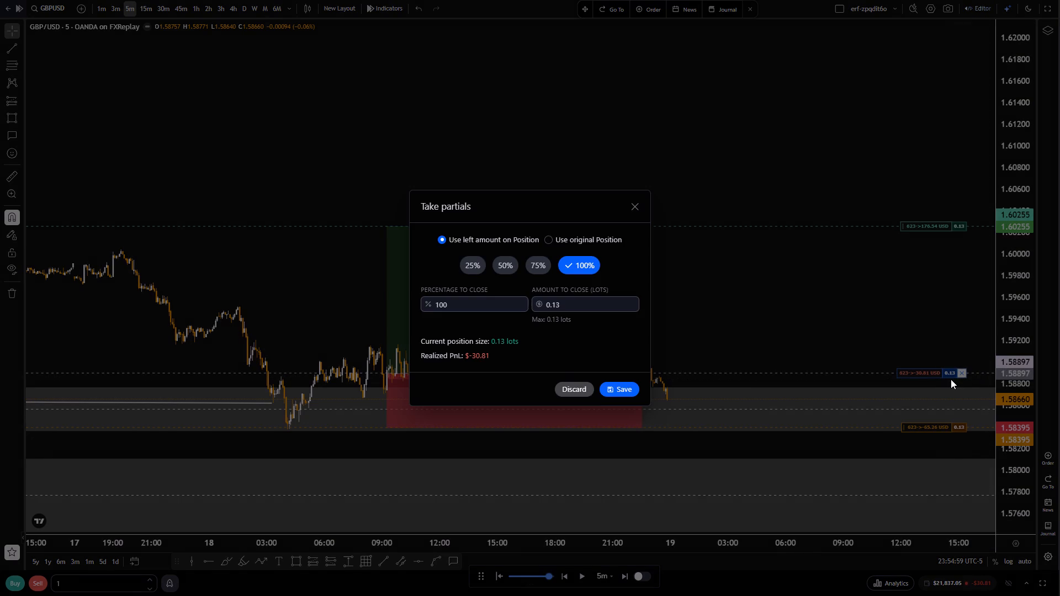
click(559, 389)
Play the replay onward with the long position still open to about 03:25 on 19 October 2010.
click(579, 575)
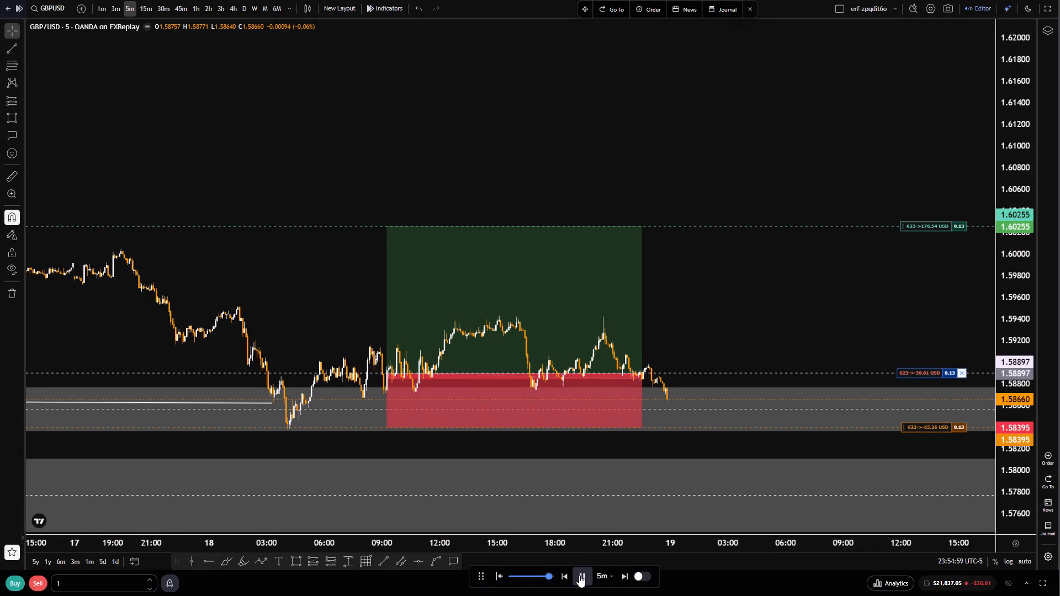
double_click(579, 575)
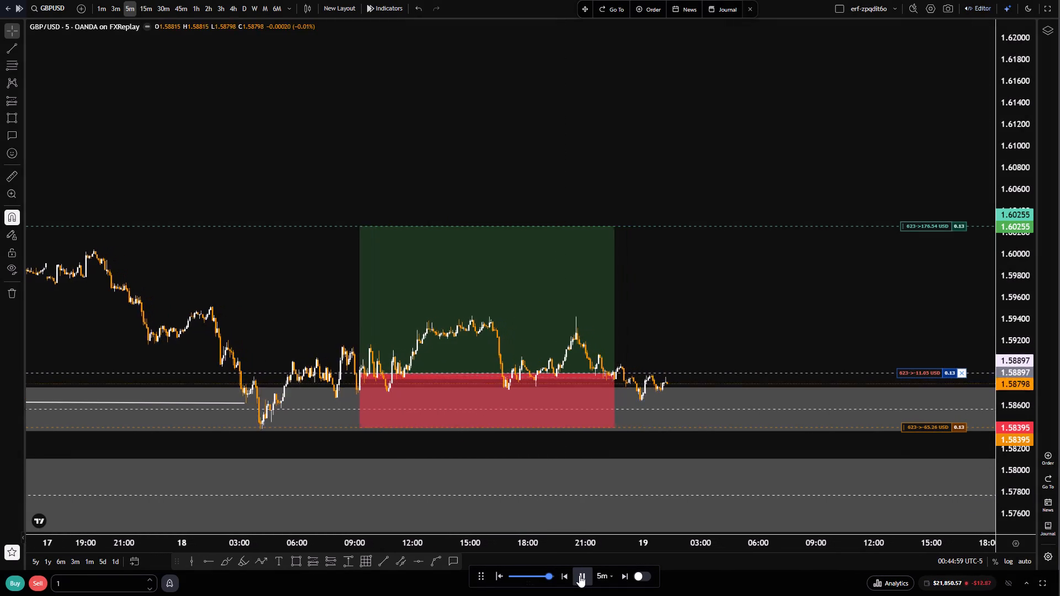
click(579, 575)
click(579, 575)
click(579, 575)
click(579, 575)
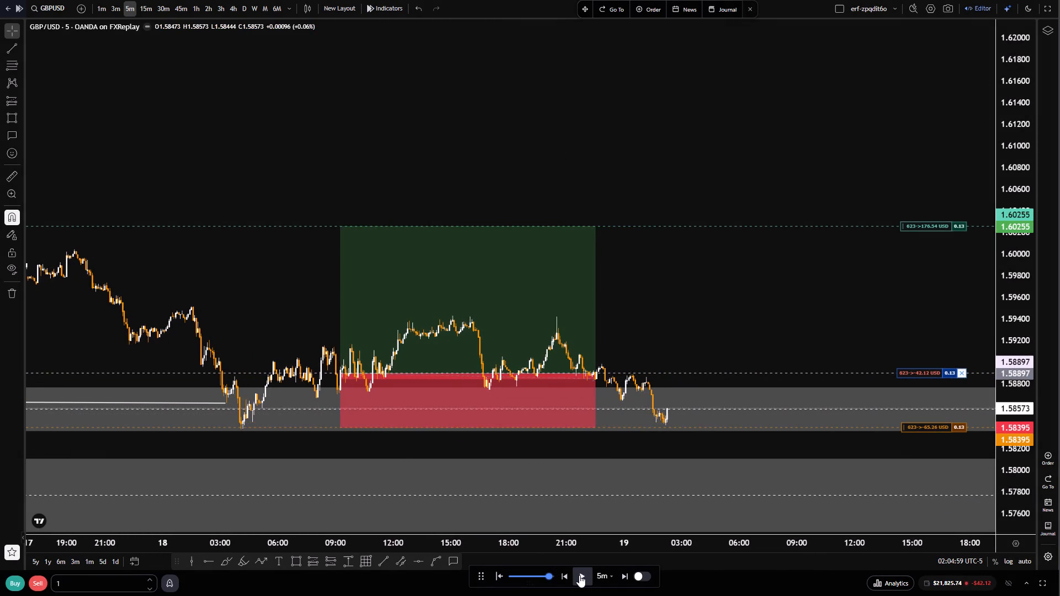
click(579, 575)
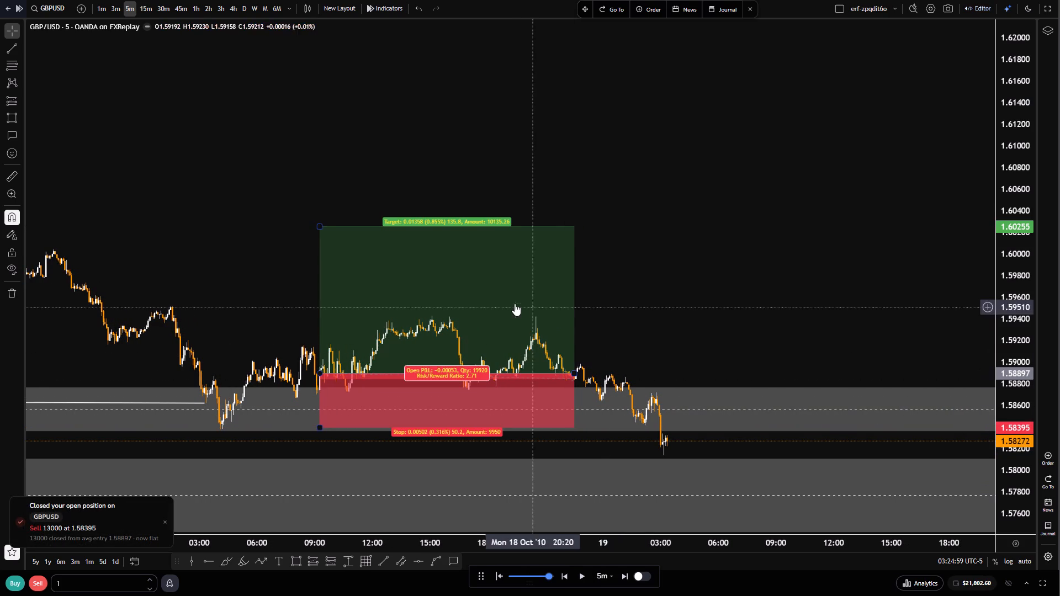
Switch to the 30-minute chart, frame the October 2010 long position with both demand zones, and take a chart snapshot.
click(515, 304)
scroll(703, 413, down, 6)
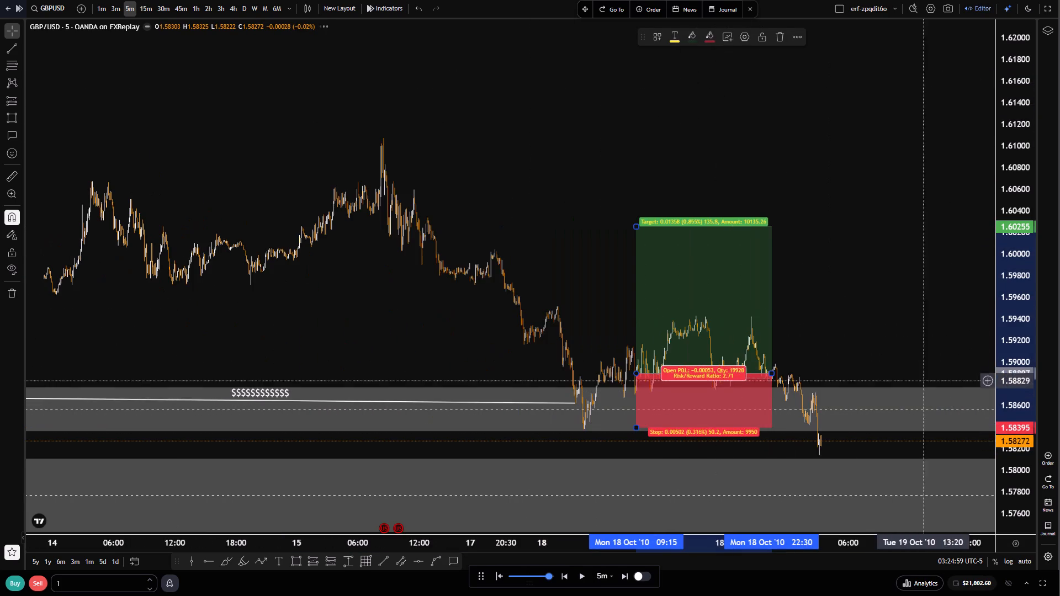
scroll(937, 441, down, 6)
scroll(1016, 501, down, 3)
scroll(640, 417, down, 4)
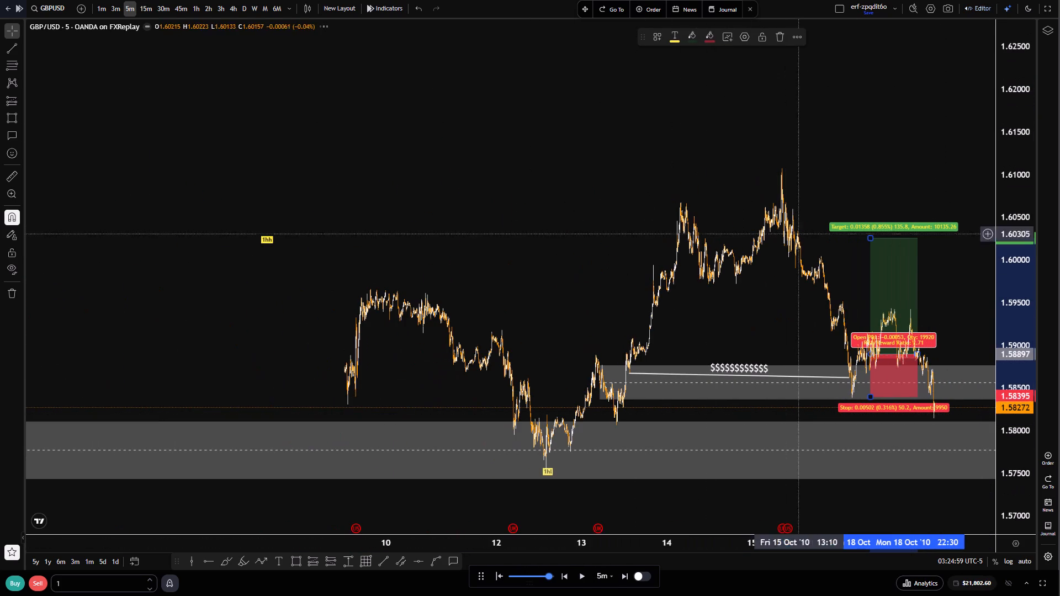
click(159, 8)
scroll(504, 383, up, 17)
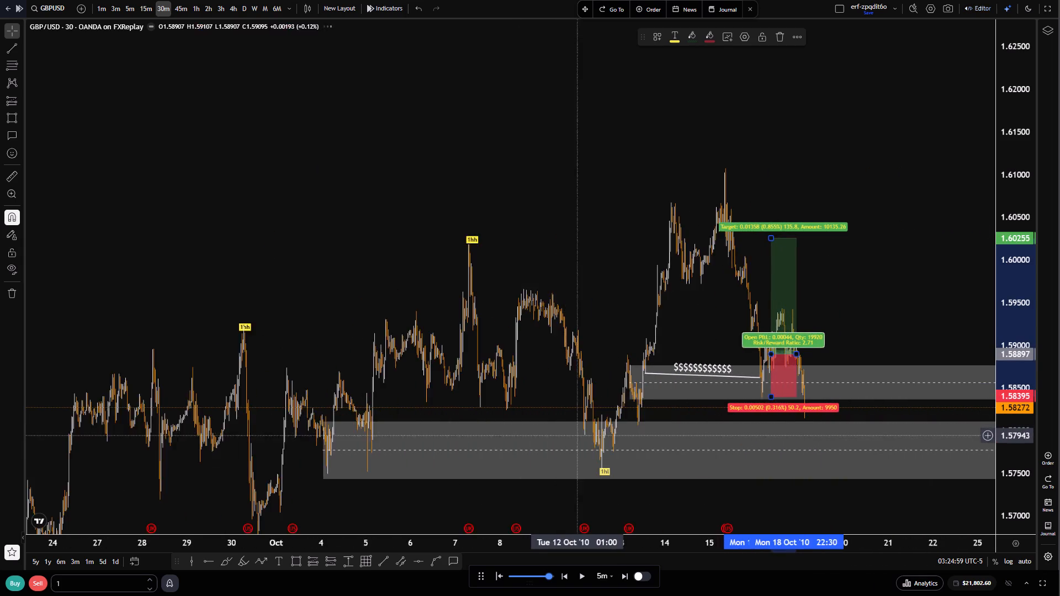
scroll(586, 441, up, 6)
drag(756, 278, 817, 275)
scroll(814, 279, up, 3)
drag(762, 281, 831, 277)
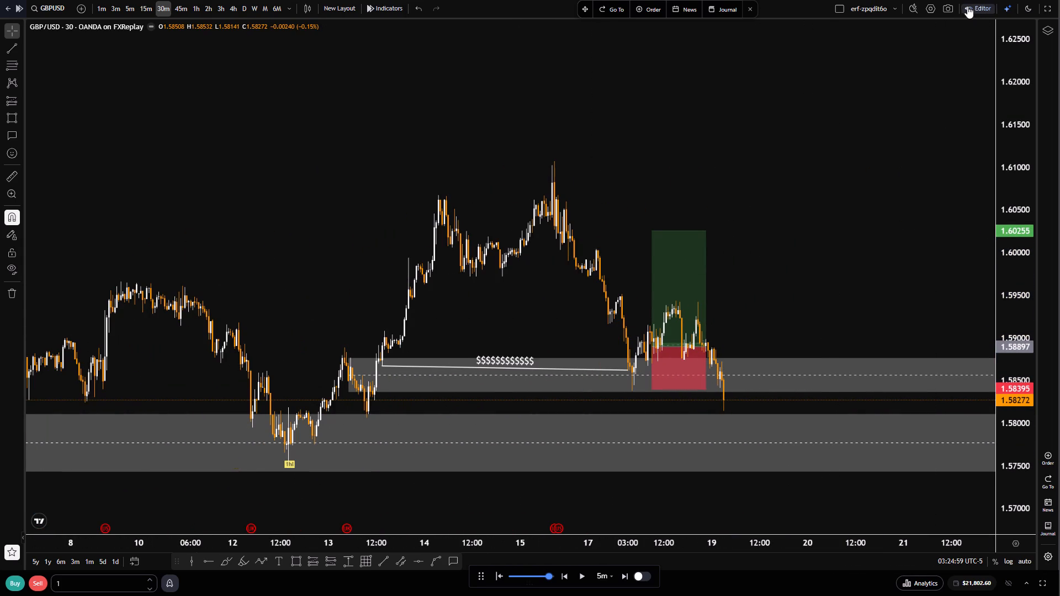
click(952, 6)
click(953, 56)
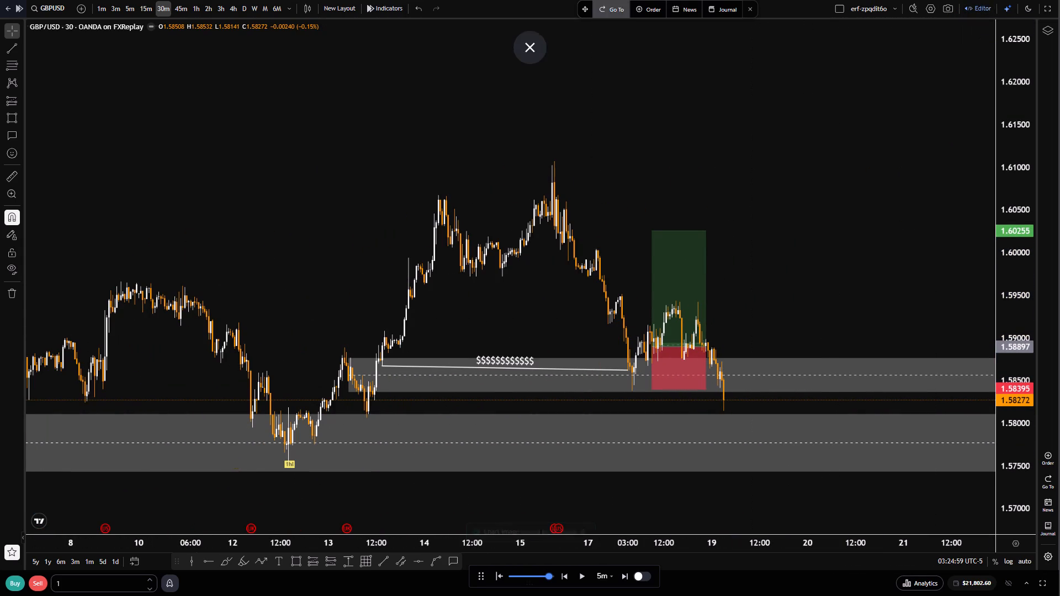
Leave full screen, open the October week 2 page in Notion's 2010 TRADES gallery, and return to the FX Replay session.
click(528, 39)
click(586, 0)
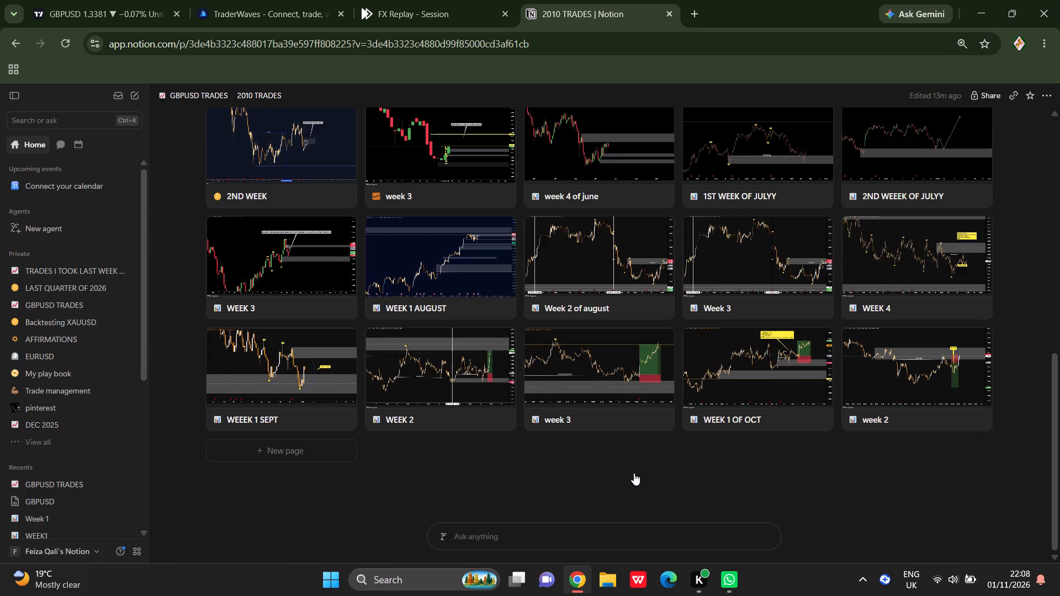
click(913, 373)
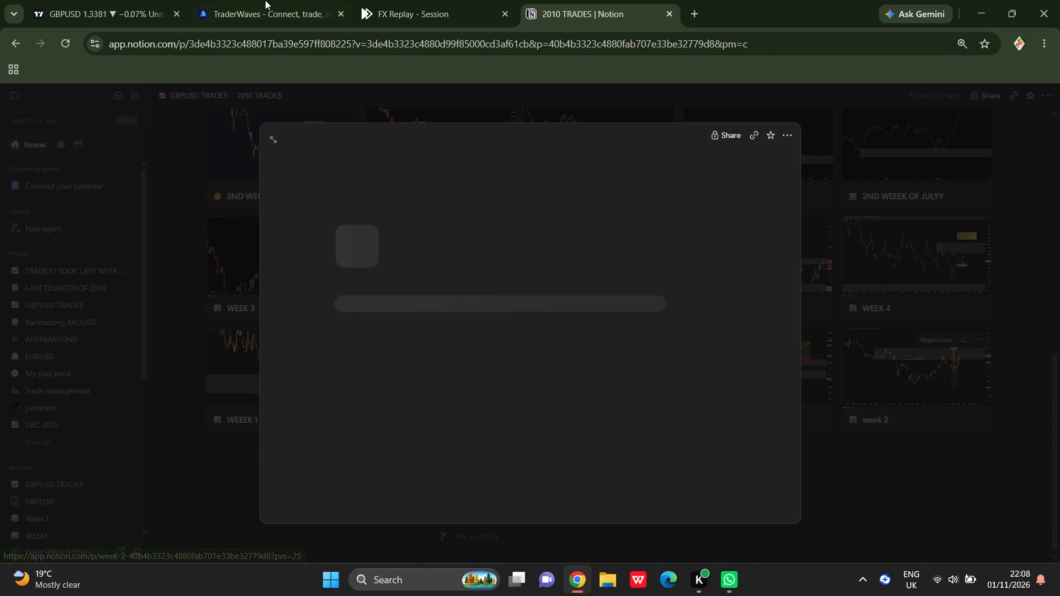
click(249, 0)
click(389, 0)
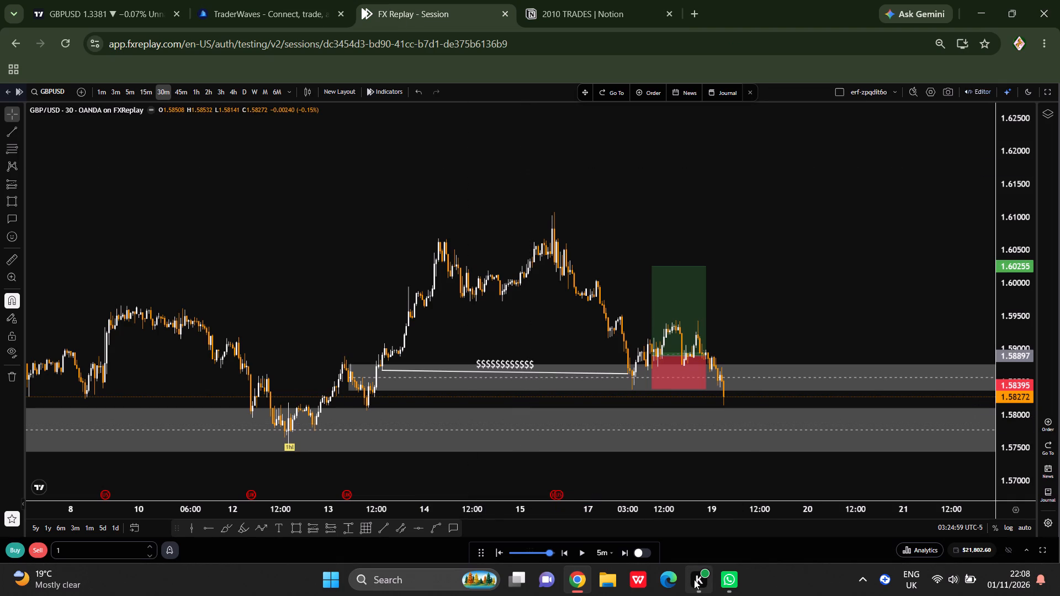
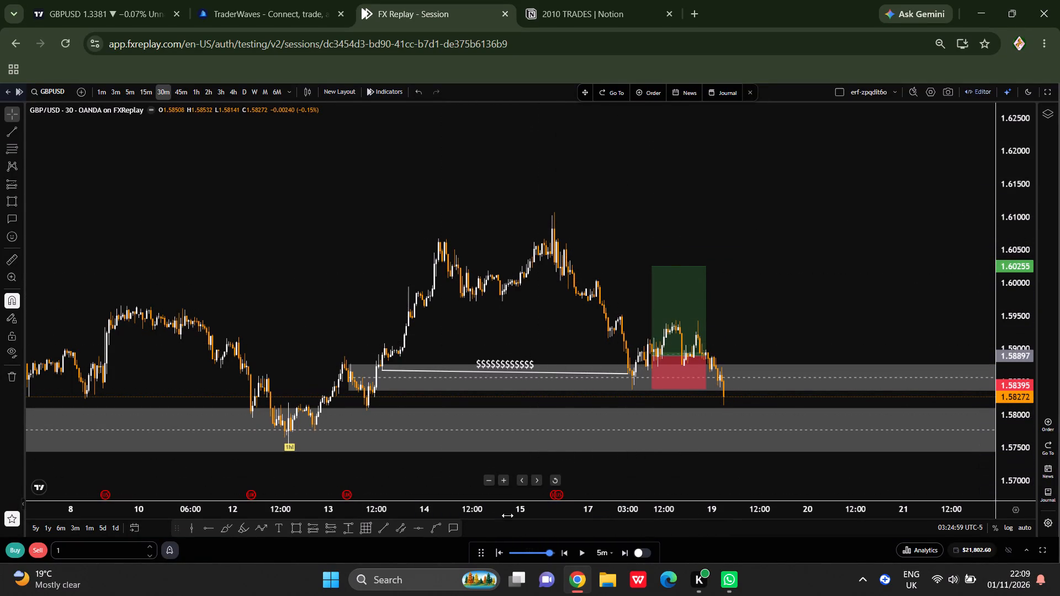
Examine the price action around the October 2010 long position and both demand zones on the 30-minute GBPUSD chart.
click(442, 506)
drag(442, 506, 479, 503)
click(479, 503)
drag(479, 503, 491, 487)
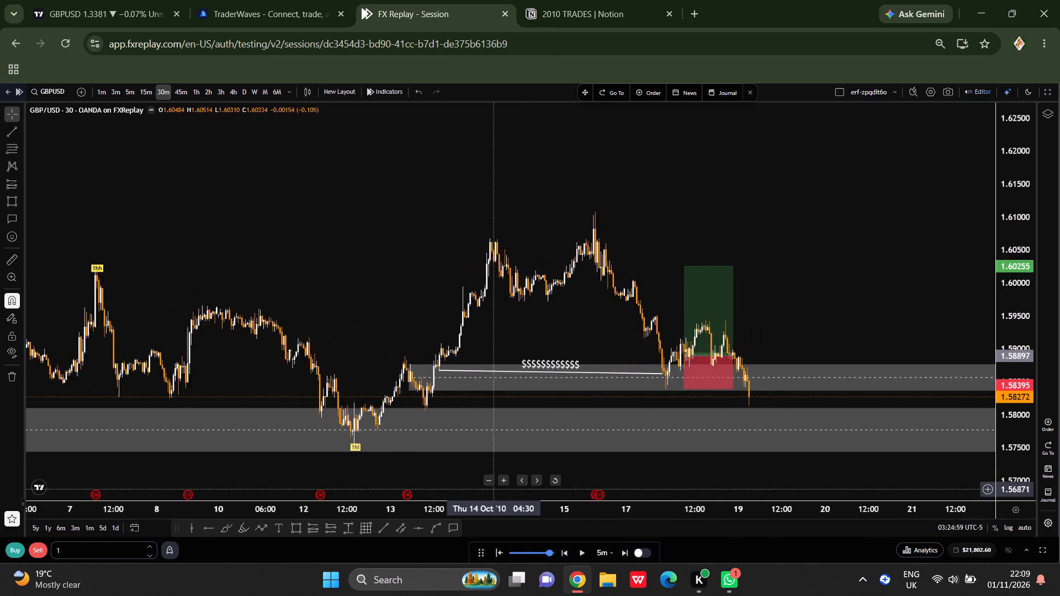
drag(491, 487, 555, 499)
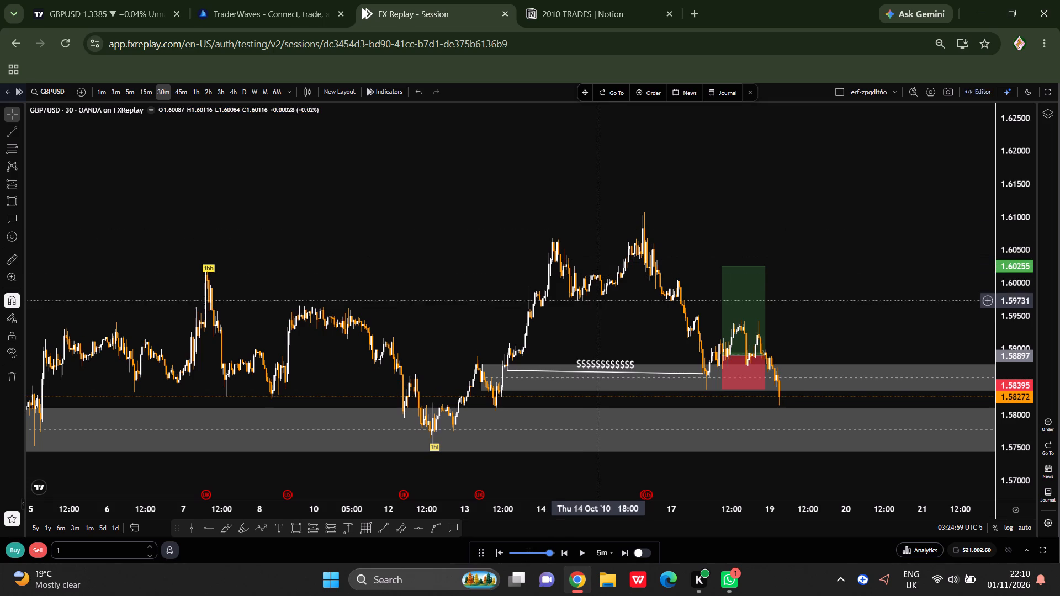
scroll(597, 281, right, 1)
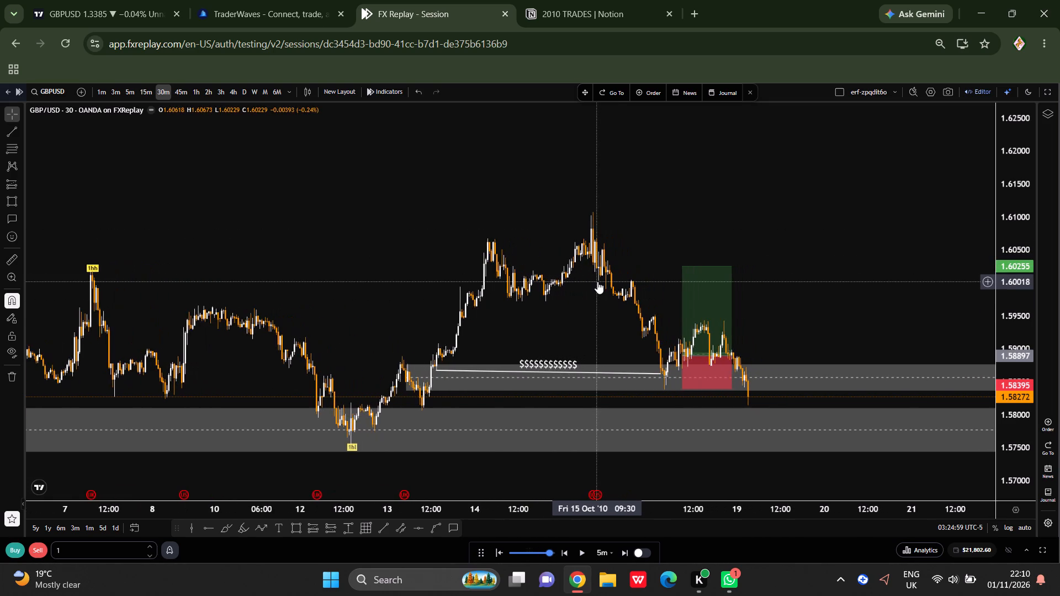
scroll(597, 281, right, 2)
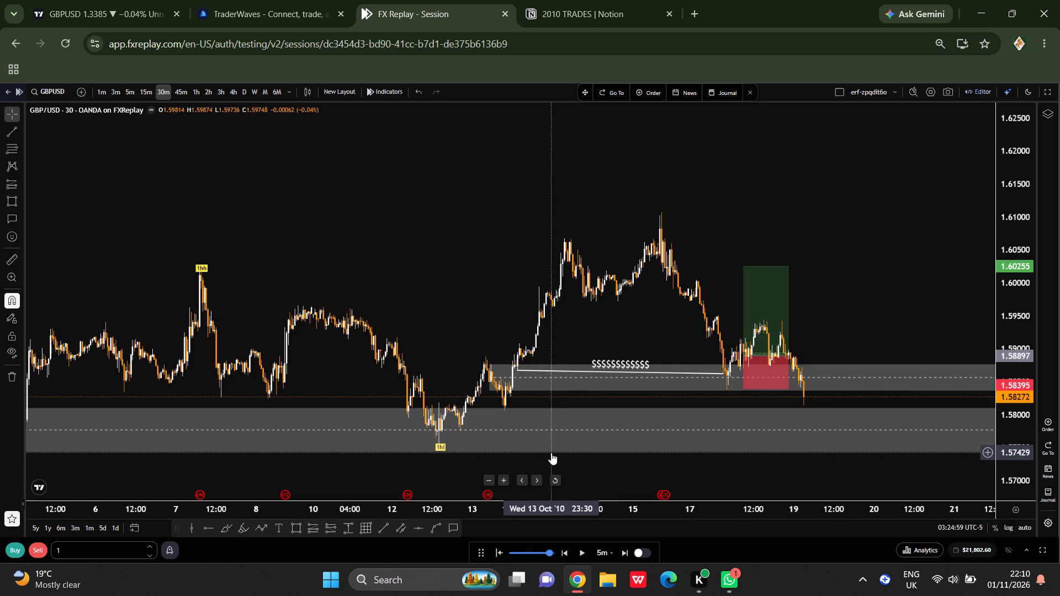
scroll(344, 254, up, 1)
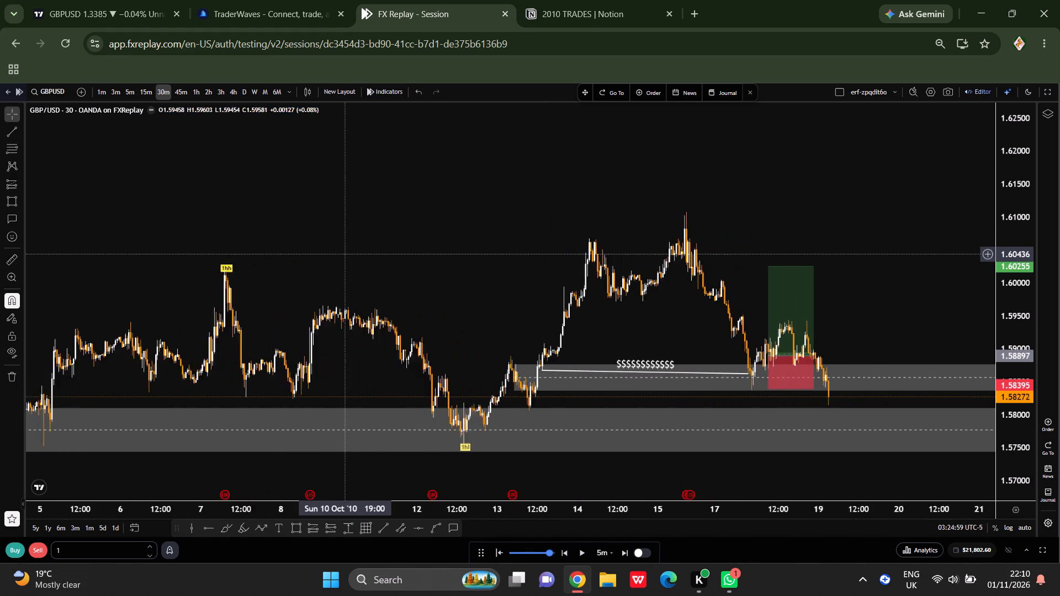
scroll(344, 254, up, 1)
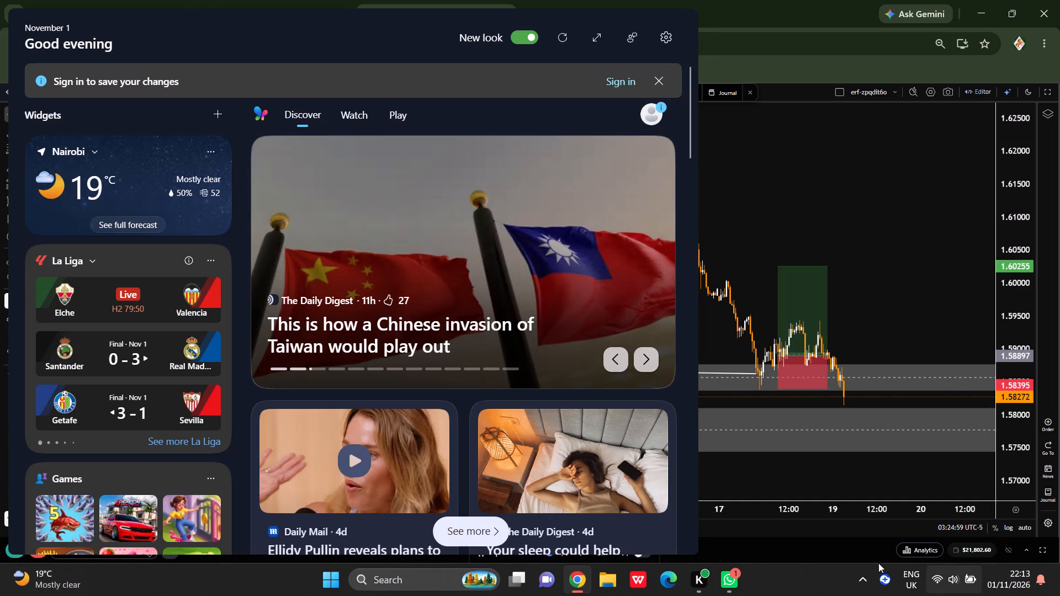
scroll(663, 278, up, 4)
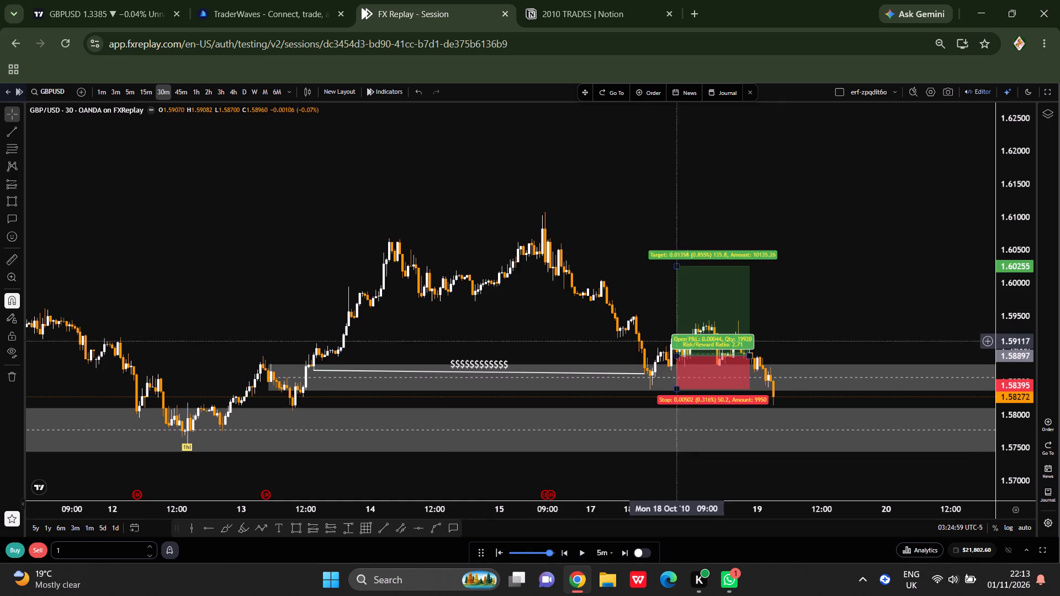
scroll(754, 481, down, 3)
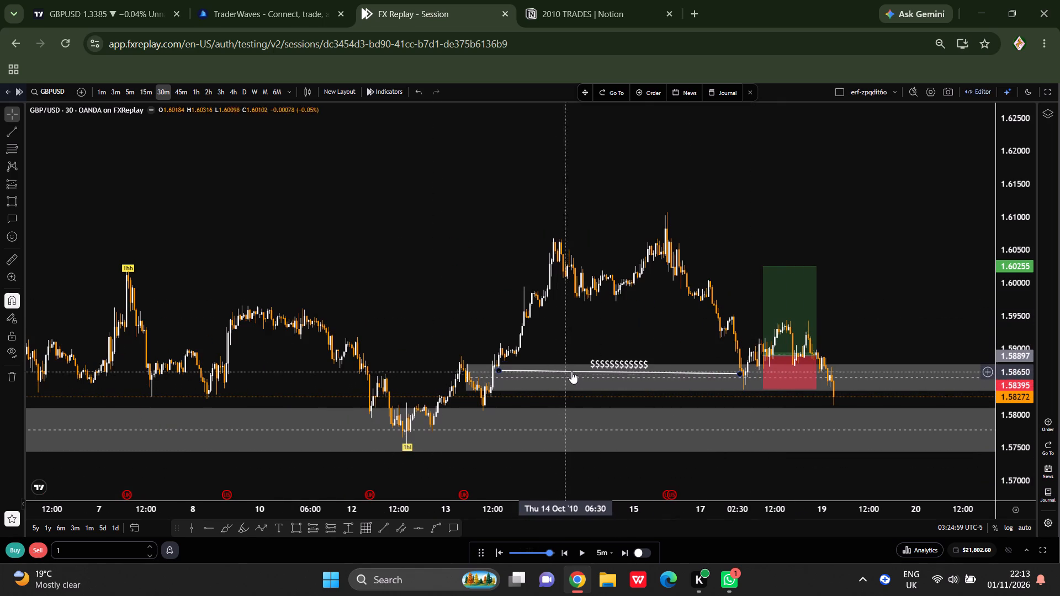
scroll(1029, 478, up, 7)
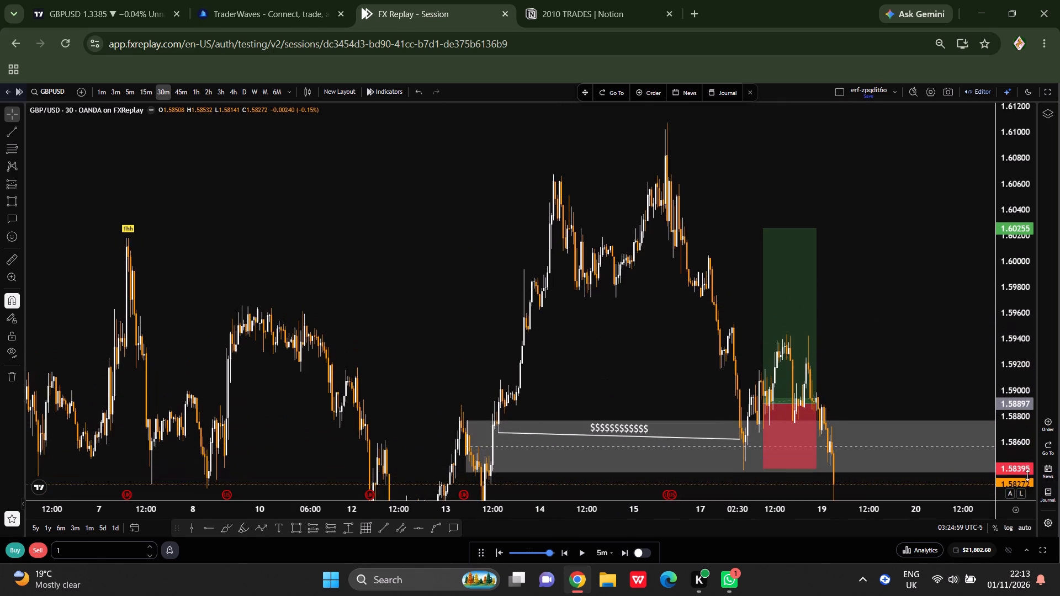
drag(888, 338, 959, 278)
scroll(919, 320, up, 6)
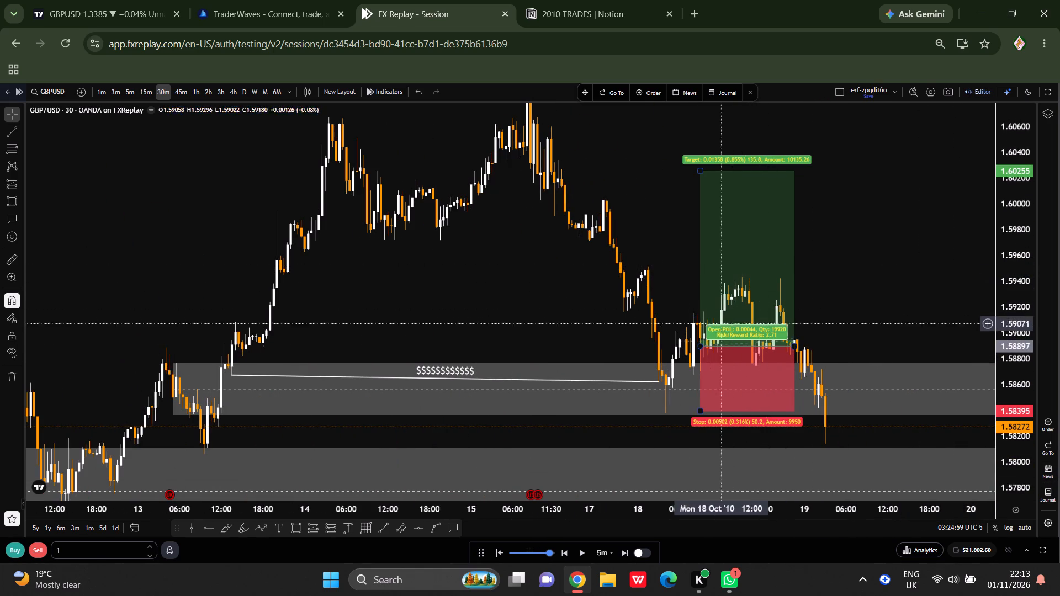
scroll(764, 353, up, 4)
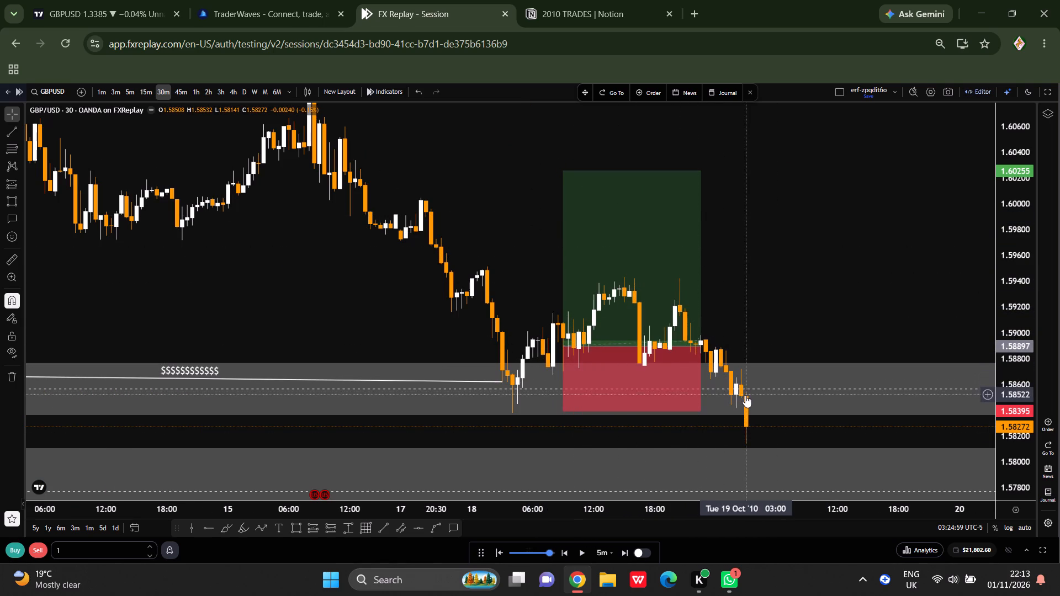
scroll(808, 409, down, 7)
scroll(1017, 475, down, 7)
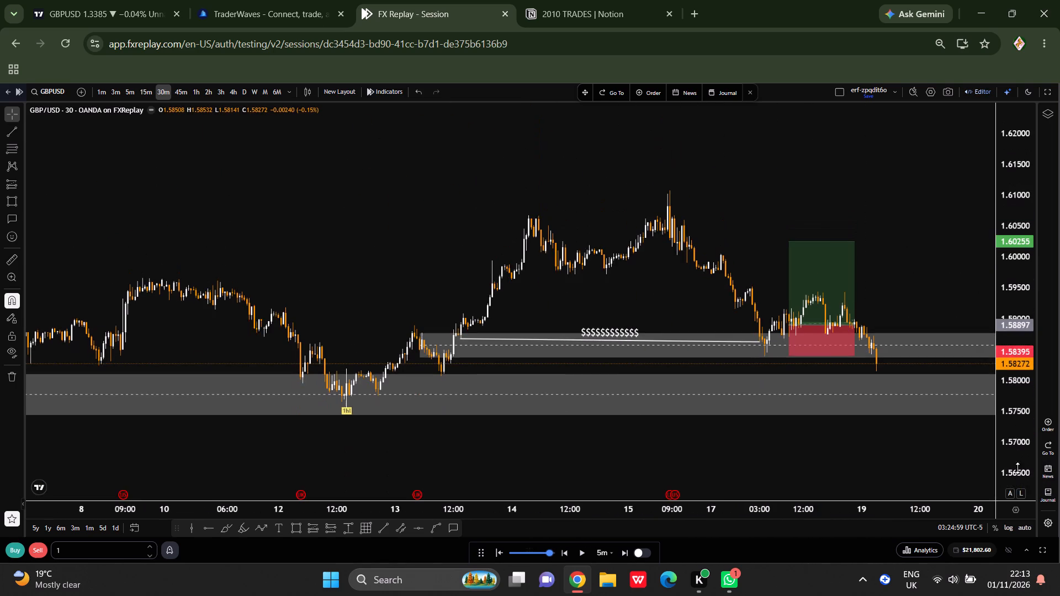
scroll(676, 457, down, 8)
scroll(728, 416, down, 7)
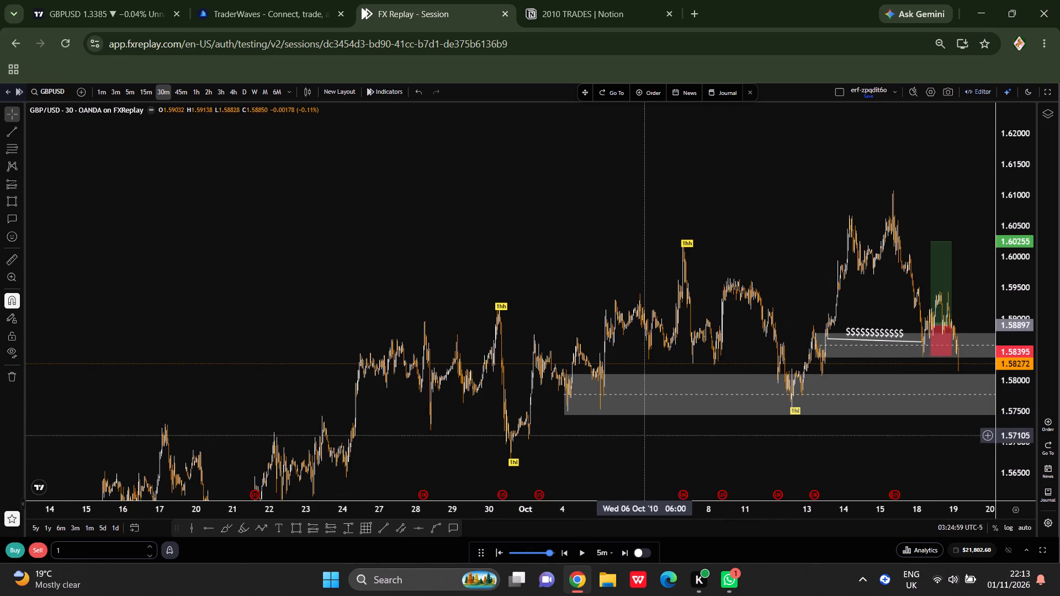
scroll(644, 436, up, 14)
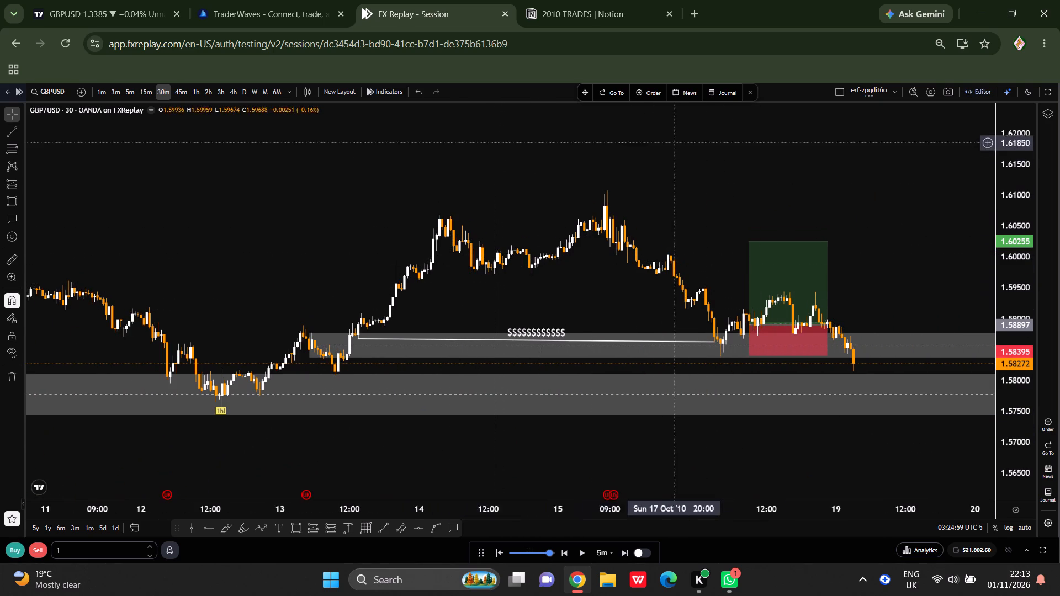
scroll(609, 326, down, 4)
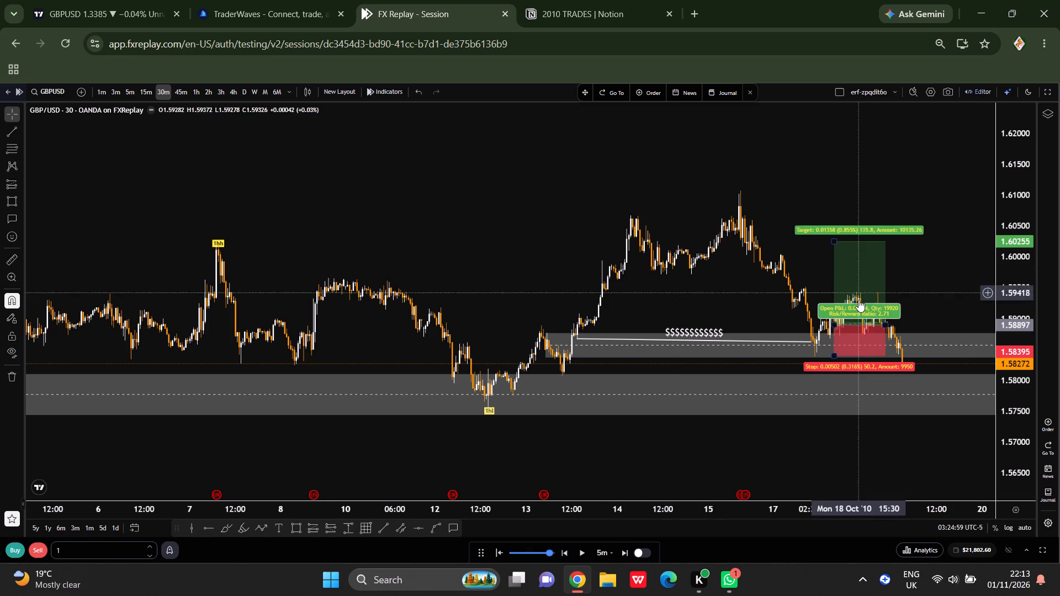
scroll(776, 363, up, 6)
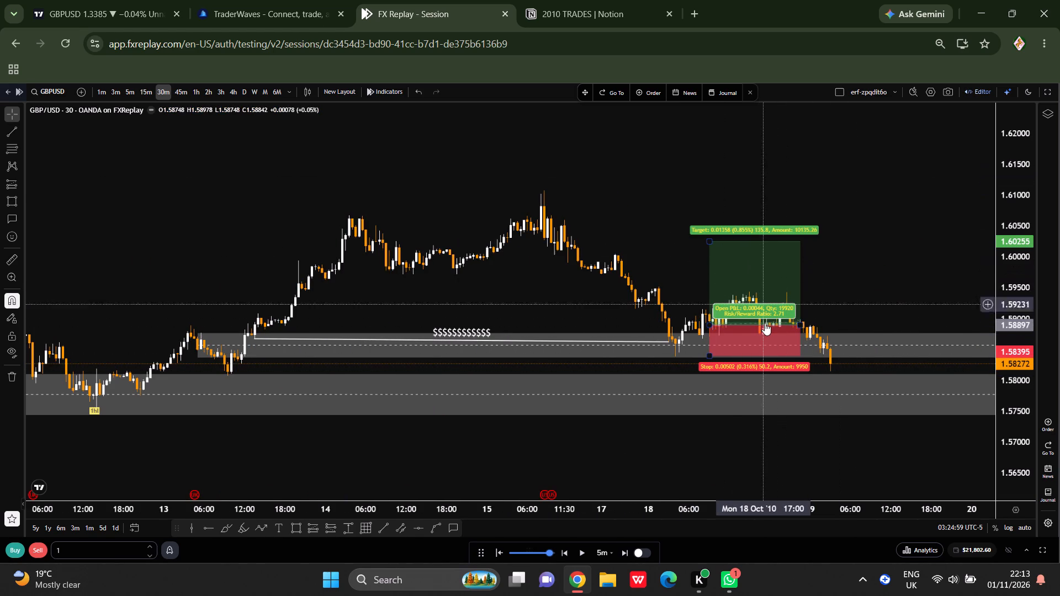
click(685, 241)
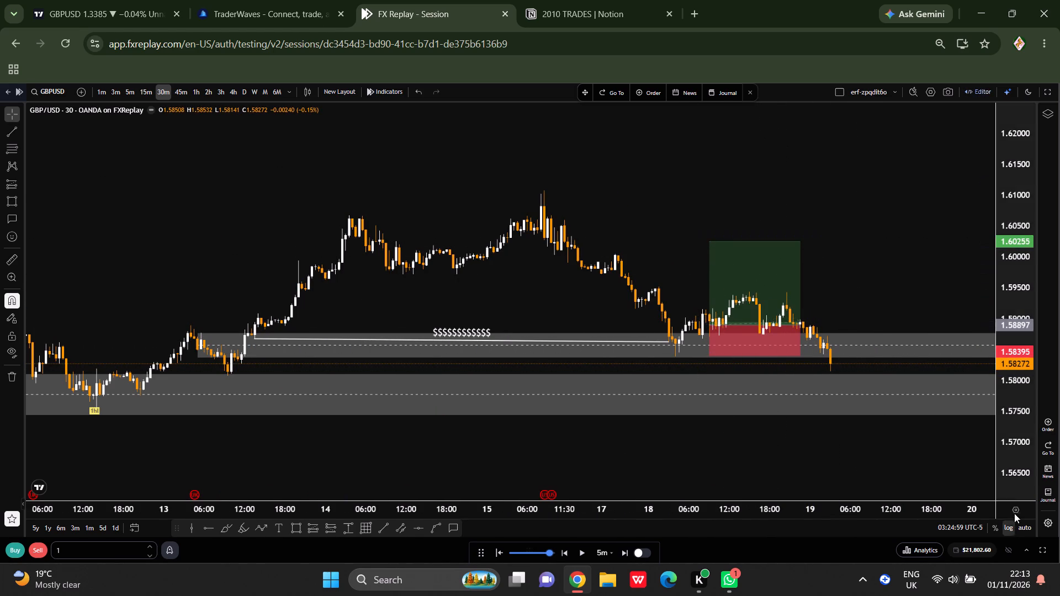
scroll(1011, 482, up, 17)
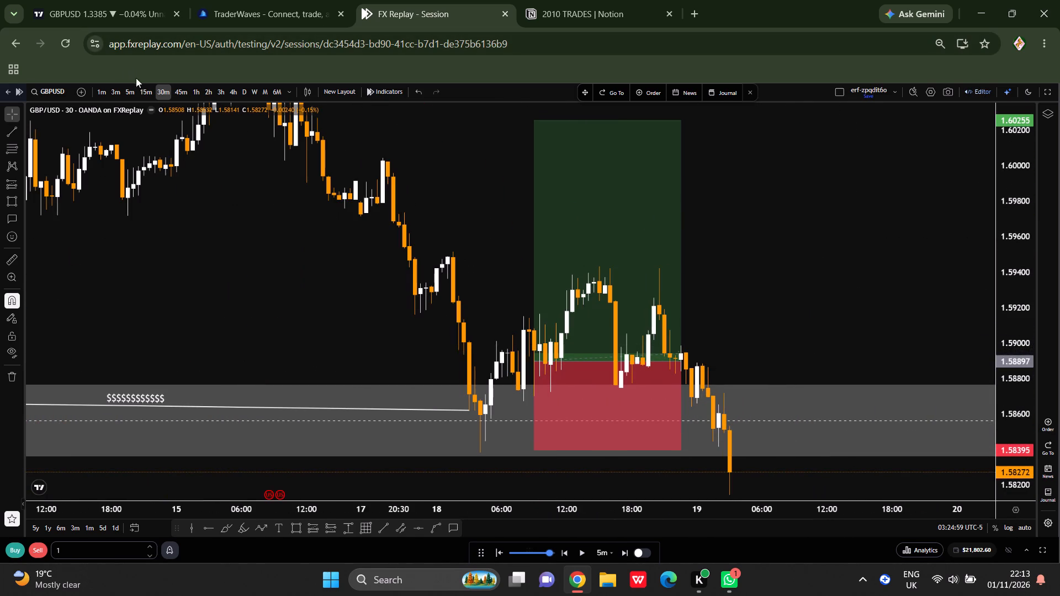
Switch to the 15-minute chart, frame the October 2010 long position with both demand zones, and take a chart snapshot.
click(141, 84)
scroll(608, 333, down, 15)
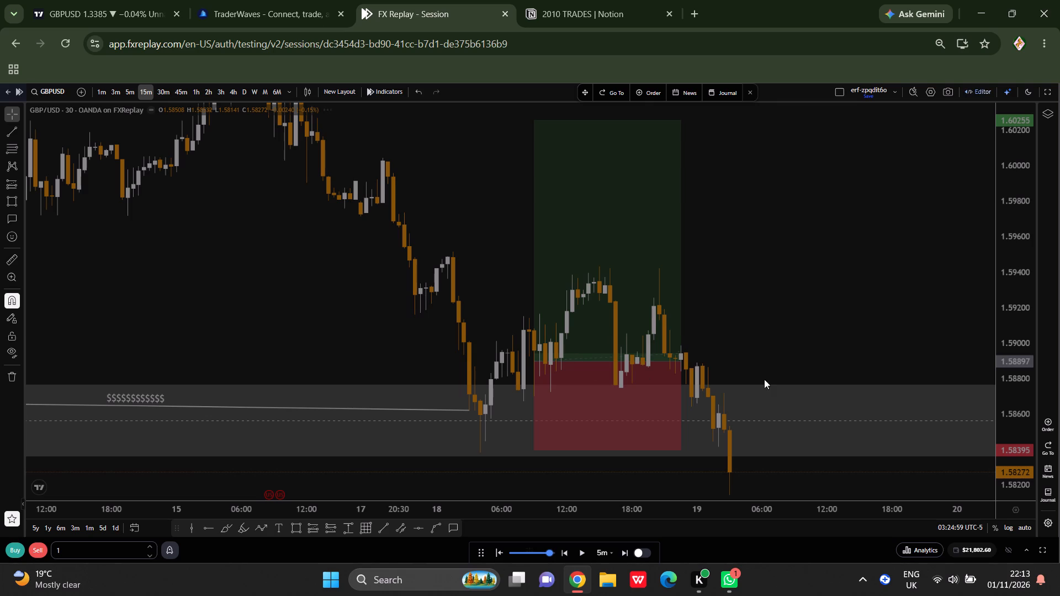
scroll(863, 381, down, 7)
scroll(1004, 446, down, 8)
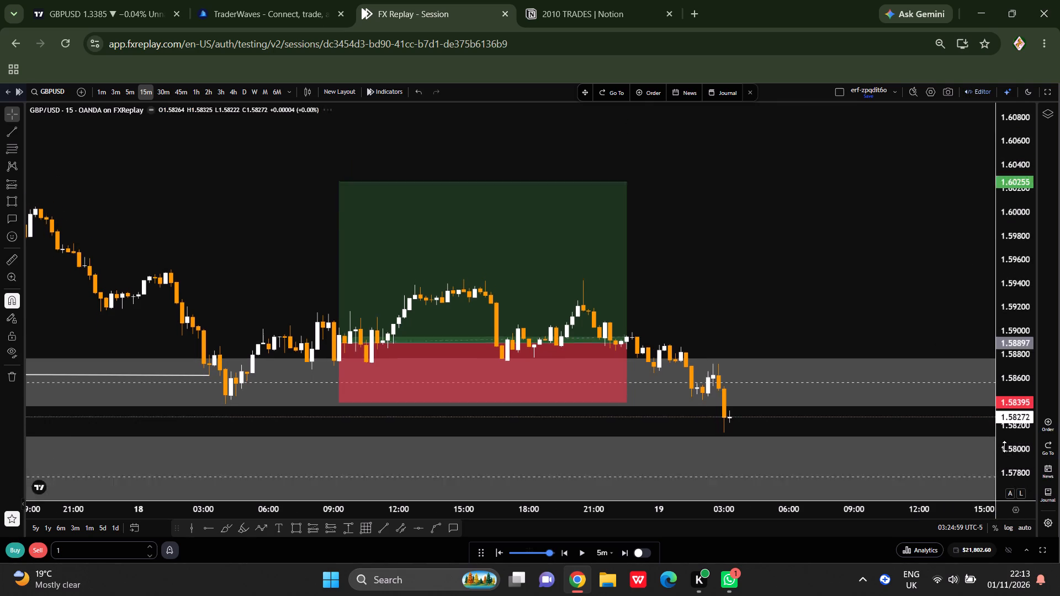
scroll(513, 321, down, 7)
scroll(606, 289, down, 6)
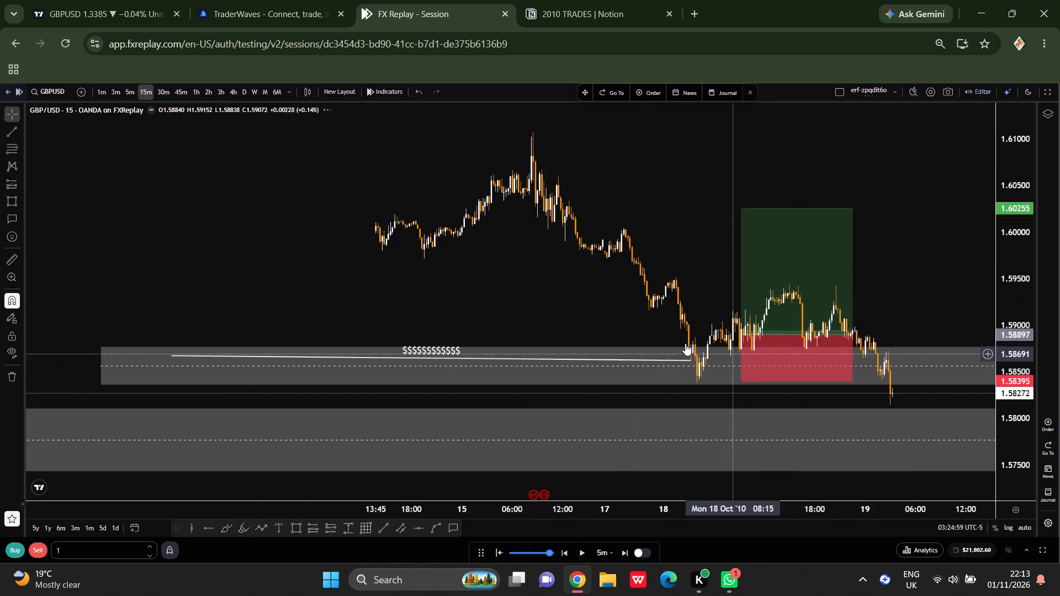
scroll(687, 334, up, 5)
scroll(1011, 439, up, 9)
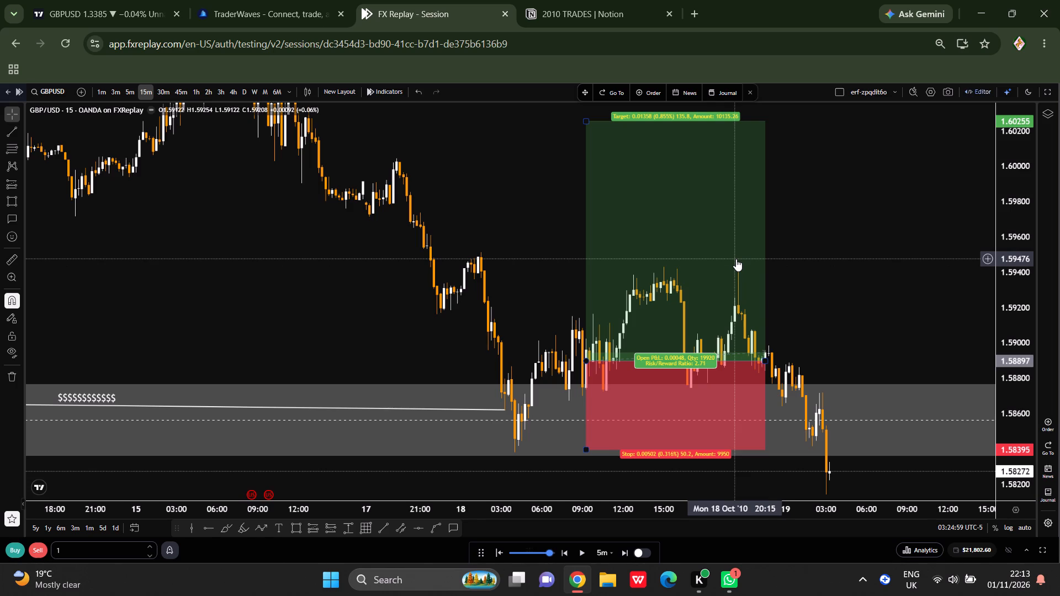
scroll(787, 270, down, 1)
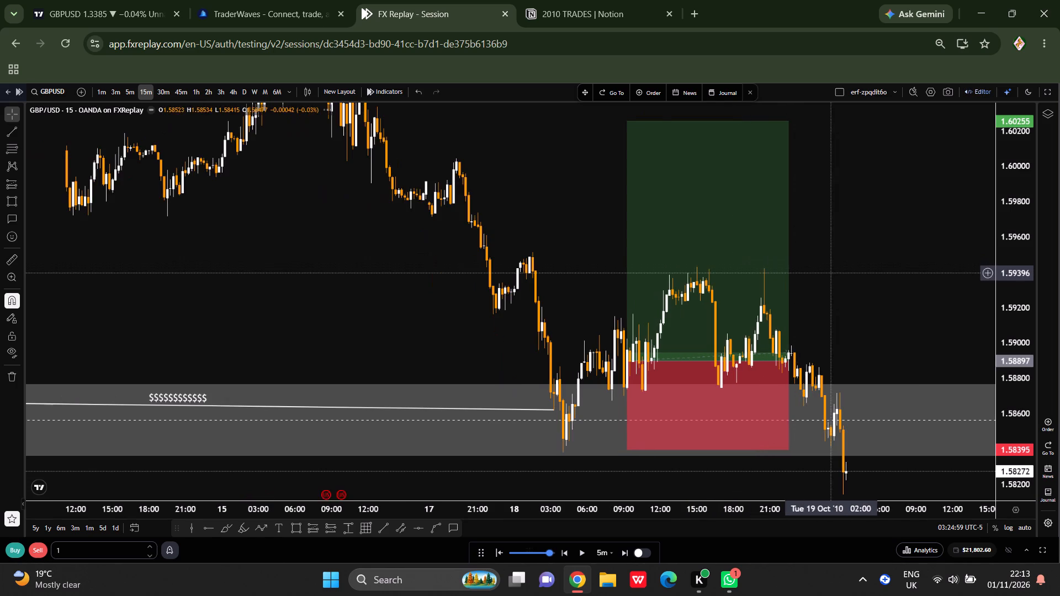
drag(839, 280, 866, 235)
scroll(840, 256, up, 3)
scroll(816, 347, down, 8)
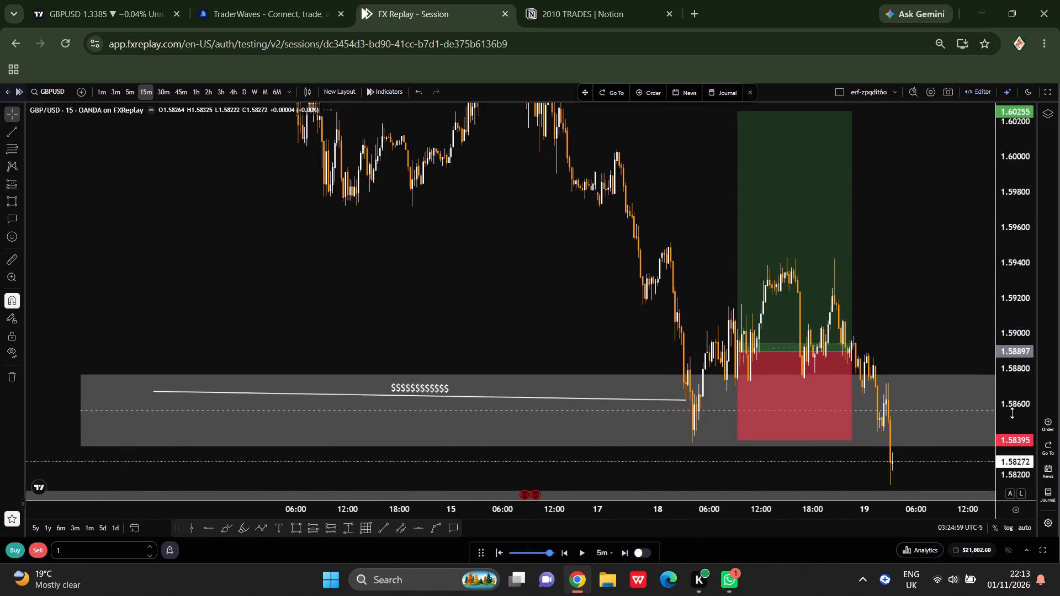
scroll(1012, 412, down, 7)
scroll(476, 249, down, 6)
drag(649, 280, 652, 305)
scroll(674, 290, up, 4)
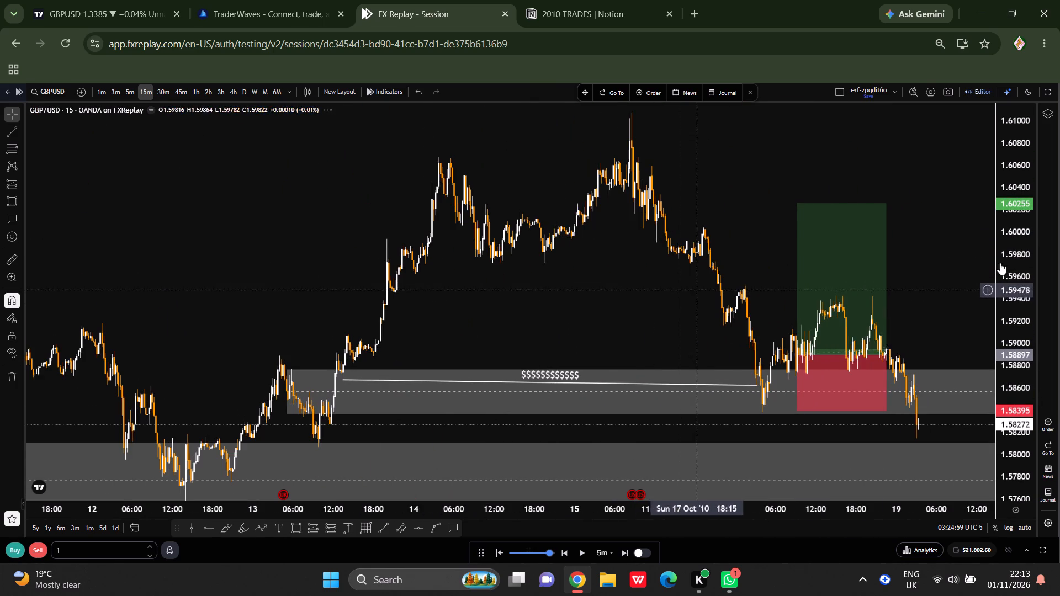
scroll(1012, 443, down, 8)
scroll(397, 242, down, 8)
drag(653, 209, 539, 210)
scroll(552, 209, up, 3)
drag(505, 200, 533, 183)
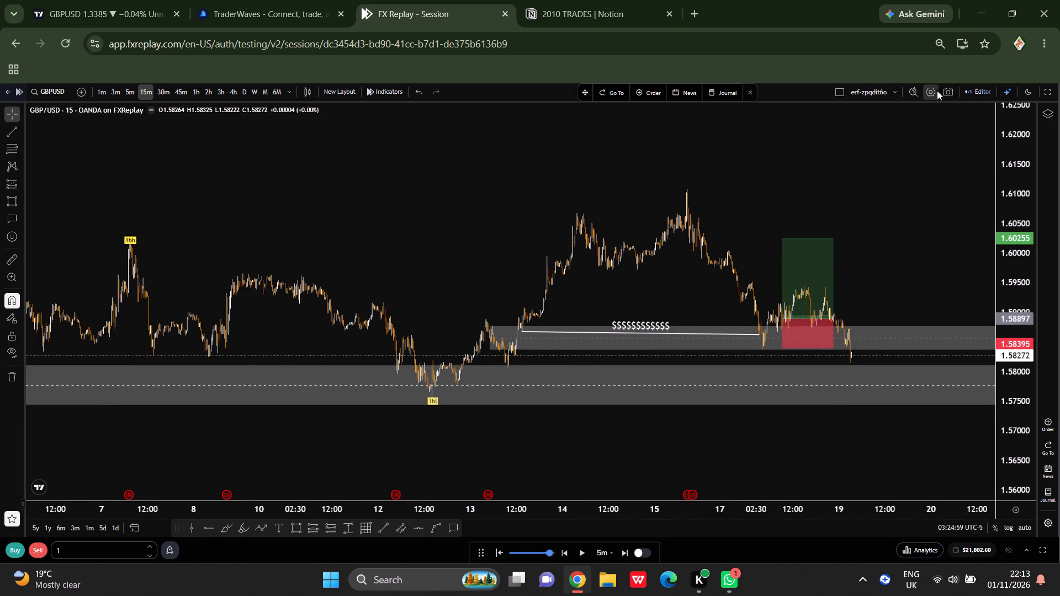
click(952, 90)
click(950, 140)
Switch to Notion, paste the chart snapshot below the last image on the October week 2 page, and close the page.
click(546, 0)
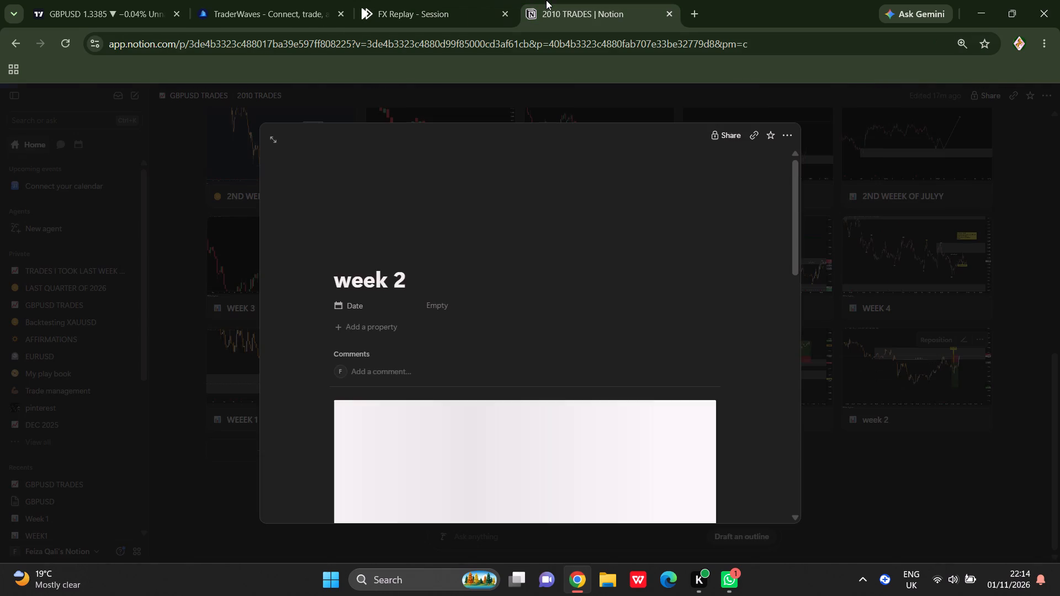
scroll(590, 320, down, 15)
scroll(573, 394, down, 8)
click(486, 488)
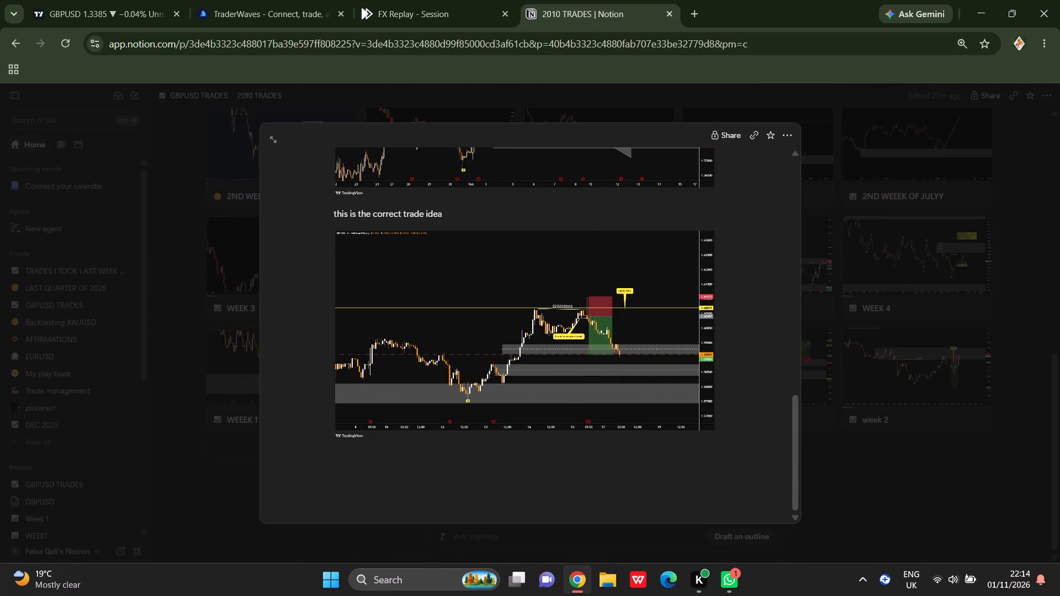
right_click(484, 486)
click(524, 324)
scroll(512, 417, down, 15)
click(884, 504)
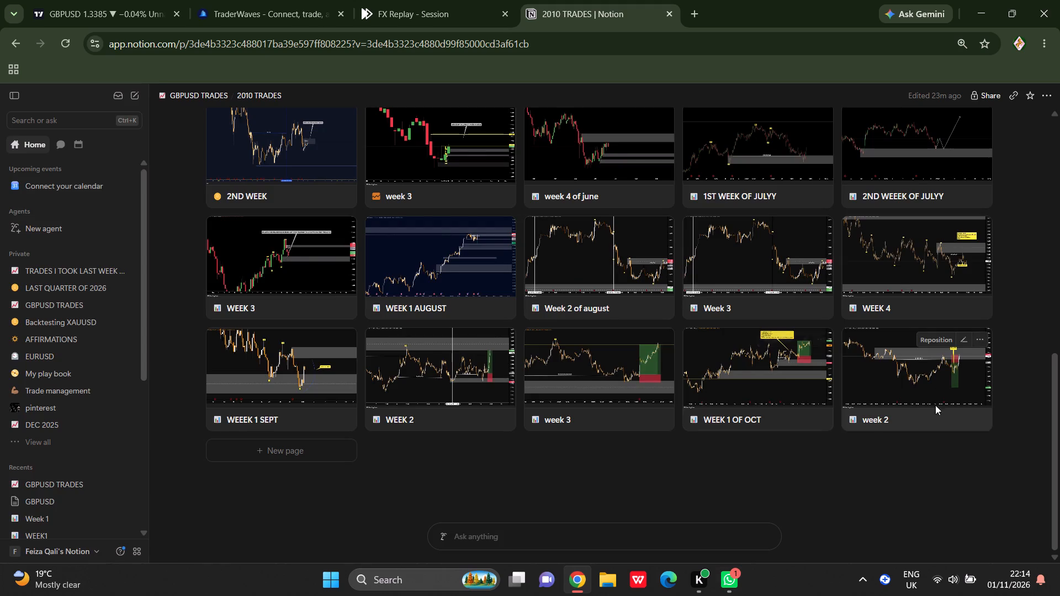
Return to the FX Replay session and delete the long position drawing at the 18 October 2010 entry.
click(273, 0)
click(474, 0)
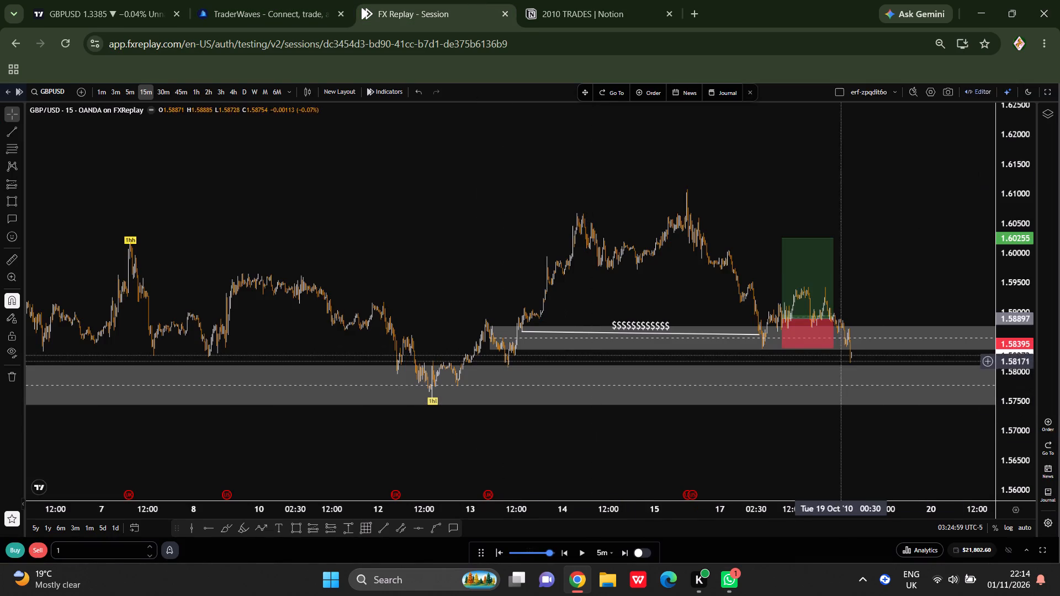
scroll(848, 358, up, 6)
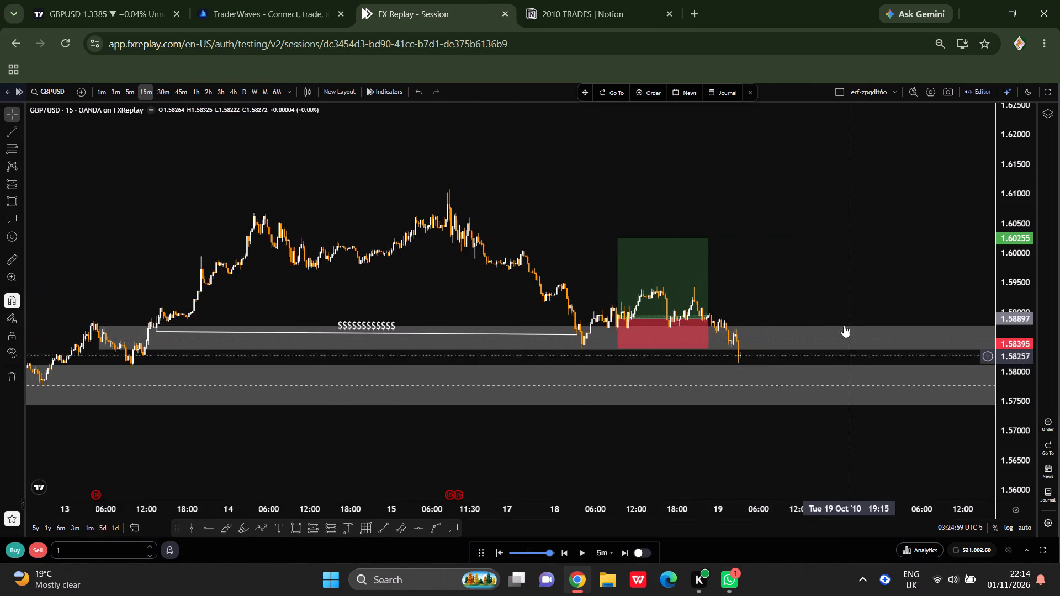
drag(825, 250, 707, 237)
click(564, 263)
click(783, 117)
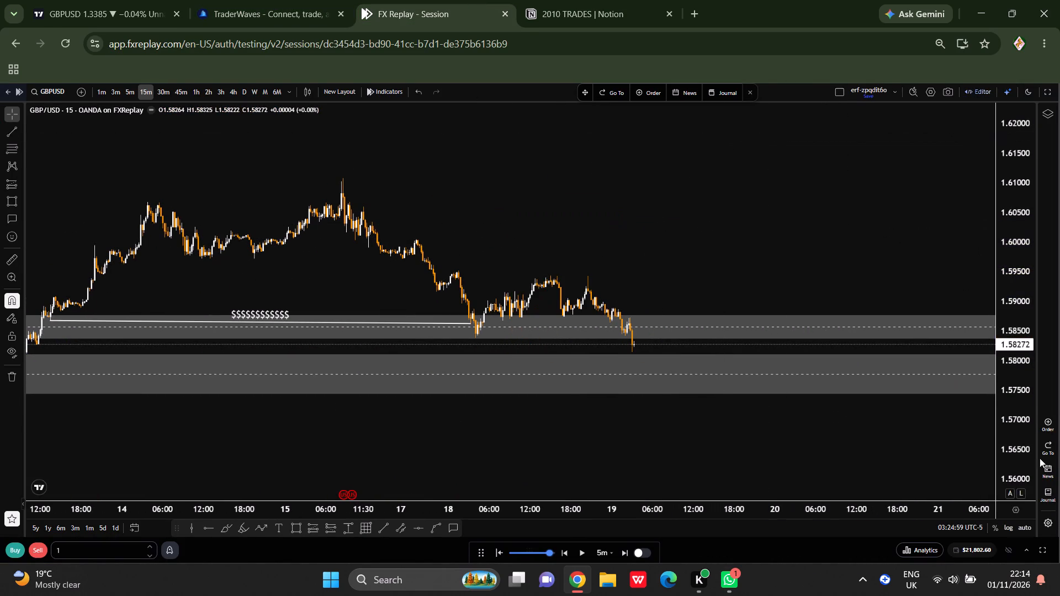
Switch the trading session to full screen and frame the latest candles beside the two demand zones.
click(1044, 96)
scroll(1013, 486, up, 8)
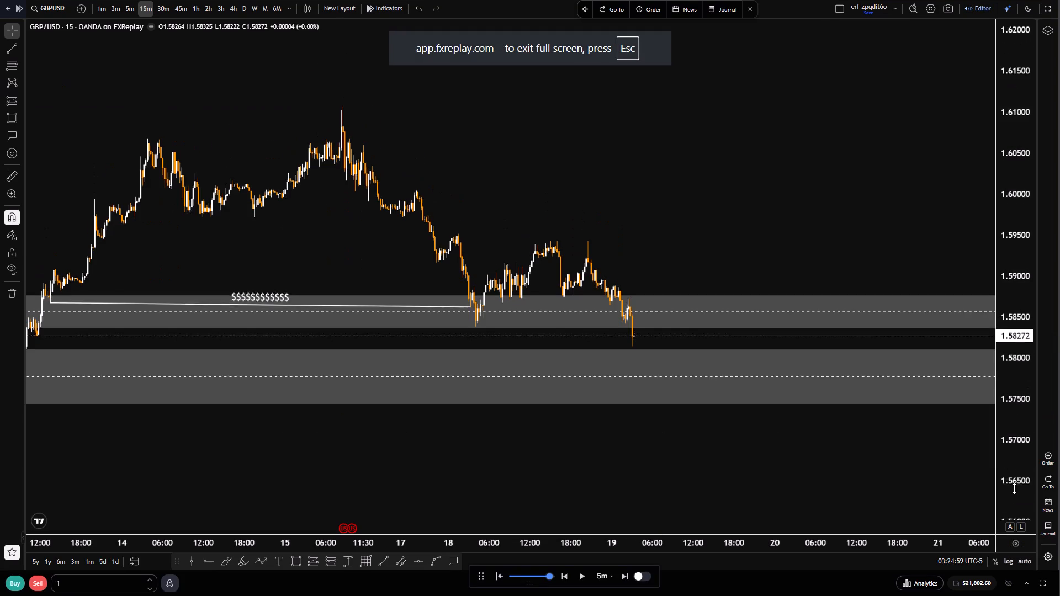
scroll(807, 428, up, 6)
drag(548, 198, 780, 200)
scroll(718, 257, up, 4)
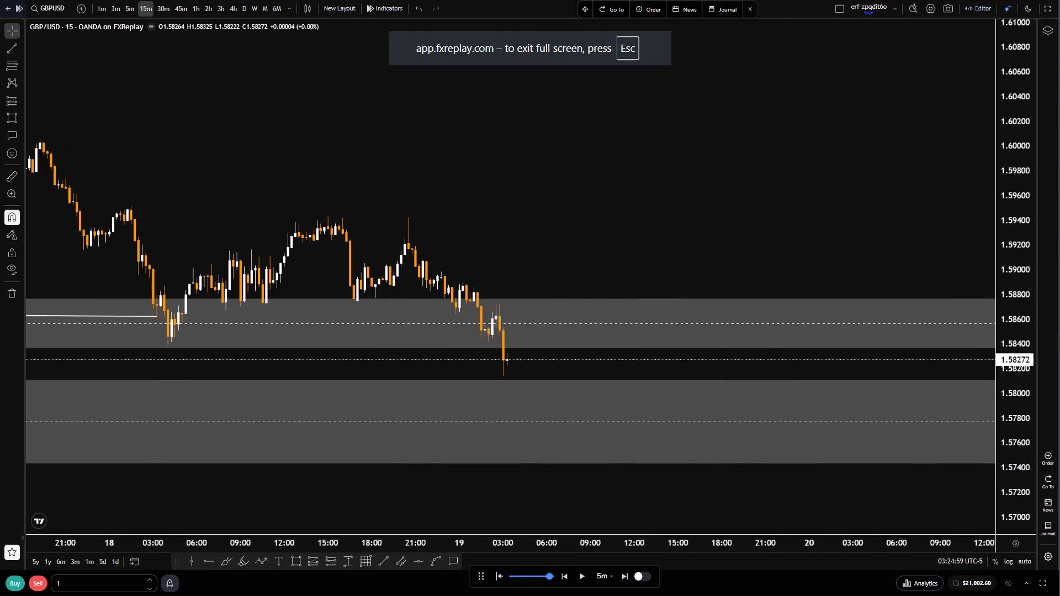
Set the replay increment to 15 minutes and play the session forward to about 08:45 on 19 October 2010.
click(593, 577)
scroll(608, 563, down, 2)
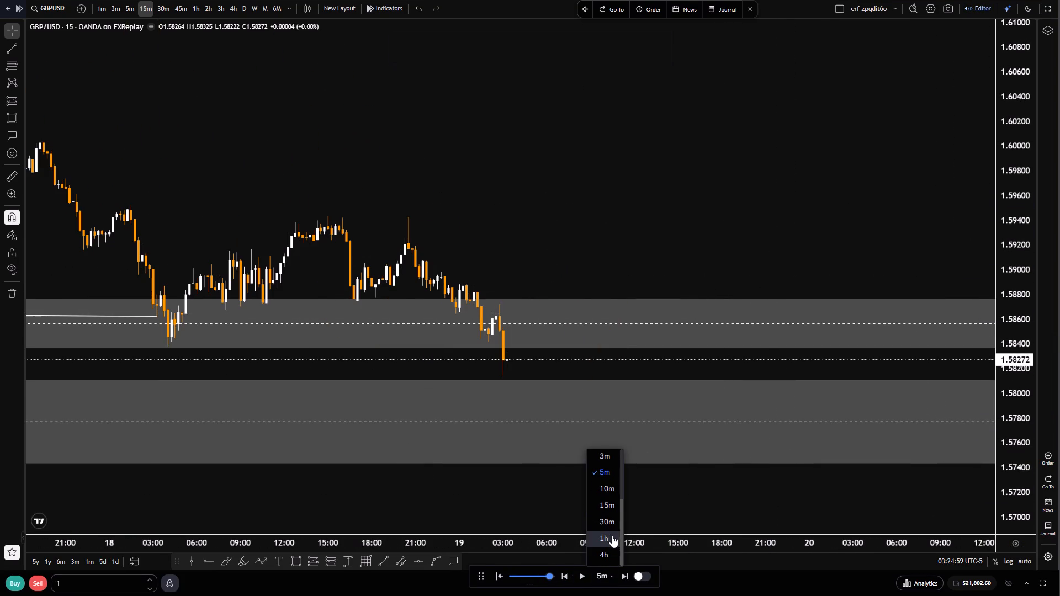
click(613, 513)
click(581, 572)
double_click(581, 572)
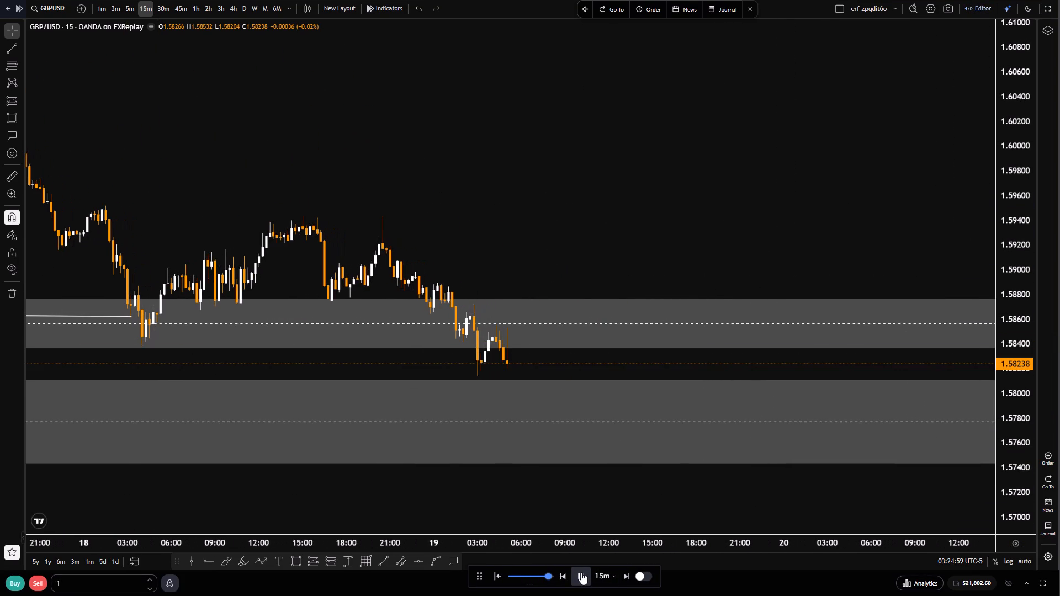
double_click(581, 572)
click(581, 572)
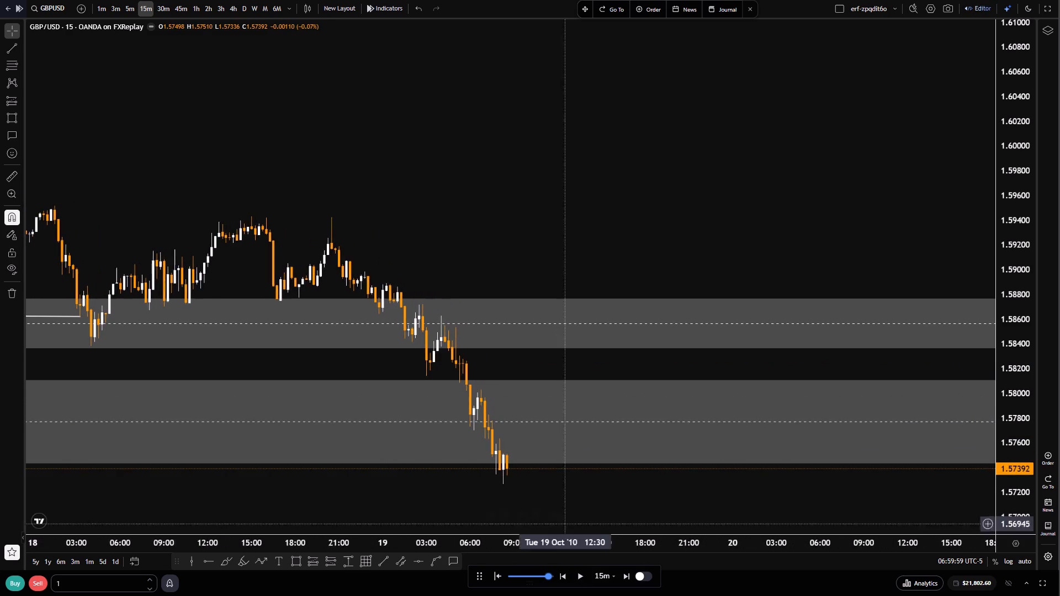
Switch to the 4-hour chart and remove all drawings, including both demand zones, the liquidity line and the swing labels.
scroll(552, 478, down, 8)
drag(516, 476, 690, 379)
scroll(678, 403, down, 6)
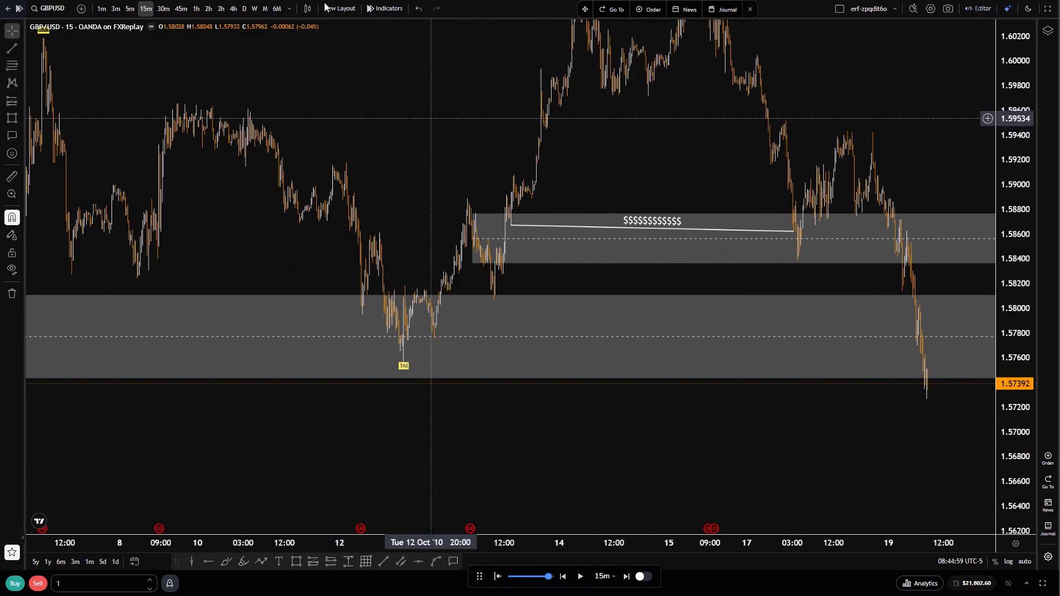
click(233, 4)
scroll(512, 315, up, 14)
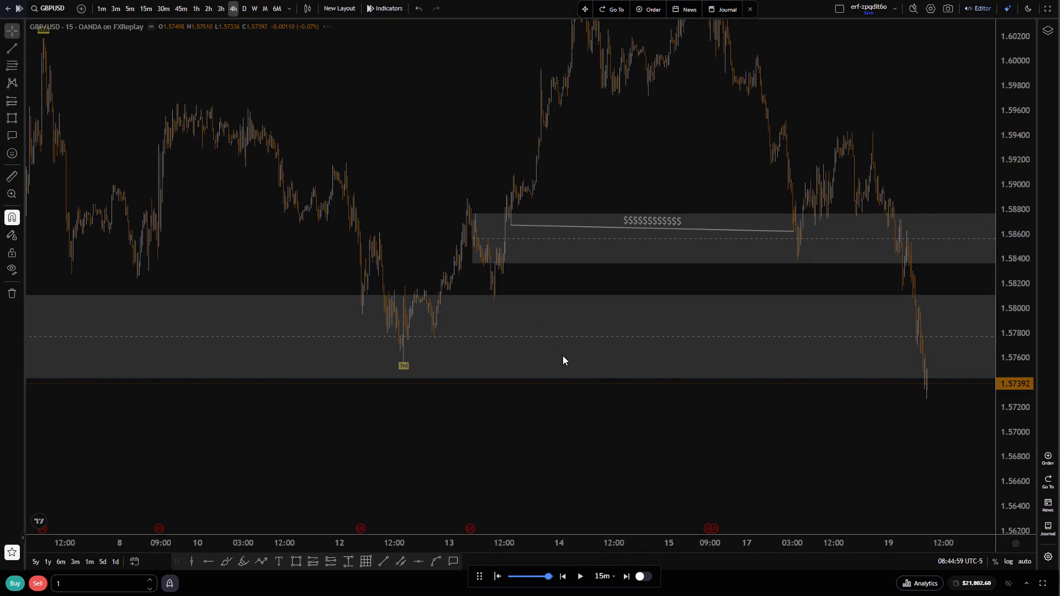
scroll(563, 355, up, 13)
click(15, 291)
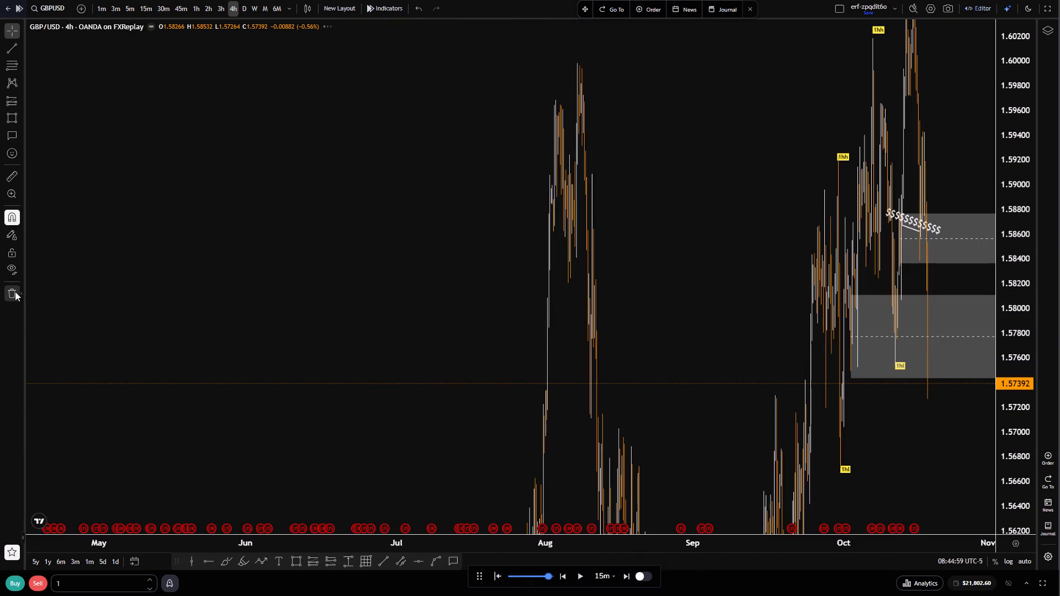
click(582, 319)
Examine the September to October 2010 price structure on the 4-hour GBPUSD chart.
scroll(765, 377, up, 7)
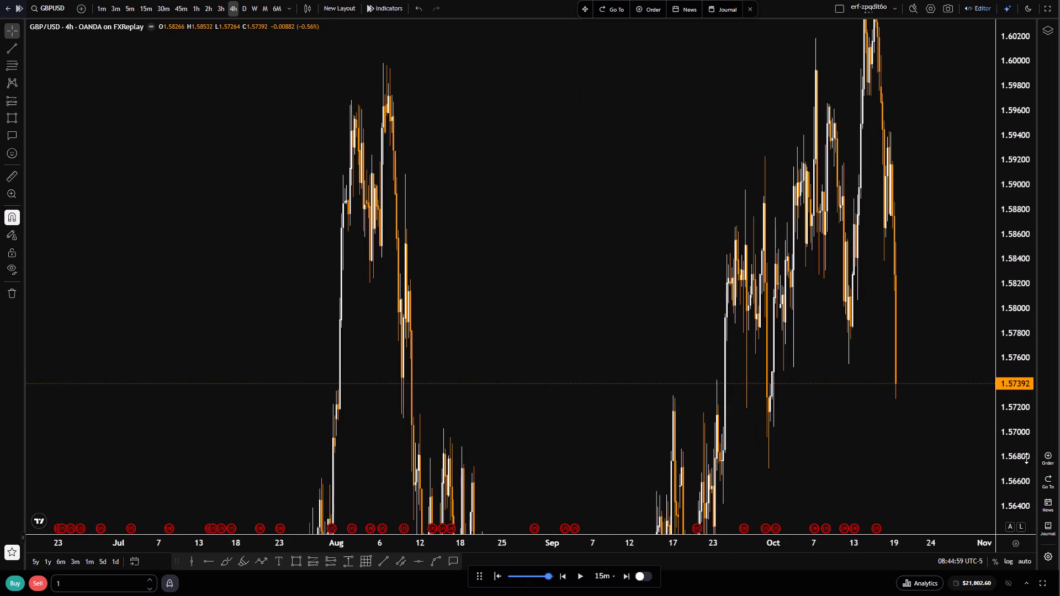
scroll(1012, 476, down, 17)
scroll(754, 433, up, 7)
drag(808, 411, 600, 408)
scroll(619, 408, up, 3)
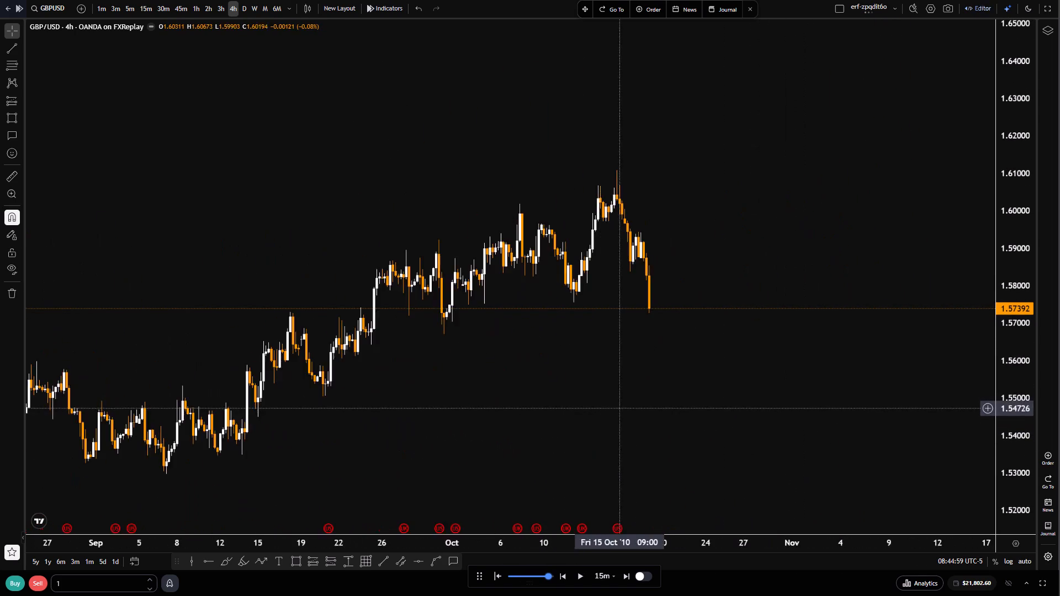
scroll(621, 409, up, 1)
drag(531, 389, 587, 397)
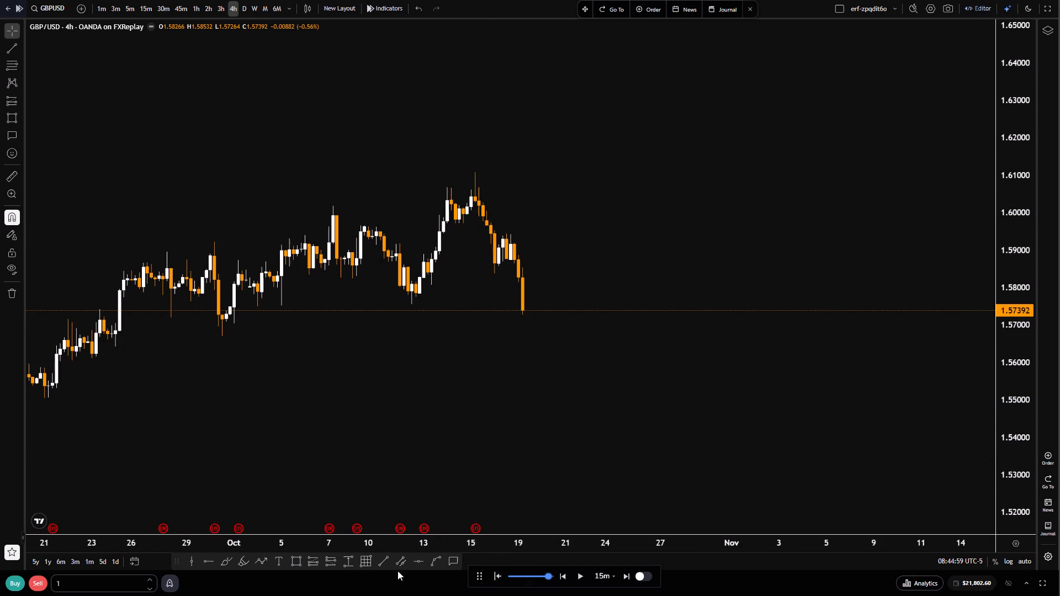
On the 1-hour chart, draw a supply zone rectangle from 17 October 2010 20:00, spanning about 1.5924 to 1.5960.
click(200, 11)
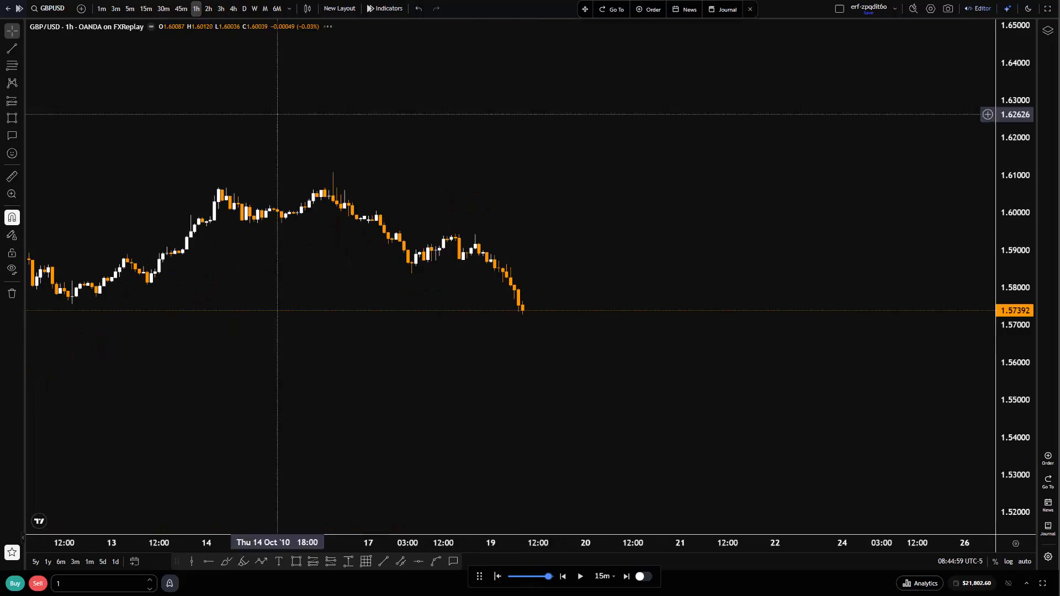
scroll(528, 414, down, 7)
scroll(1027, 493, up, 7)
scroll(640, 367, up, 6)
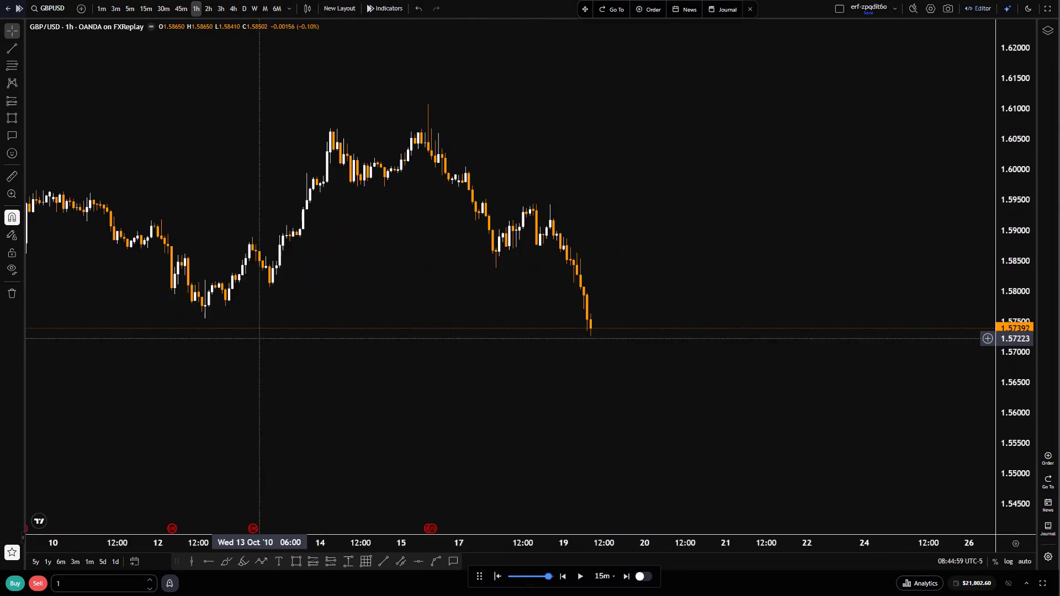
drag(266, 340, 548, 381)
scroll(637, 373, up, 6)
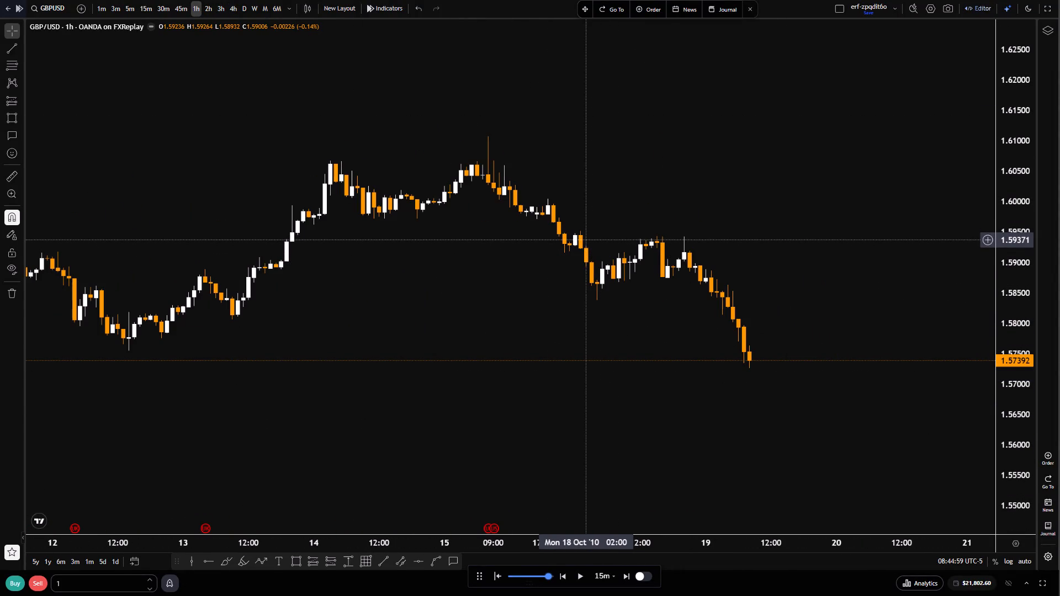
click(299, 560)
click(552, 248)
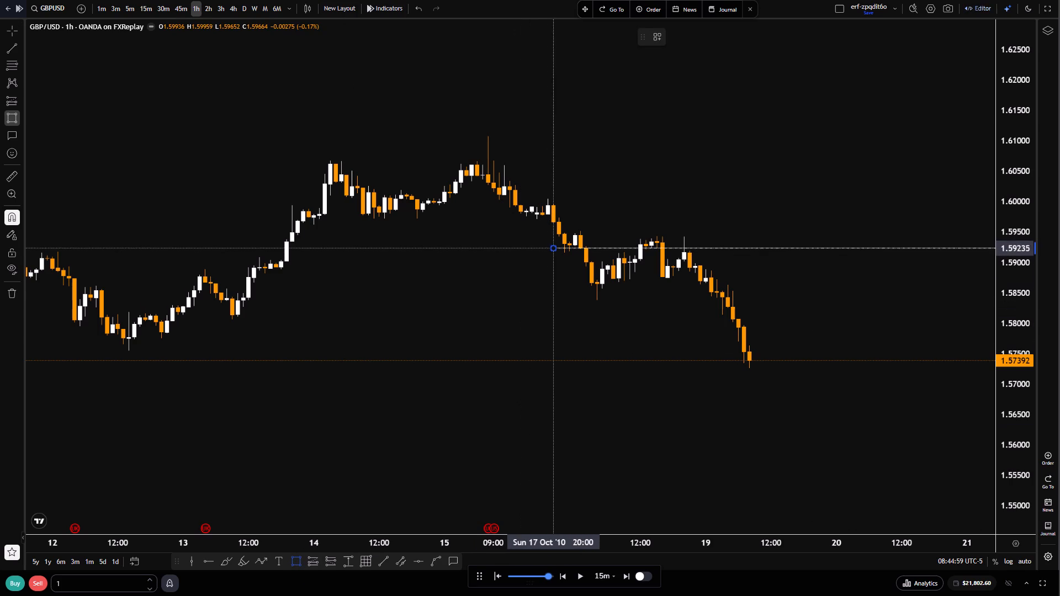
click(580, 233)
drag(580, 233, 607, 228)
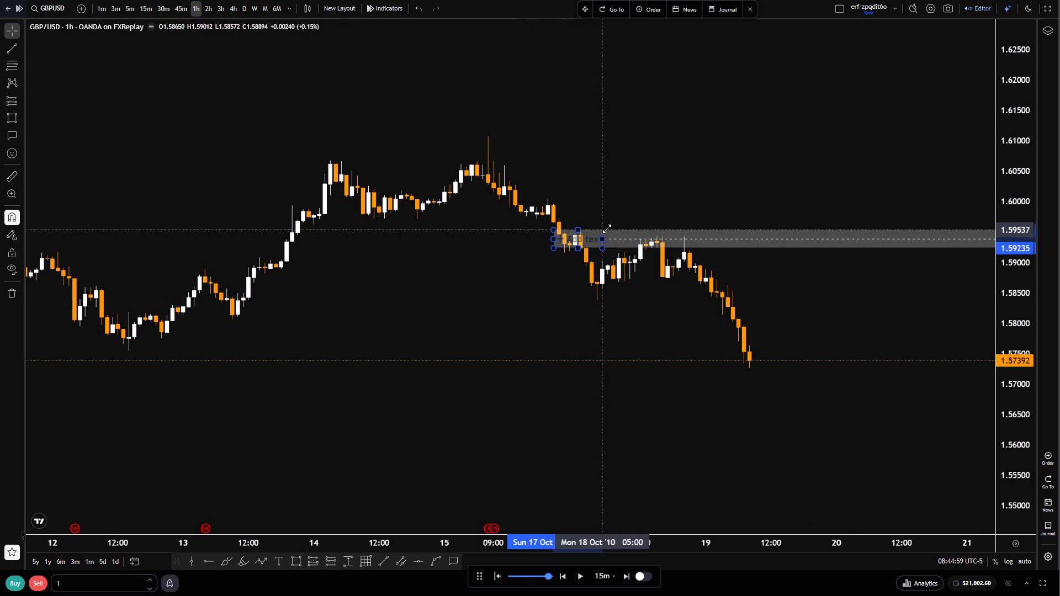
drag(607, 228, 627, 226)
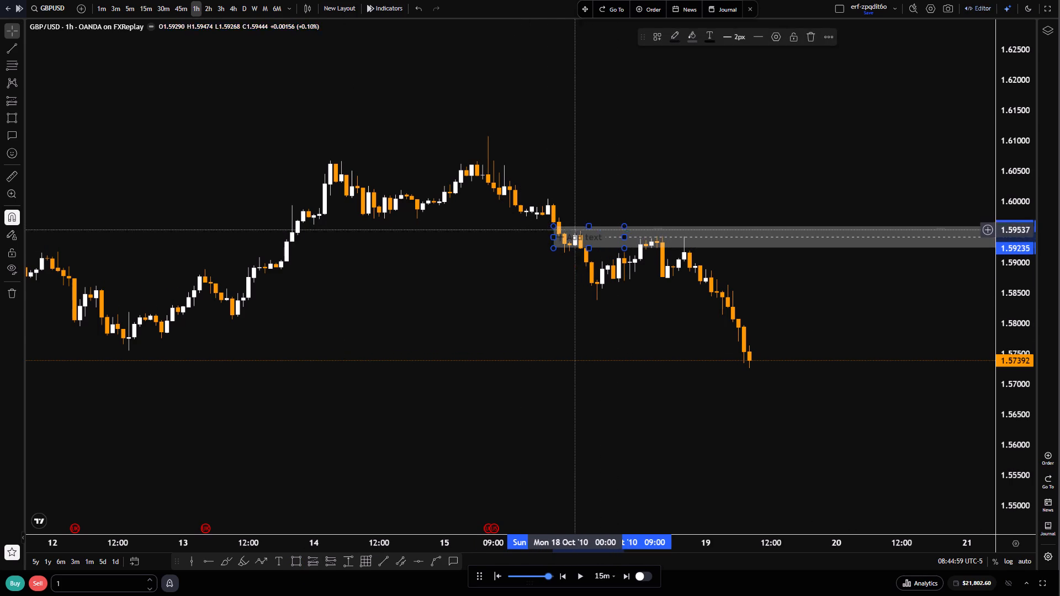
click(571, 337)
Examine the 15-minute price action around the supply zone and the sell-off into 19 October 2010.
click(152, 5)
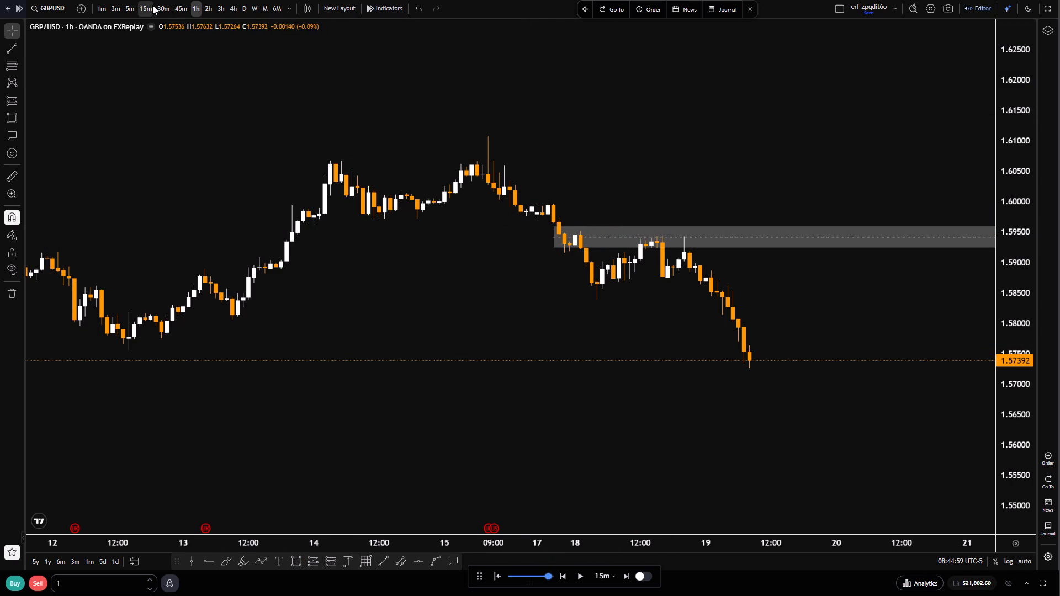
scroll(494, 391, down, 6)
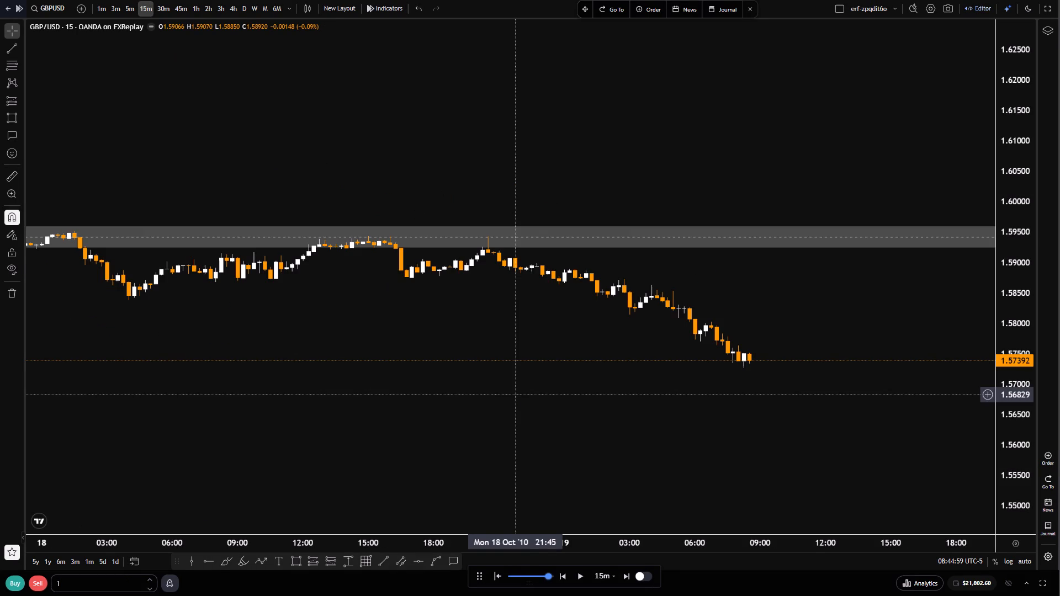
scroll(515, 359, down, 8)
scroll(568, 367, down, 6)
scroll(1004, 476, up, 5)
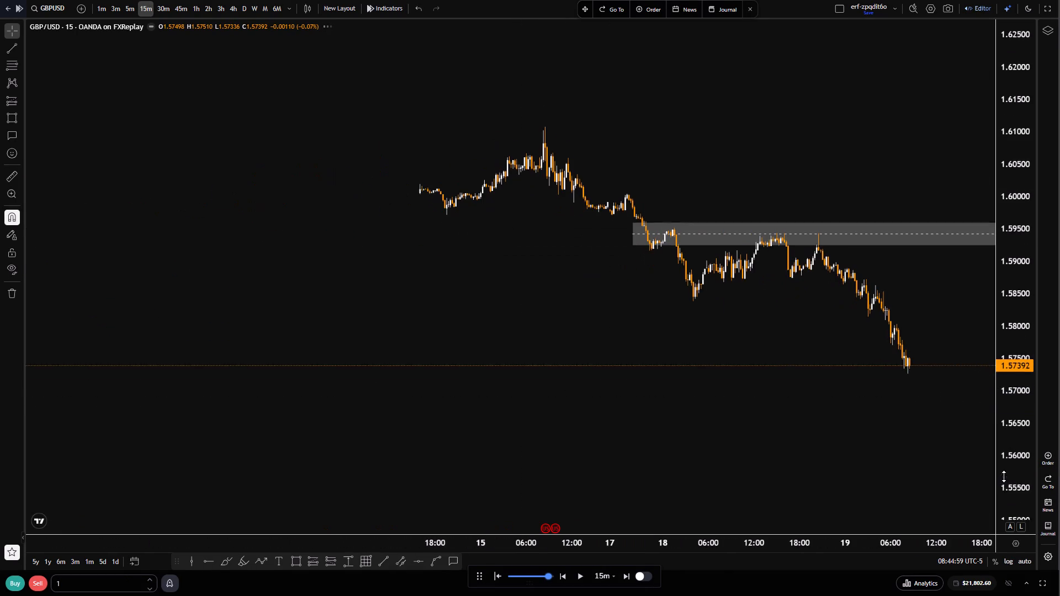
scroll(1004, 476, up, 3)
scroll(630, 372, up, 7)
drag(505, 373, 529, 375)
scroll(529, 375, up, 4)
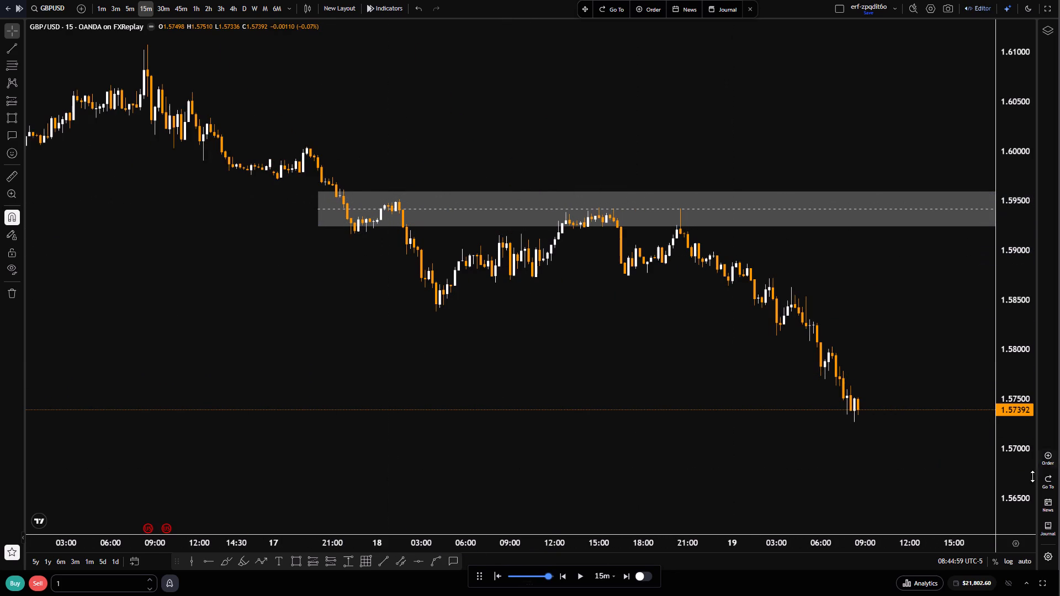
scroll(1026, 482, up, 9)
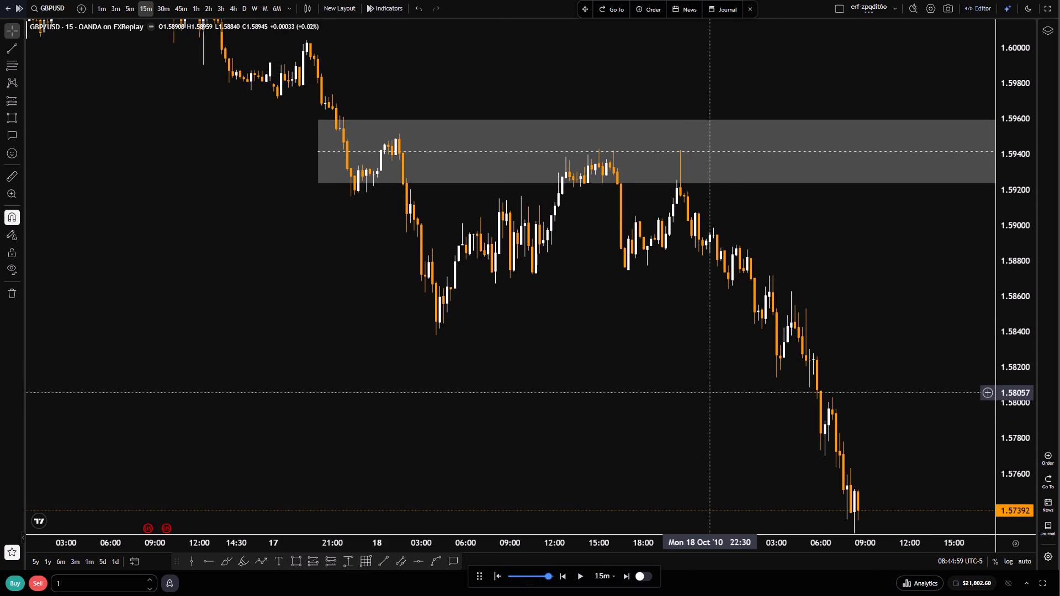
scroll(711, 397, up, 3)
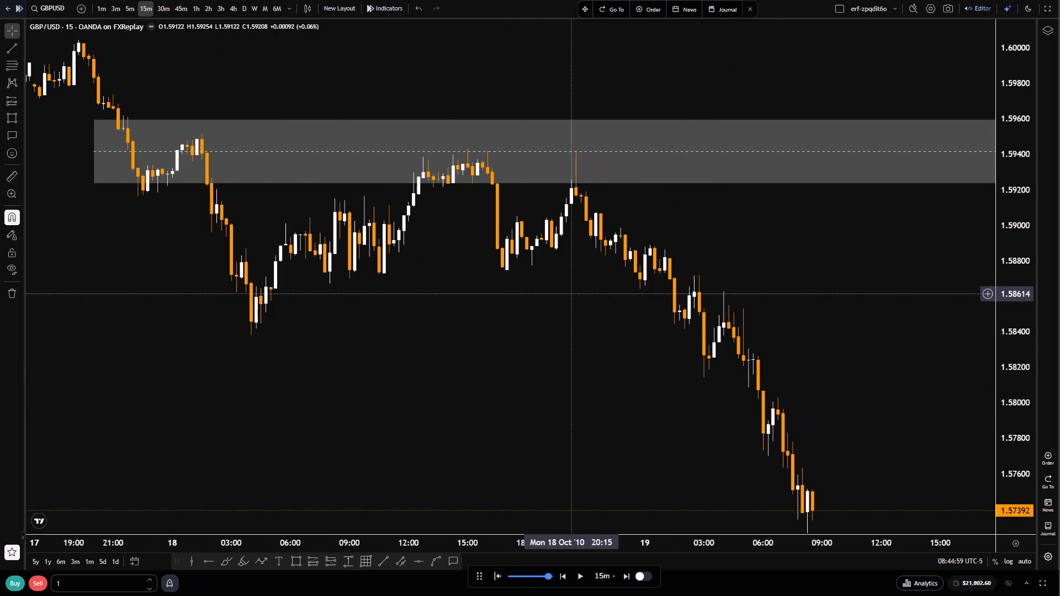
scroll(549, 290, down, 5)
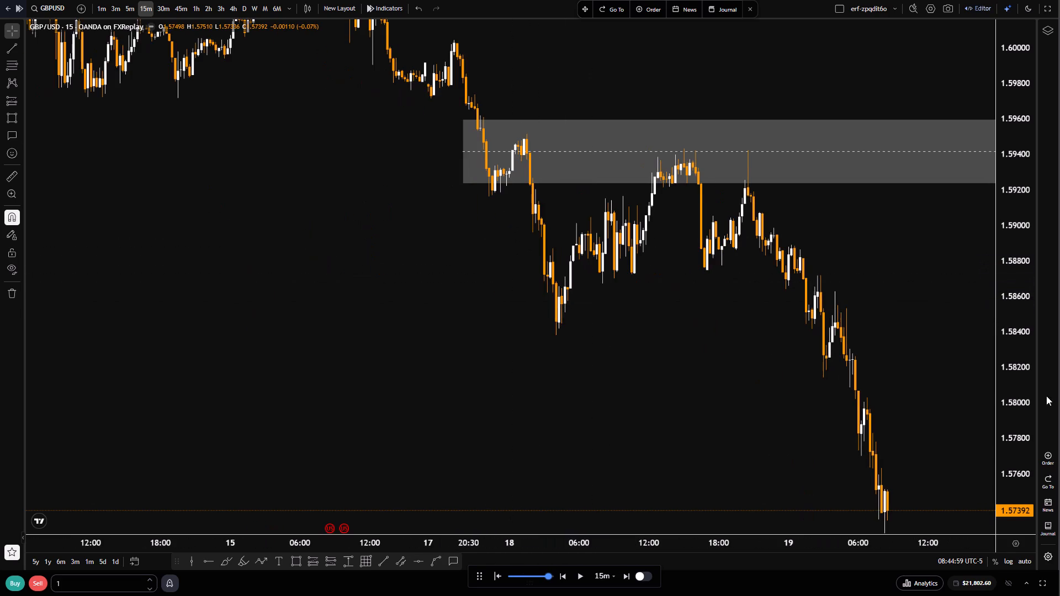
scroll(1009, 467, down, 9)
drag(682, 433, 591, 376)
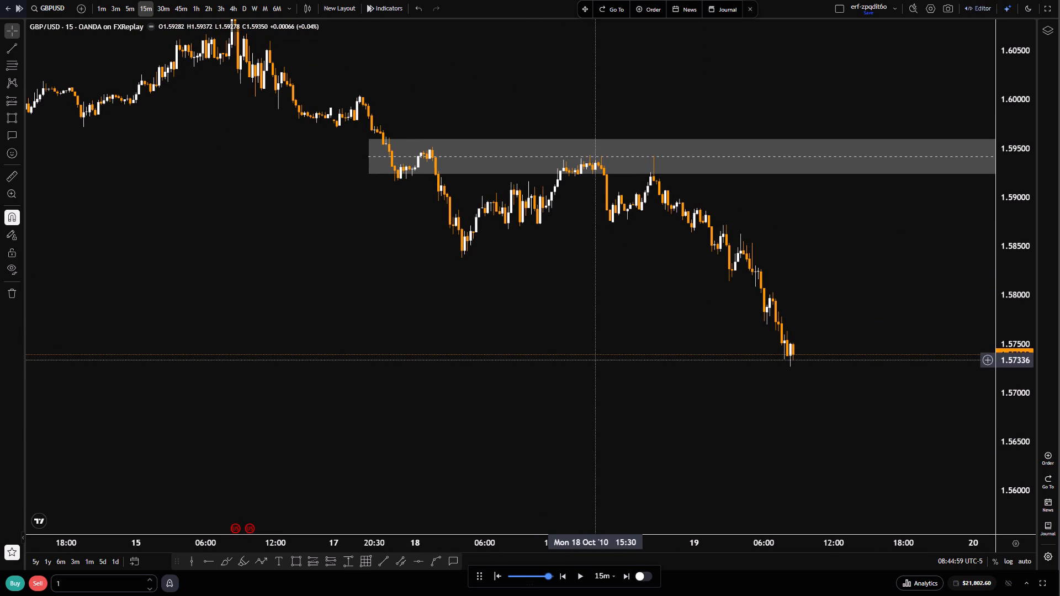
scroll(591, 359, down, 5)
drag(572, 339, 593, 400)
scroll(600, 389, up, 3)
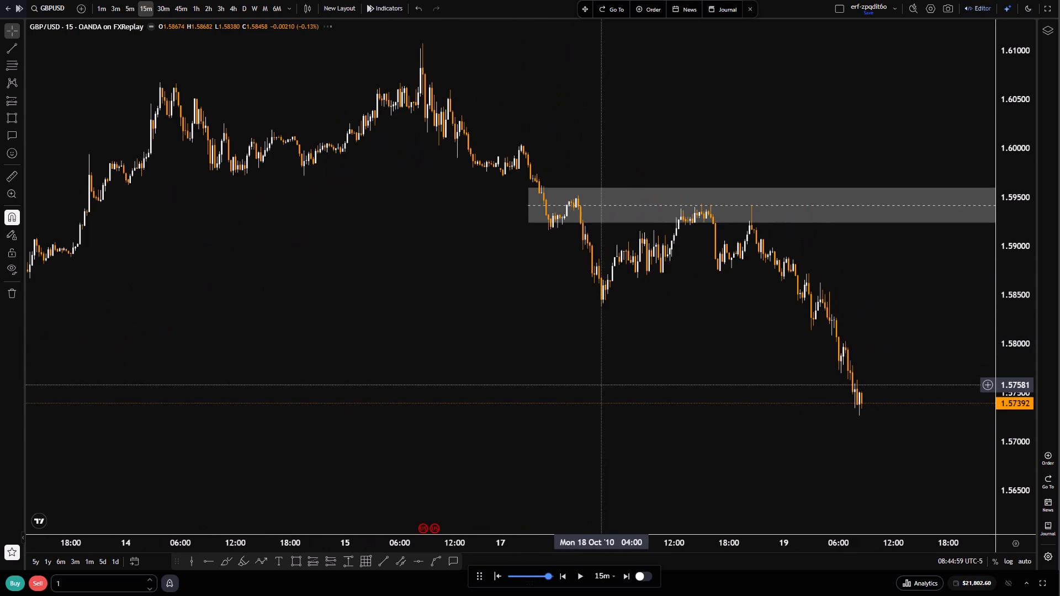
scroll(605, 382, up, 1)
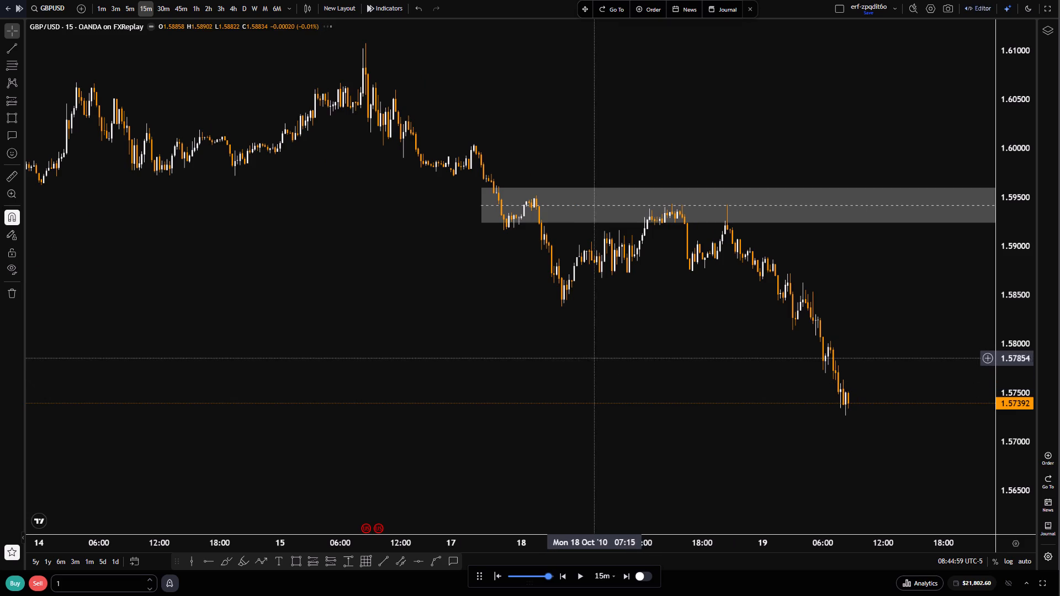
scroll(592, 355, up, 1)
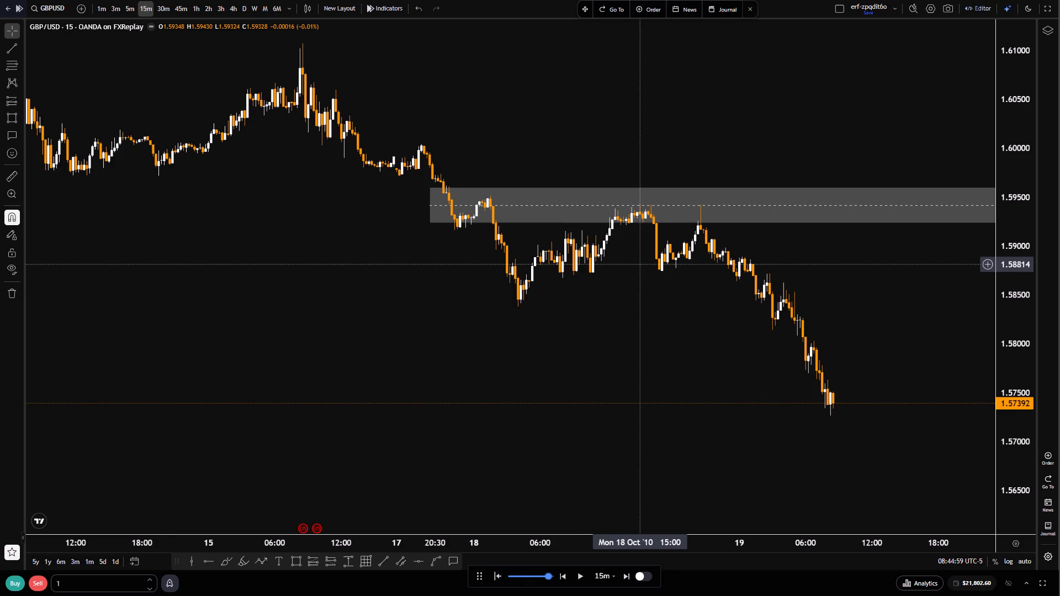
scroll(629, 268, up, 2)
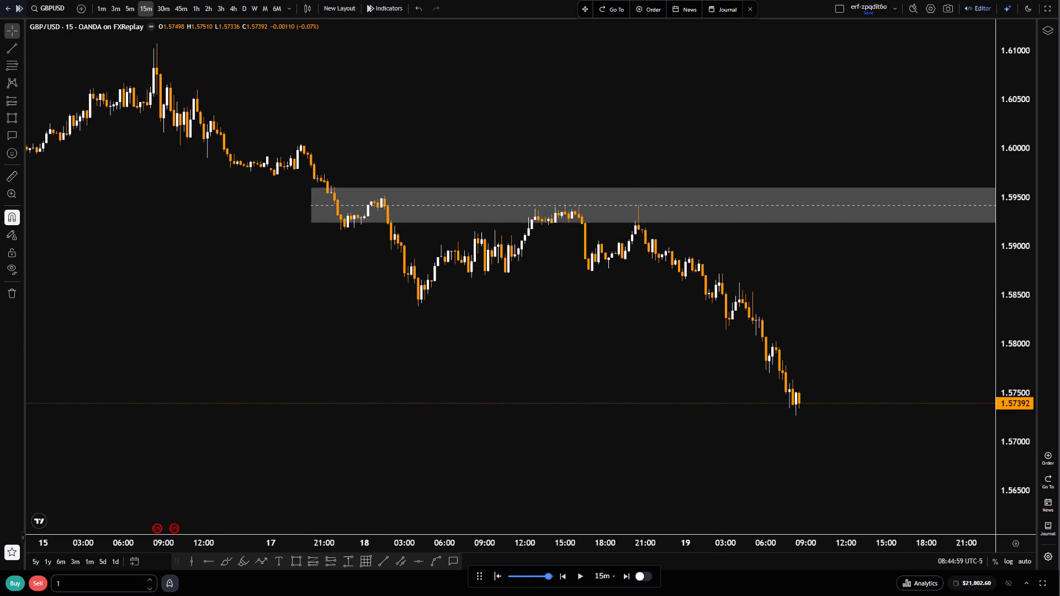
Examine the 5-minute price reactions at the supply zone and the decline that follows them.
click(136, 10)
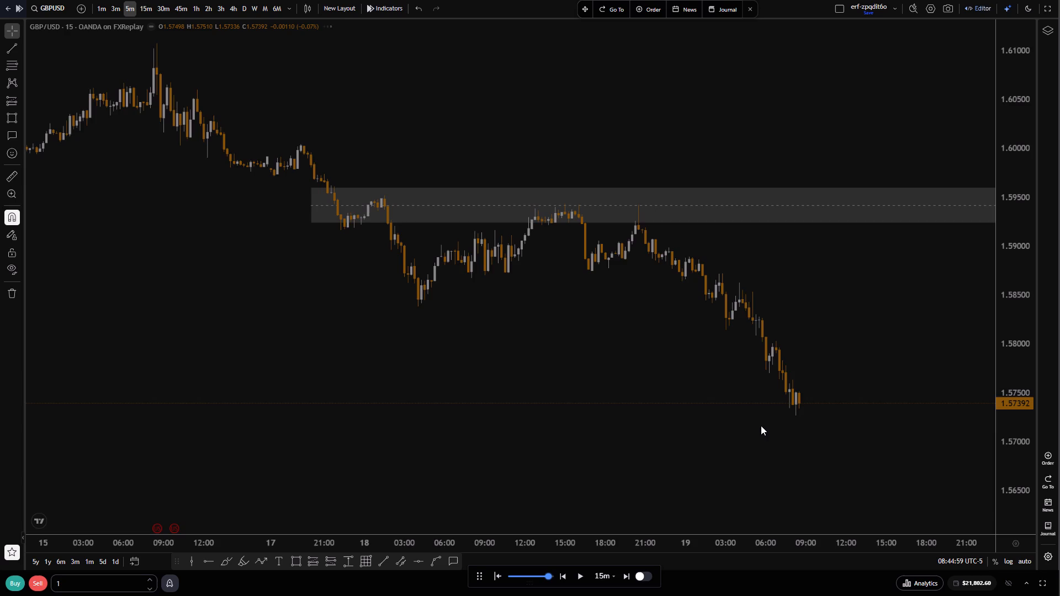
scroll(746, 415, down, 7)
drag(681, 319, 687, 274)
scroll(1024, 513, up, 6)
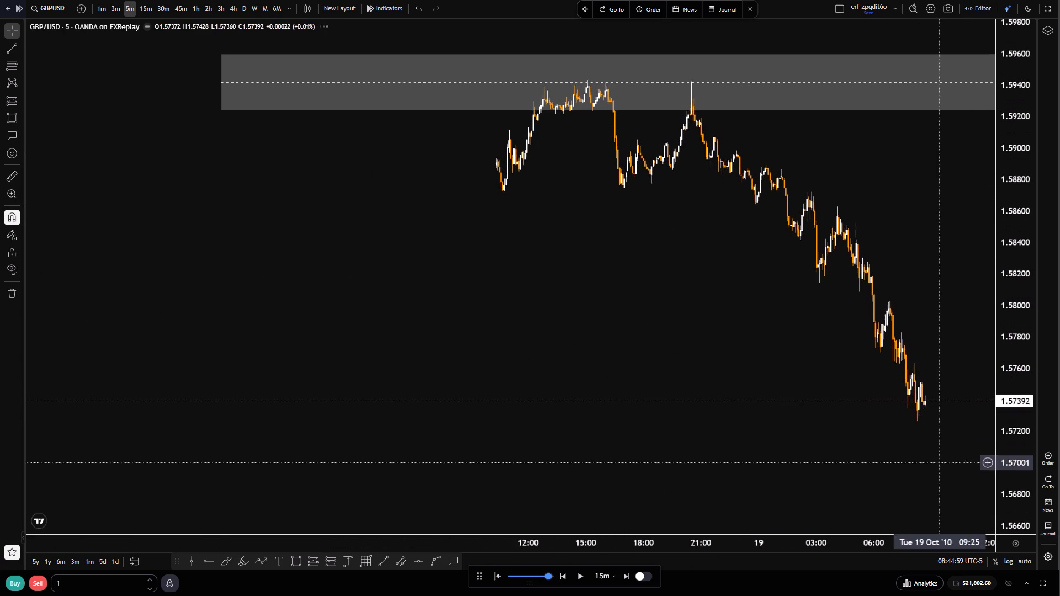
scroll(796, 428, up, 4)
drag(676, 312, 746, 423)
scroll(752, 414, up, 3)
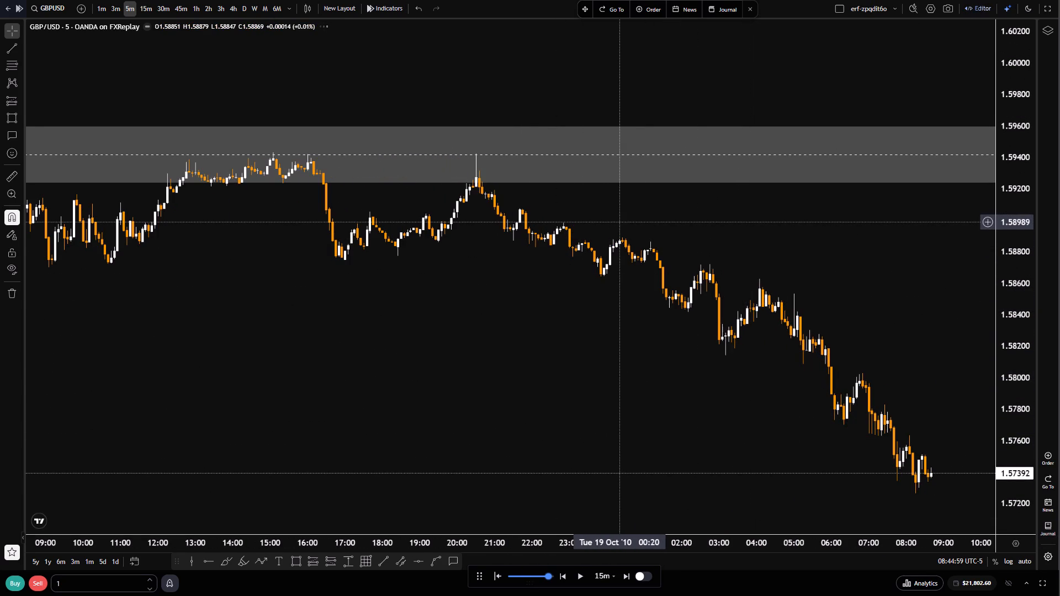
drag(708, 441, 702, 419)
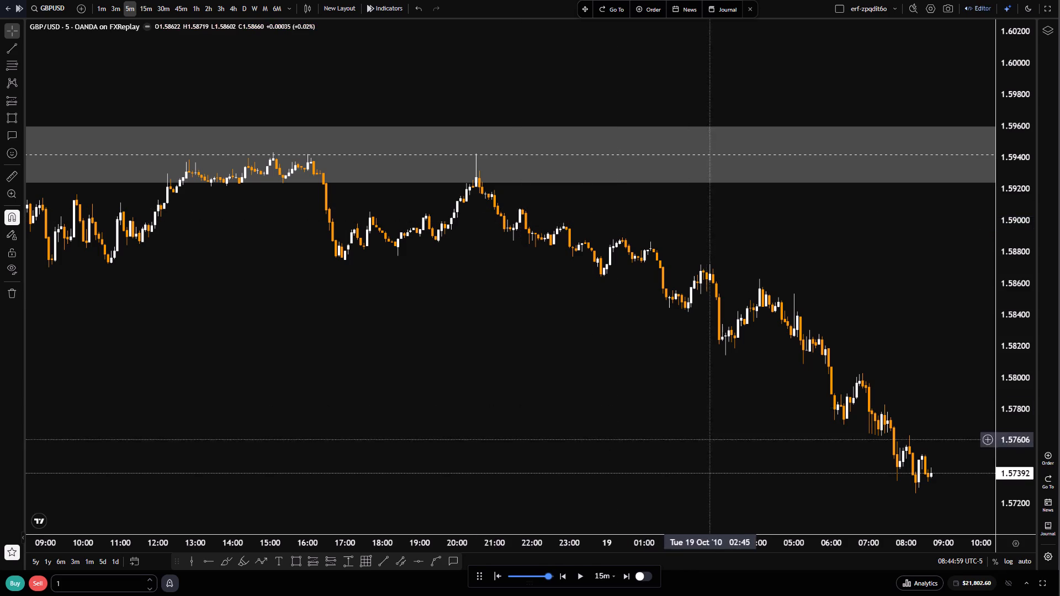
drag(702, 419, 601, 356)
scroll(707, 419, down, 7)
drag(509, 252, 734, 342)
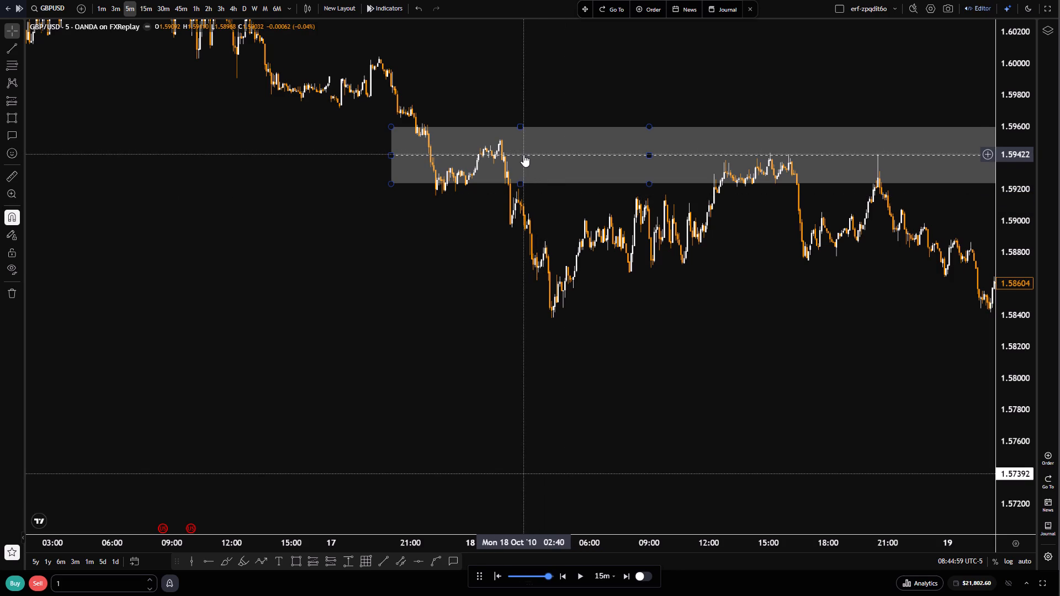
Examine the daily GBPUSD price structure from July to October 2010 around the supply zone.
click(241, 8)
scroll(644, 286, up, 7)
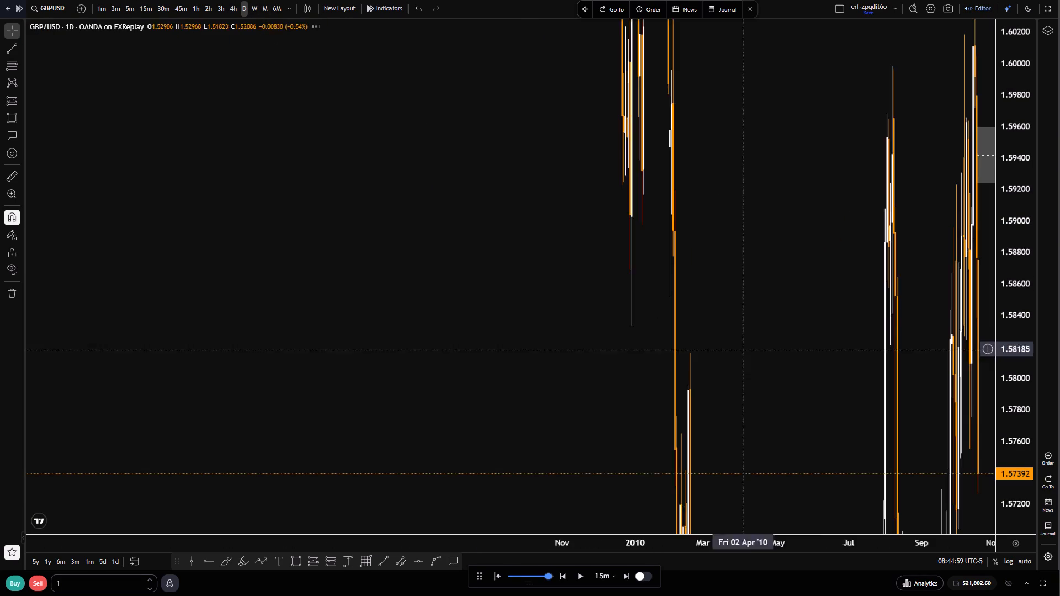
scroll(822, 362, up, 13)
scroll(1036, 489, down, 17)
scroll(1010, 480, down, 5)
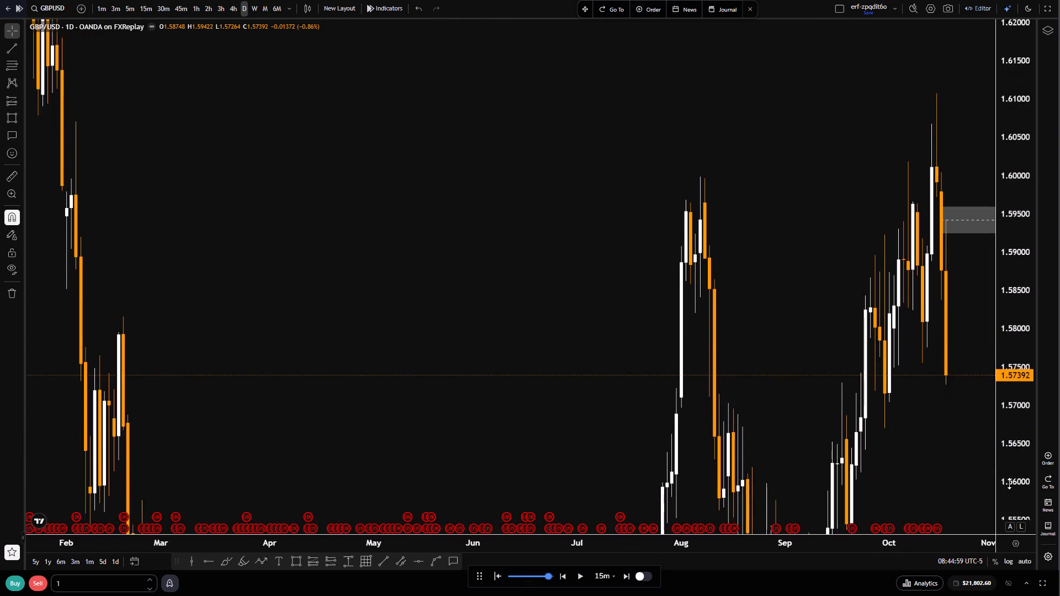
scroll(1009, 483, down, 3)
scroll(762, 448, up, 8)
drag(879, 437, 652, 409)
scroll(692, 389, up, 2)
drag(592, 354, 646, 359)
scroll(650, 361, up, 4)
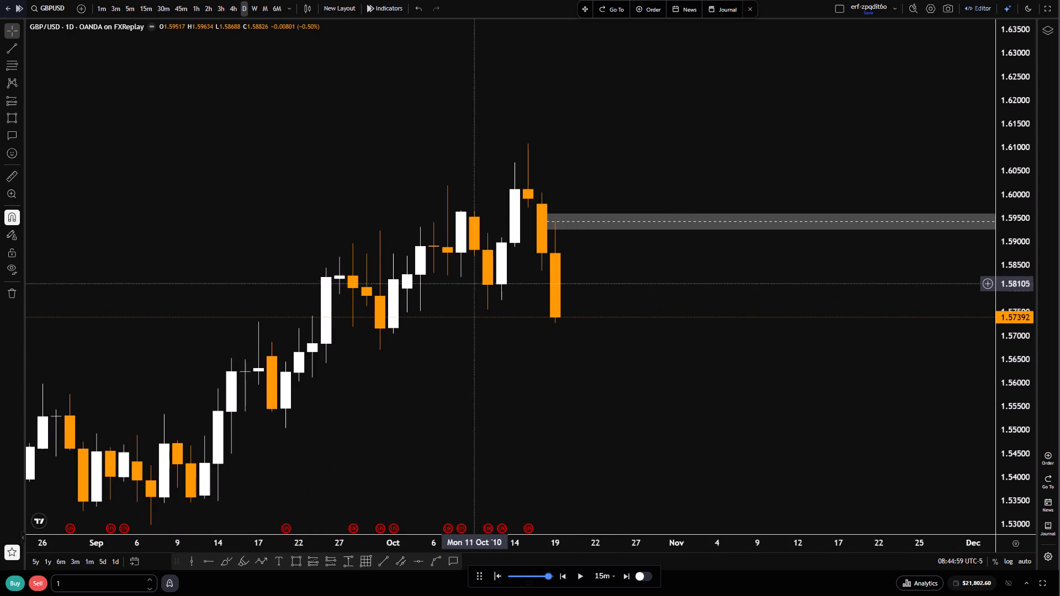
scroll(592, 379, down, 4)
drag(630, 394, 687, 275)
scroll(1015, 470, down, 5)
drag(846, 321, 740, 379)
scroll(742, 381, down, 3)
Draw a Gann box on the daily chart from the 7 September 2010 low at 1.52972 up to 1.61025, and lock it.
click(358, 561)
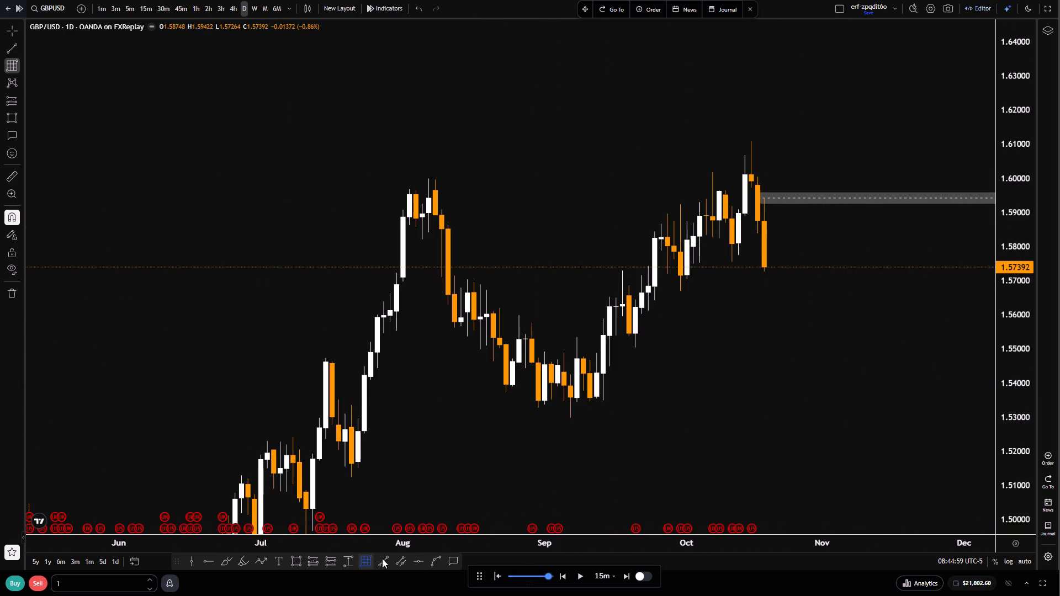
click(571, 420)
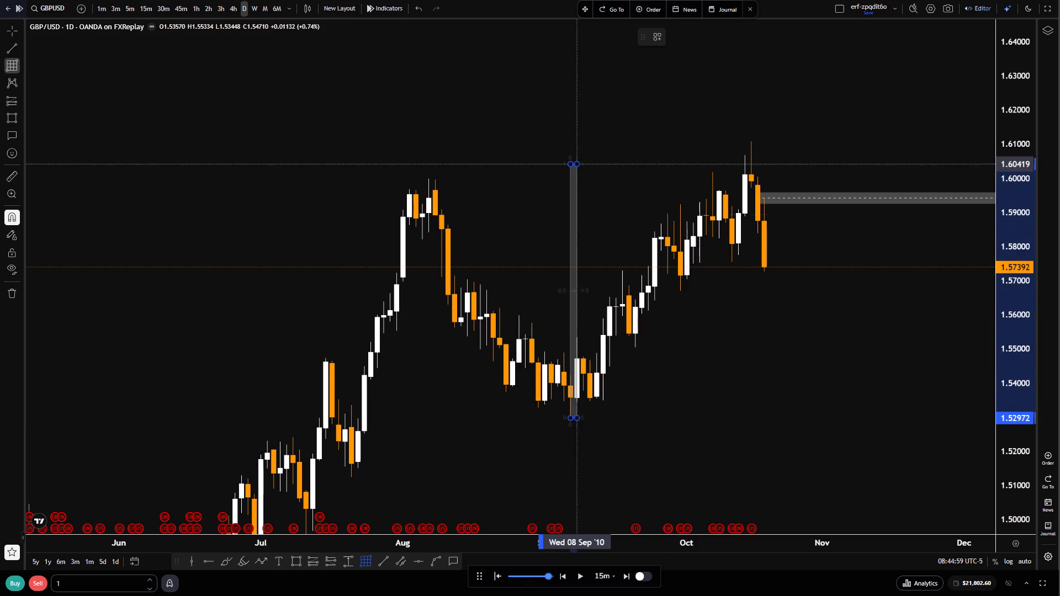
click(638, 143)
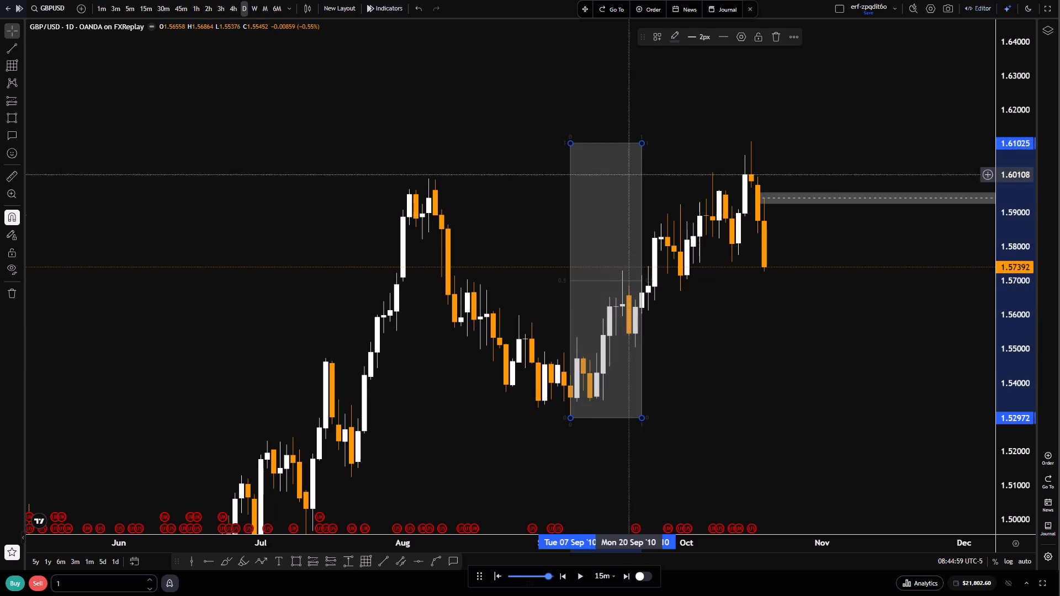
click(754, 38)
click(781, 334)
Place a horizontal ray at the Gann box's 0.5 level, 1.57007, starting from 7 September 2010, and lock it.
drag(812, 391, 780, 398)
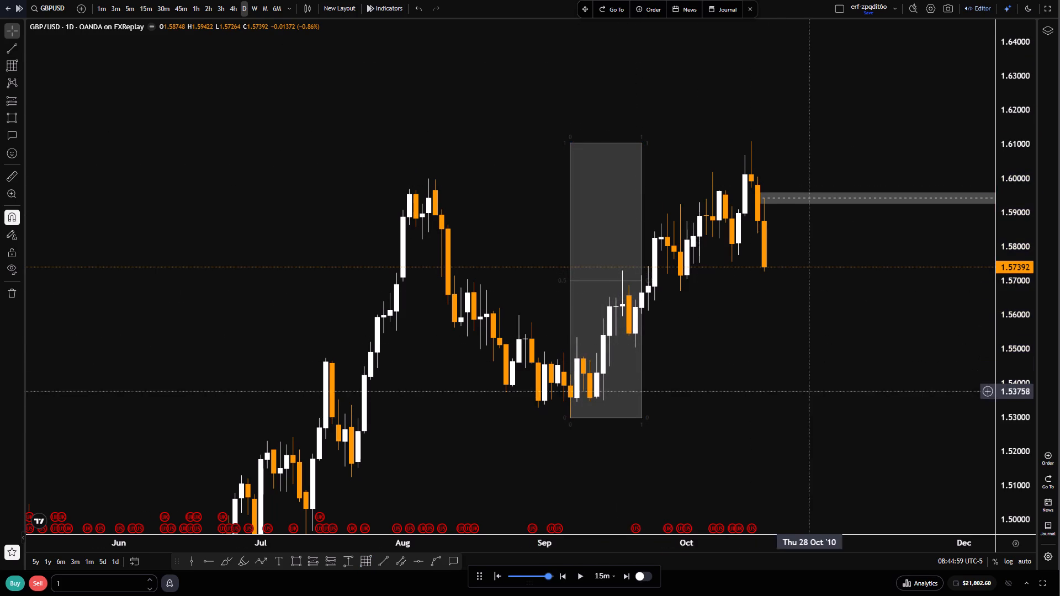
drag(780, 398, 632, 398)
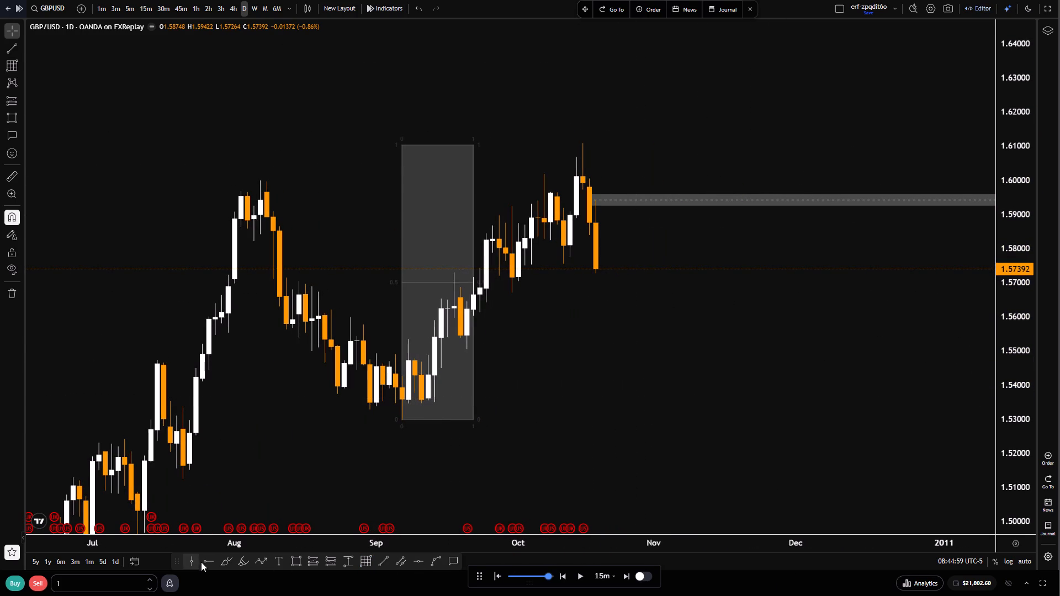
click(203, 561)
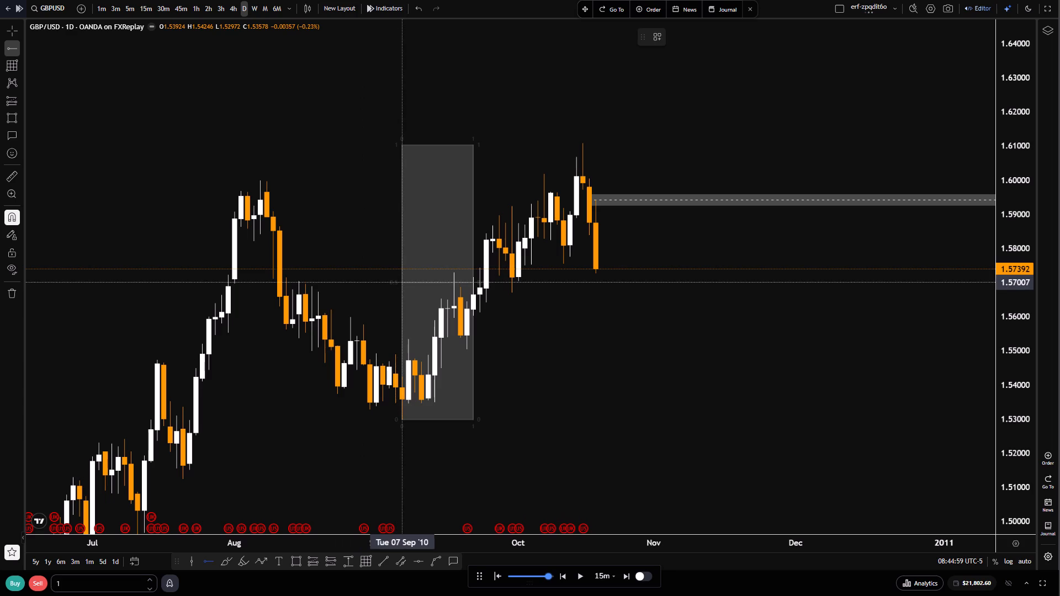
click(399, 282)
click(773, 34)
click(771, 83)
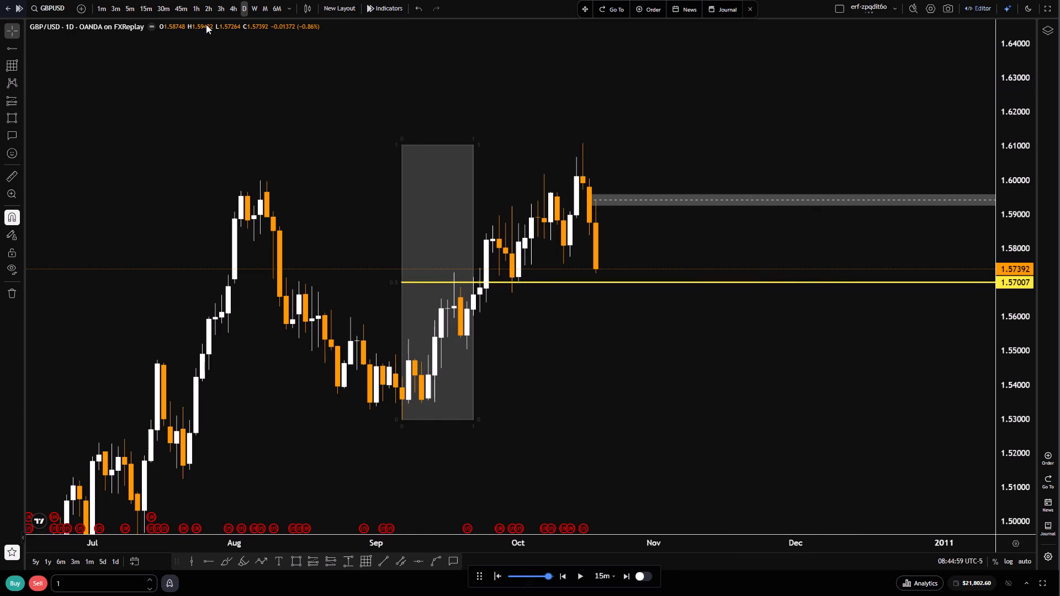
Examine the 1-hour price action between the supply zone and the 1.57007 midpoint line, including the earlier Gann box area.
click(197, 6)
scroll(548, 397, down, 11)
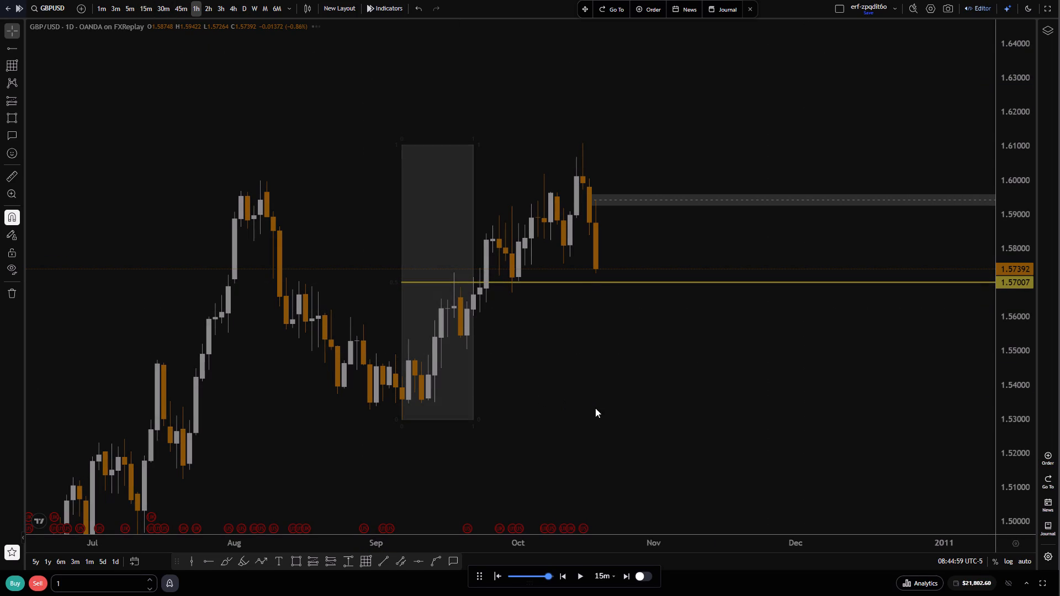
scroll(595, 408, down, 4)
scroll(672, 414, down, 7)
scroll(723, 370, down, 11)
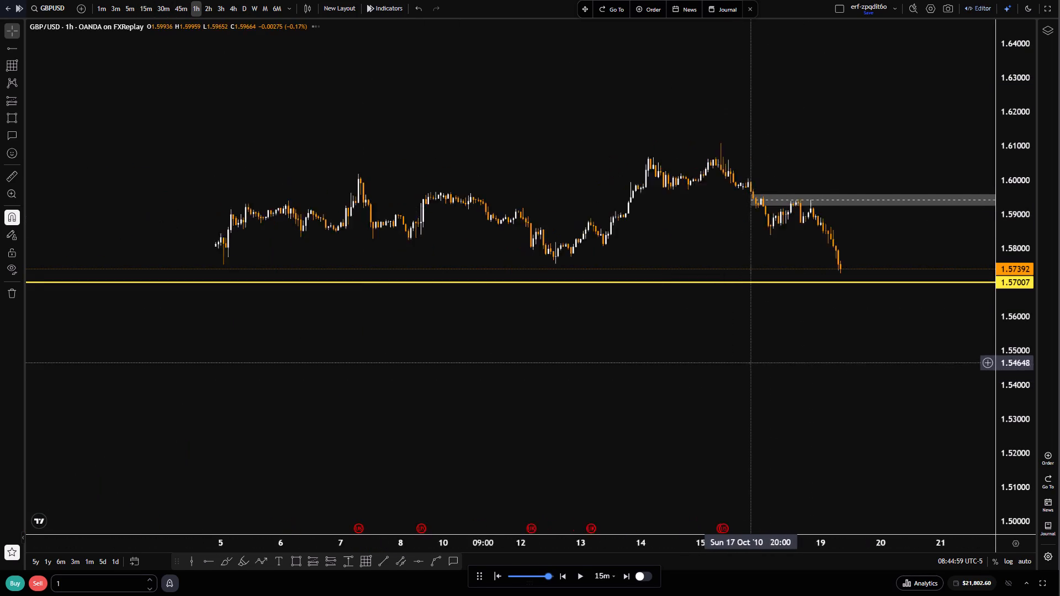
drag(791, 364, 606, 373)
scroll(1024, 486, up, 7)
drag(725, 422, 769, 479)
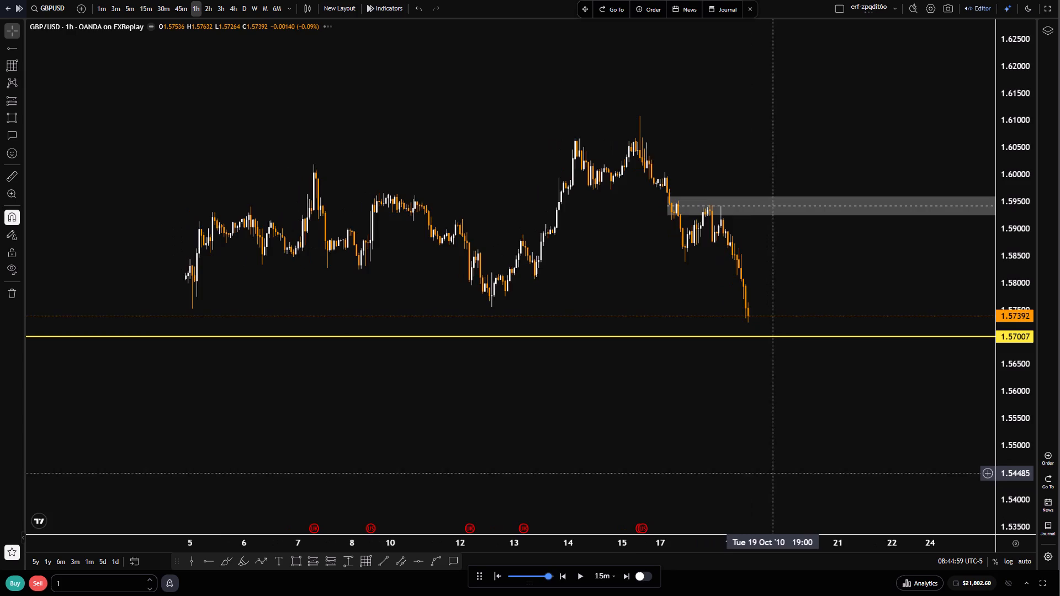
scroll(767, 451, down, 7)
drag(581, 428, 982, 336)
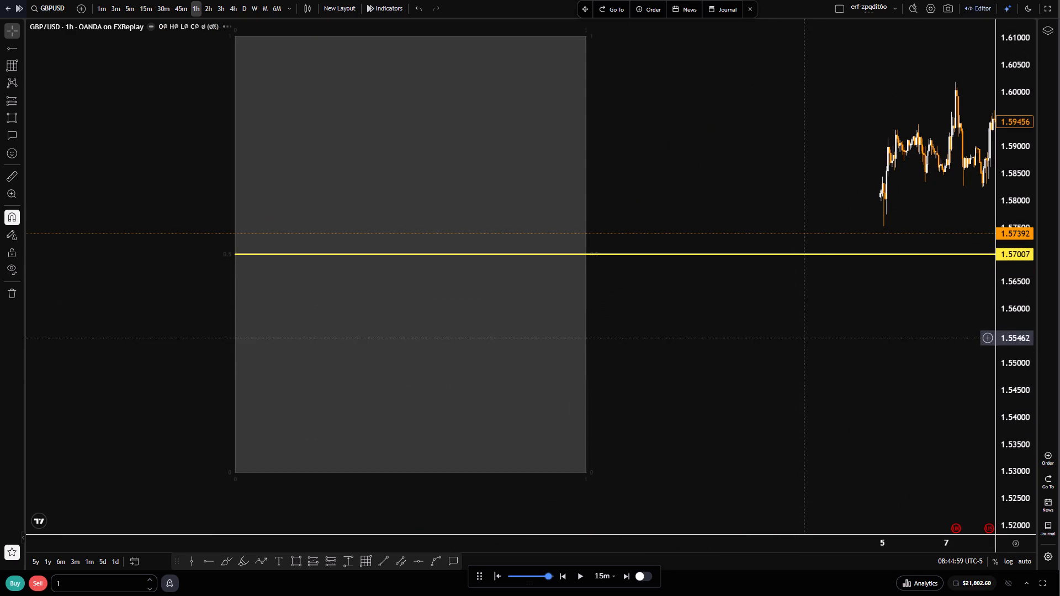
scroll(756, 387, up, 5)
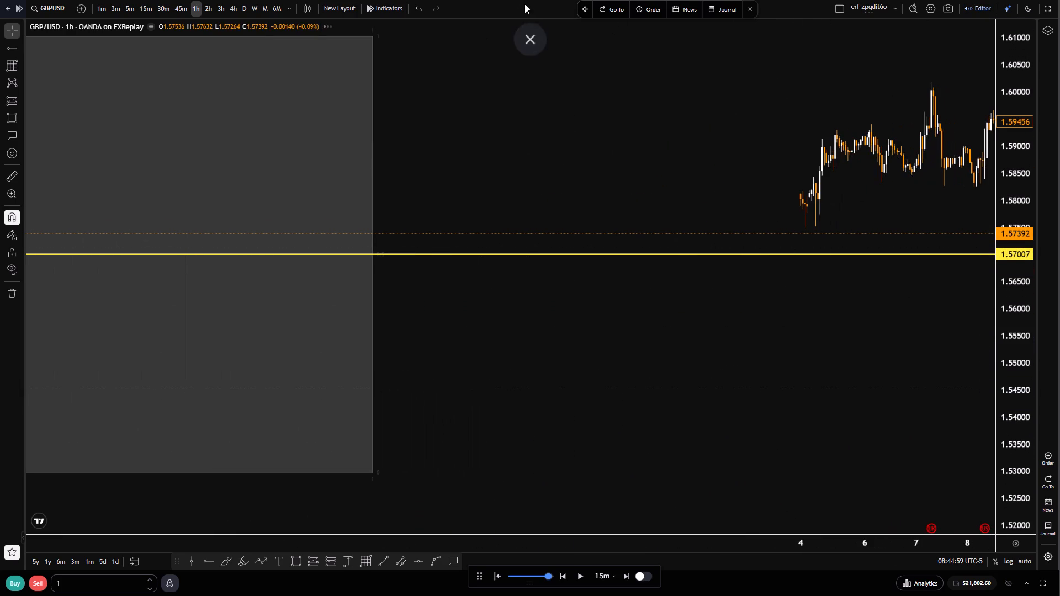
Exit the full-screen chart, return to the testing dashboard and open the GU session's analytics.
click(532, 48)
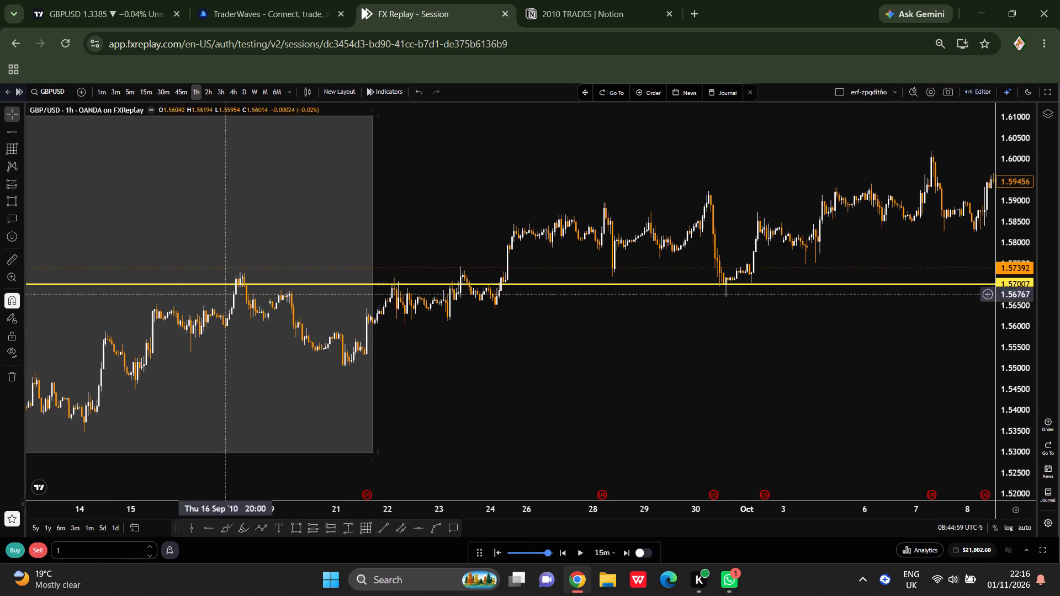
click(3, 95)
click(10, 92)
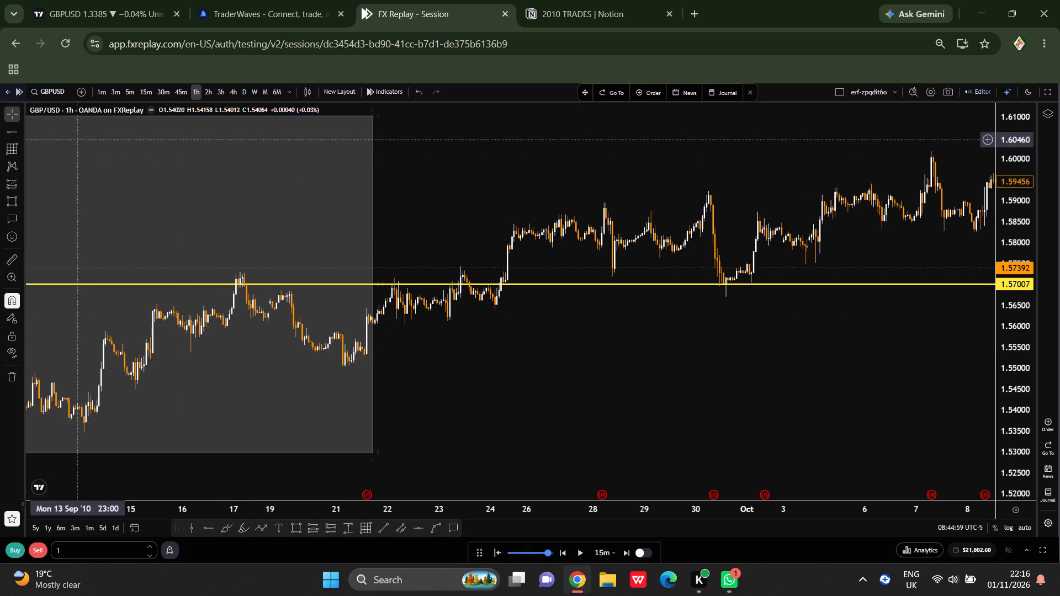
scroll(555, 516, down, 6)
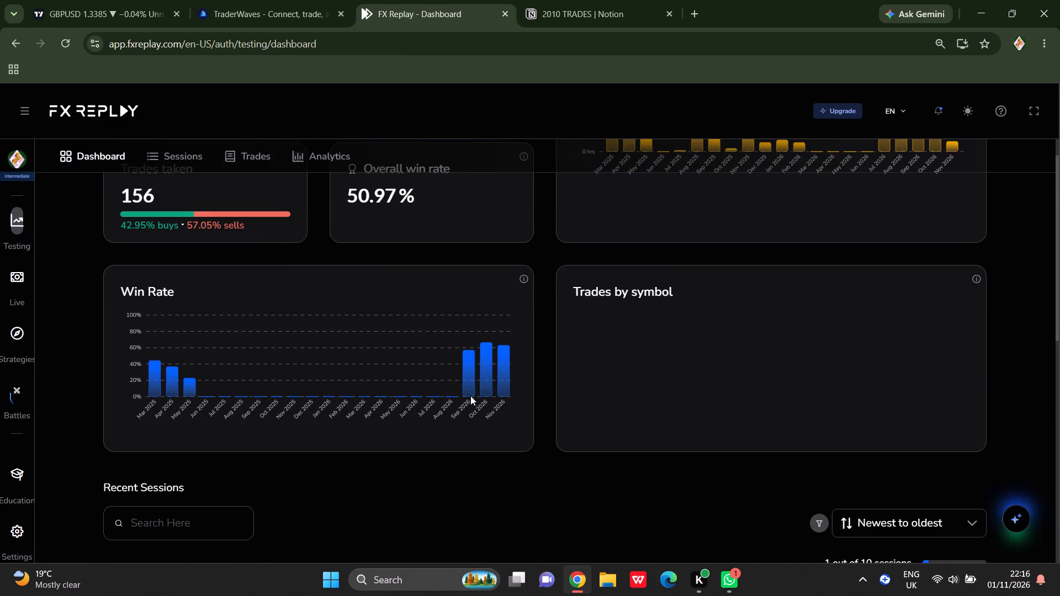
scroll(446, 344, down, 5)
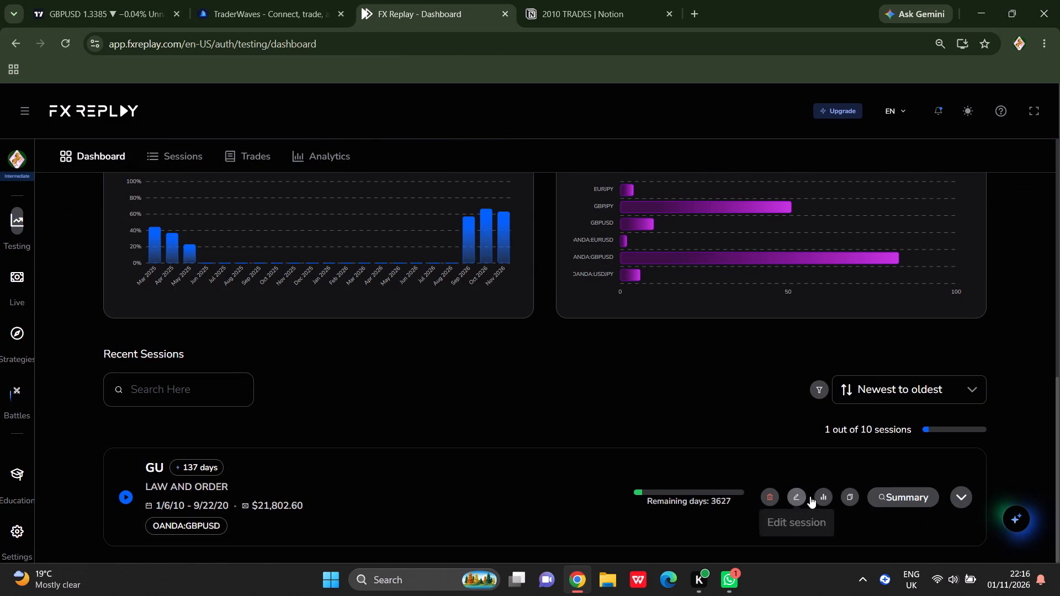
click(817, 496)
Review the GU session's profit and loss, expectancy, winners and losers, and performance by side and session.
scroll(490, 386, down, 2)
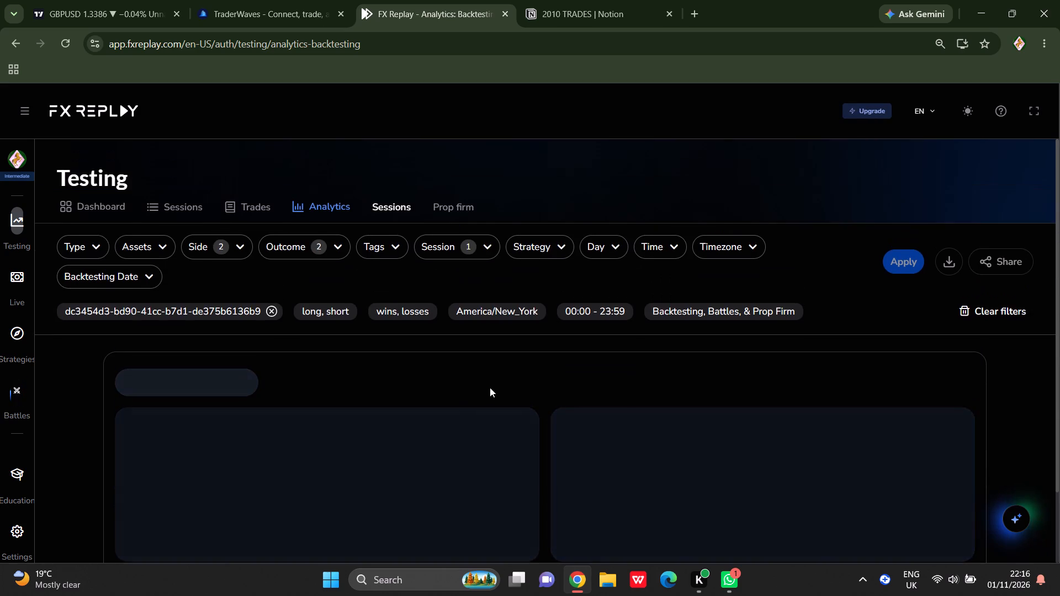
scroll(490, 387, down, 4)
scroll(180, 368, down, 6)
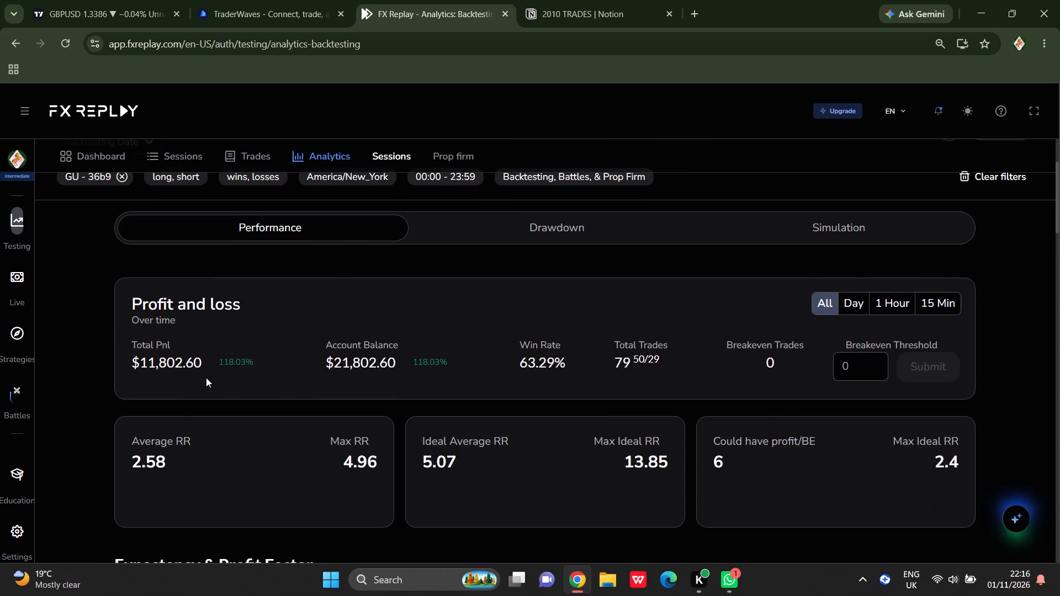
scroll(581, 403, down, 1)
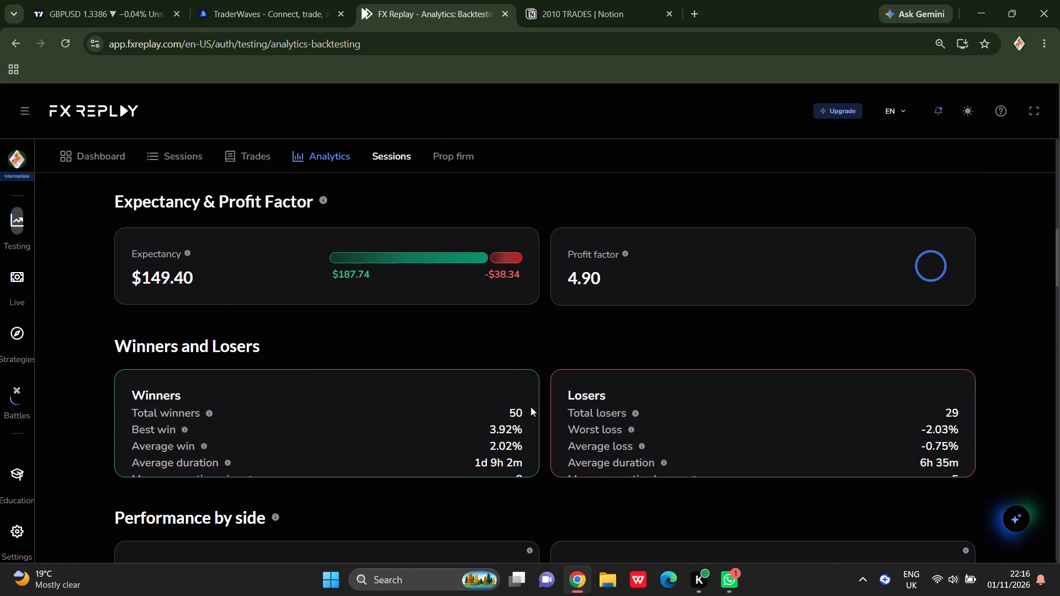
scroll(531, 408, down, 6)
scroll(655, 460, down, 7)
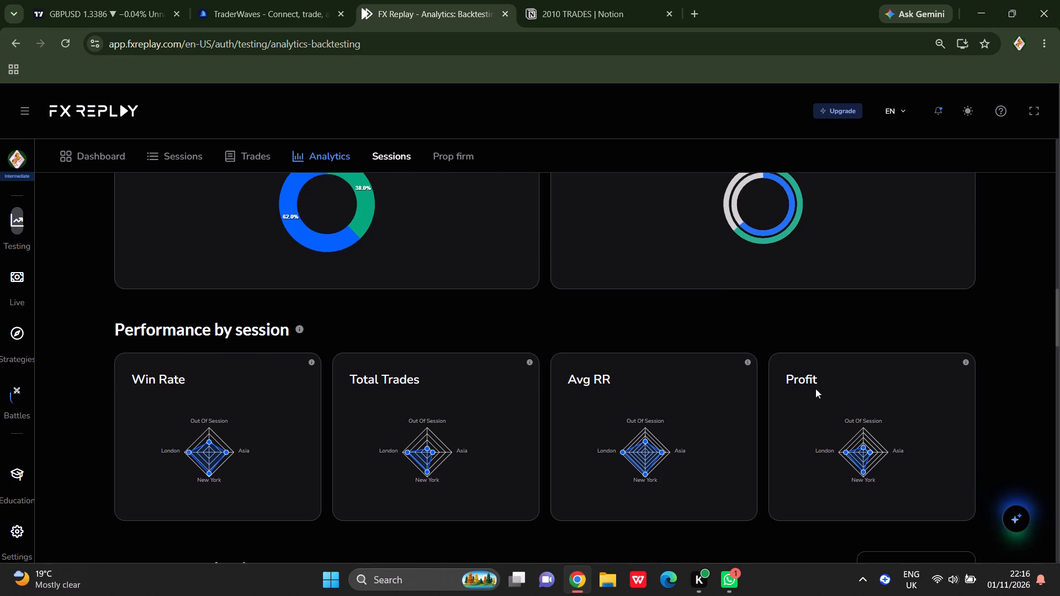
scroll(527, 426, down, 12)
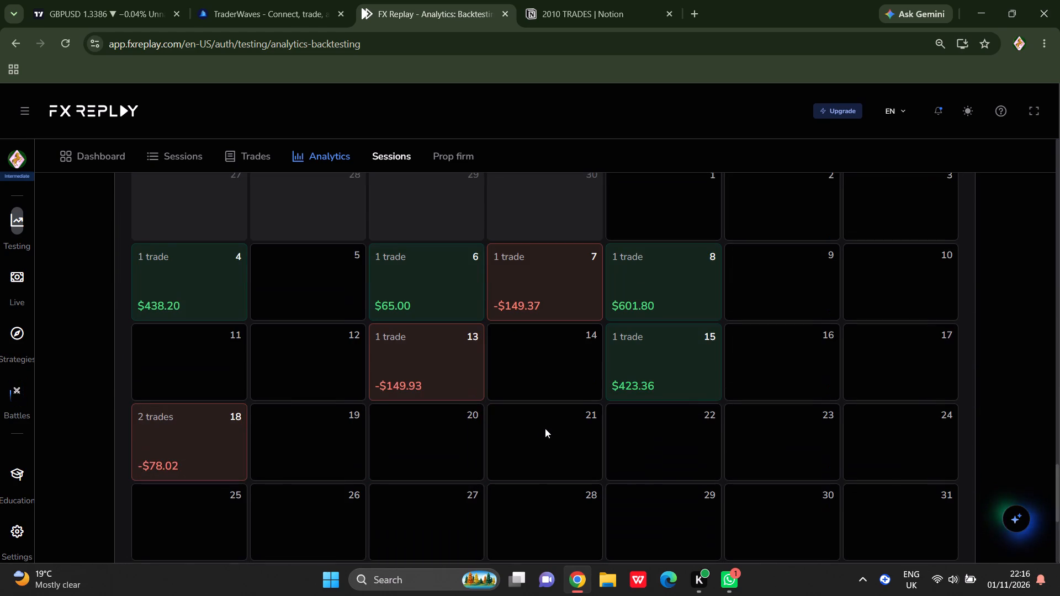
Review the October 2010 performance calendar and try to open the trades of 18 October.
scroll(650, 419, up, 3)
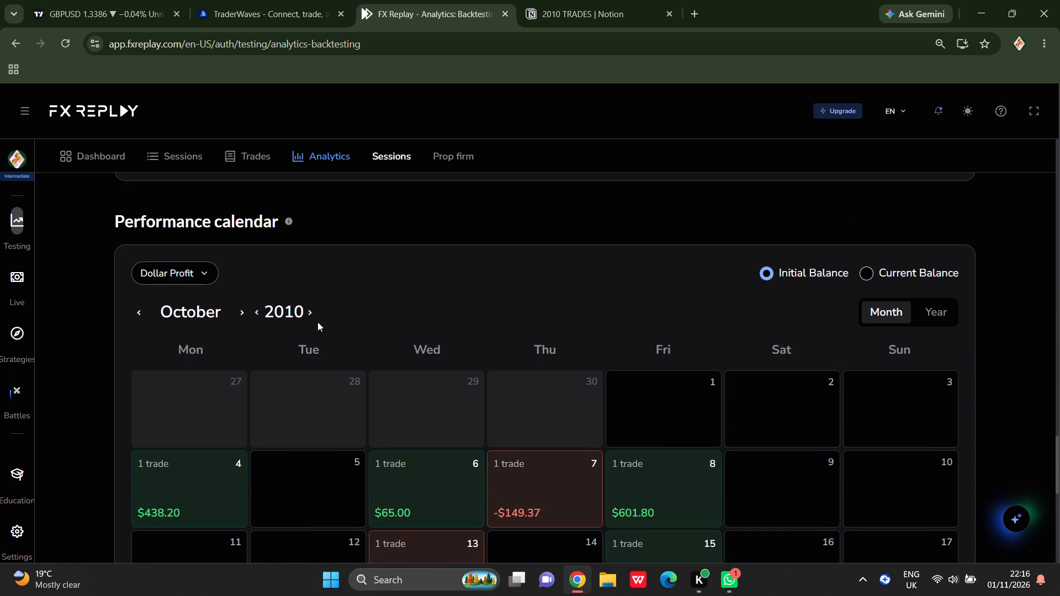
scroll(394, 349, down, 3)
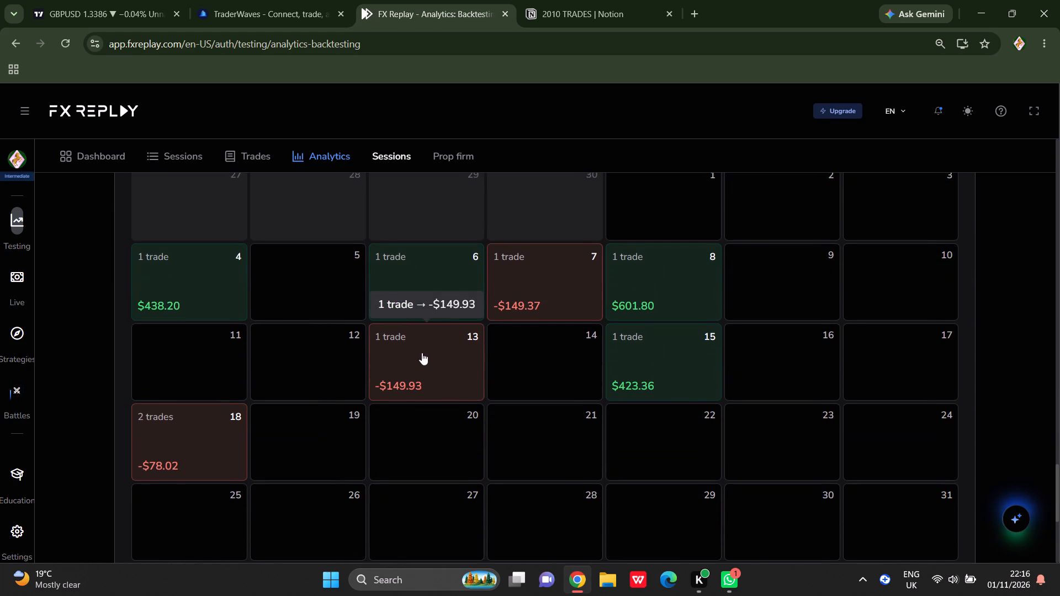
scroll(433, 391, down, 2)
scroll(437, 382, up, 2)
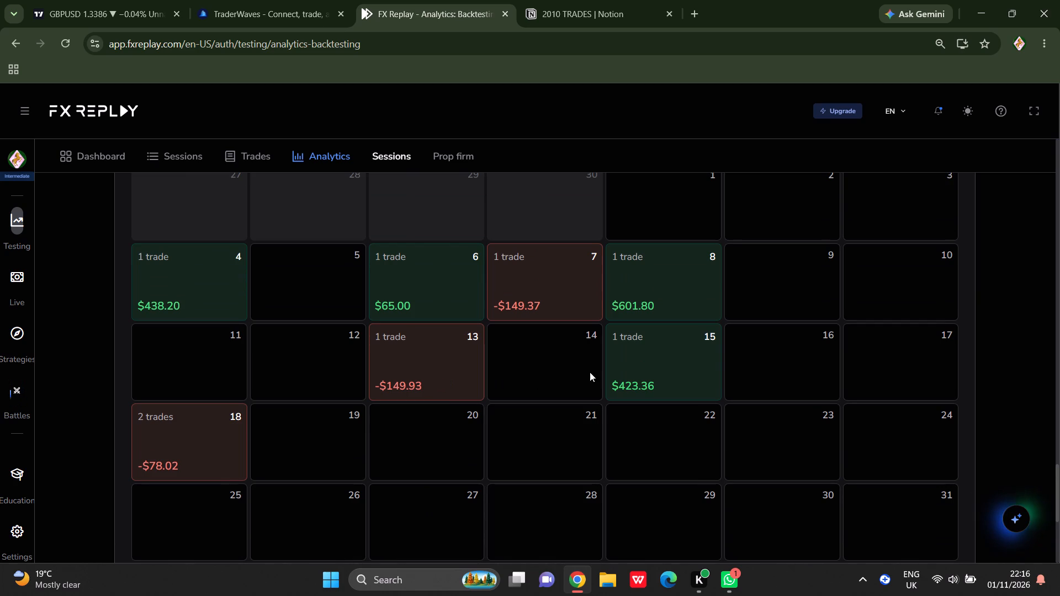
click(180, 428)
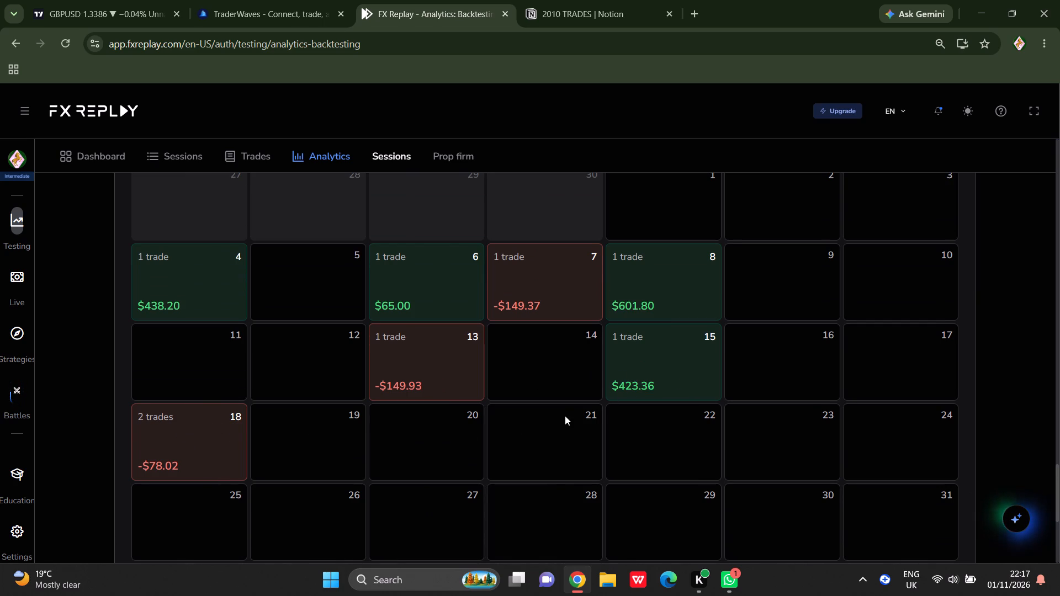
click(181, 439)
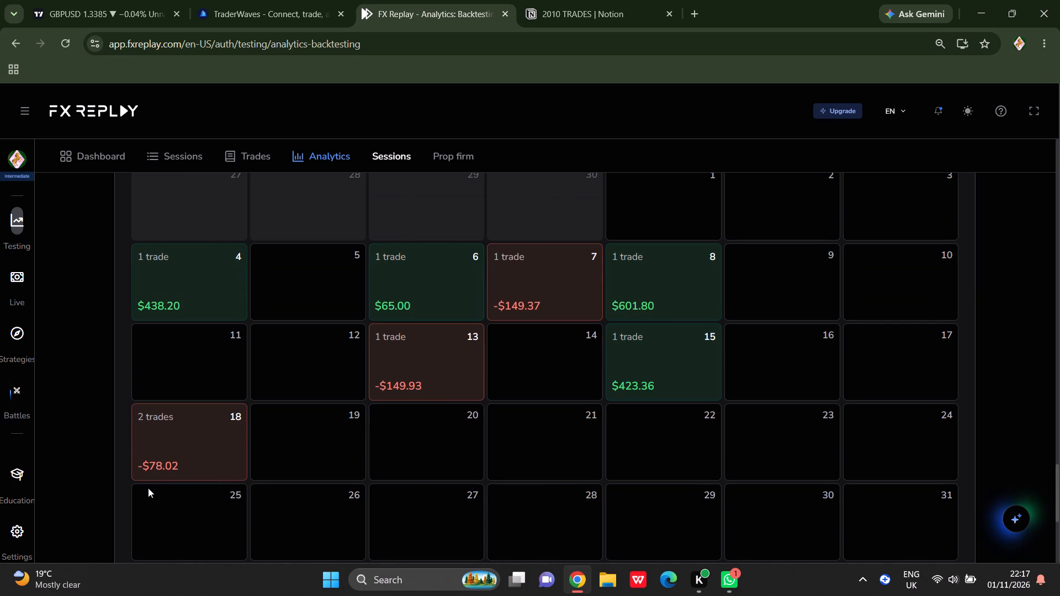
click(150, 467)
click(223, 431)
click(169, 416)
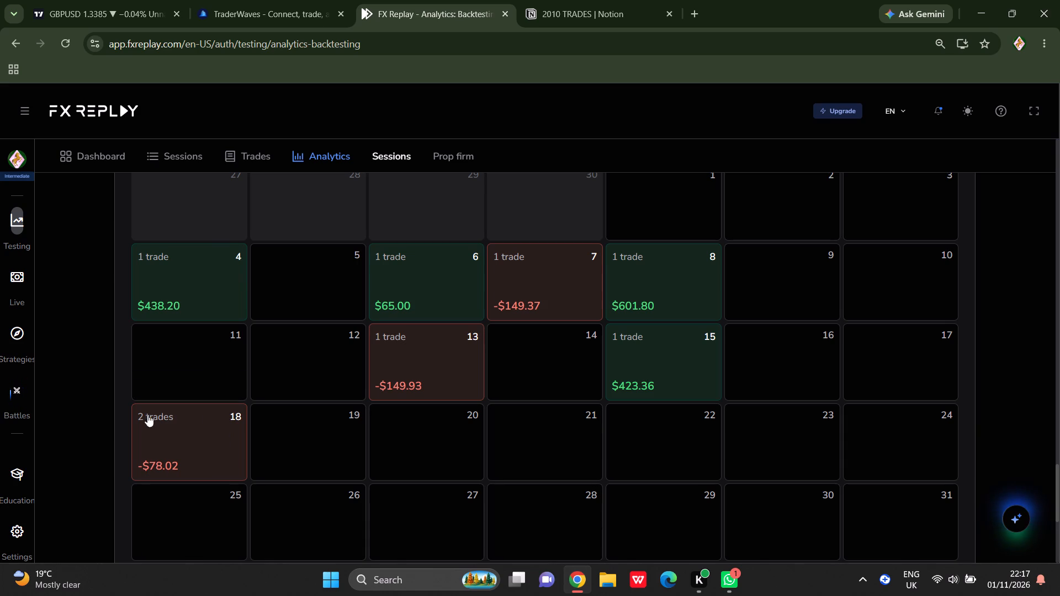
scroll(319, 419, up, 4)
scroll(327, 417, down, 2)
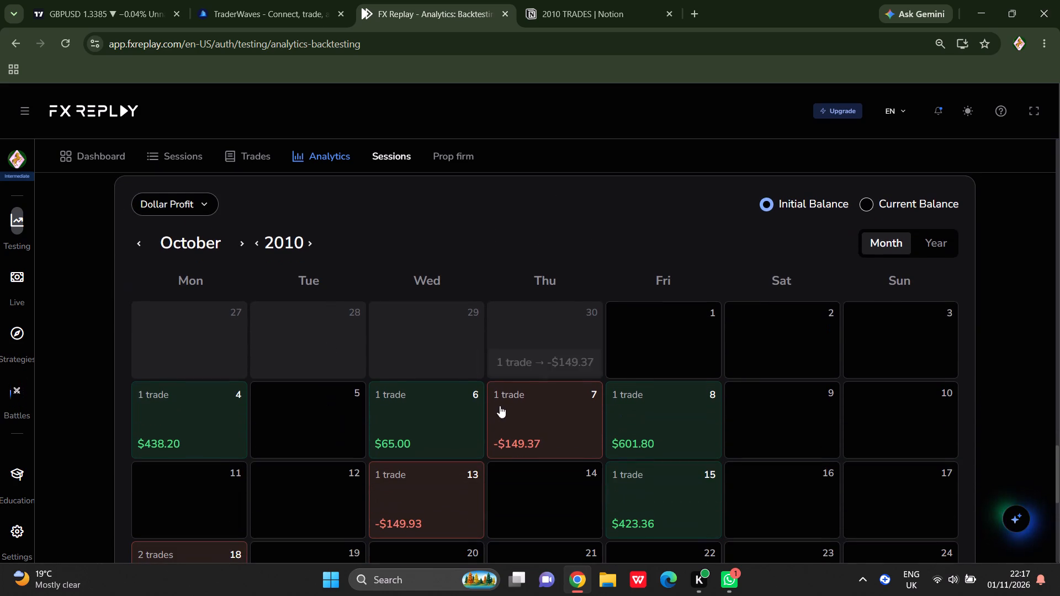
scroll(451, 434, down, 4)
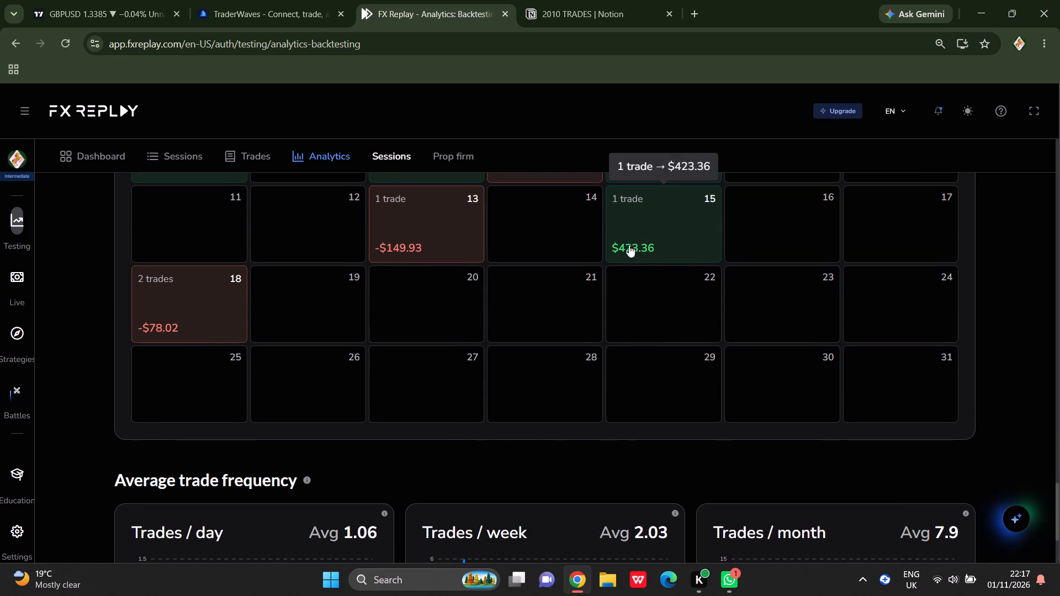
Review the session's monthly performance and October 2010 calendar, also checking the TraderWaves dashboard and the Notion 2010 TRADES gallery.
scroll(679, 390, up, 3)
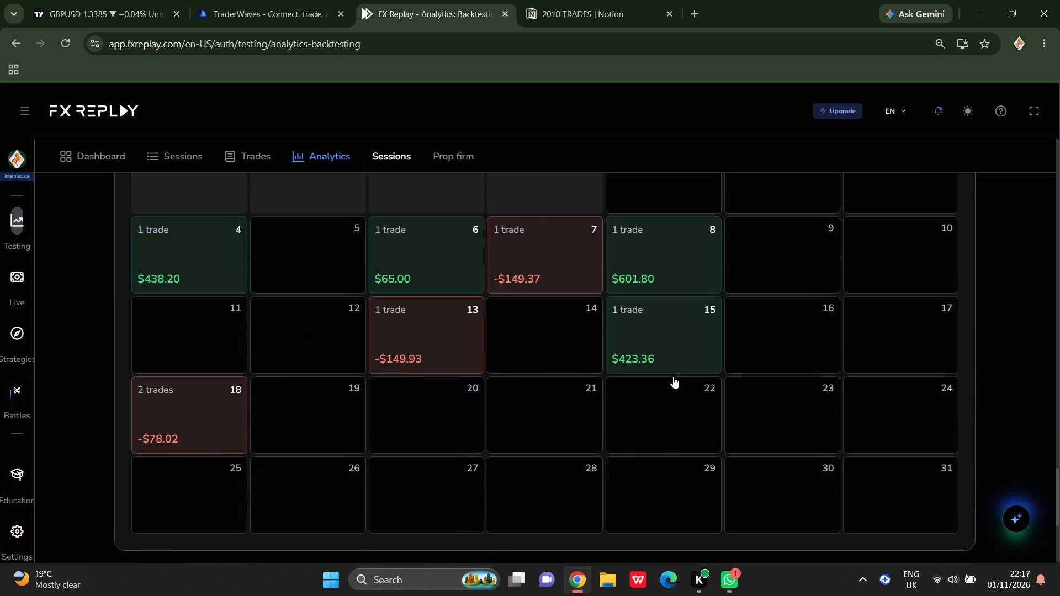
scroll(654, 354, up, 3)
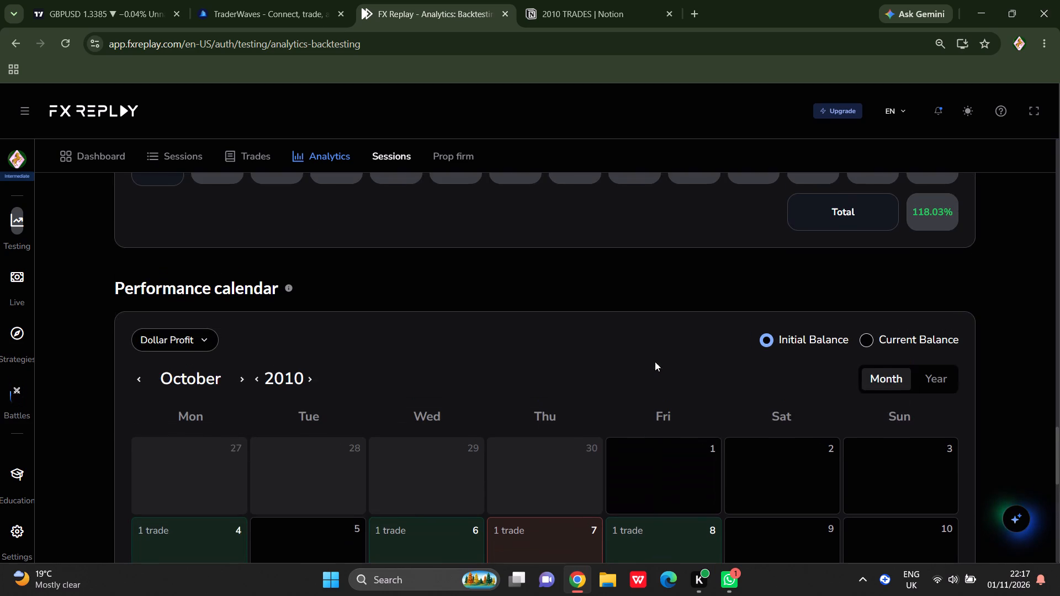
scroll(648, 334, up, 3)
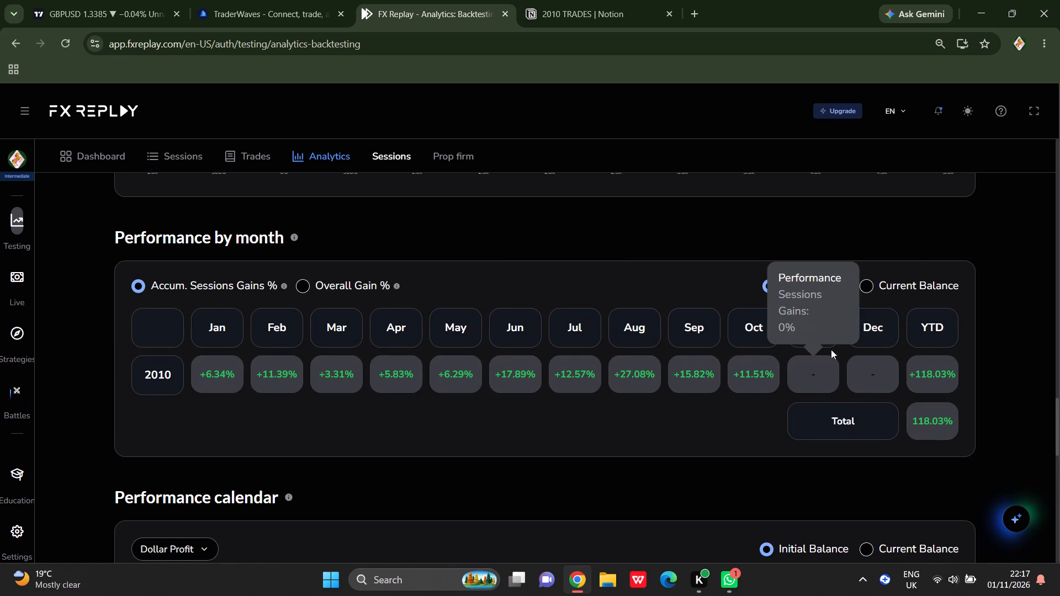
scroll(374, 465, down, 7)
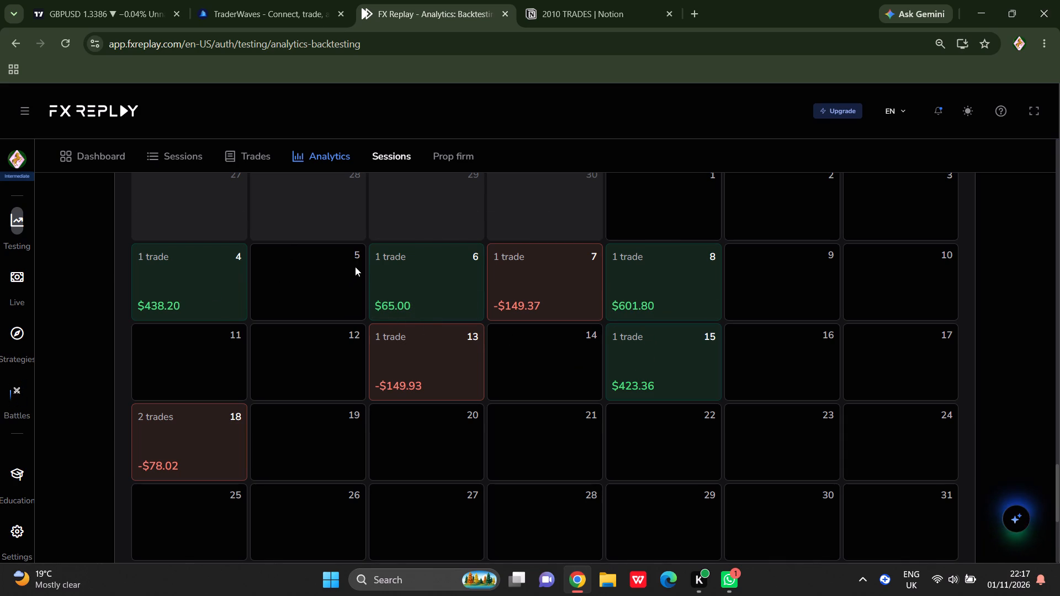
click(255, 0)
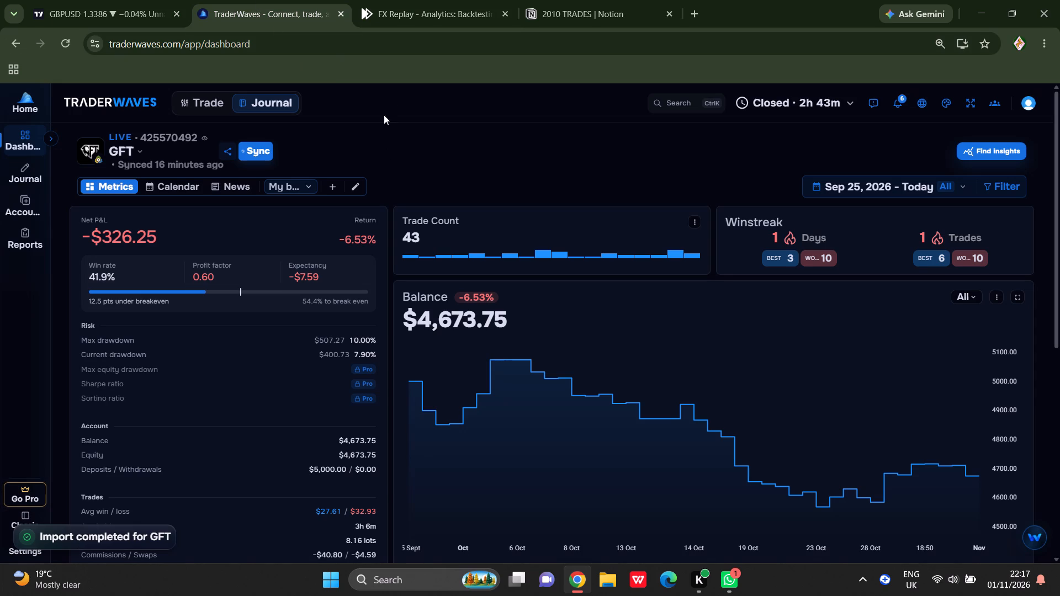
click(412, 0)
click(567, 10)
click(501, 3)
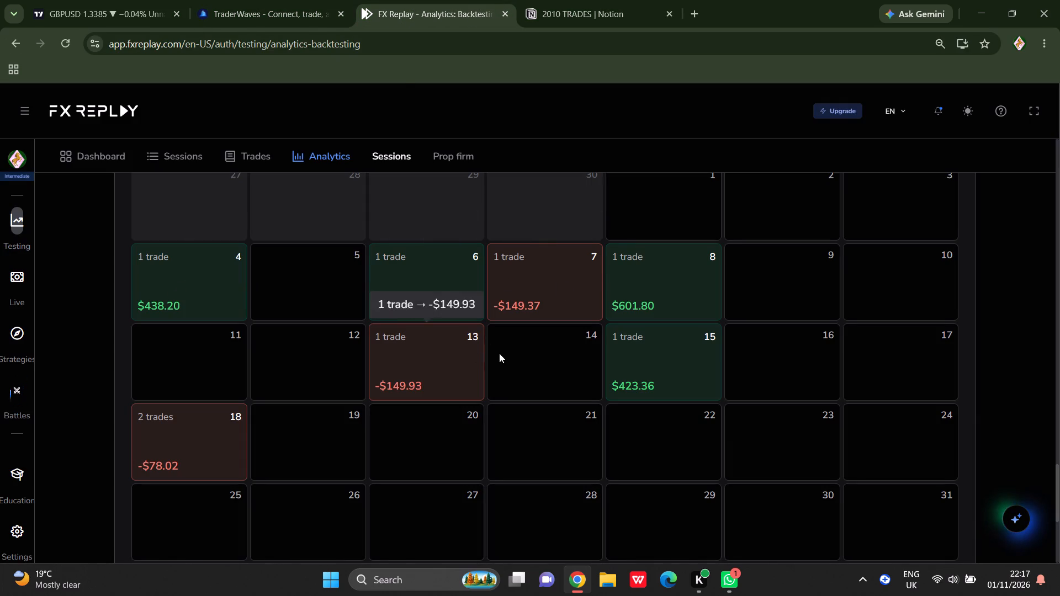
scroll(217, 328, up, 2)
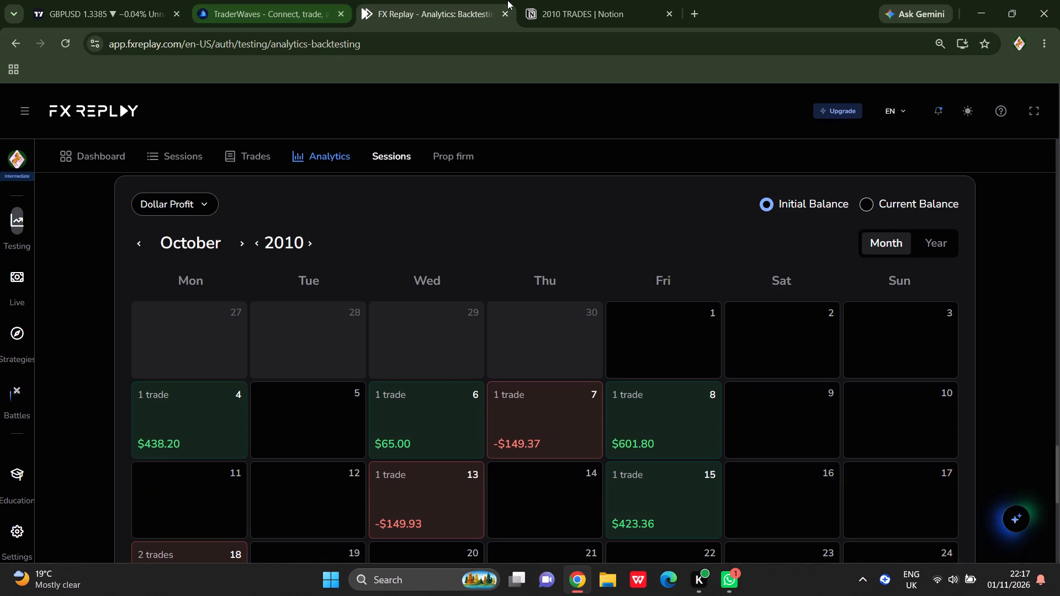
click(583, 3)
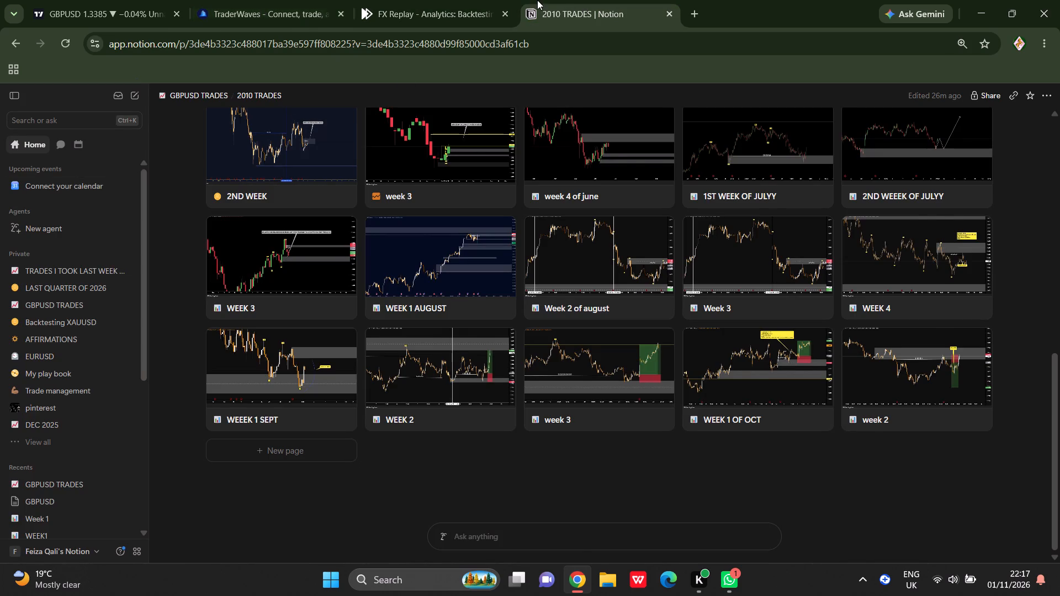
click(406, 0)
scroll(219, 275, up, 5)
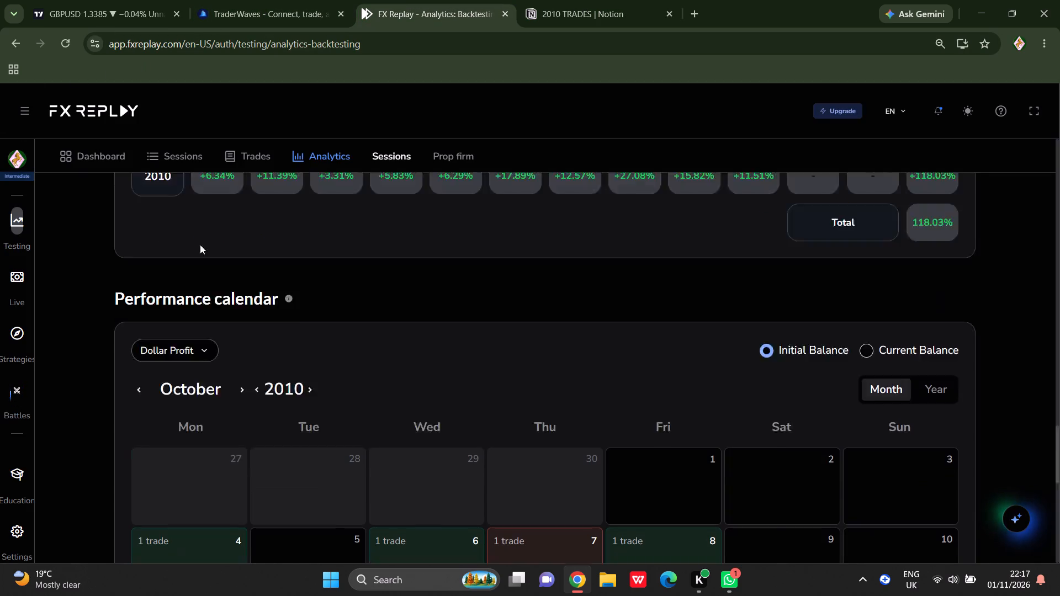
Return to the testing dashboard and reopen the GU session's chart from the recent sessions.
click(84, 159)
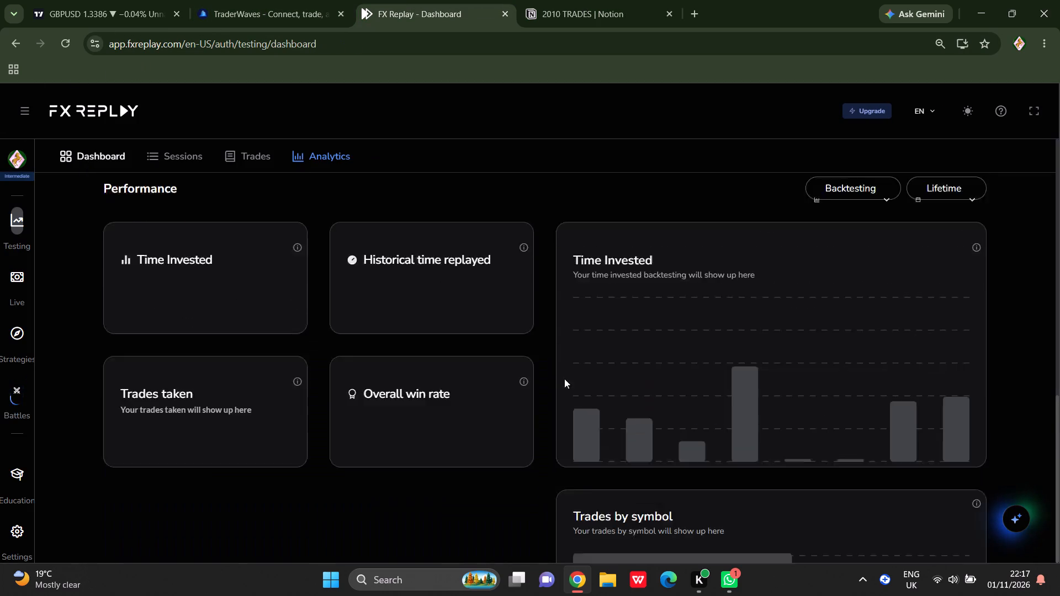
scroll(605, 414, down, 4)
scroll(561, 431, down, 3)
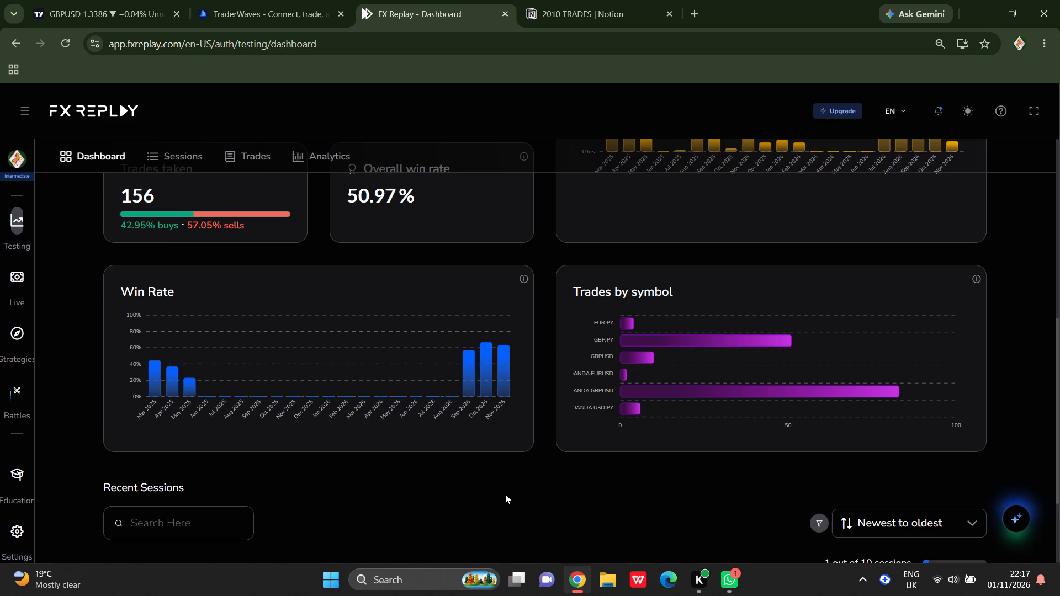
scroll(504, 488, down, 4)
click(122, 497)
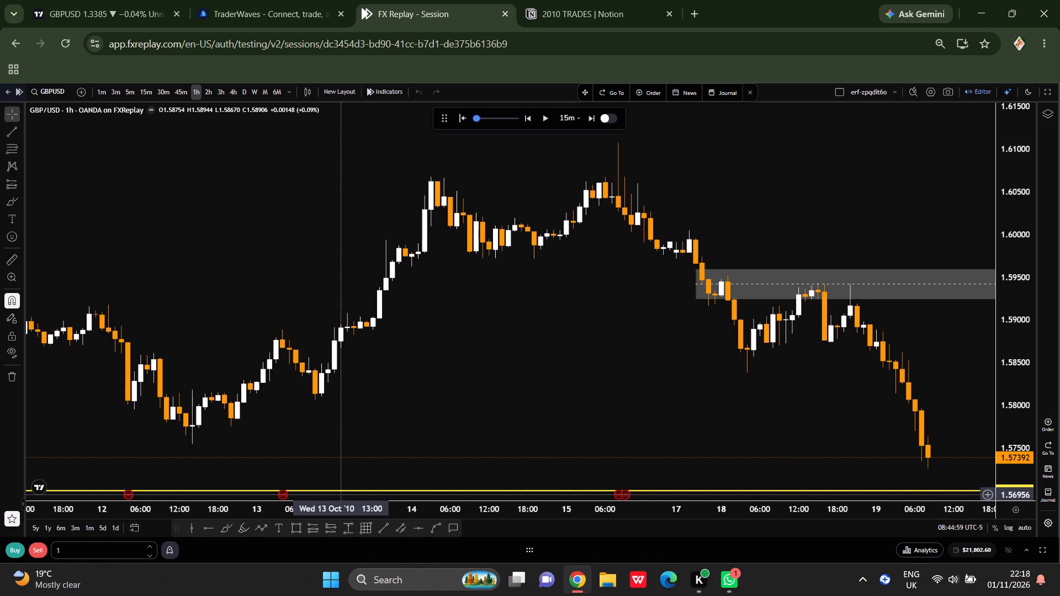
Examine the 1-hour price action from the October highs through the supply zone to the yellow 1.57007 line.
scroll(323, 491, down, 4)
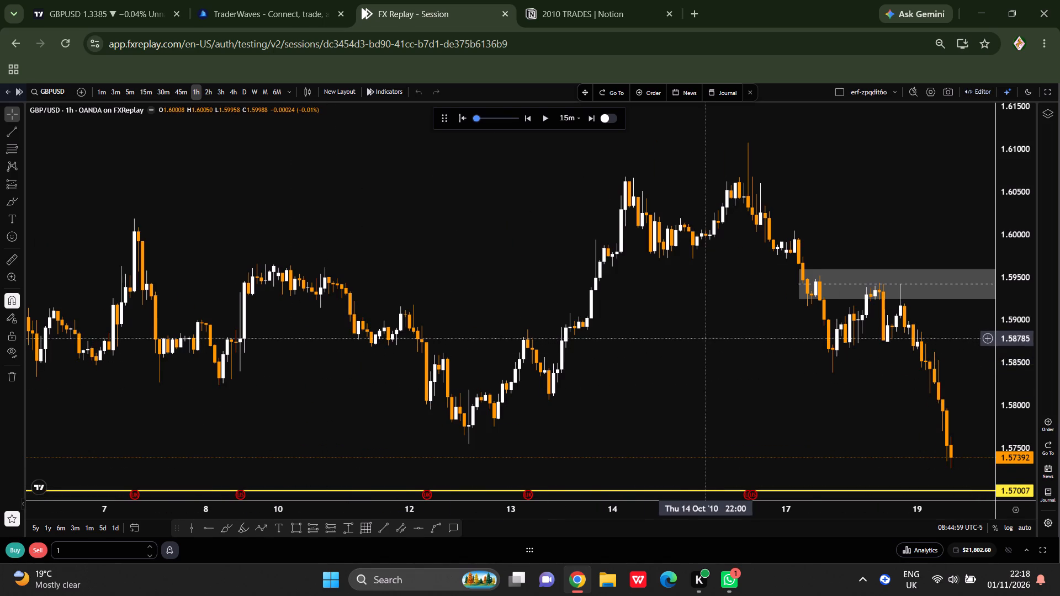
scroll(602, 365, down, 3)
scroll(637, 362, up, 5)
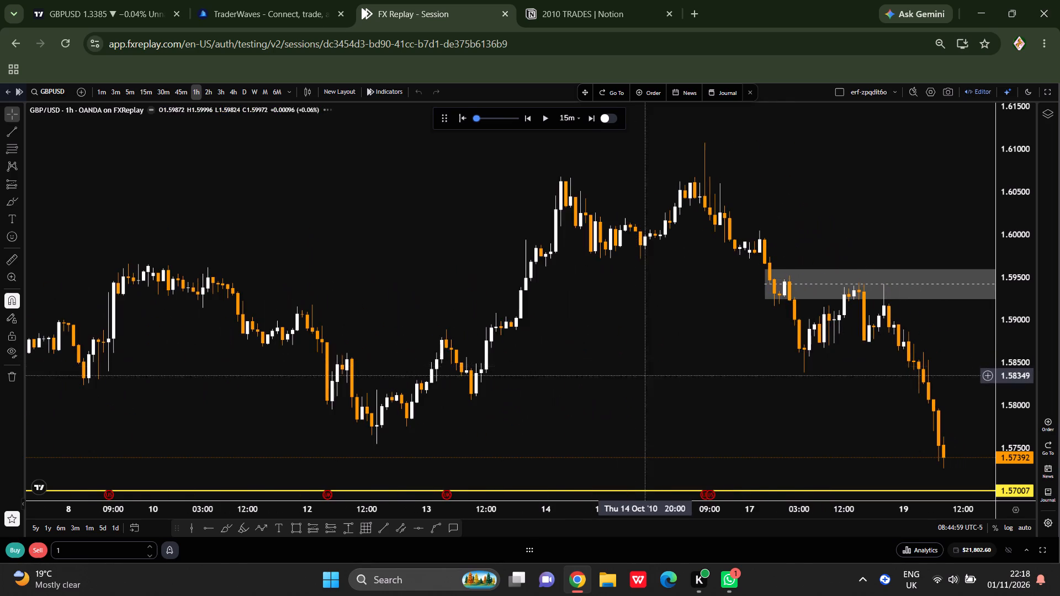
scroll(649, 385, down, 2)
drag(768, 412, 584, 397)
scroll(595, 393, down, 2)
scroll(640, 396, up, 5)
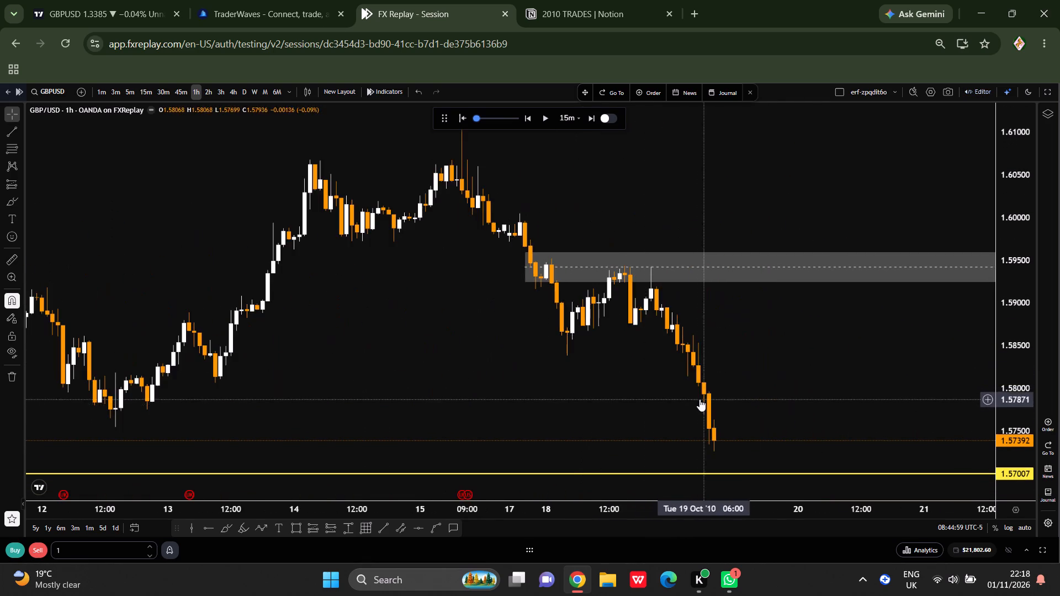
scroll(691, 401, up, 1)
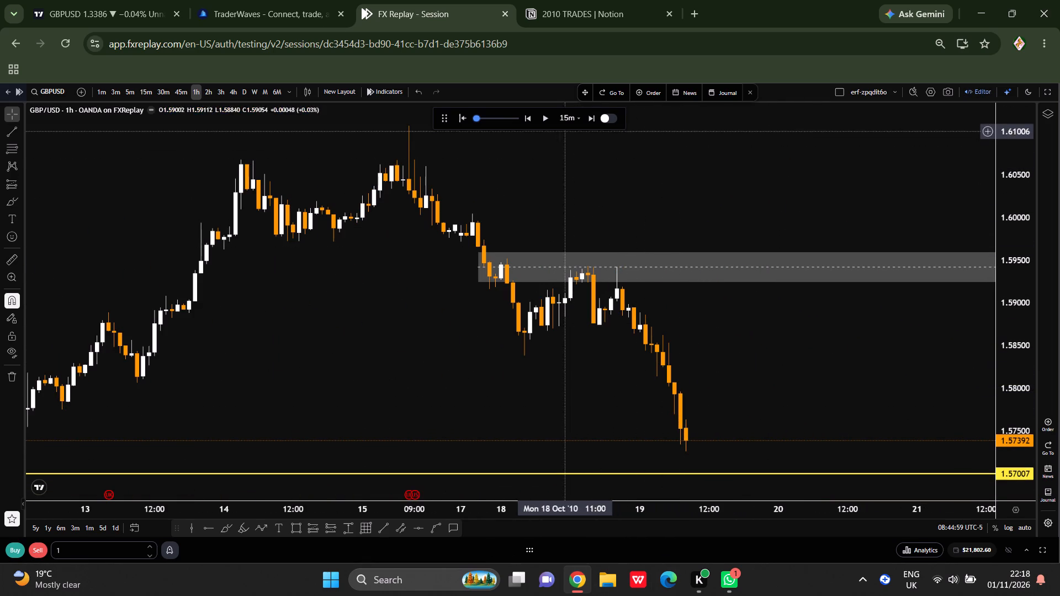
Advance the replay briefly and raise its playback speed to about 13x per second.
click(548, 126)
click(543, 125)
click(473, 115)
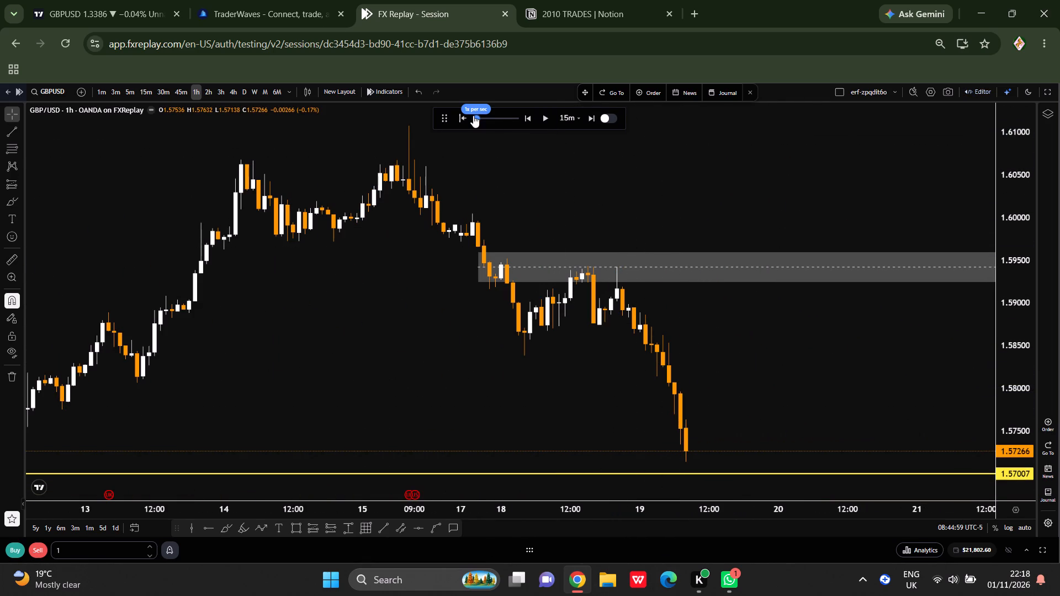
drag(500, 111, 508, 115)
click(508, 115)
Play the 1-hour replay in short bursts up to 19 October 2010, 22:44:59.
click(548, 118)
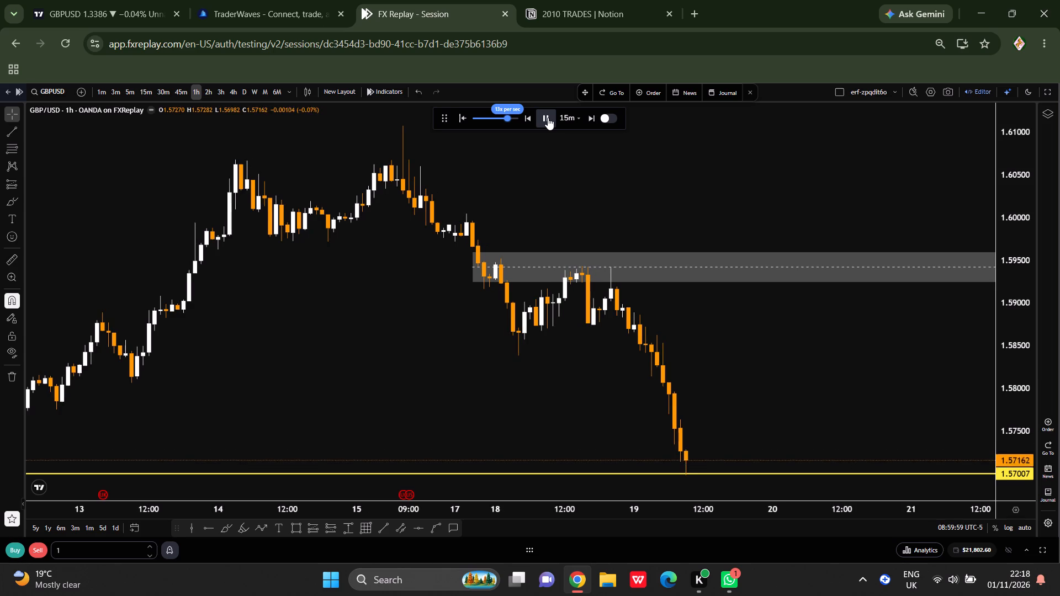
triple_click(548, 118)
double_click(548, 118)
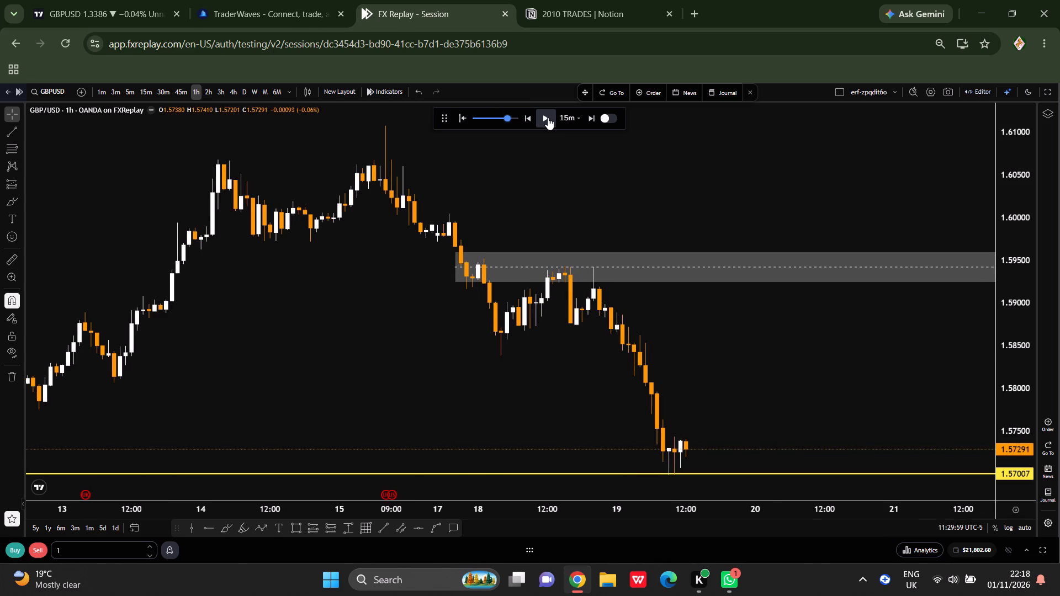
double_click(548, 118)
scroll(559, 188, down, 6)
drag(645, 392, 531, 358)
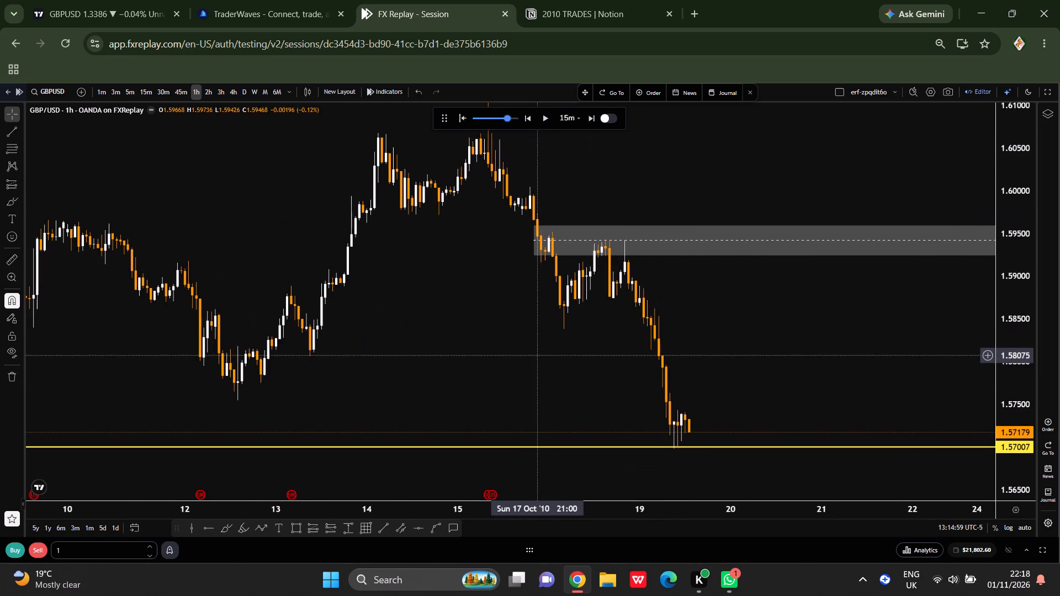
click(545, 126)
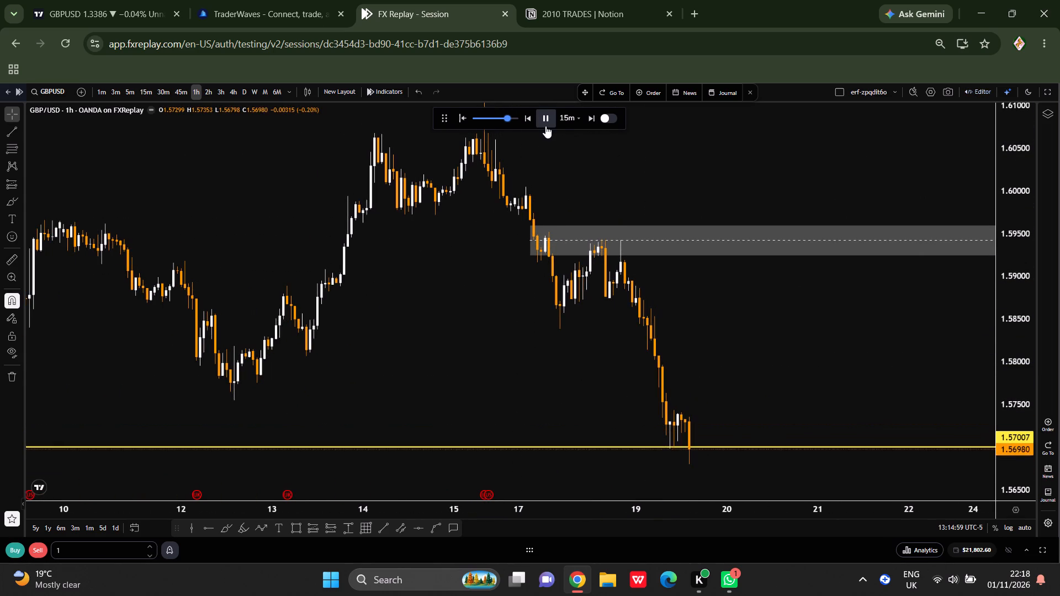
double_click(545, 126)
double_click(545, 126)
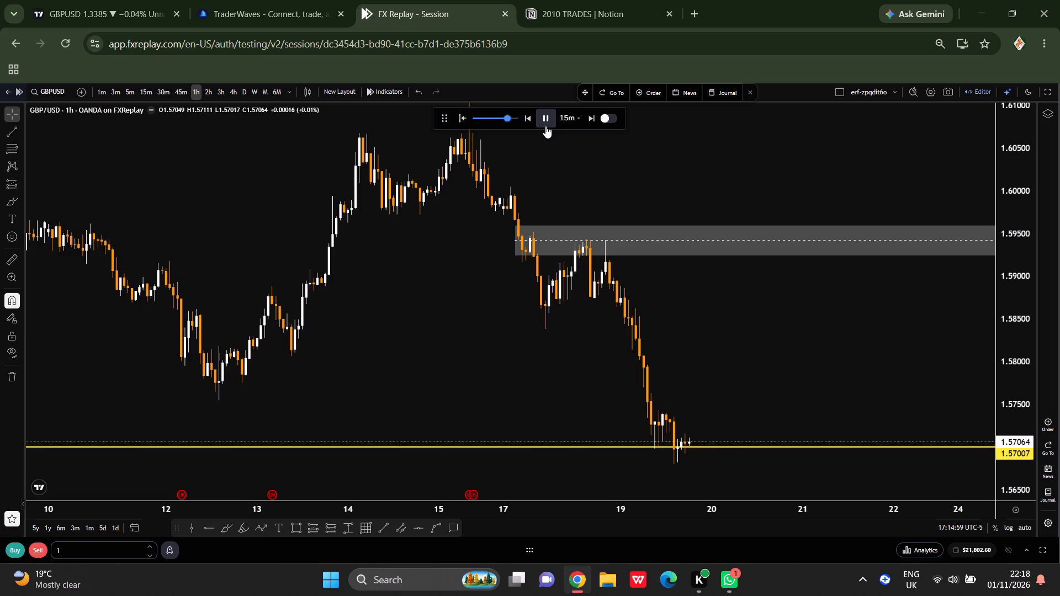
double_click(545, 126)
click(545, 126)
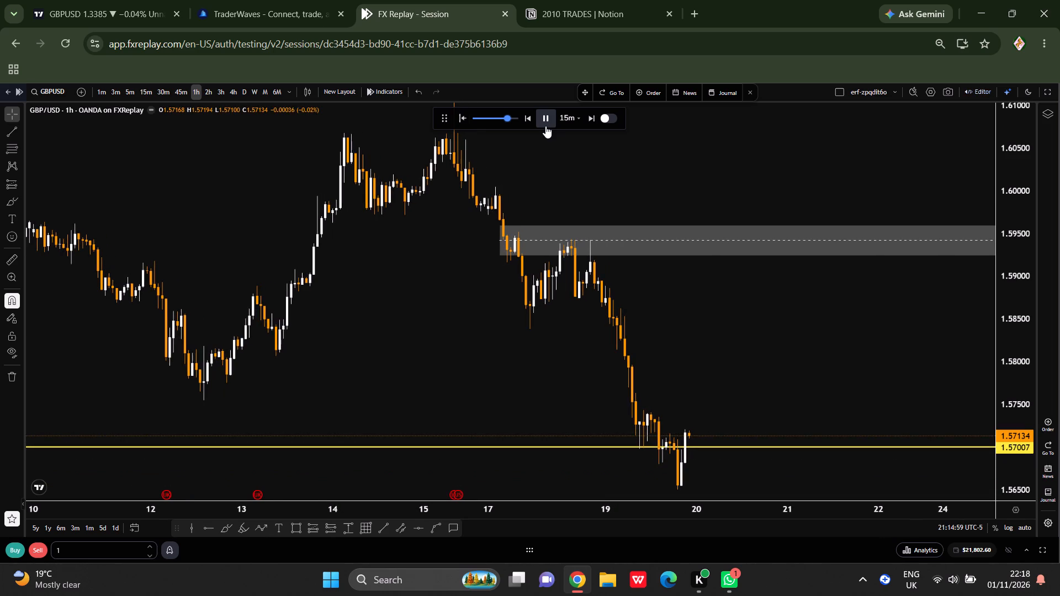
Switch the GBPUSD chart to the 15-minute timeframe, with the supply zone and the 1.57007 line in view.
scroll(525, 238, up, 4)
drag(587, 353, 614, 313)
scroll(565, 315, up, 1)
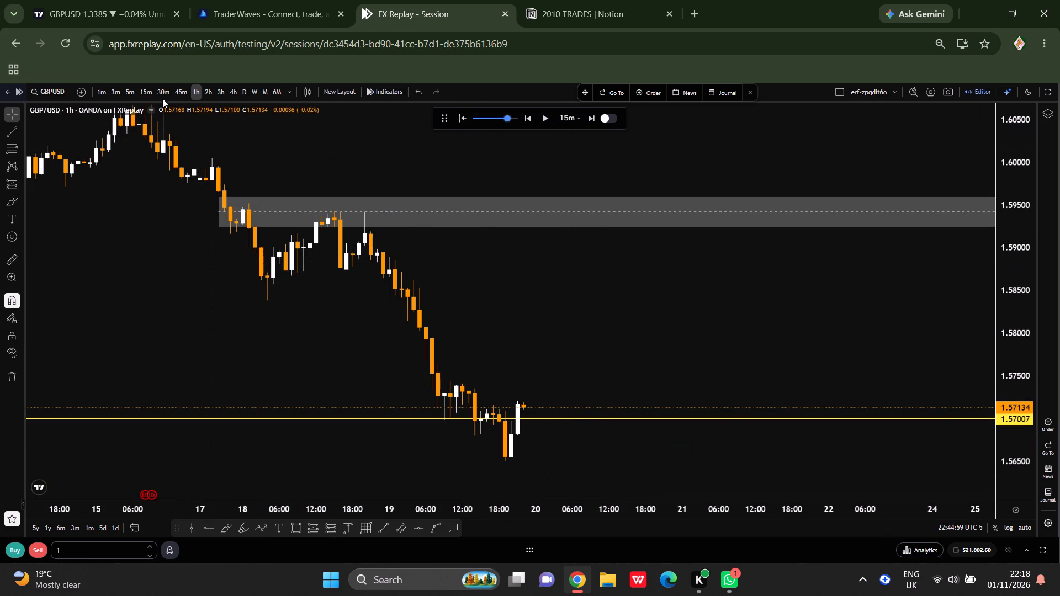
click(149, 94)
scroll(592, 341, down, 17)
drag(596, 363, 483, 349)
scroll(508, 368, up, 4)
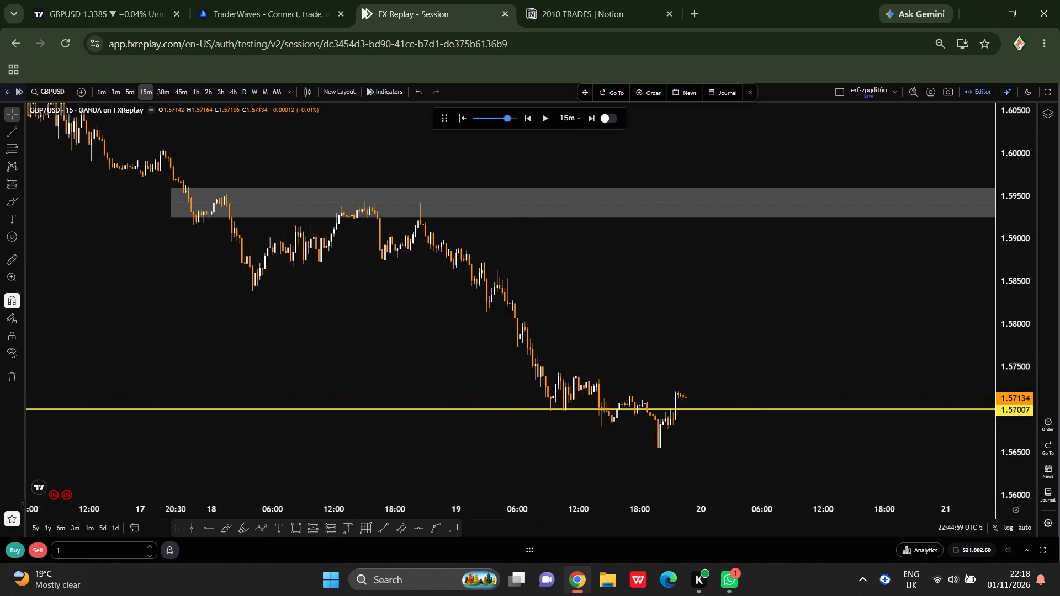
Move the replay controls clear of the candles and advance the 15-minute replay to 20 October 2010, 02:29:59.
drag(445, 118, 508, 531)
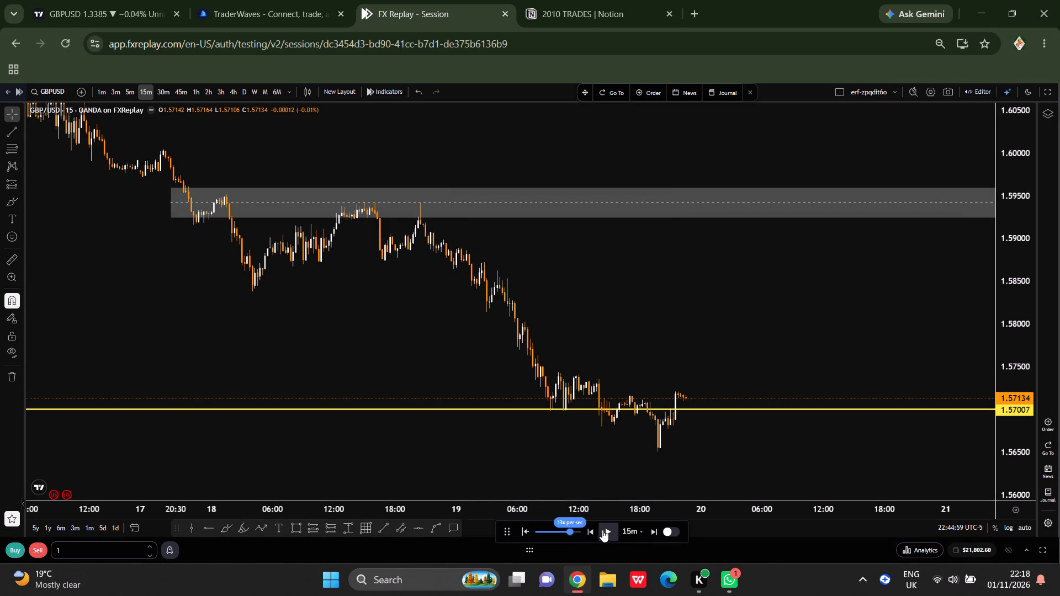
triple_click(603, 531)
triple_click(605, 530)
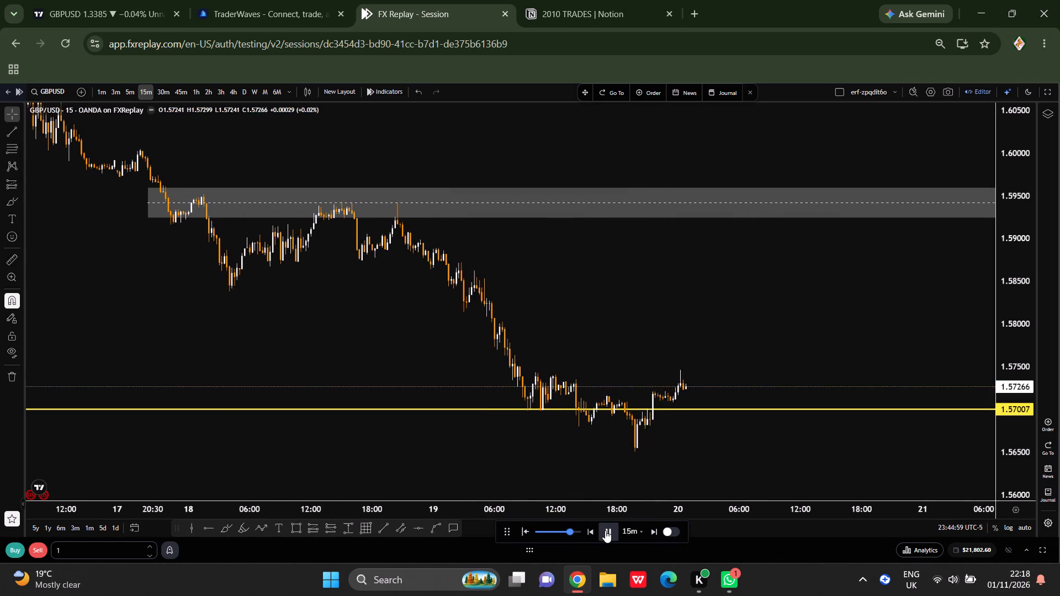
double_click(605, 530)
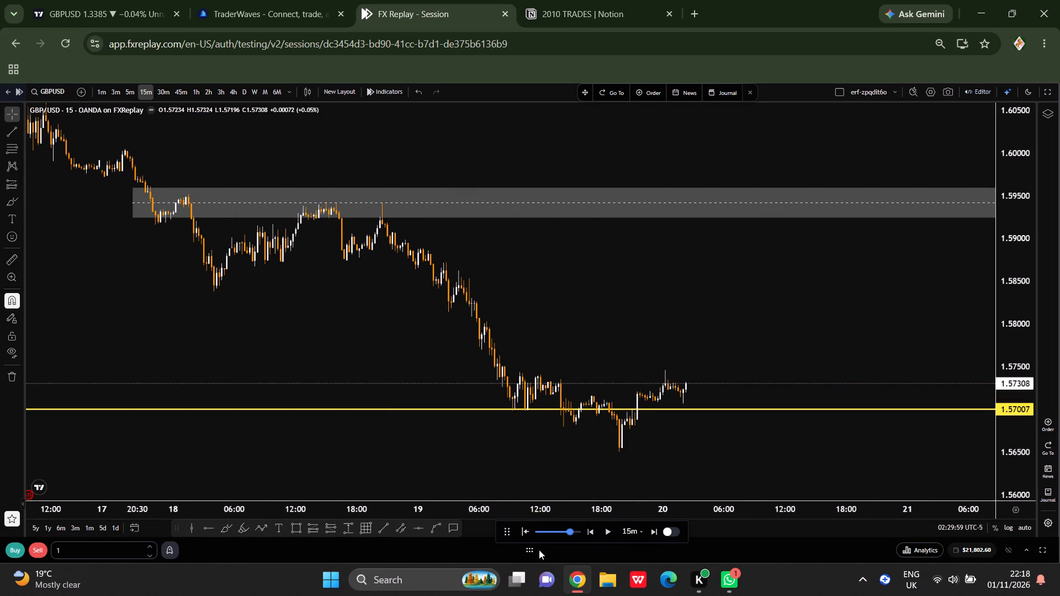
Show the chart in full screen and reposition the replay controls beneath the candles.
scroll(548, 446, down, 3)
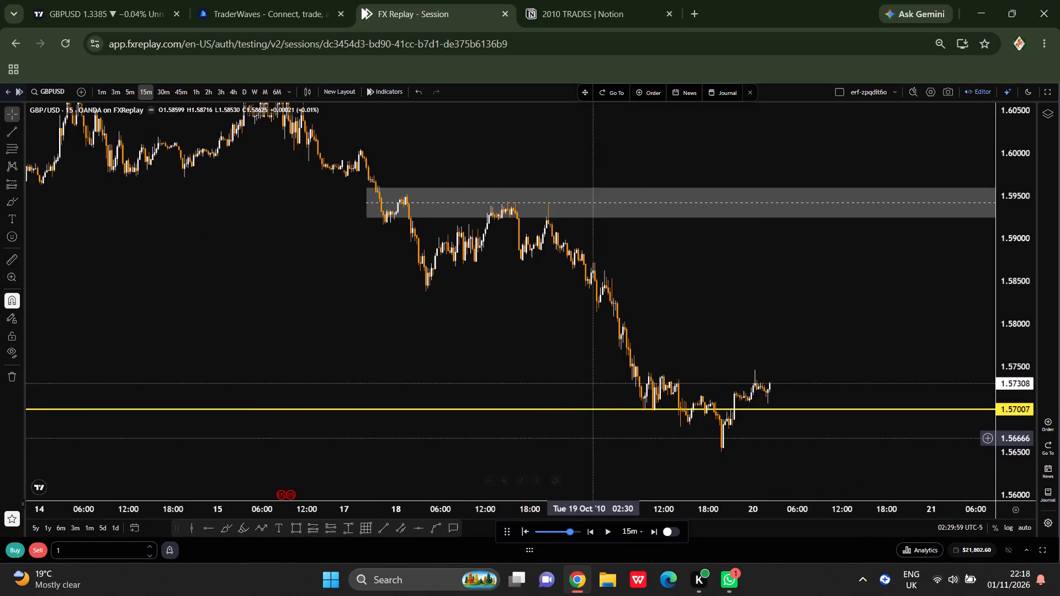
scroll(517, 399, down, 6)
click(1043, 88)
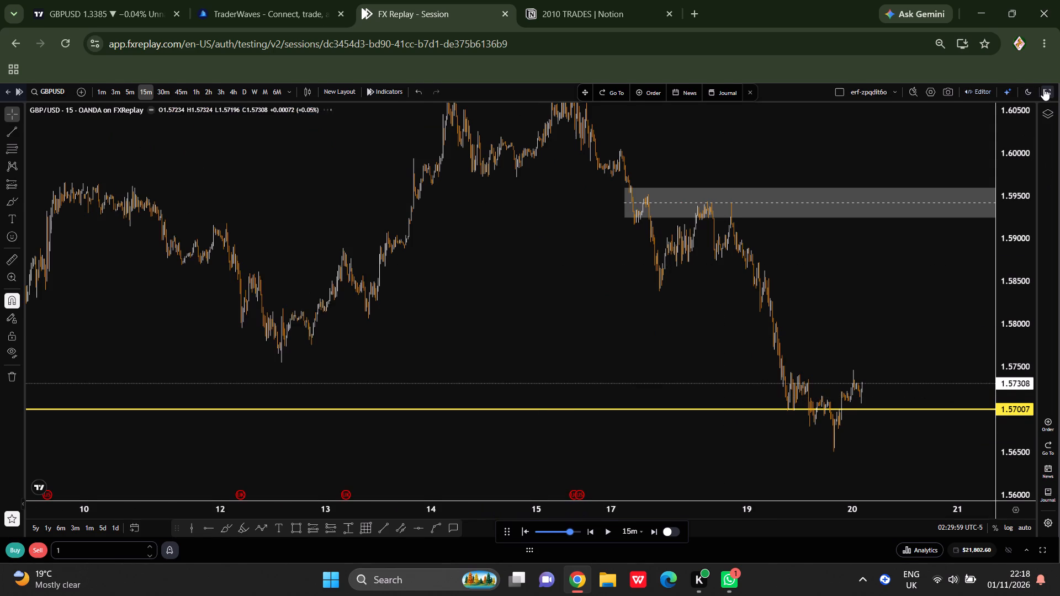
scroll(746, 331, up, 7)
scroll(703, 402, up, 2)
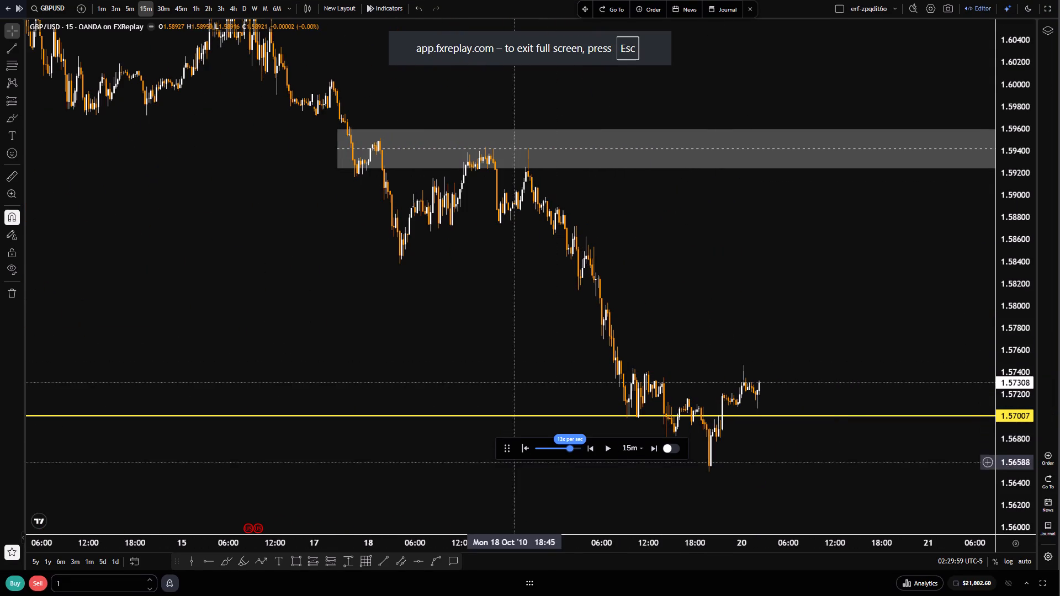
drag(506, 450, 508, 554)
Draw a Gann box from the 18 October 2010 high at 1.59430 down to 1.56539 at the recent low.
scroll(501, 444, up, 4)
scroll(531, 451, down, 8)
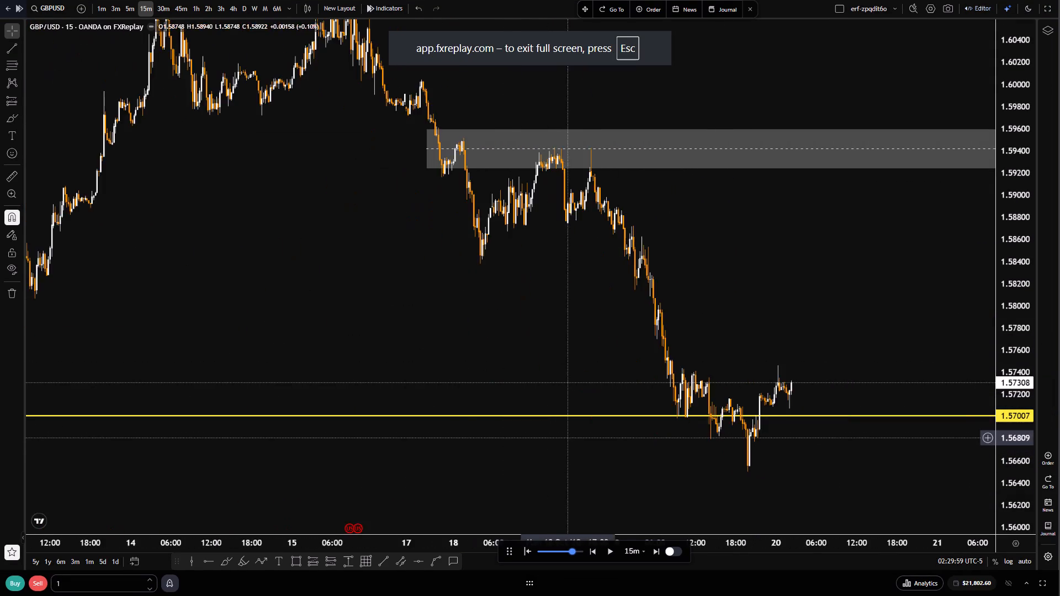
scroll(570, 434, down, 9)
scroll(605, 392, down, 1)
scroll(606, 384, up, 2)
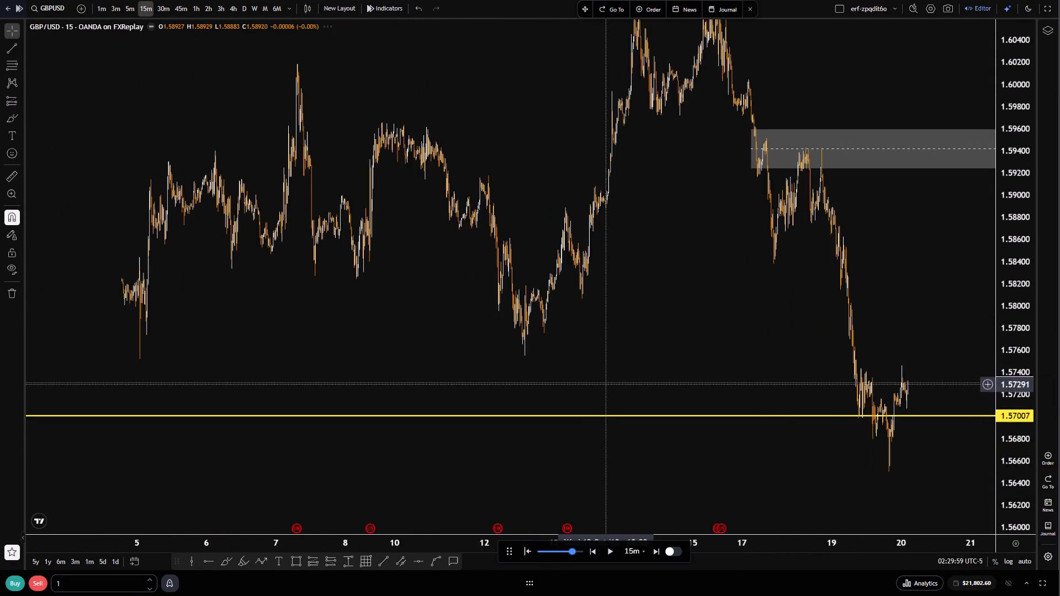
scroll(606, 391, up, 12)
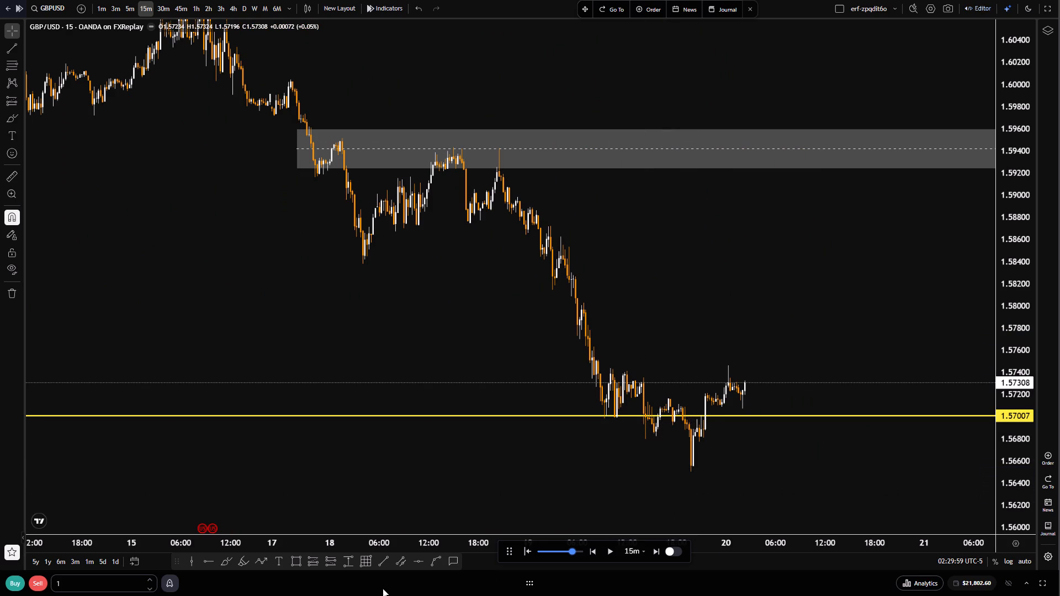
click(362, 563)
click(454, 147)
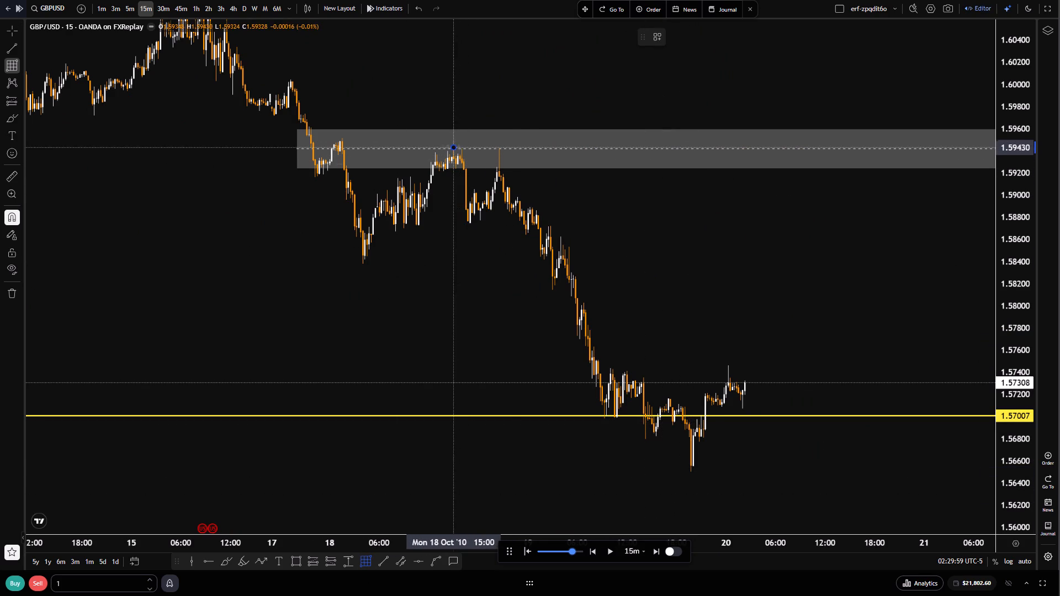
click(537, 467)
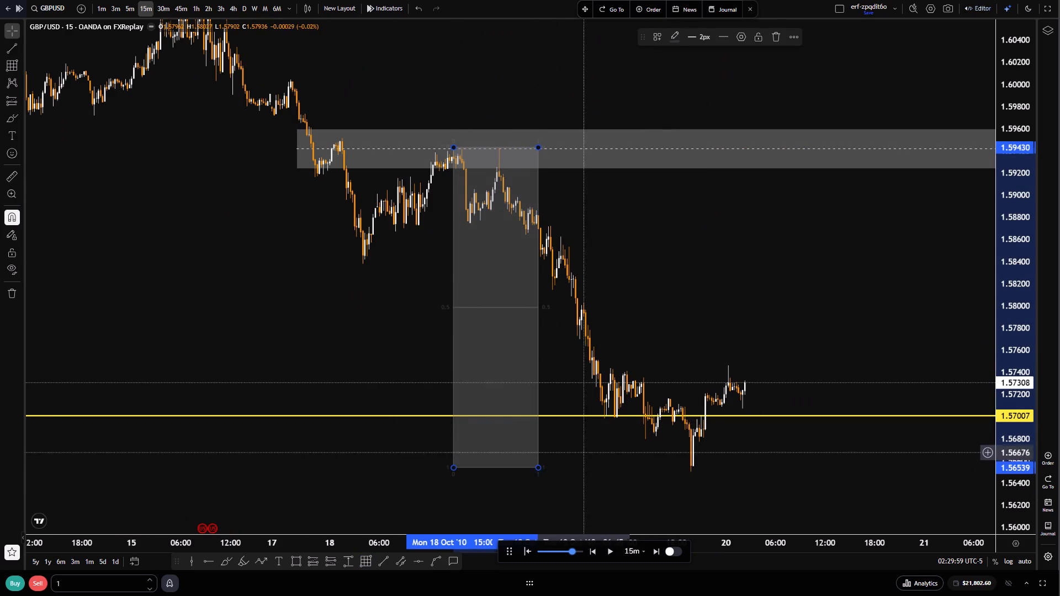
Rewind the replay by one 15-minute candle to 20 October 2010, 02:14:59.
scroll(584, 451, up, 2)
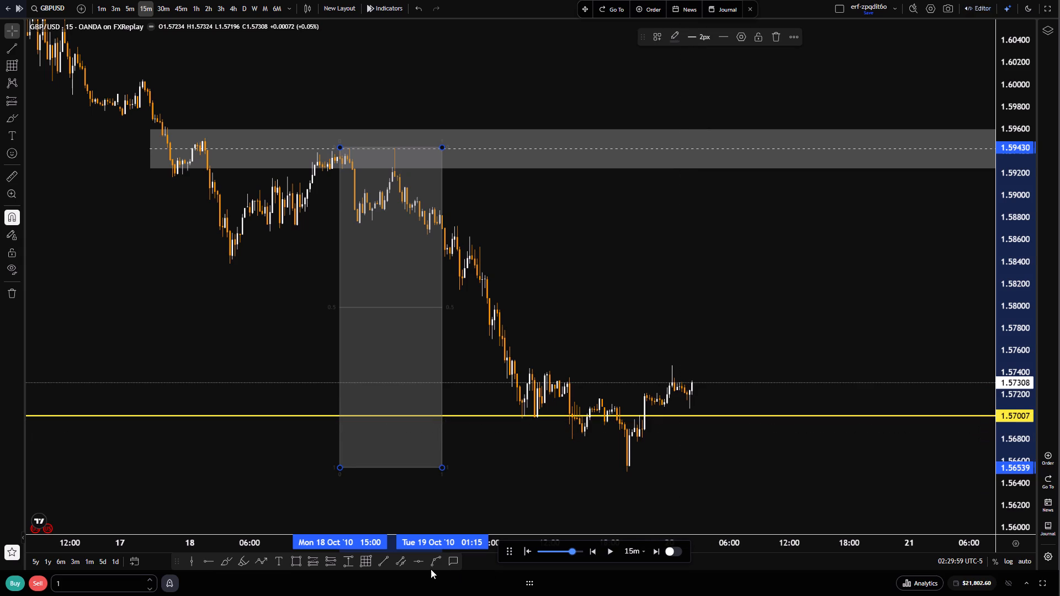
click(532, 554)
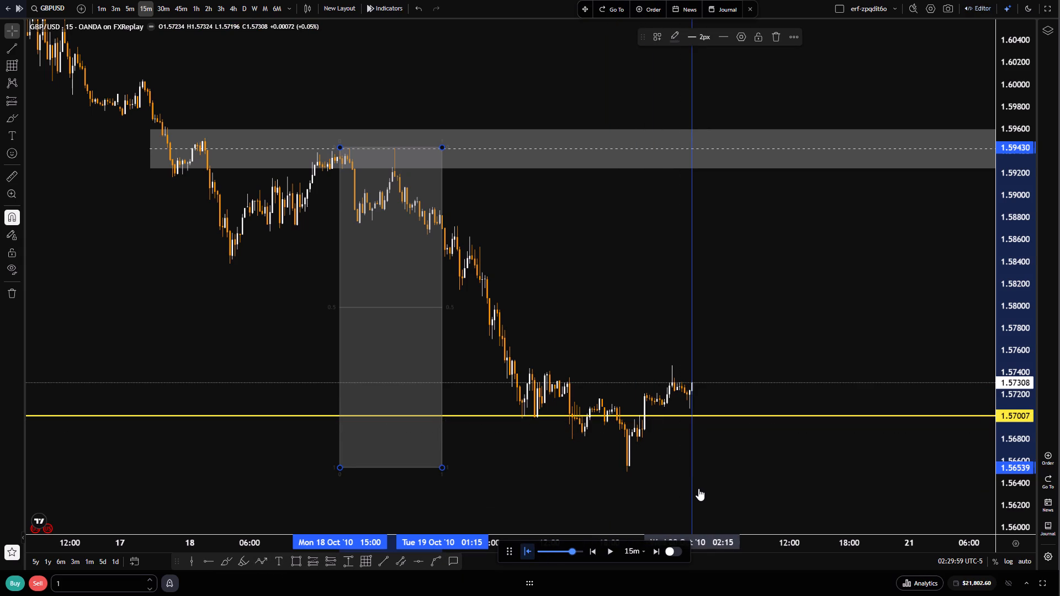
click(693, 488)
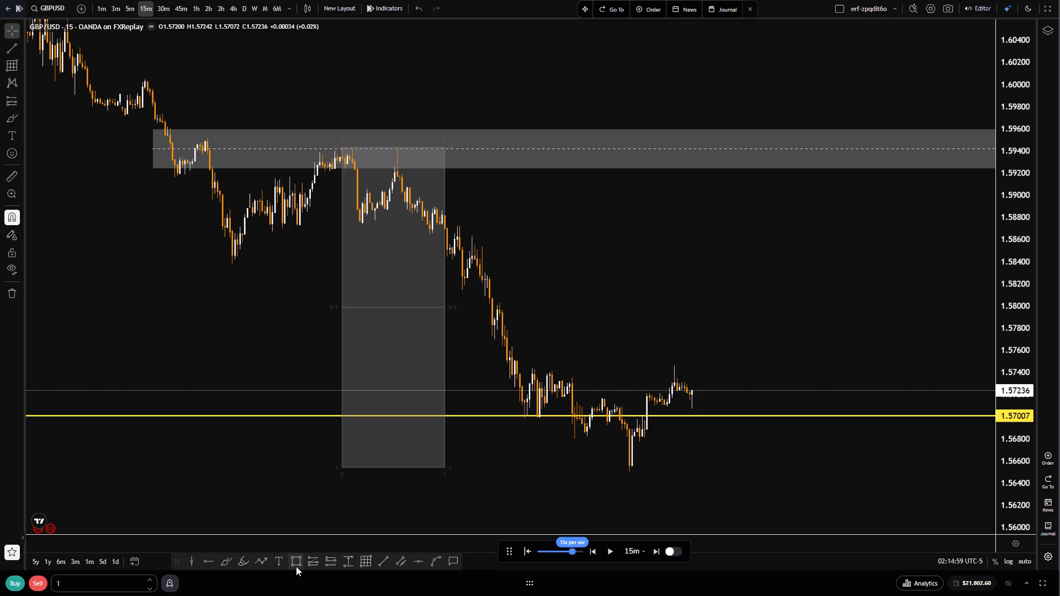
Draw a long position at the latest candle with entry 1.57183, stop 1.56526 below the low, and target 1.58604.
click(321, 558)
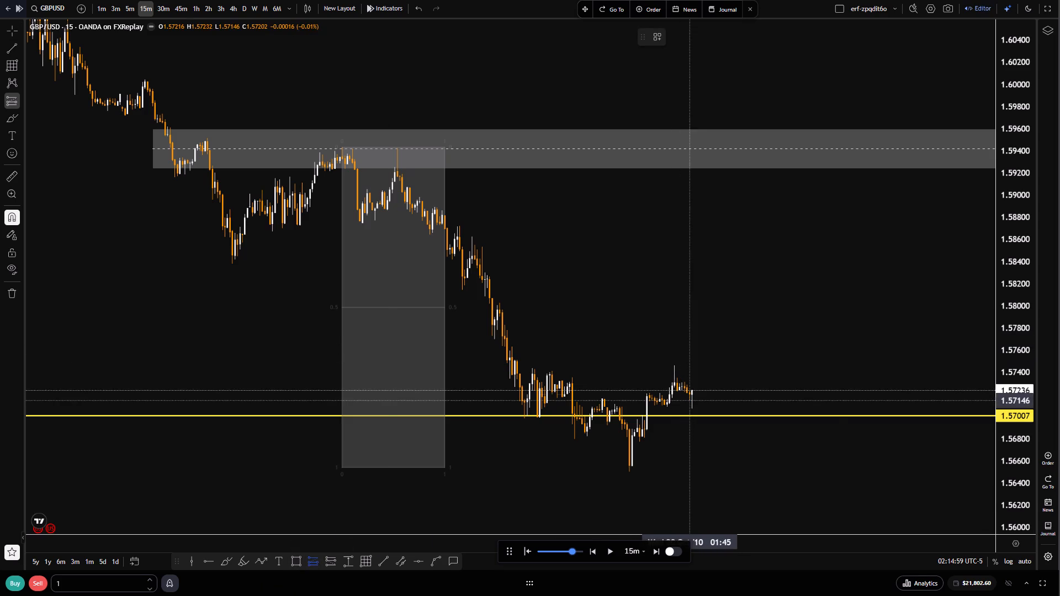
click(696, 396)
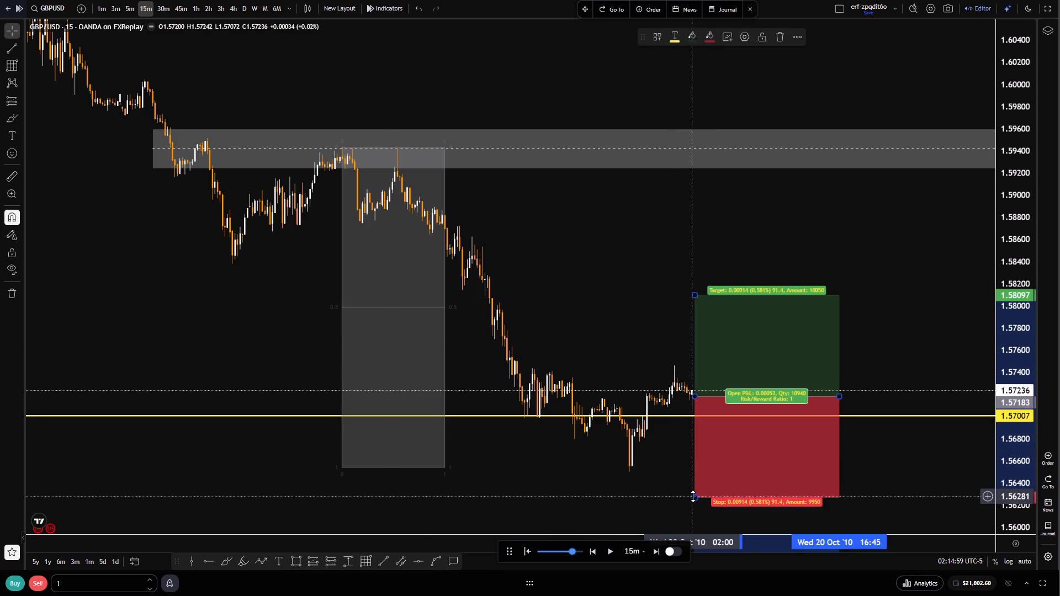
drag(695, 499, 692, 471)
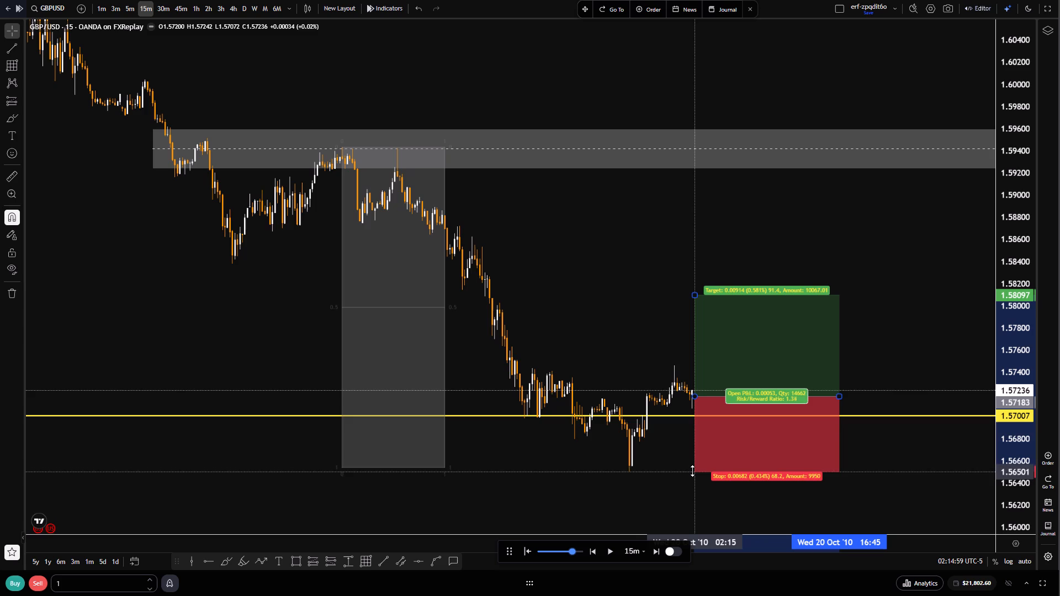
drag(692, 471, 692, 469)
drag(633, 326, 633, 327)
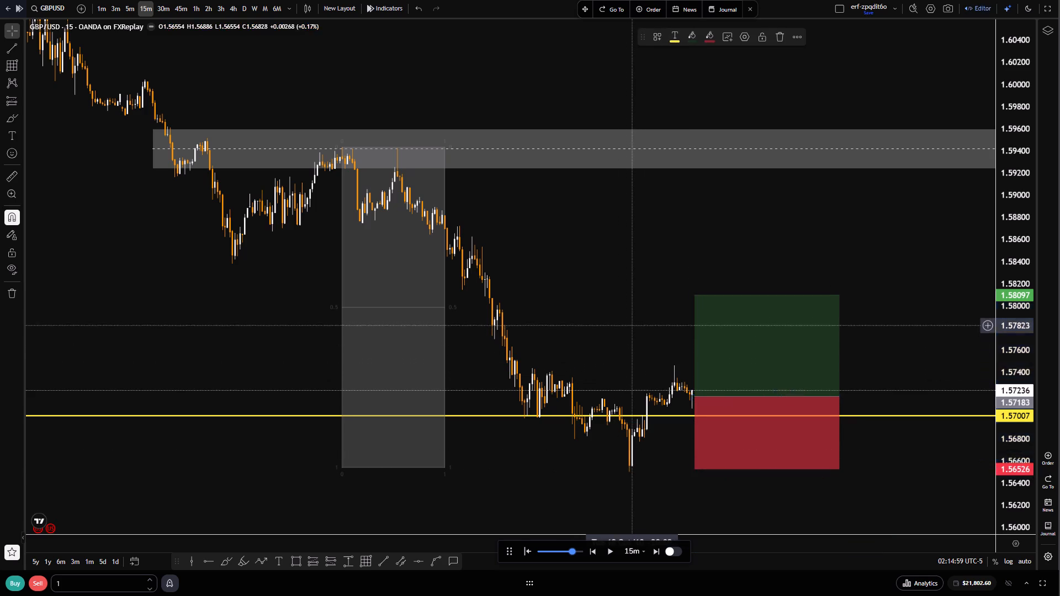
drag(633, 327, 561, 373)
drag(627, 333, 635, 280)
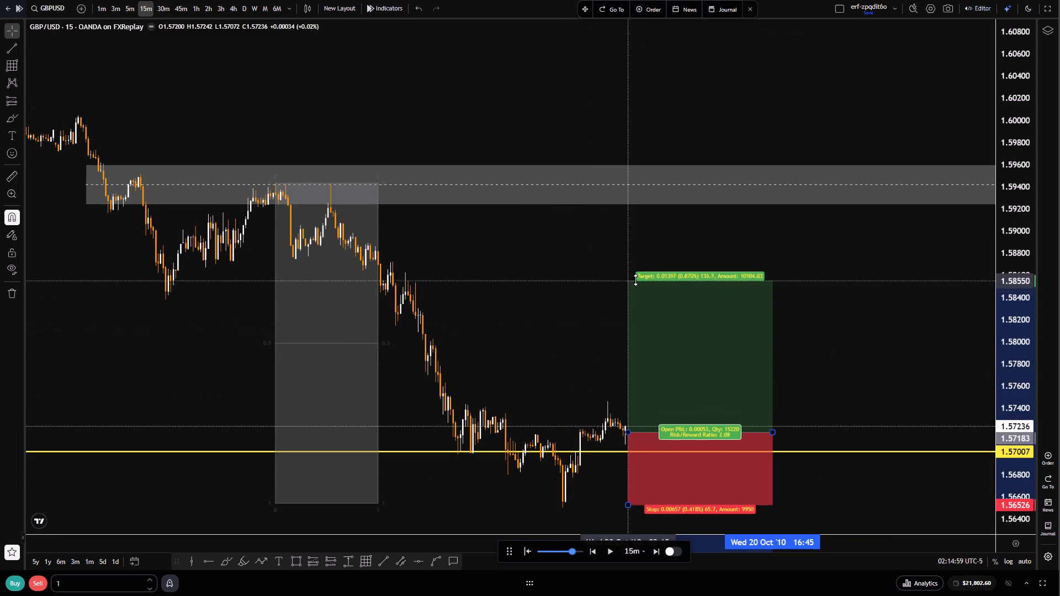
drag(635, 280, 635, 275)
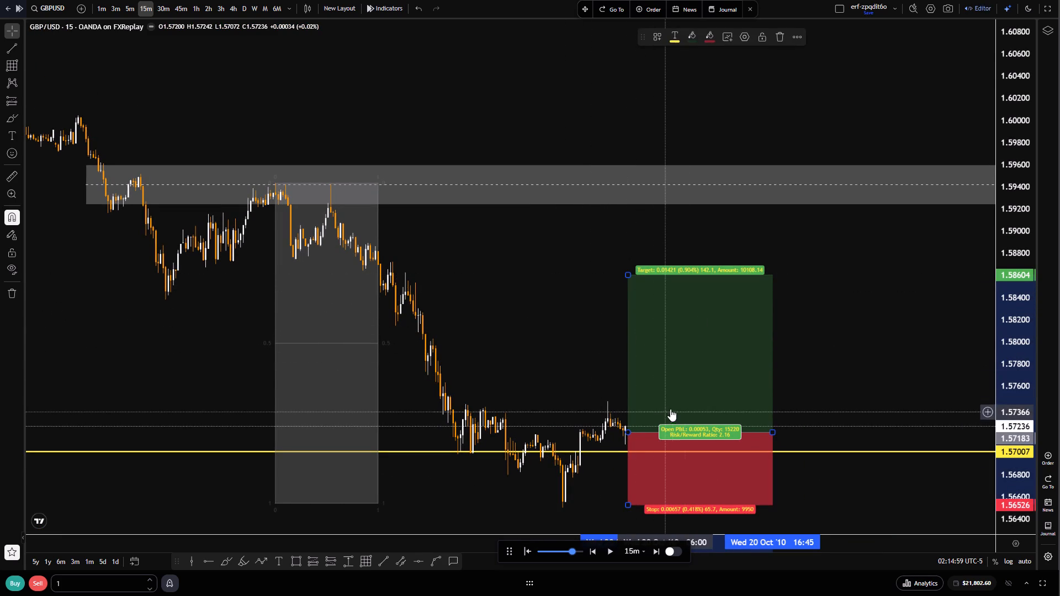
Place a 0.1-lot GBPUSD buy limit order at 1.57183 with stop loss 1.56526, take profit 1.58604 and 0.3% risk.
click(649, 14)
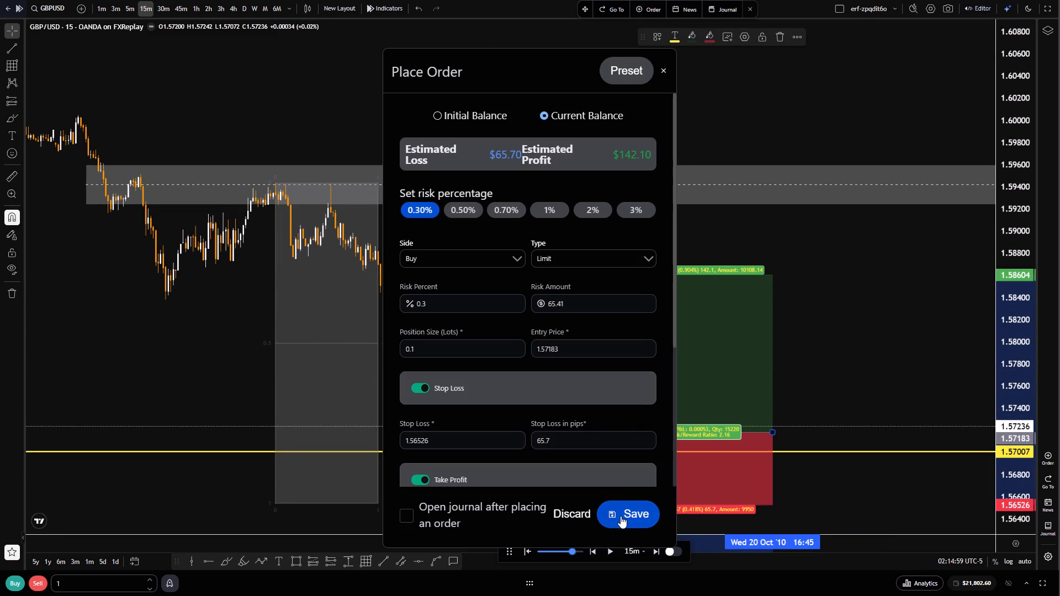
click(623, 513)
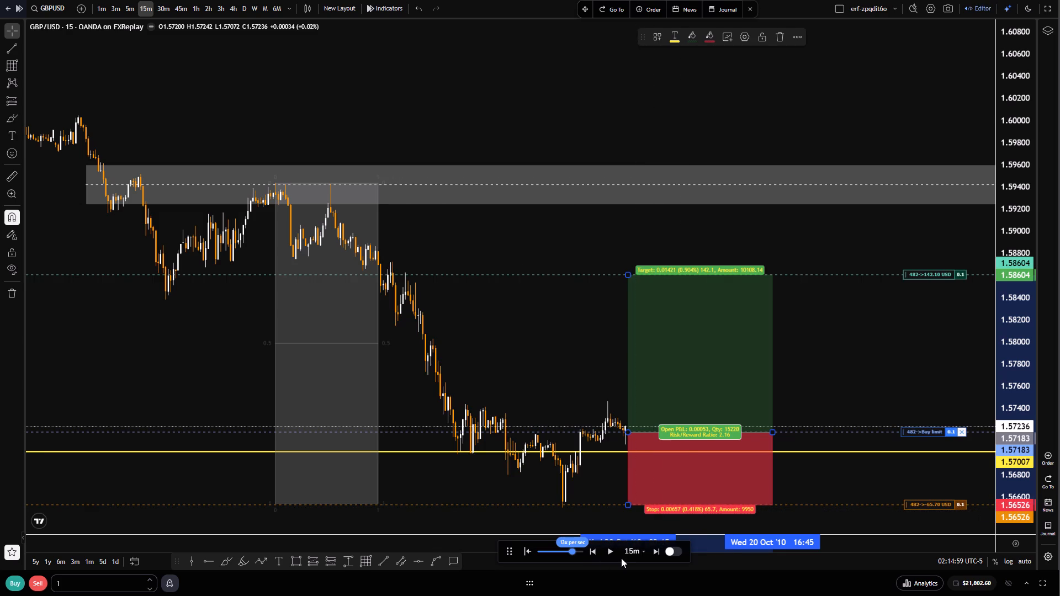
Play the 15-minute replay in short bursts to 20 October 2010, 11:14:59, following the buy trade to its exit.
click(608, 555)
click(614, 552)
click(615, 552)
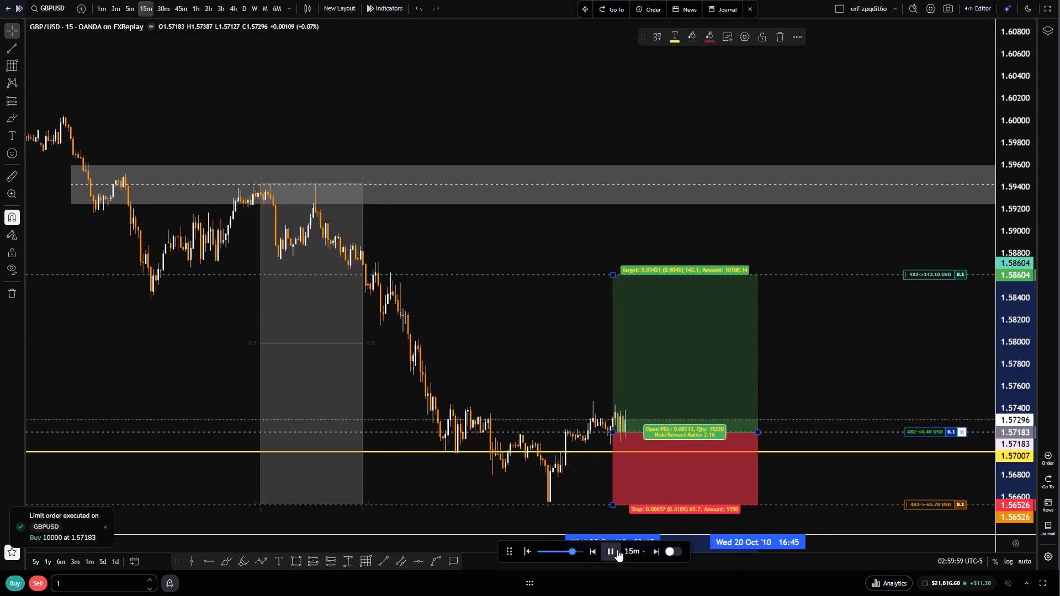
triple_click(617, 550)
double_click(617, 550)
double_click(617, 550)
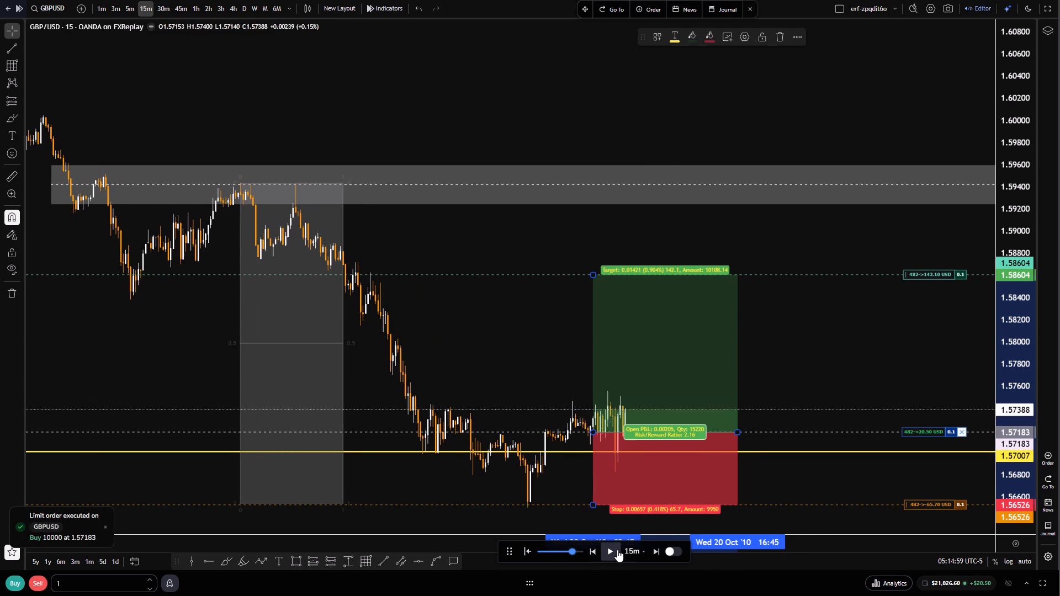
double_click(617, 550)
double_click(617, 550)
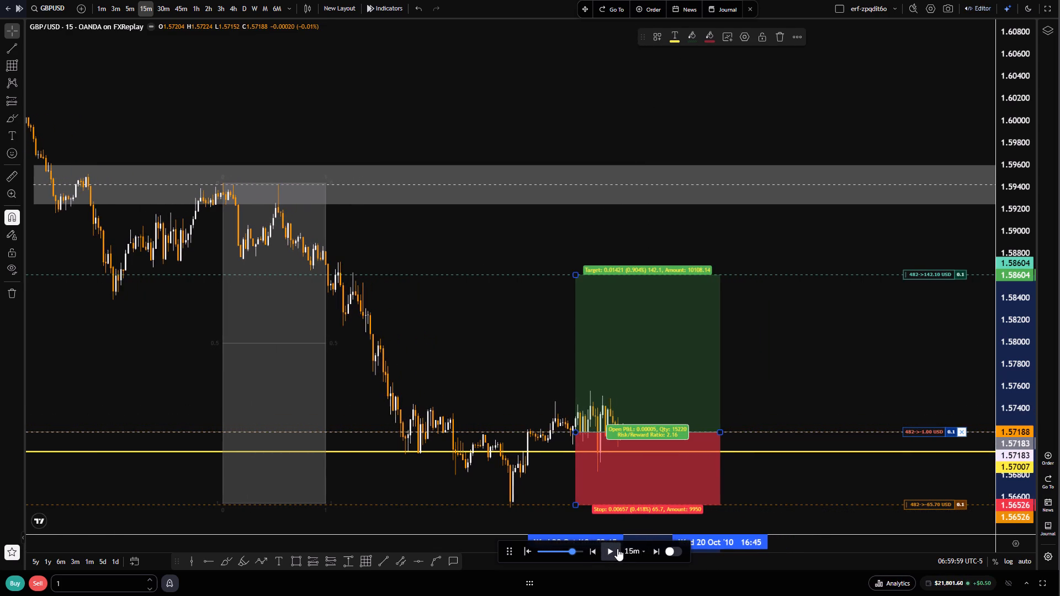
double_click(617, 549)
double_click(617, 549)
triple_click(617, 549)
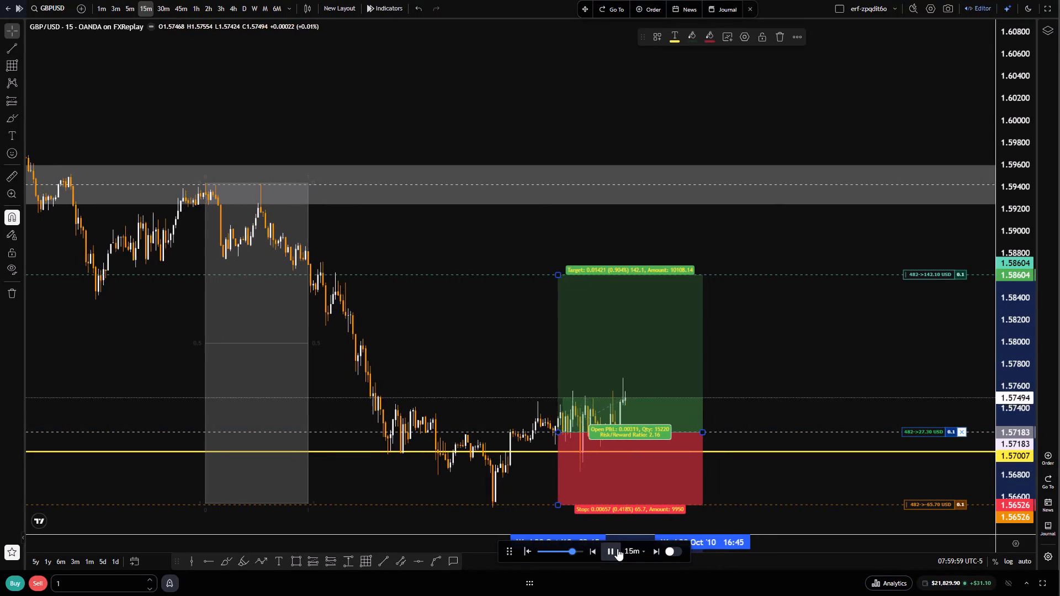
triple_click(617, 549)
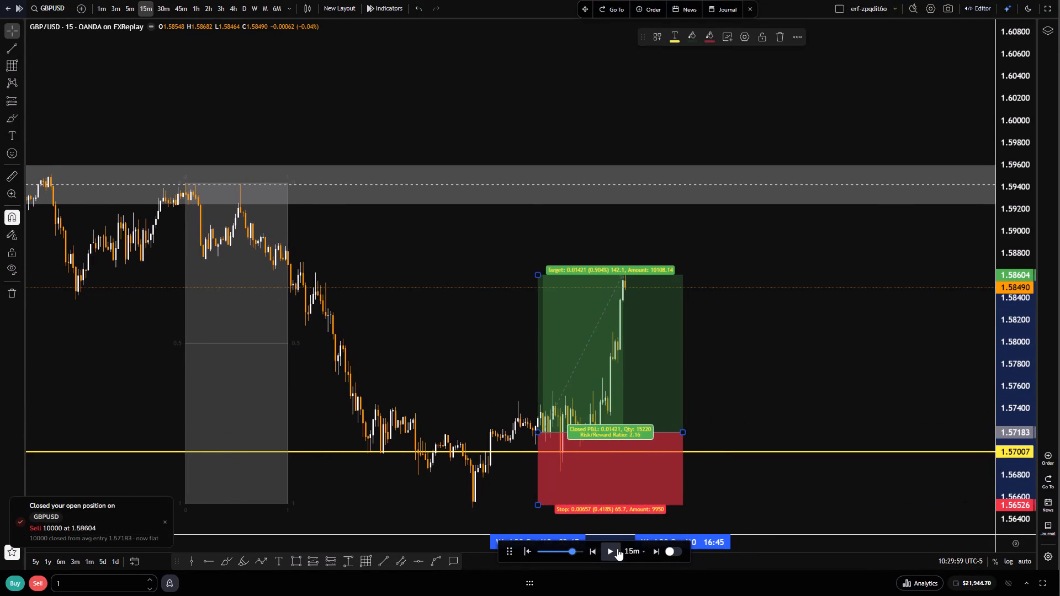
Switch the GBPUSD chart to the 1-hour timeframe, with the long position and preceding swing in view.
drag(718, 437, 812, 433)
scroll(801, 429, up, 1)
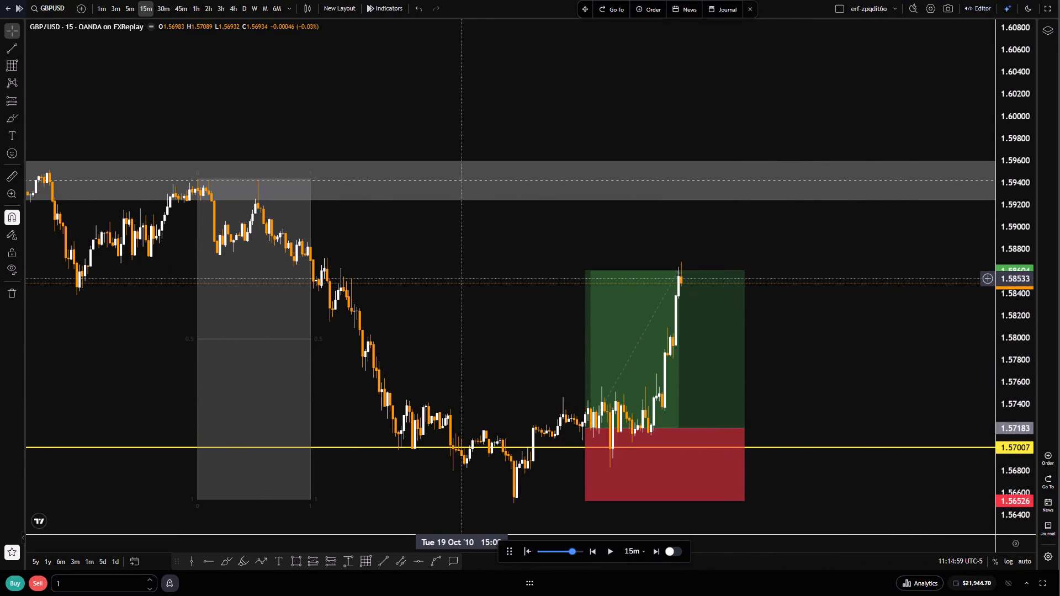
click(196, 6)
scroll(505, 372, up, 6)
drag(613, 402, 847, 411)
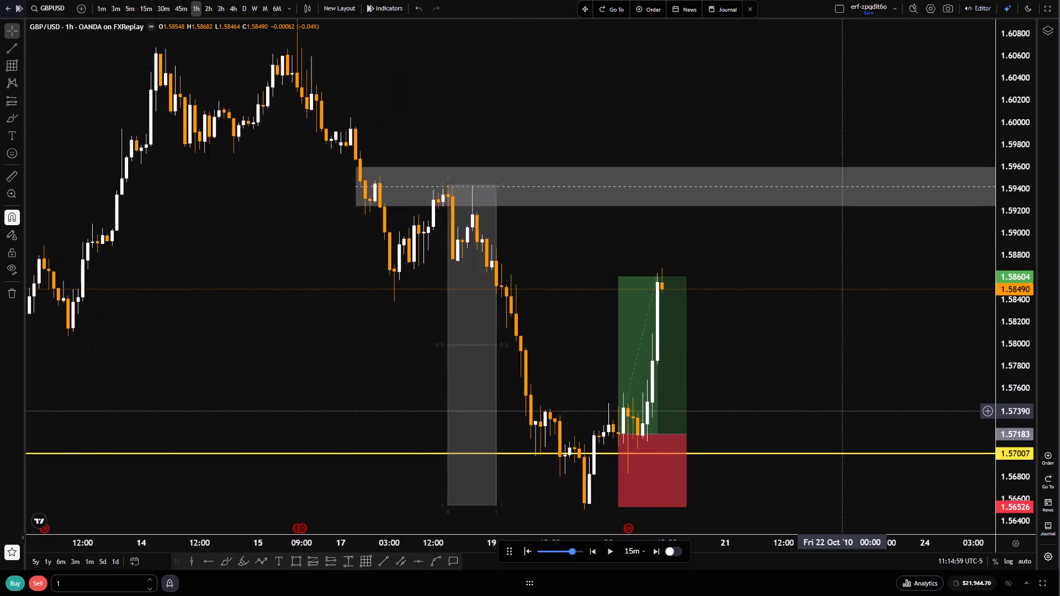
Delete the old grey rectangle that ends at 21 September 2010 on the 1-hour chart.
scroll(835, 411, down, 7)
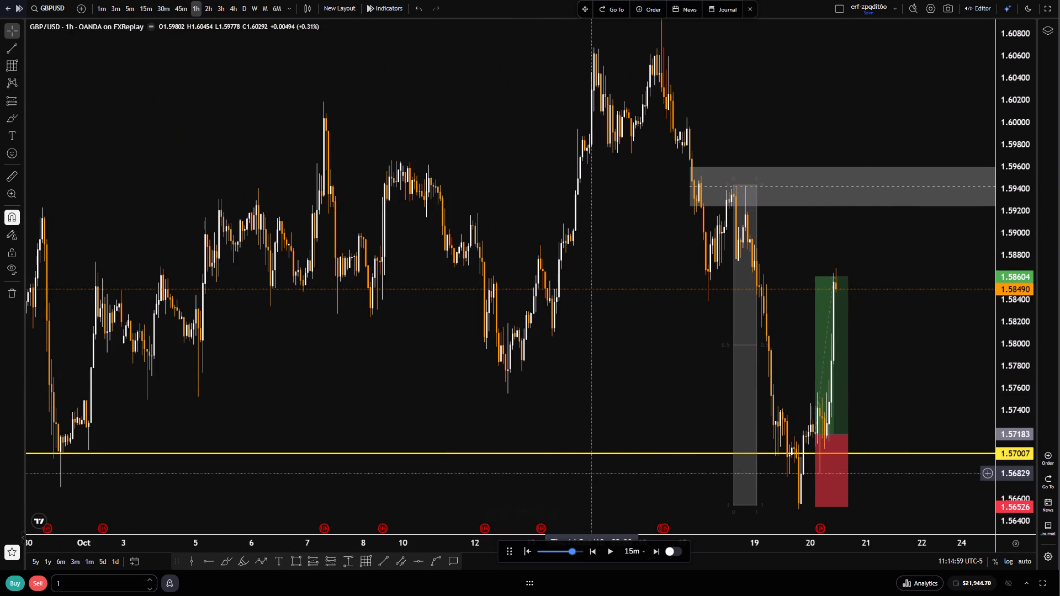
scroll(591, 471, down, 4)
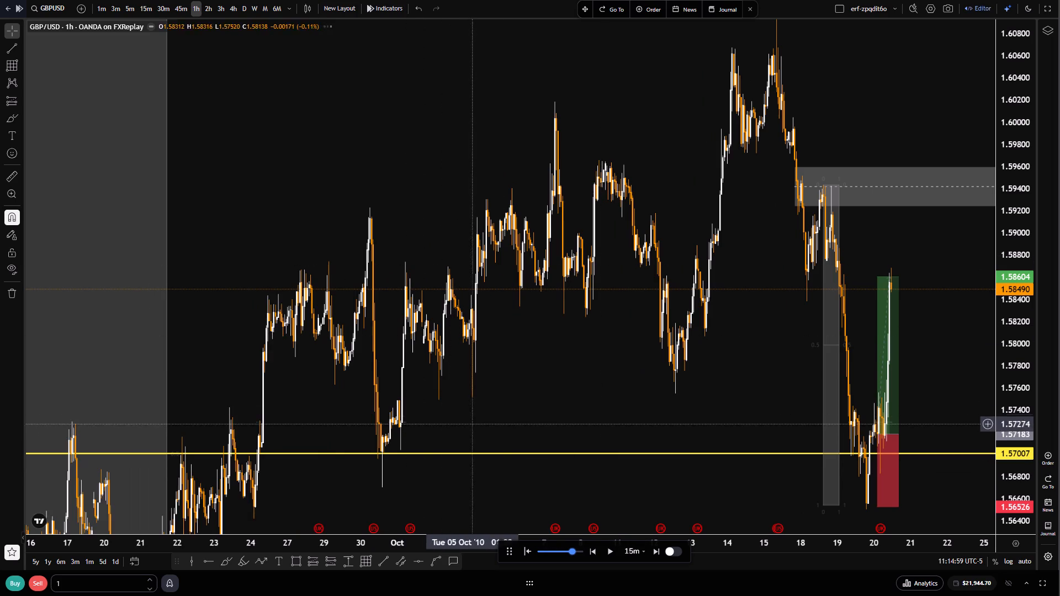
scroll(513, 428, down, 2)
click(325, 300)
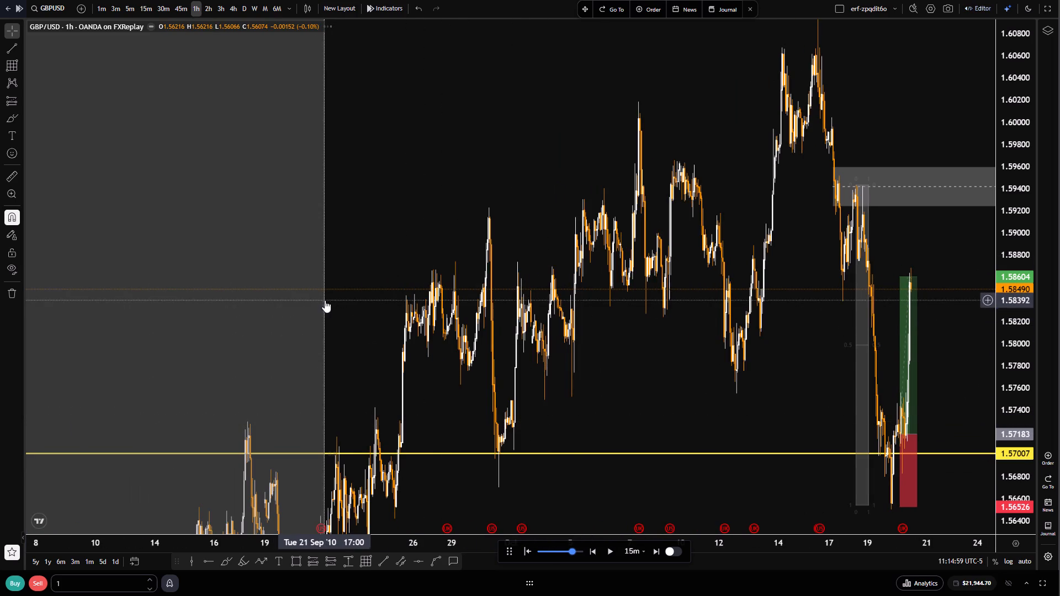
click(761, 40)
click(775, 33)
Select the yellow horizontal line at 1.57007 on the 1-hour chart.
scroll(637, 323, up, 4)
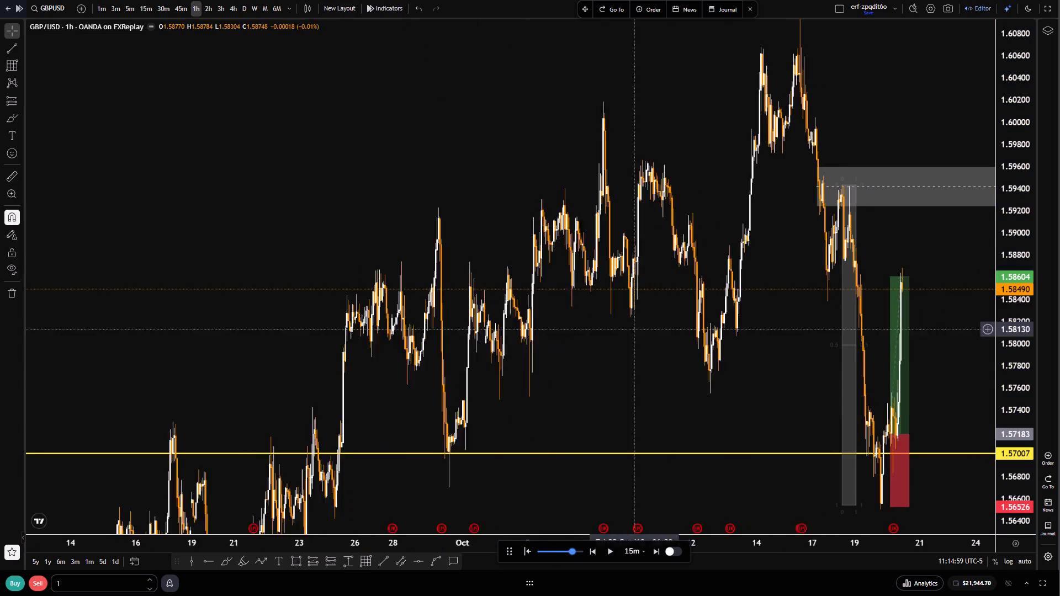
scroll(628, 363, up, 2)
scroll(582, 403, up, 3)
drag(549, 420, 578, 318)
click(542, 364)
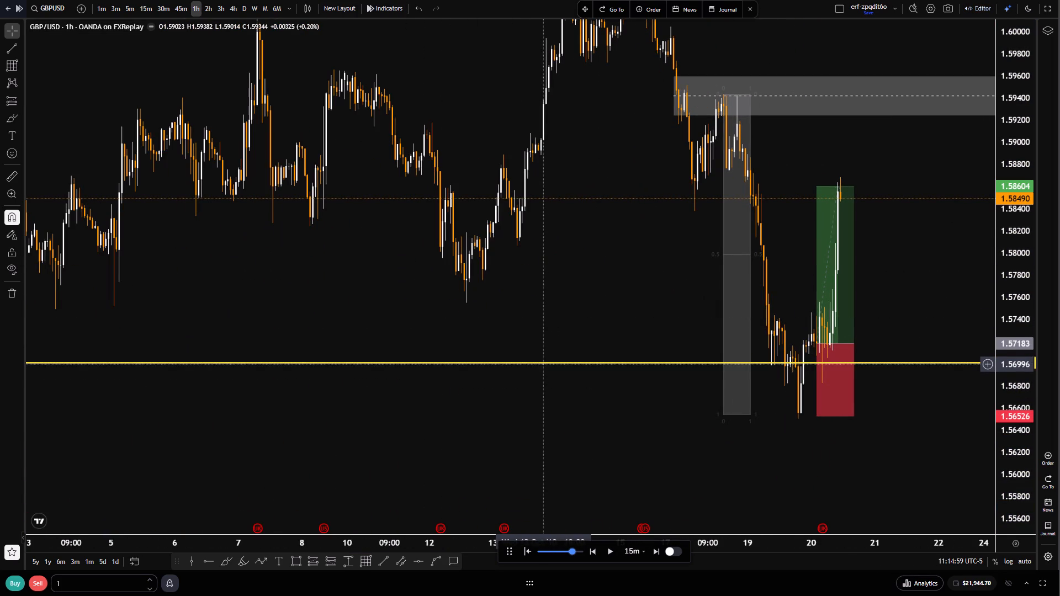
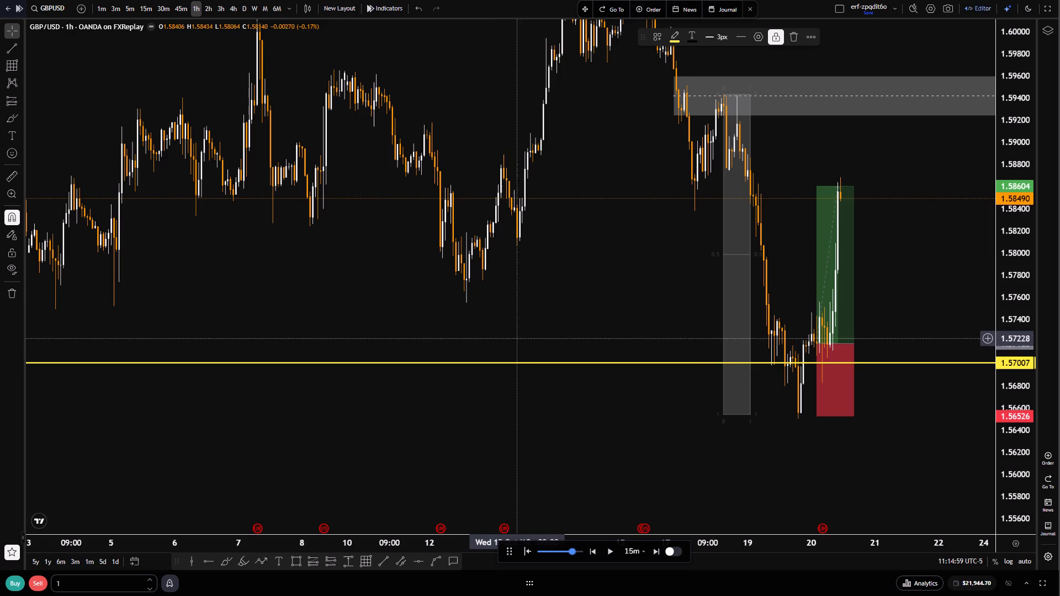
Unlock and delete the yellow horizontal line at 1.57007 on the 1-hour chart.
scroll(526, 334, up, 2)
scroll(559, 332, down, 8)
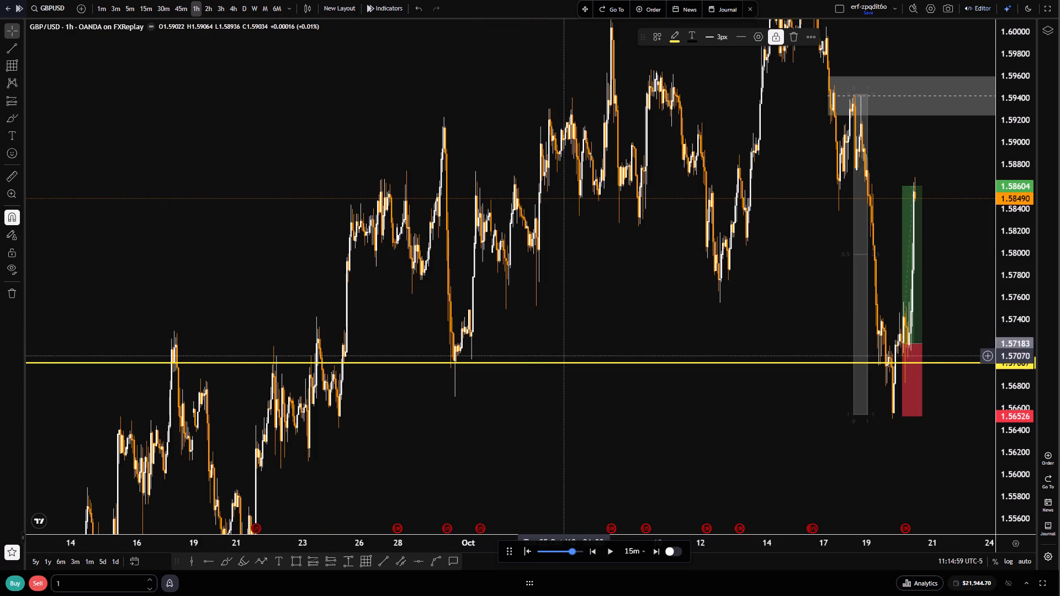
click(559, 365)
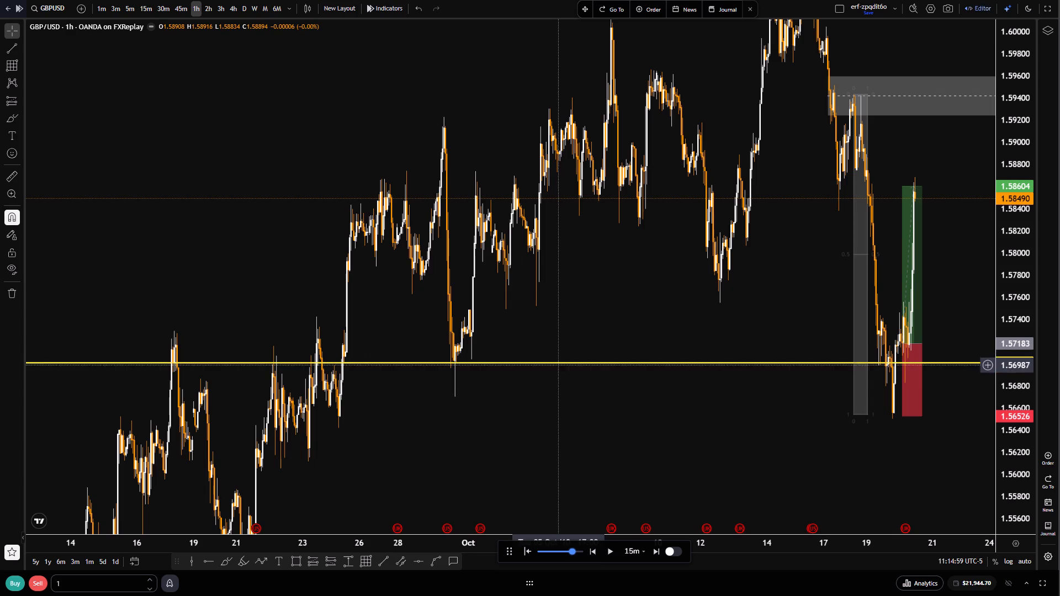
click(612, 363)
click(775, 43)
click(787, 36)
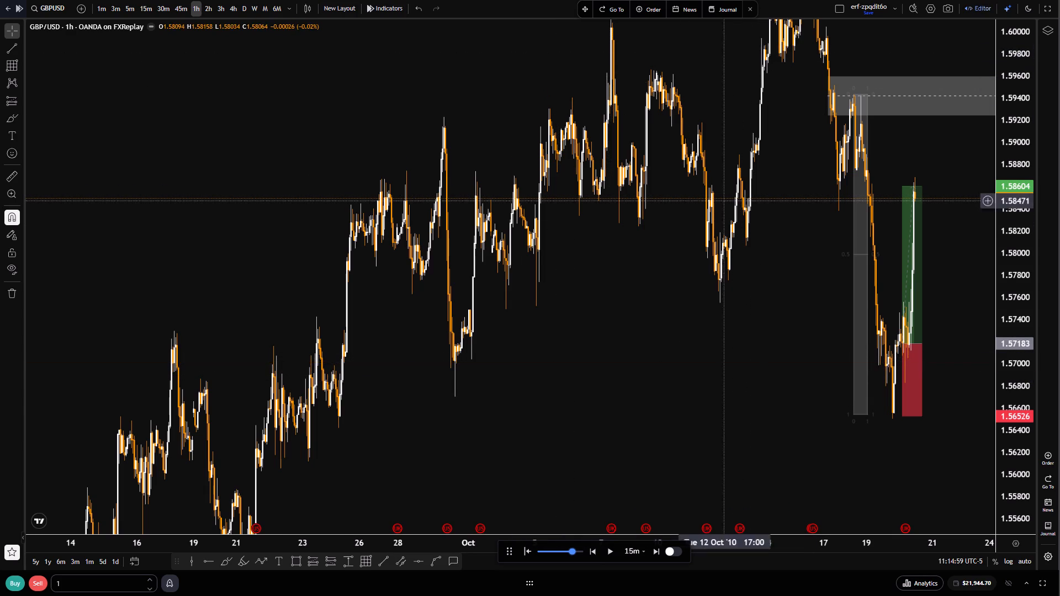
Draw a trend line from the 1 October 2010 low at about 1.5703 to the 19 October low at about 1.5698.
scroll(659, 423, up, 2)
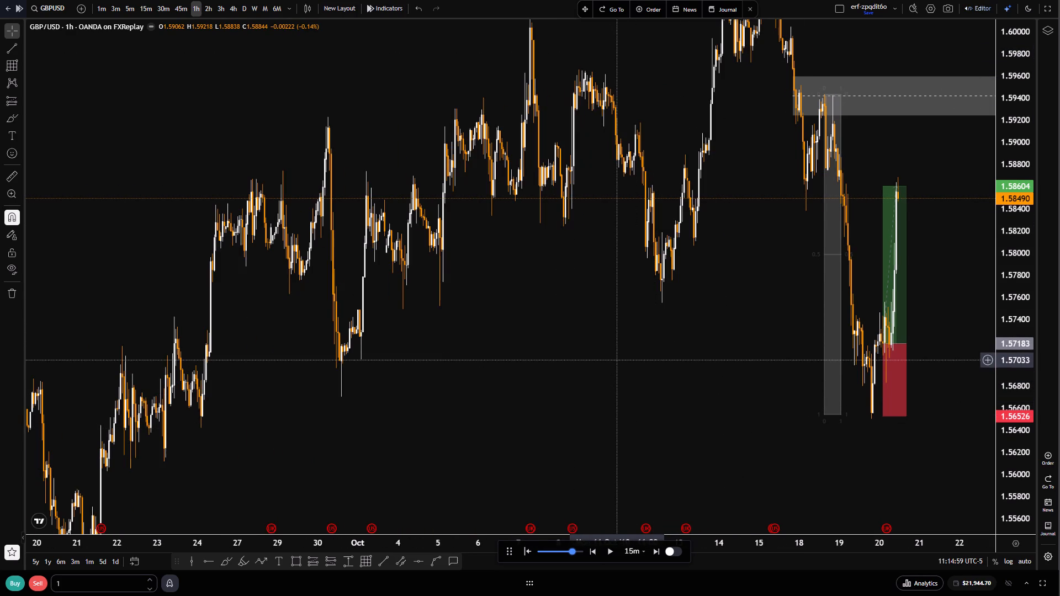
click(386, 560)
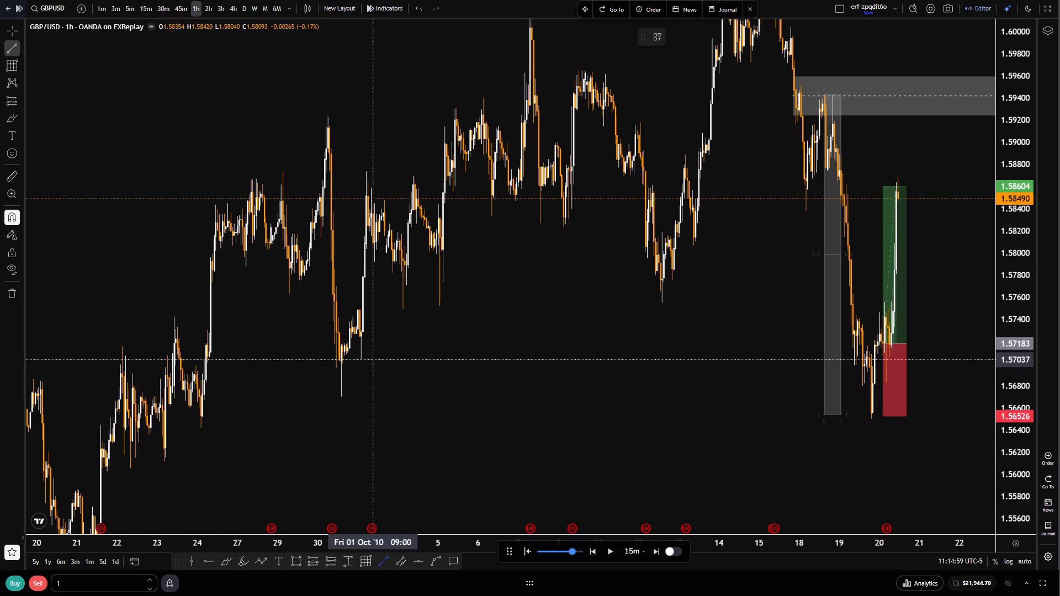
click(359, 358)
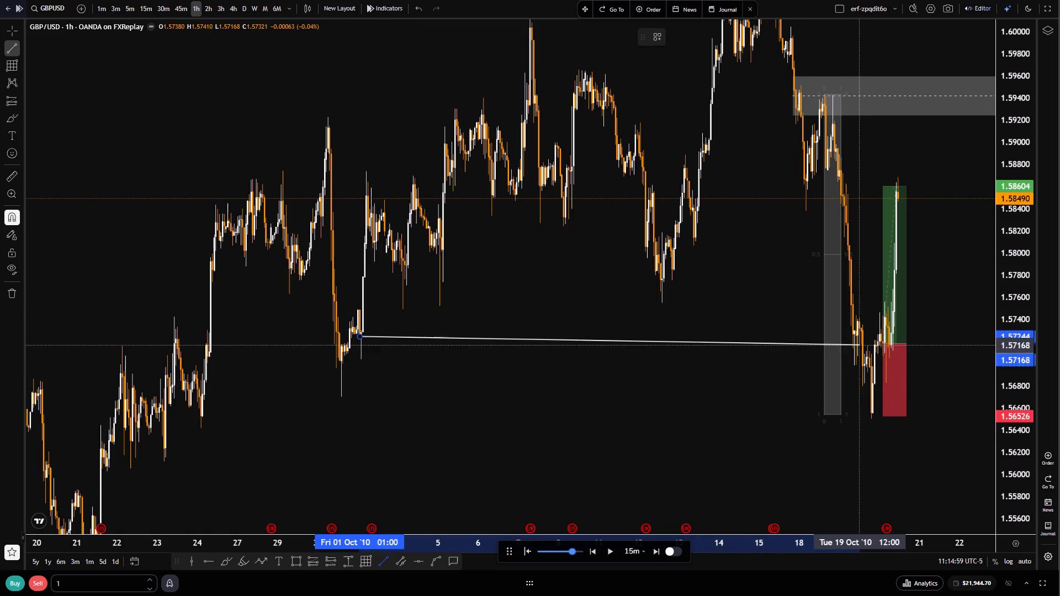
click(855, 364)
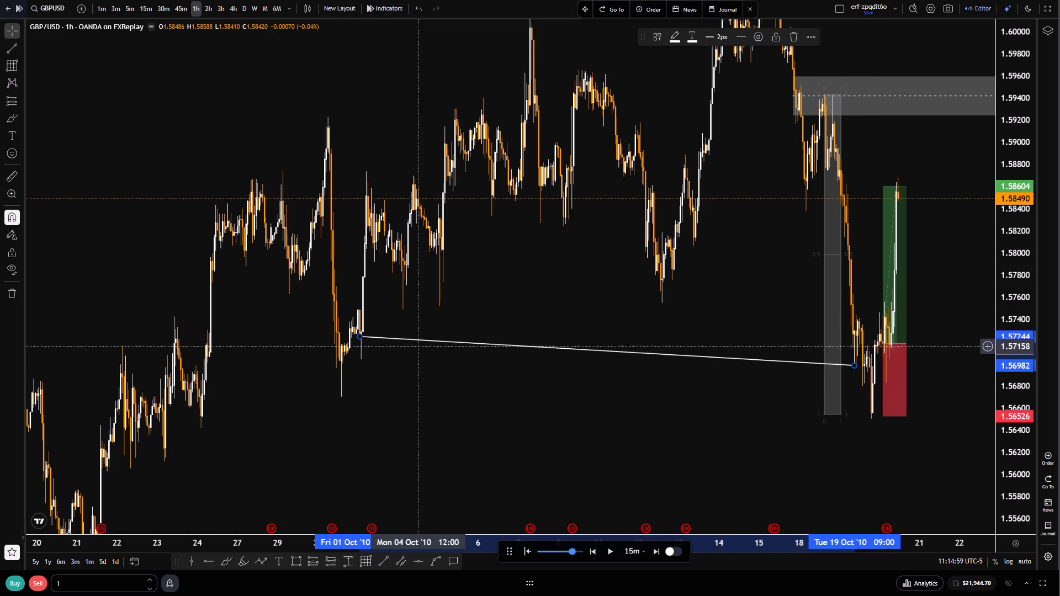
drag(358, 338, 361, 360)
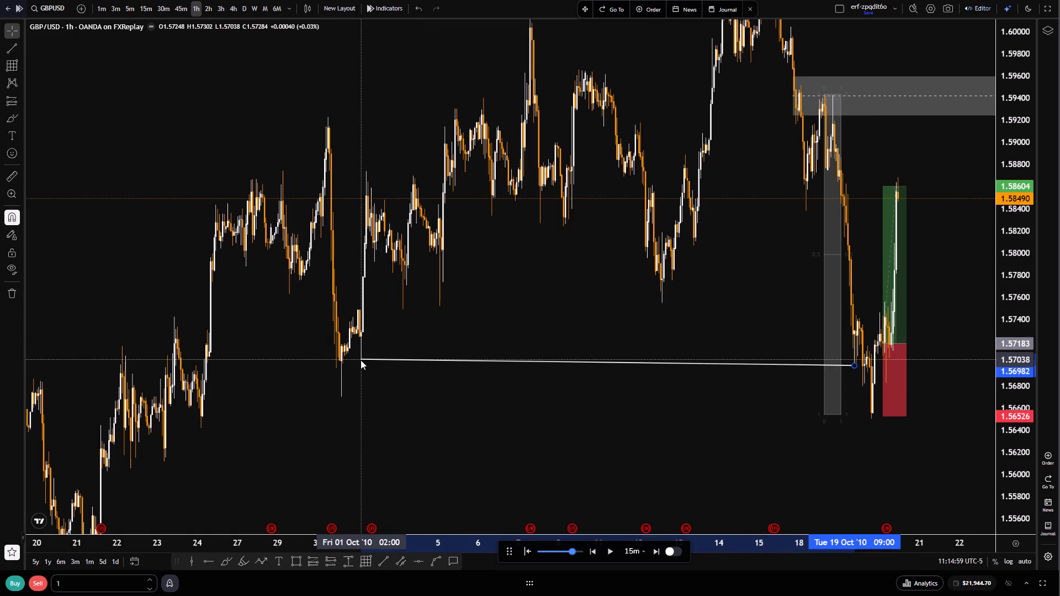
drag(361, 360, 359, 360)
scroll(656, 395, up, 3)
click(593, 405)
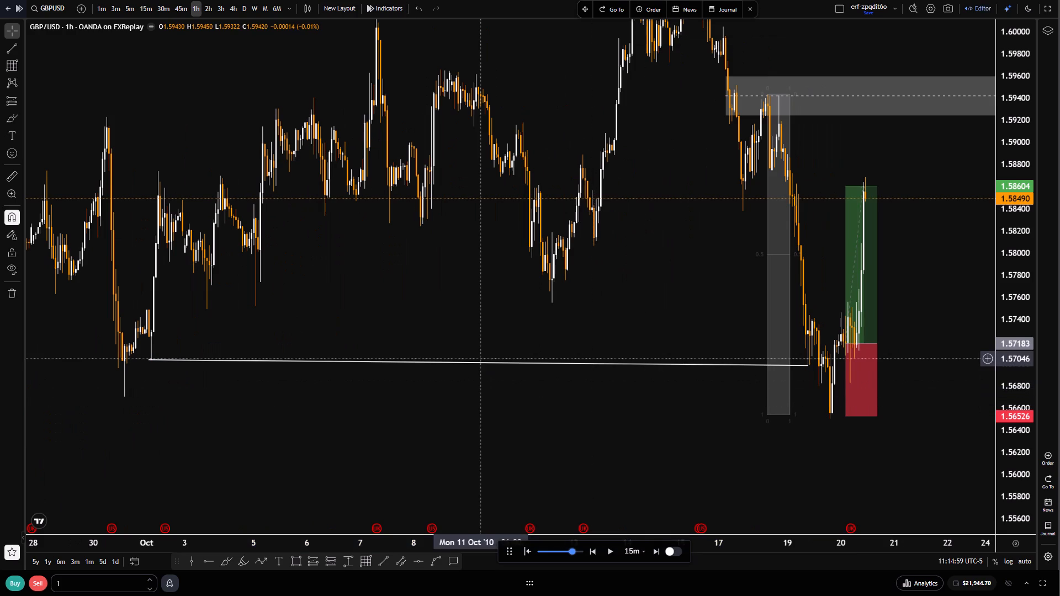
Label the new trend line under the October lows with a row of dollar signs.
click(490, 361)
click(491, 361)
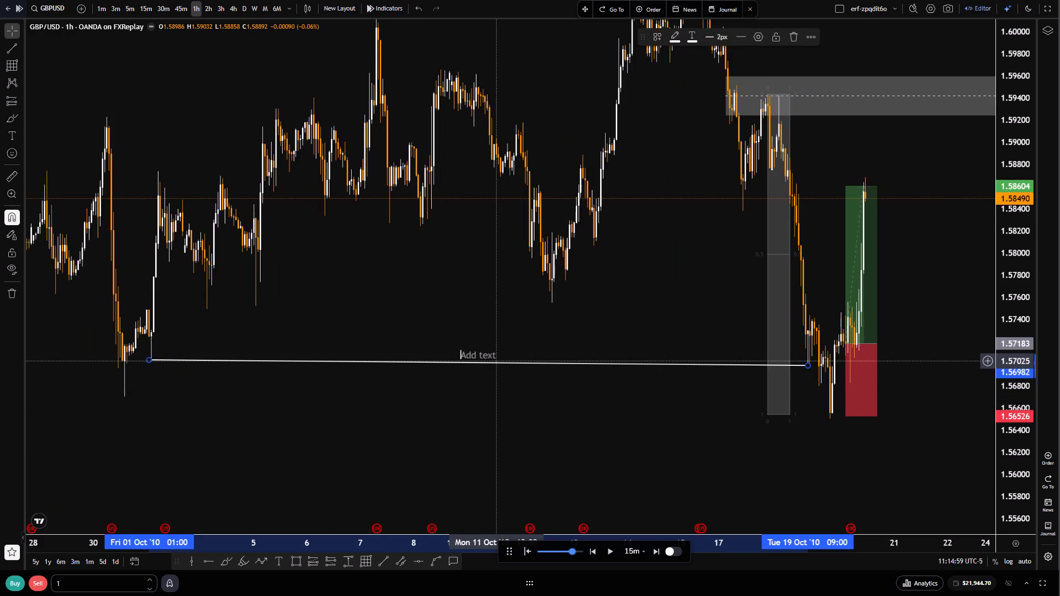
key(shift+dollar)
key(shift+dollar)
key(shift+dollar)
key(shift+dollar)
key(shift+dollar)
key(shift+dollar)
key(shift+dollar)
key(shift+dollar)
key(shift+dollar)
click(539, 423)
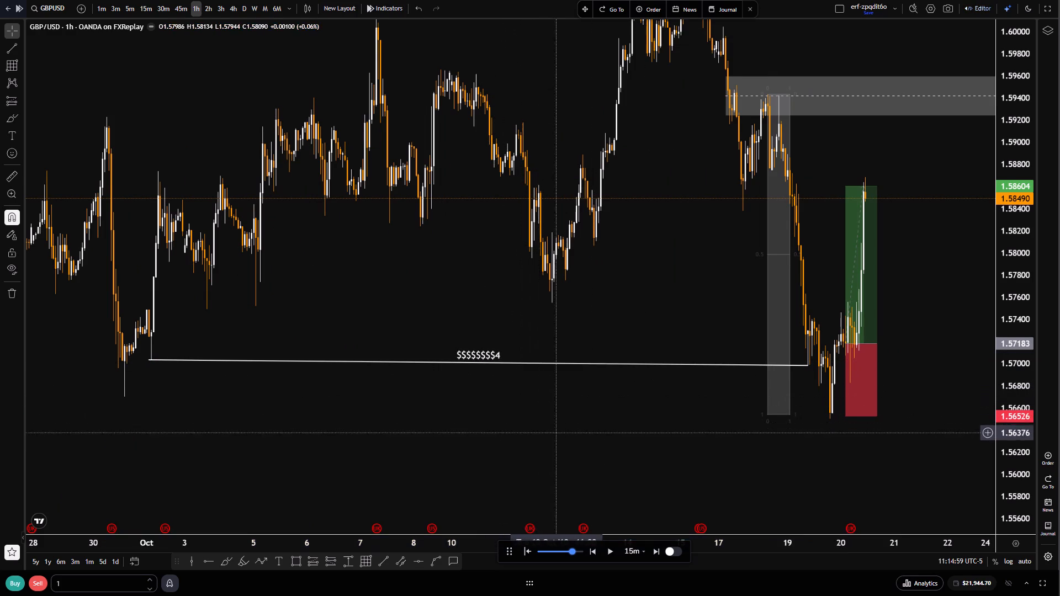
Lock the dollar-sign trend line in place, leaving it deselected.
scroll(568, 438, up, 5)
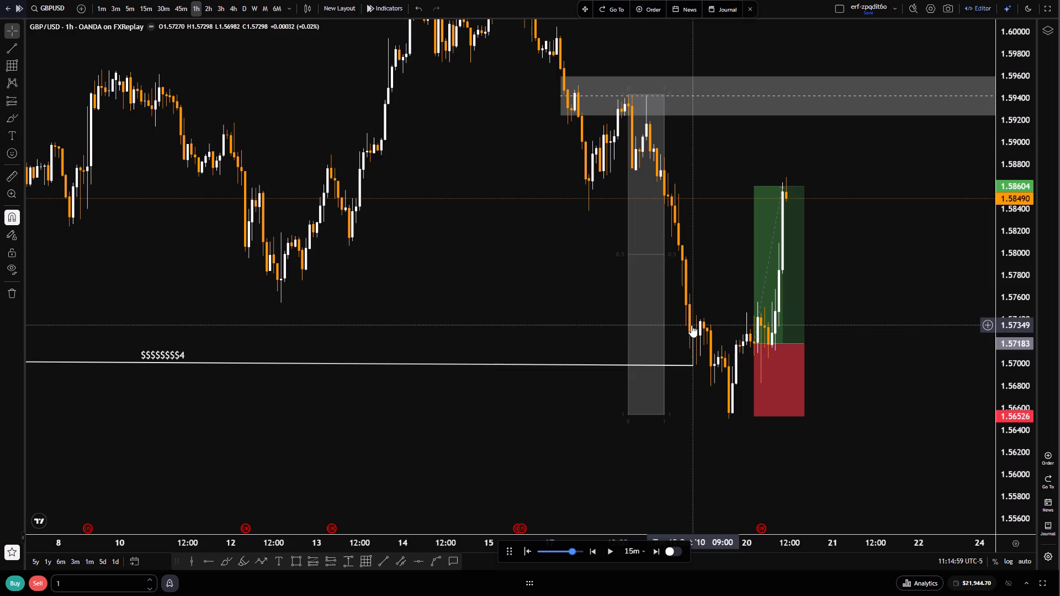
click(153, 356)
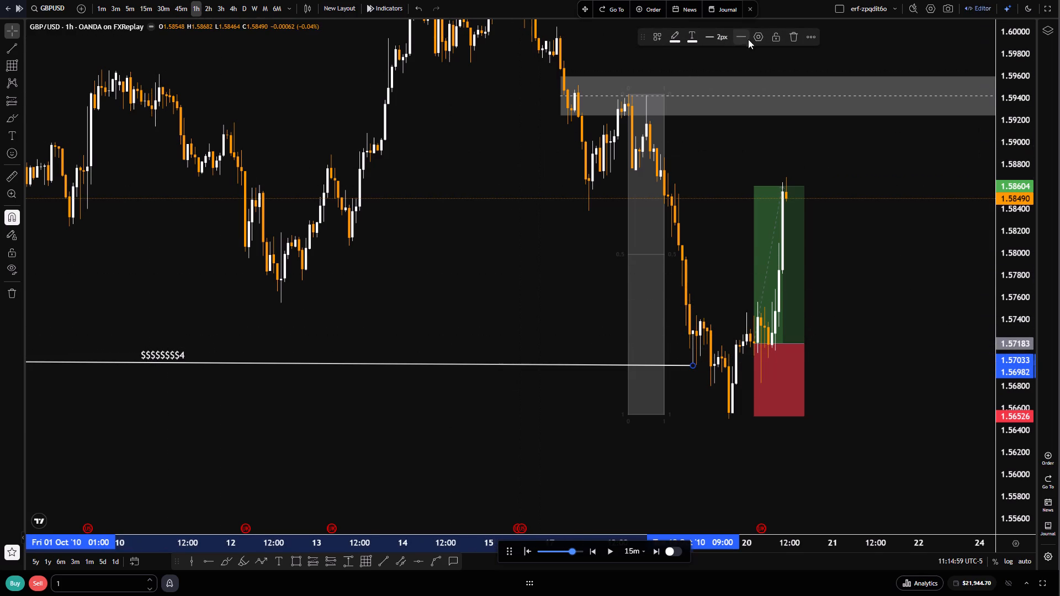
click(770, 39)
click(563, 211)
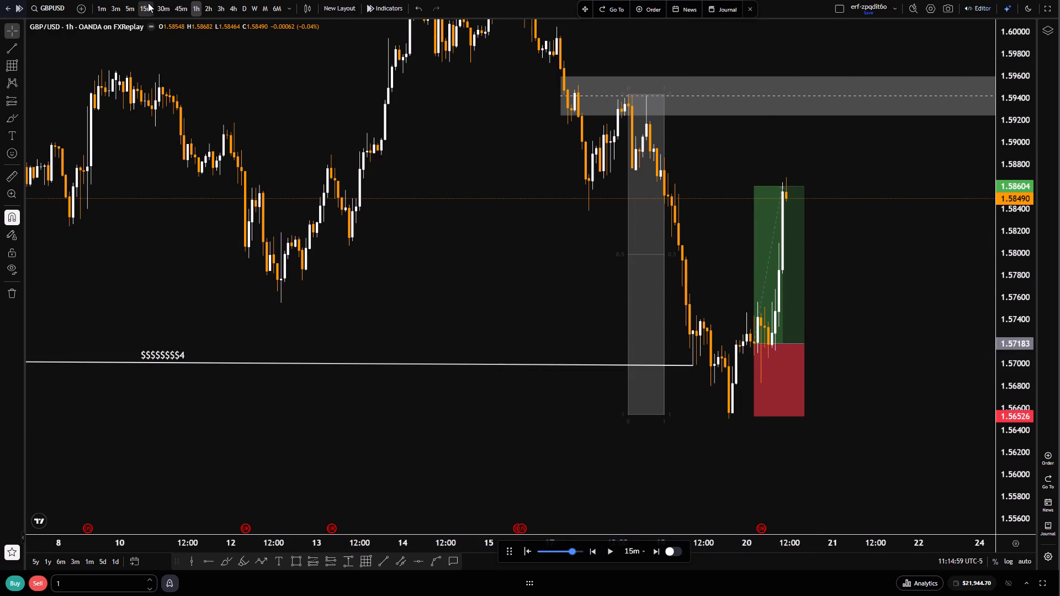
Switch the GBPUSD chart to the 15-minute timeframe, bringing the 19 October lows and the long position into view.
click(148, 3)
scroll(529, 390, down, 6)
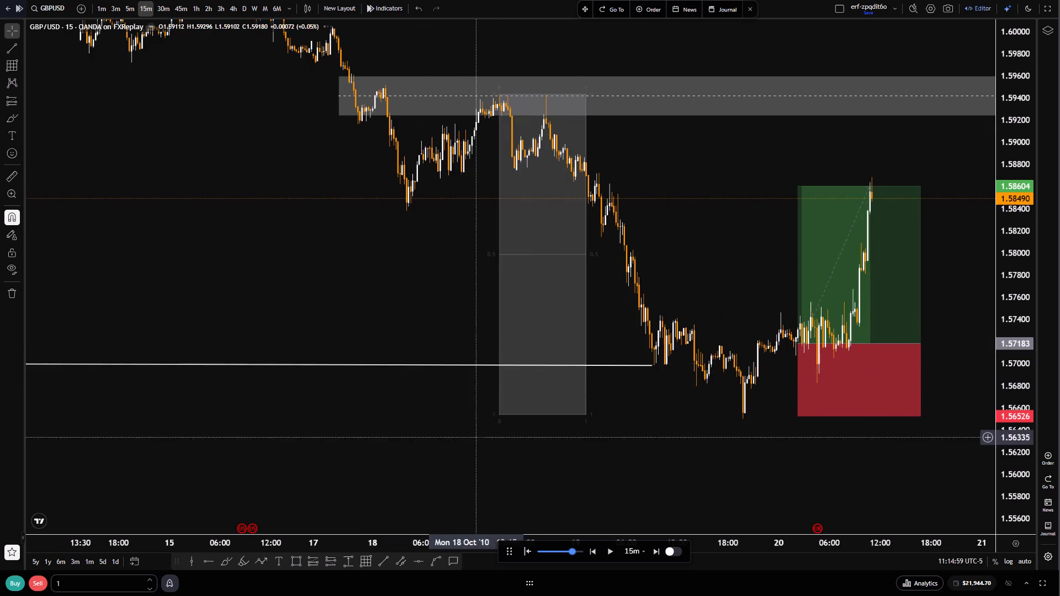
scroll(518, 427, down, 6)
drag(548, 431, 646, 432)
scroll(618, 425, down, 5)
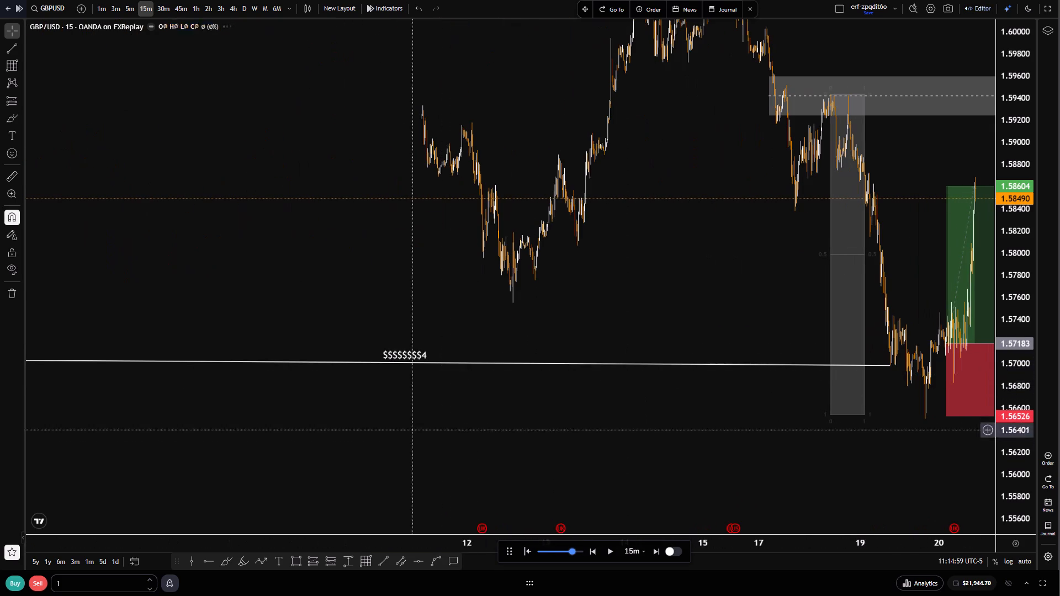
scroll(489, 466, up, 12)
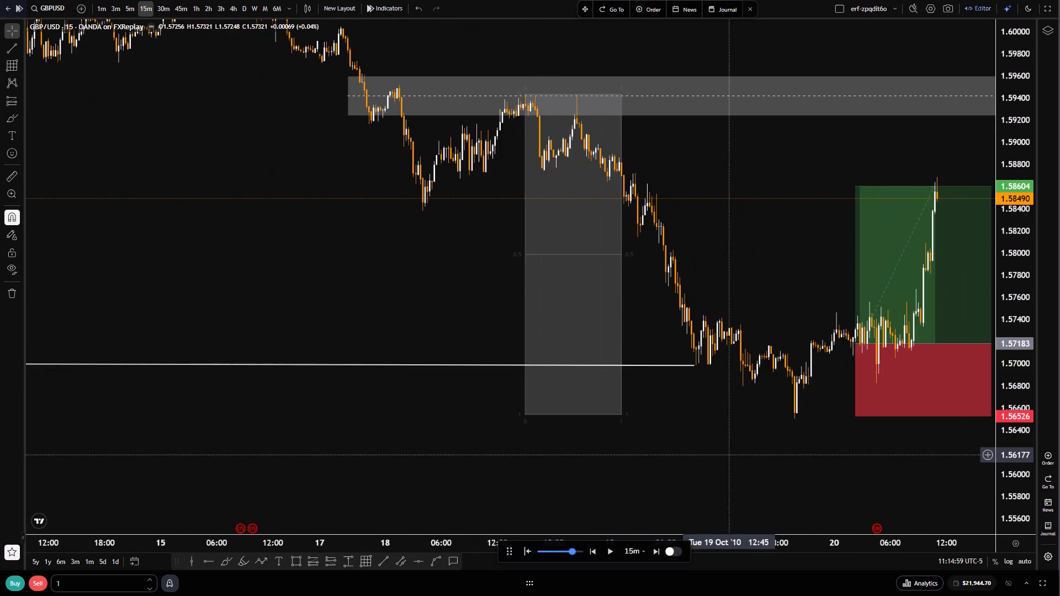
scroll(727, 456, down, 6)
drag(621, 448, 370, 444)
scroll(439, 454, down, 8)
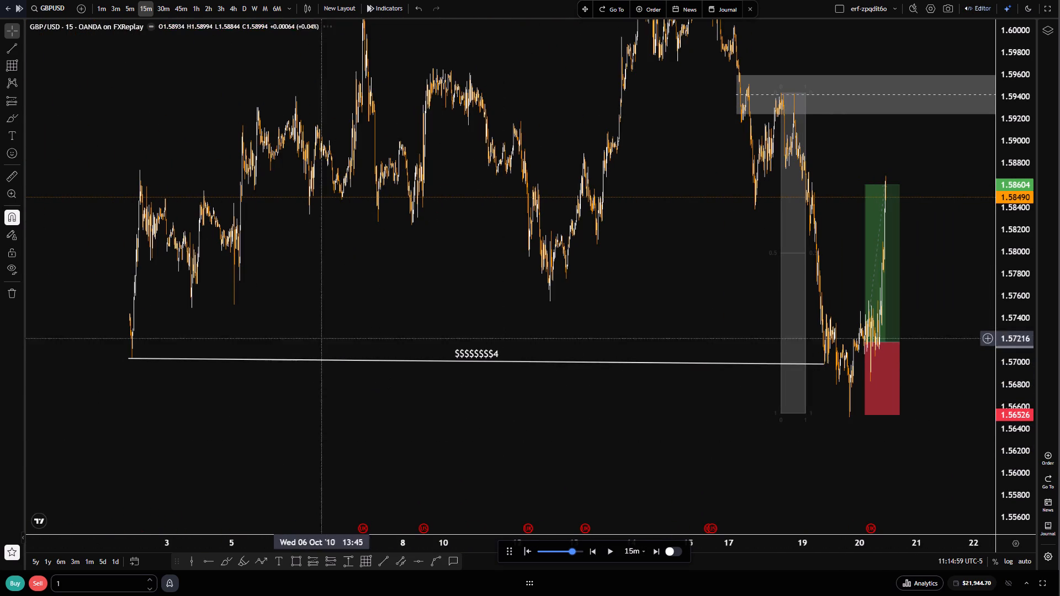
scroll(374, 408, up, 13)
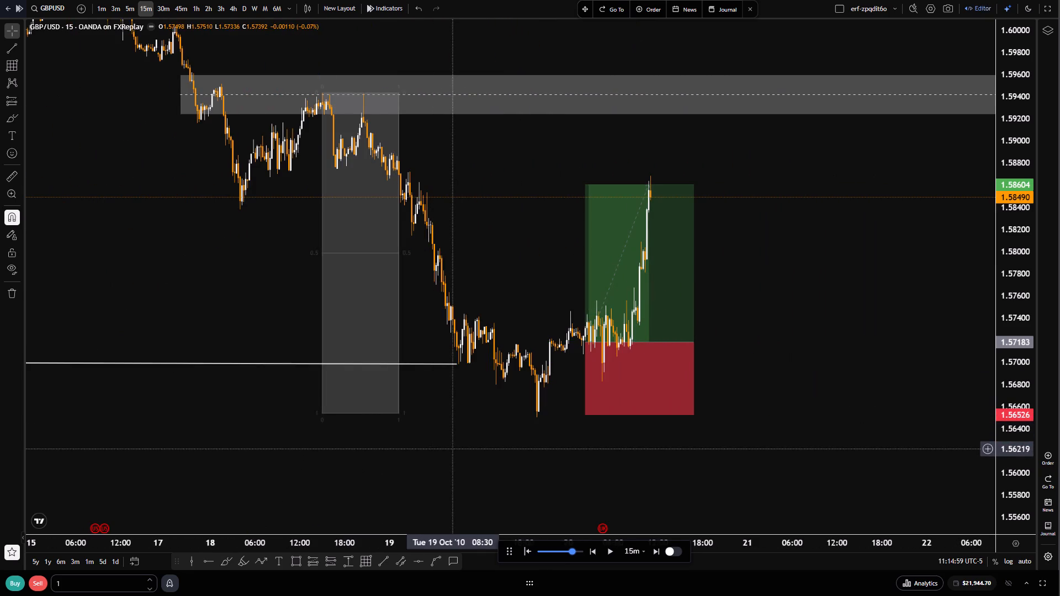
drag(451, 449, 512, 449)
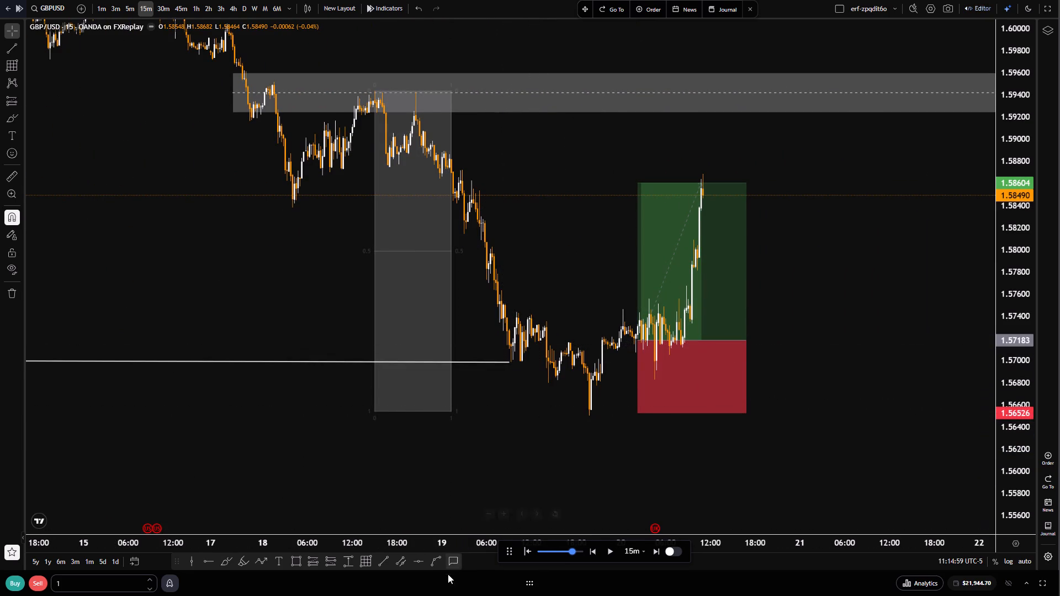
Draw a short, nearly level trend line at about 1.5717 above the 19 October lows, ending just before the long position.
click(381, 561)
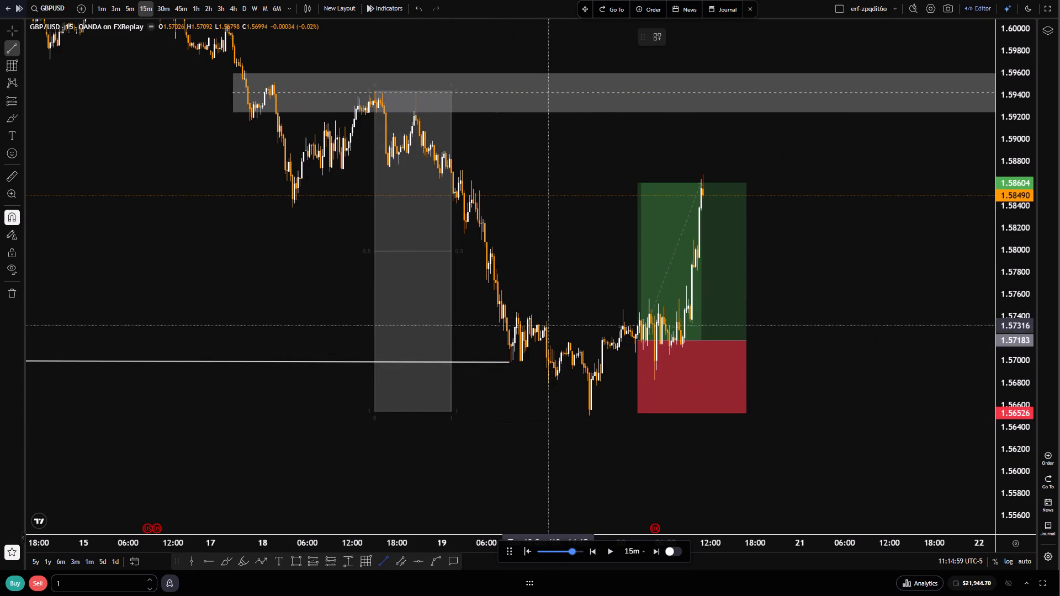
click(548, 341)
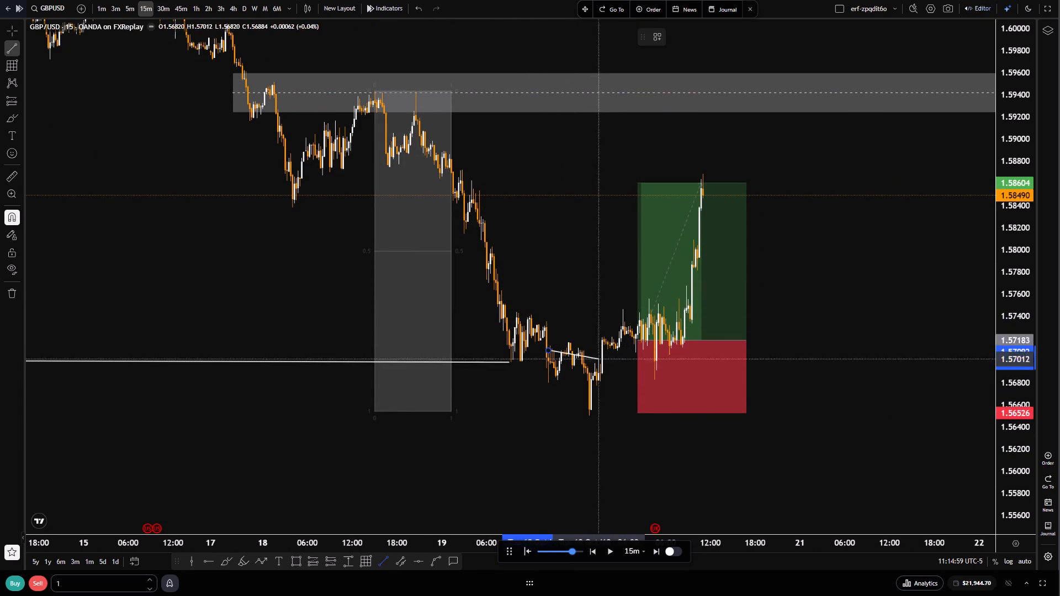
drag(608, 341, 614, 335)
drag(547, 351, 543, 346)
drag(544, 339, 512, 344)
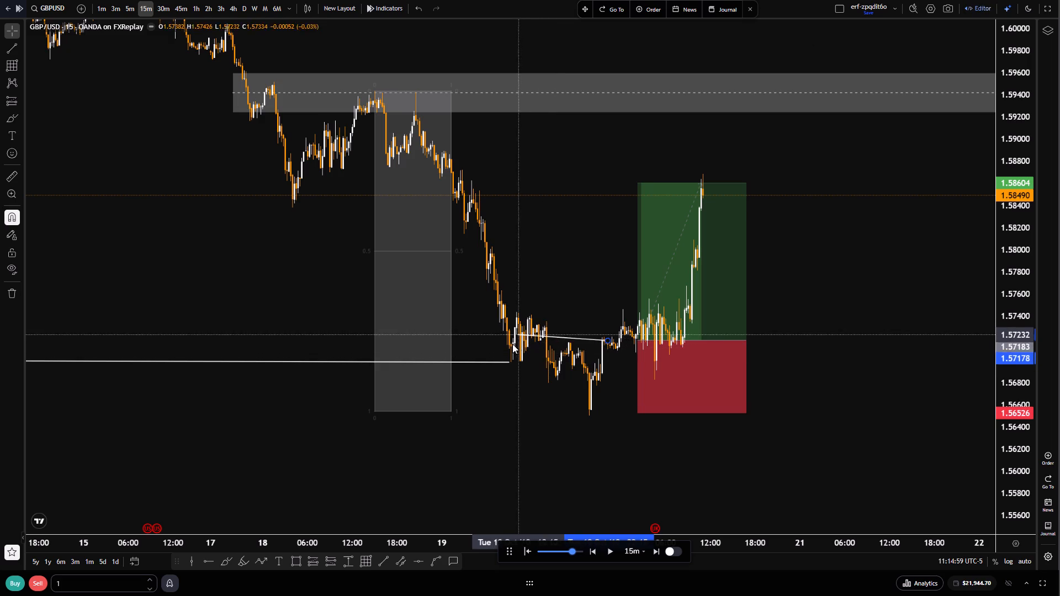
drag(512, 344, 504, 341)
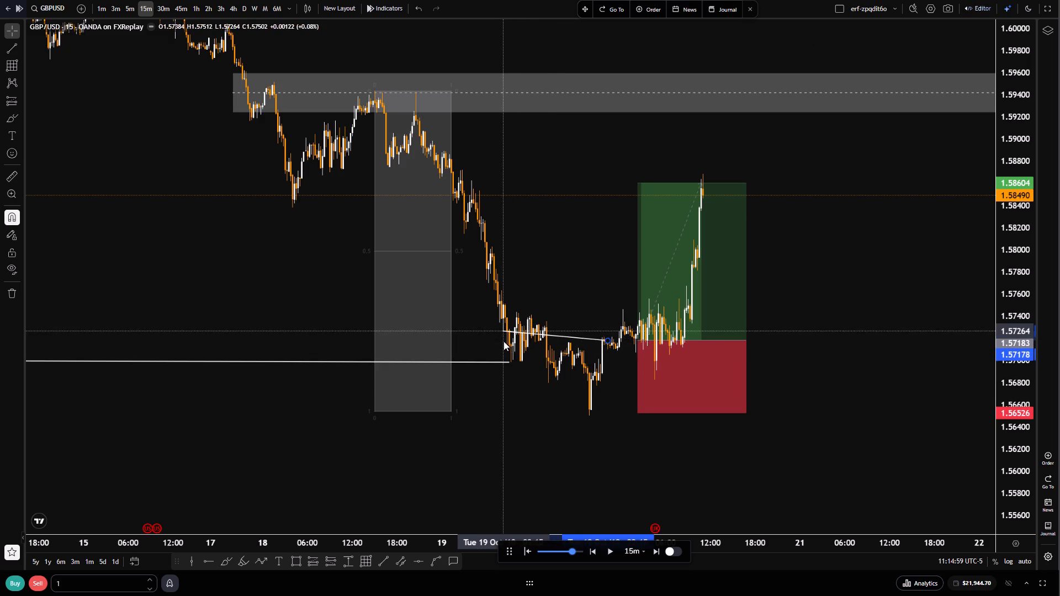
drag(504, 341, 501, 342)
Label the short trend line at about 1.5717 with the text "momentum breeak".
click(565, 342)
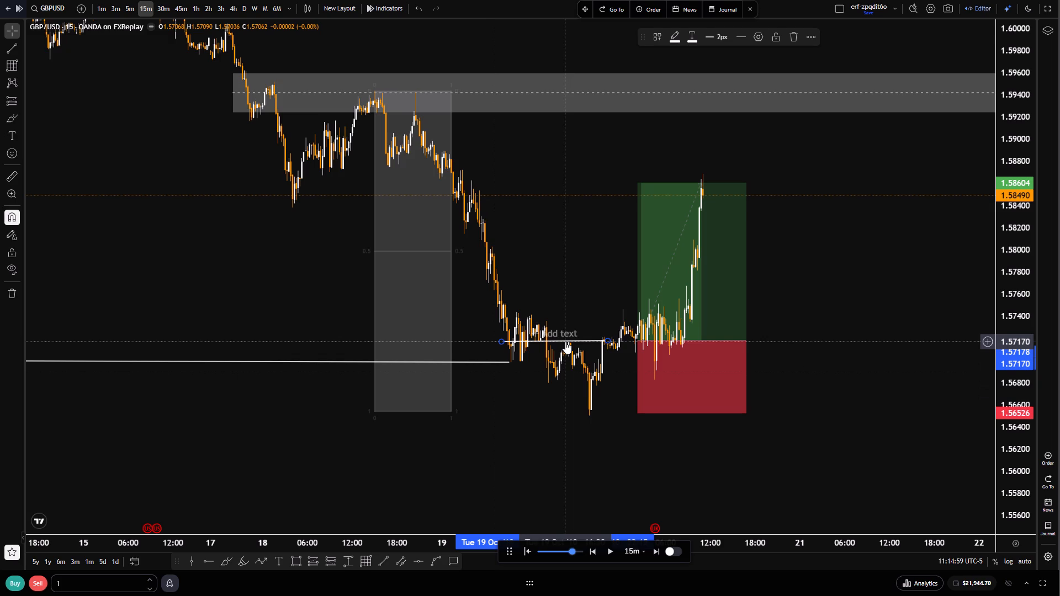
click(563, 340)
text(momentum breeak)
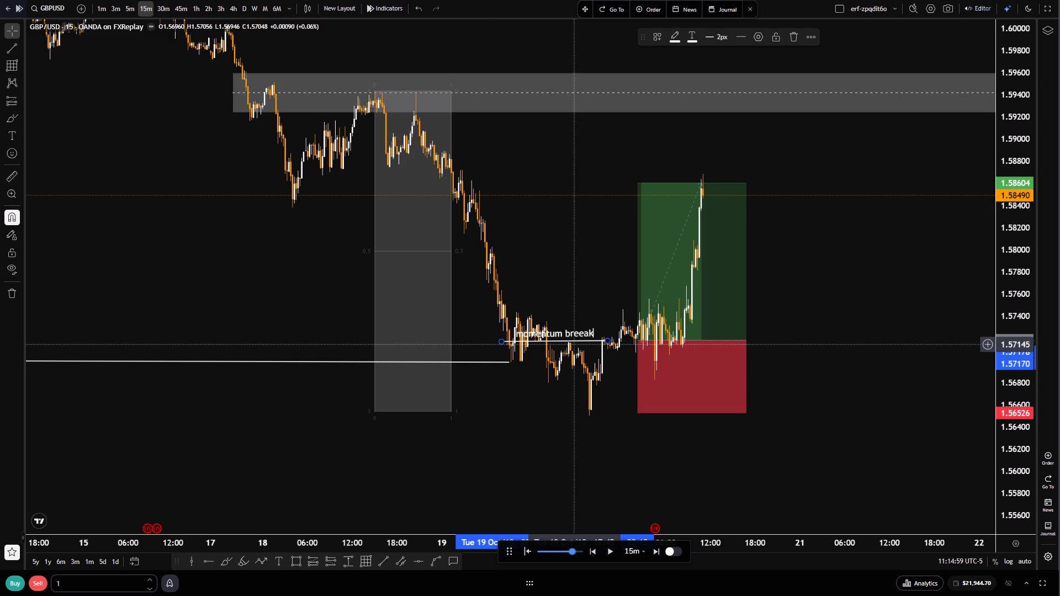
key(space)
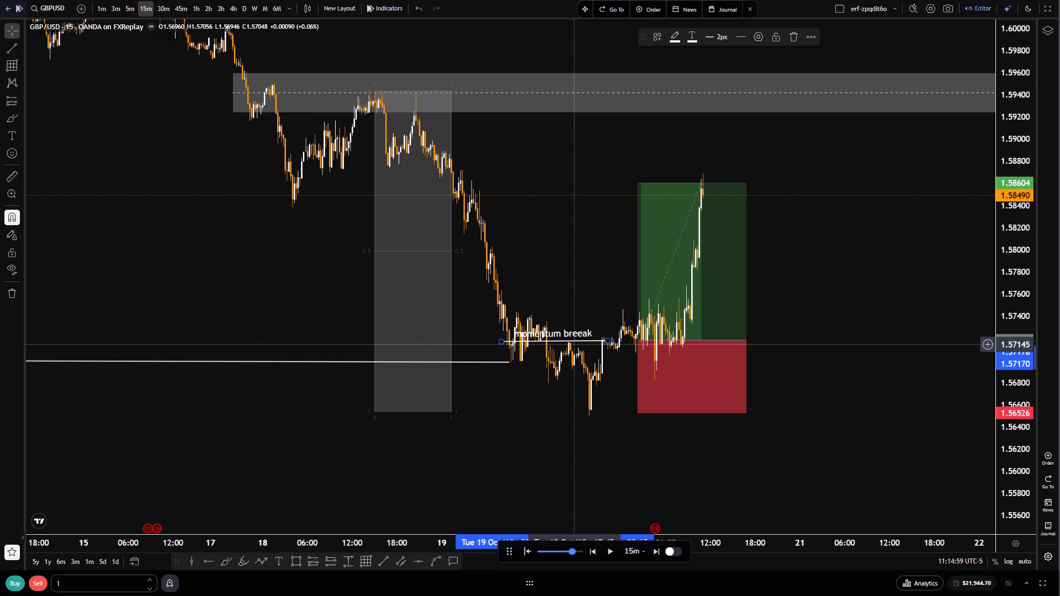
Switch back to the 1-hour timeframe and examine the dollar-sign line, the momentum break and the long position together.
scroll(575, 359, down, 4)
drag(309, 278, 426, 275)
scroll(436, 285, down, 4)
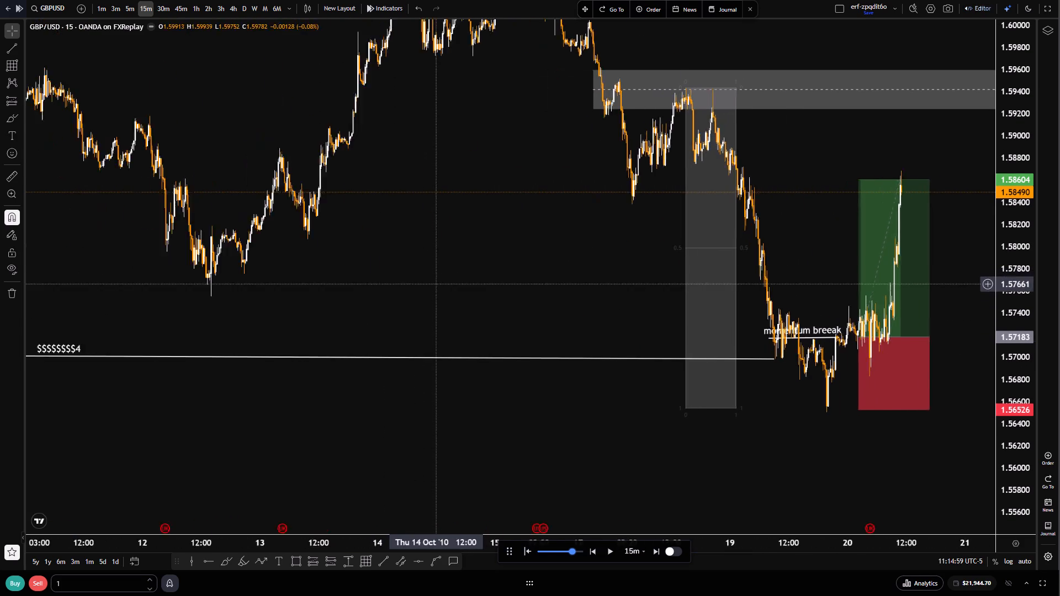
scroll(618, 430, down, 3)
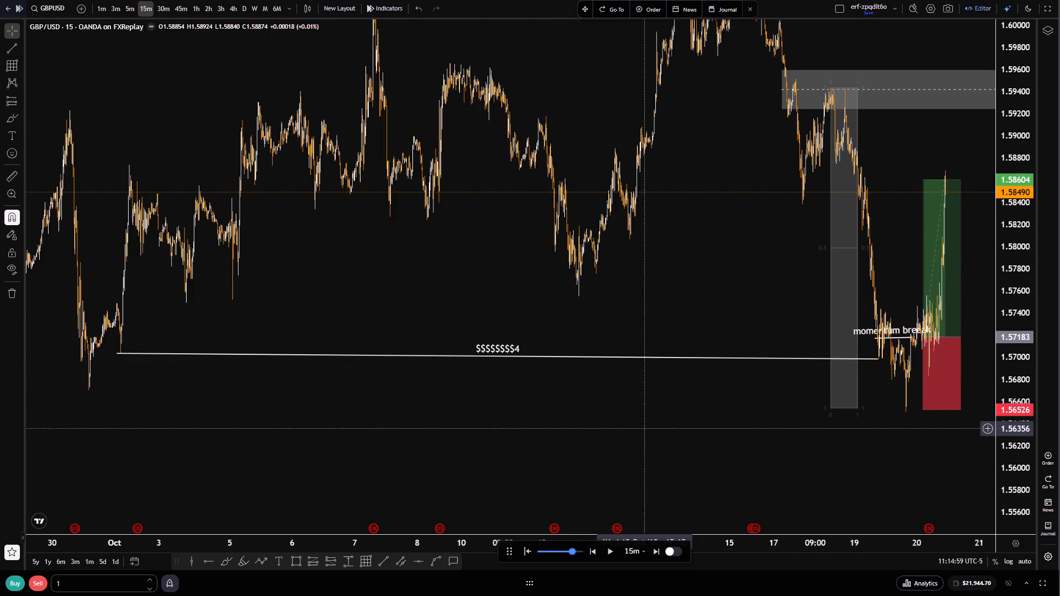
click(190, 9)
scroll(701, 407, up, 12)
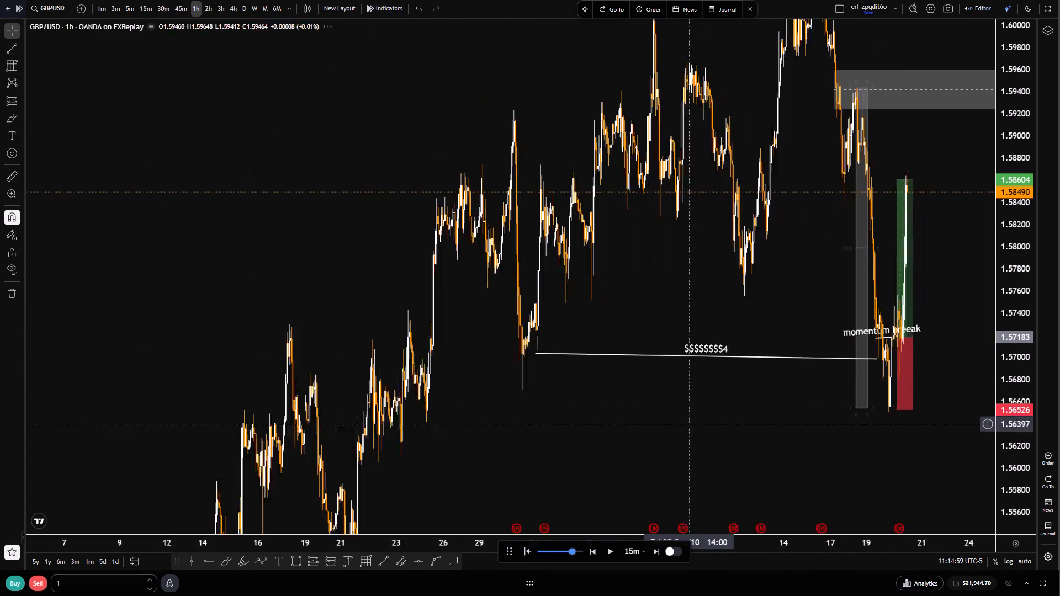
scroll(692, 429, up, 4)
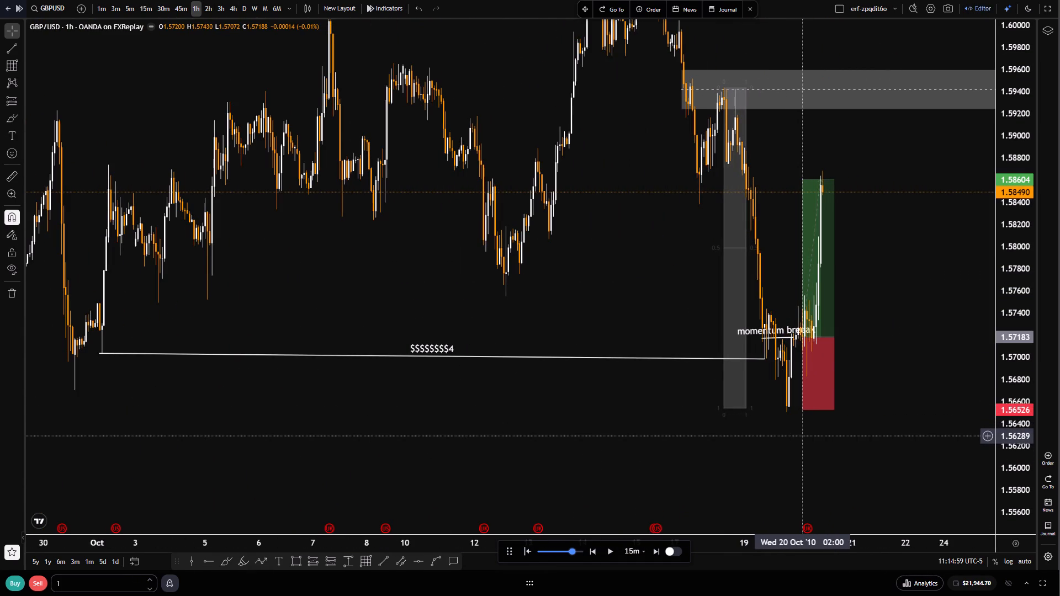
drag(564, 466, 630, 467)
scroll(630, 469, up, 2)
drag(618, 463, 610, 476)
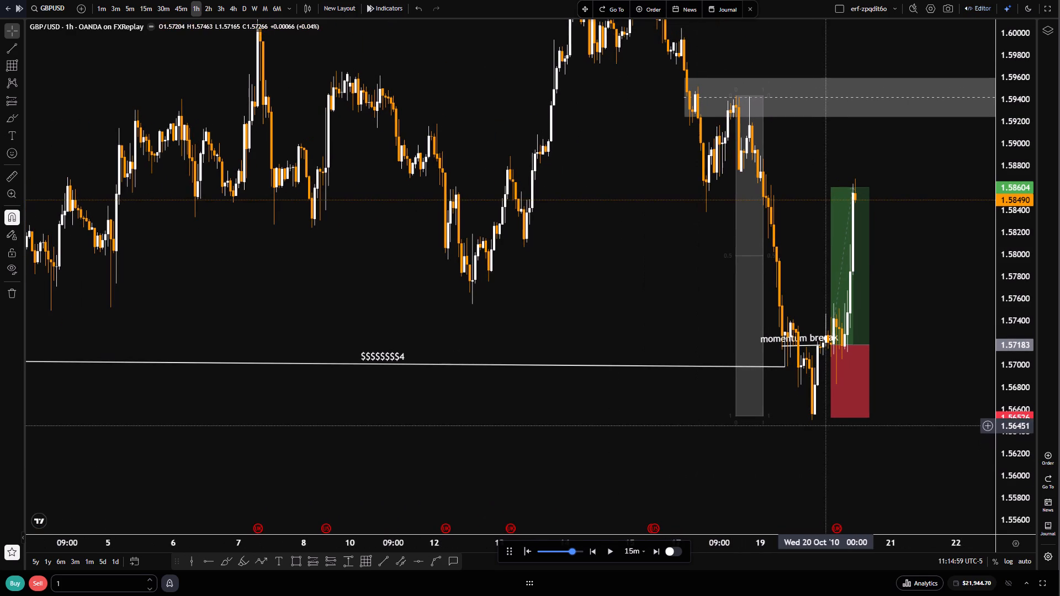
scroll(1019, 482, down, 4)
scroll(739, 455, down, 3)
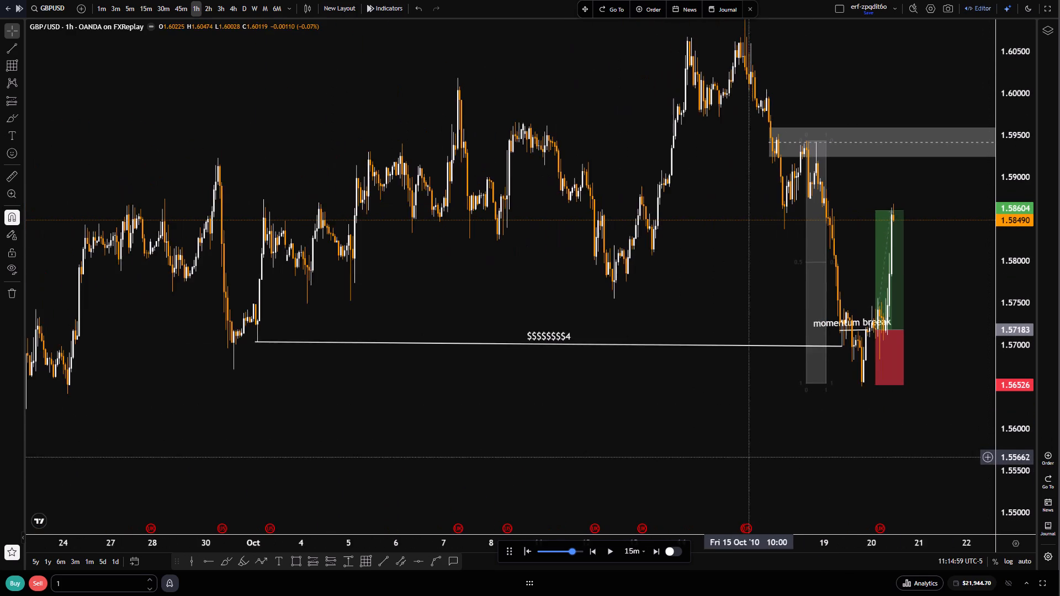
drag(761, 456, 738, 468)
scroll(635, 446, down, 2)
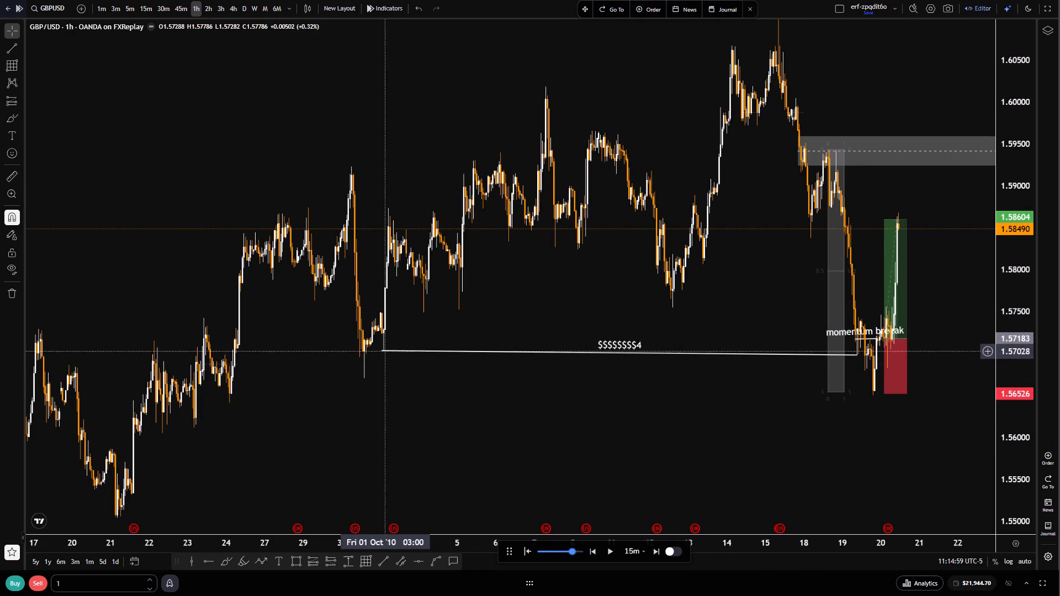
Switch the GBPUSD chart to the 3-hour timeframe, with the labelled lines and long position in view.
click(226, 12)
scroll(375, 331, up, 5)
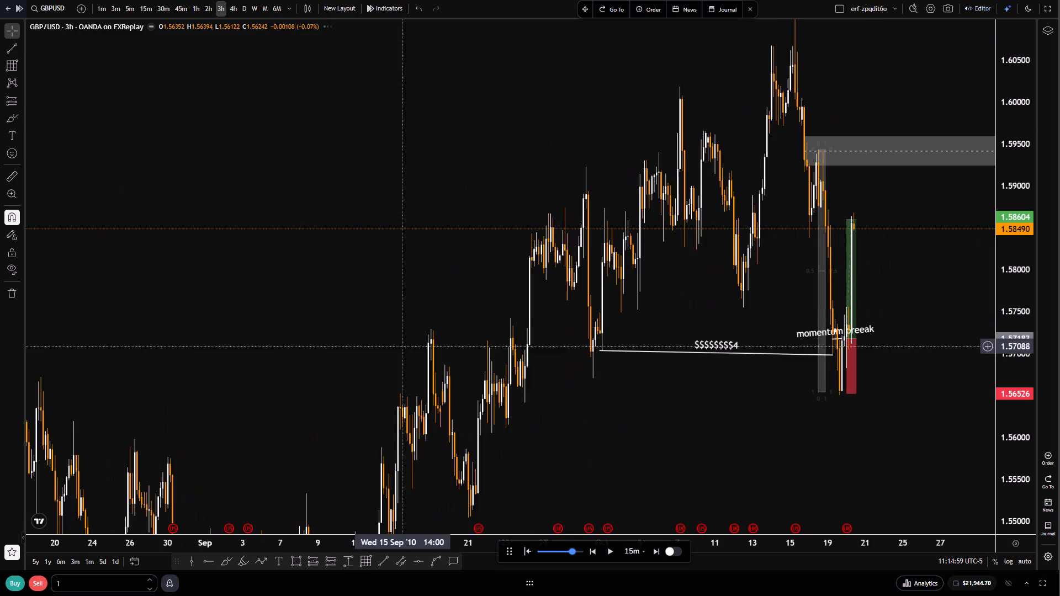
Switch the GBPUSD chart to the 1-hour timeframe and frame the full dollar-sign line, momentum break and long position together.
scroll(439, 368, up, 2)
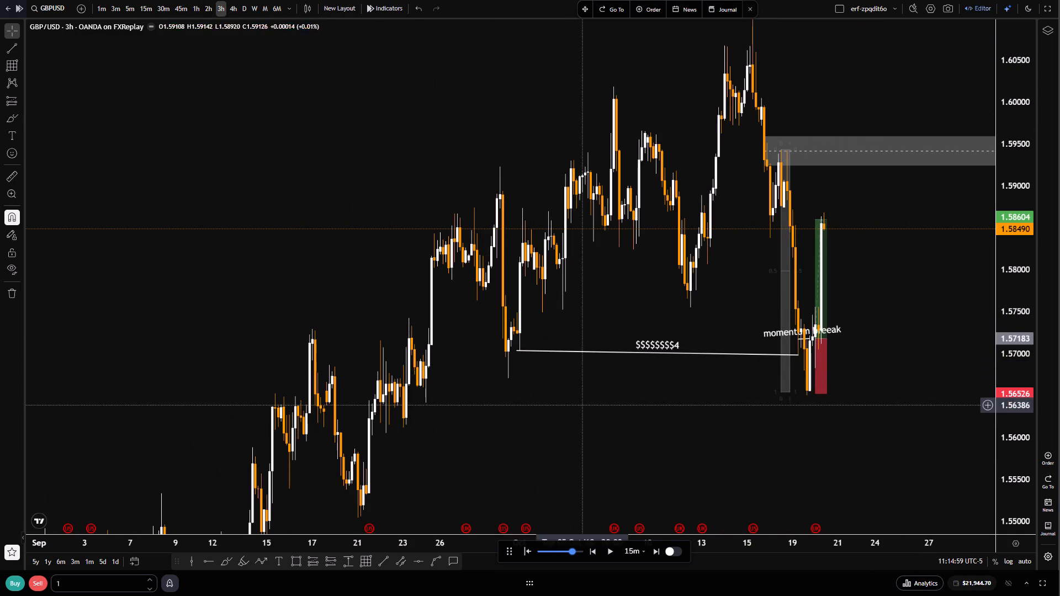
scroll(582, 405, up, 5)
click(197, 14)
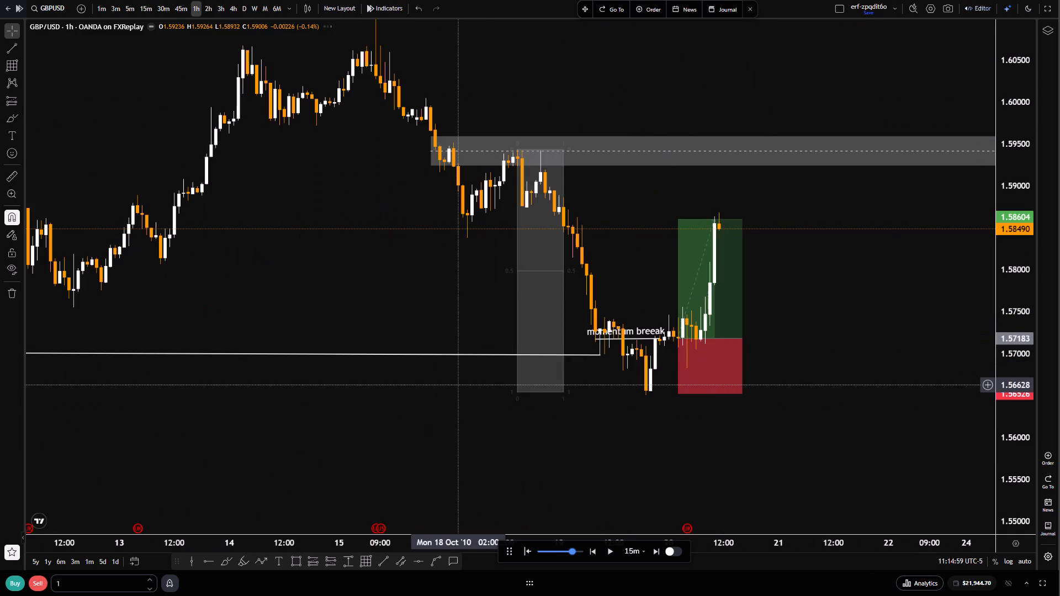
drag(462, 411, 608, 442)
scroll(606, 441, down, 5)
drag(626, 436, 604, 441)
scroll(600, 439, down, 2)
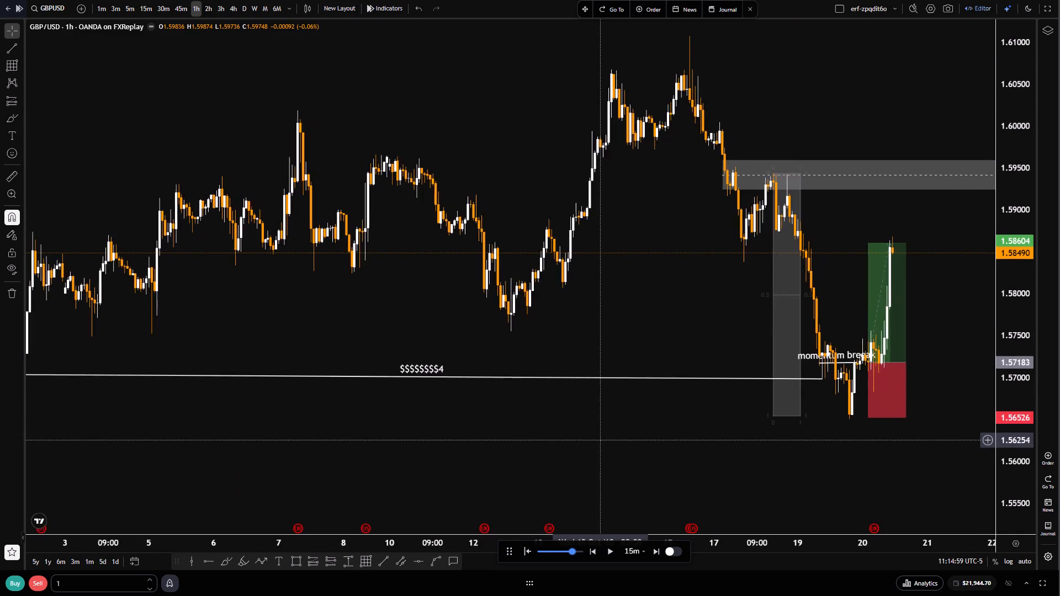
scroll(600, 439, down, 2)
drag(626, 440, 594, 441)
scroll(601, 435, up, 2)
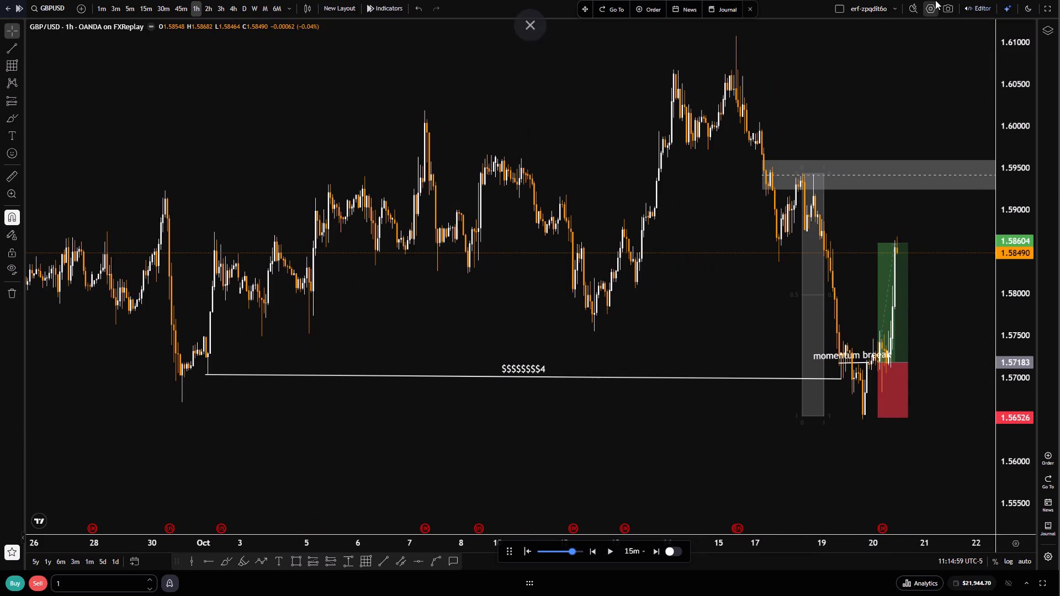
Copy an image of the annotated 1-hour GBPUSD chart to the clipboard.
click(935, 0)
click(944, 6)
click(950, 49)
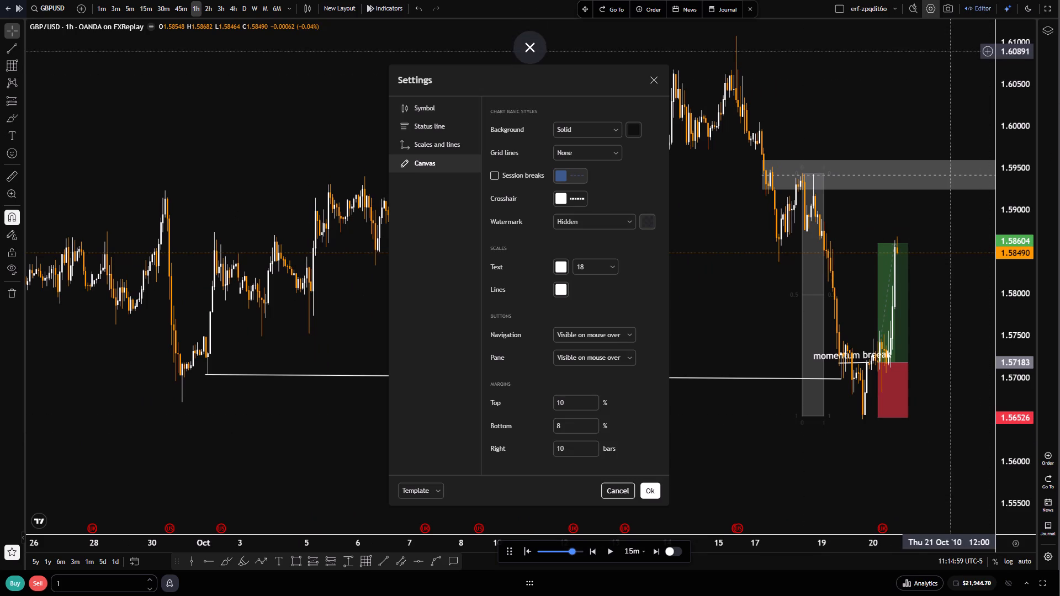
click(652, 78)
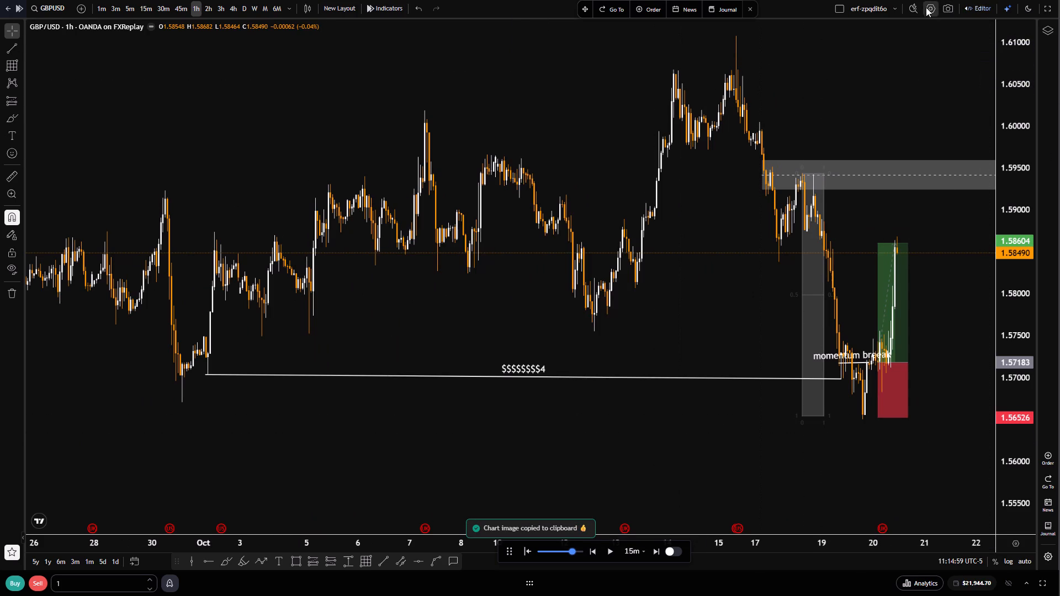
click(945, 9)
click(947, 60)
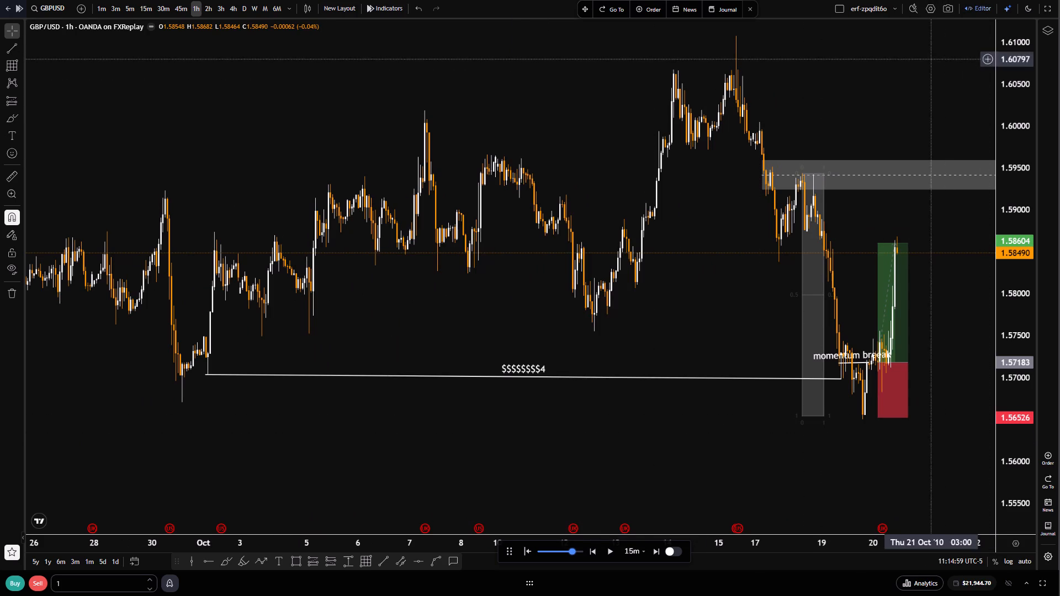
Leave the full-screen chart, switch to the 2010 TRADES gallery in Notion and add a new page titled "week 3 and 4".
click(522, 52)
click(575, 0)
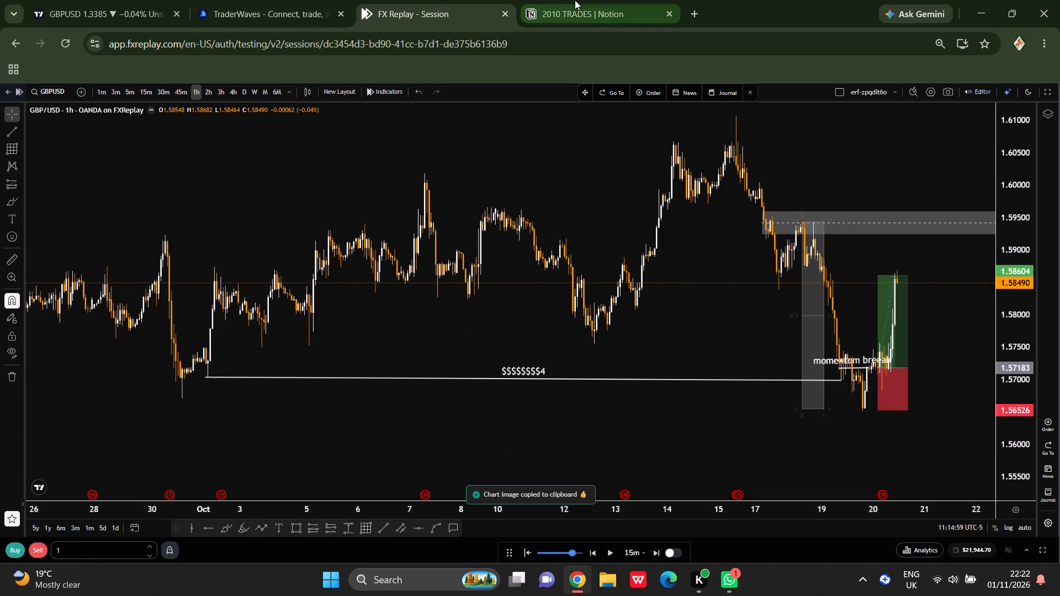
click(247, 449)
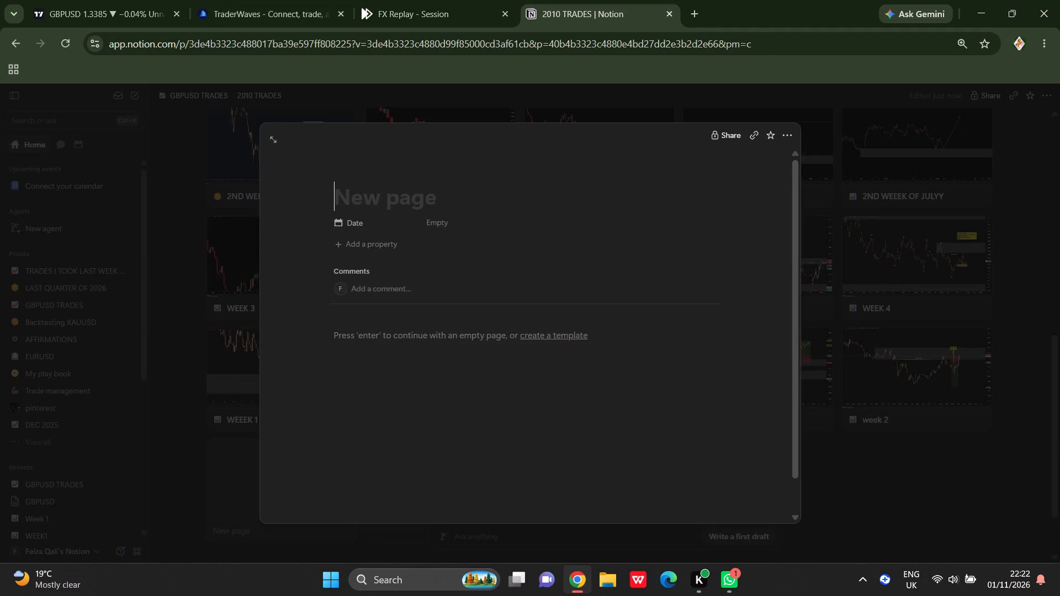
key(3)
key(BackSpace)
text(week 3 and 4)
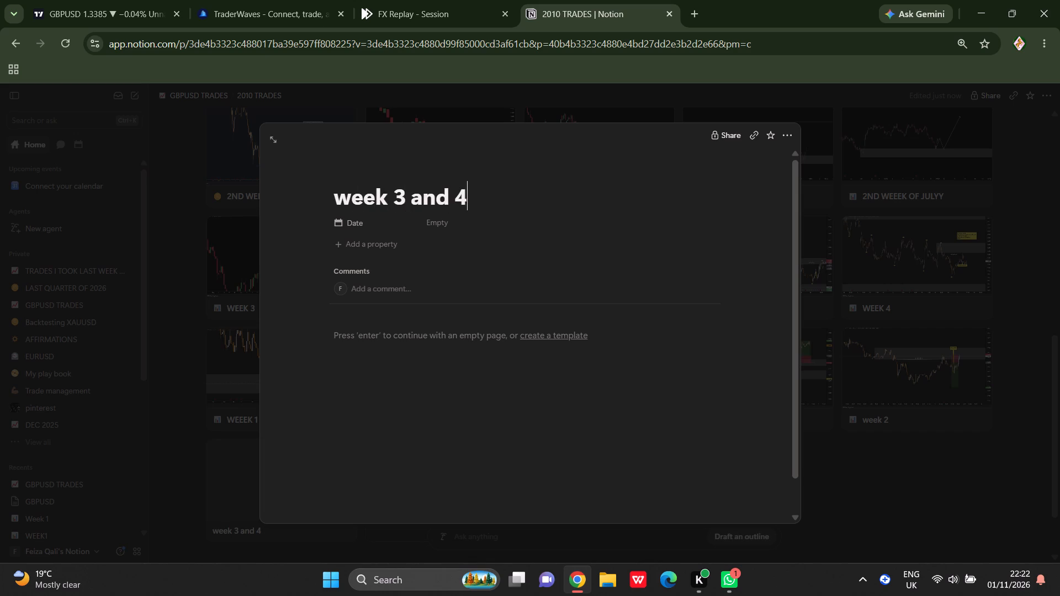
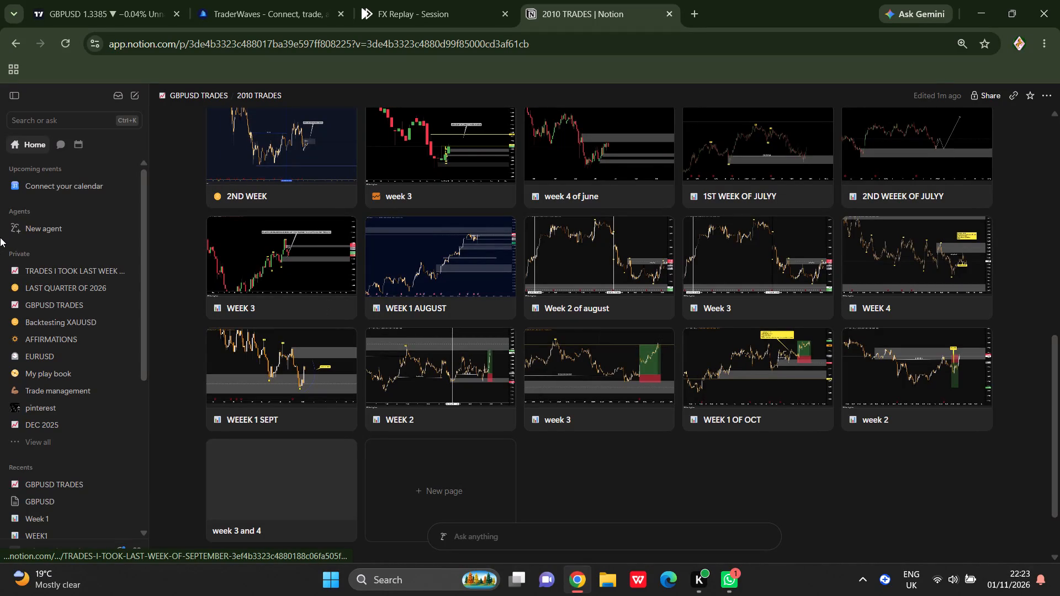
Switch to the FX Replay session and copy a snapshot image of the hourly GBP/USD chart covering the finished long trade.
click(399, 1)
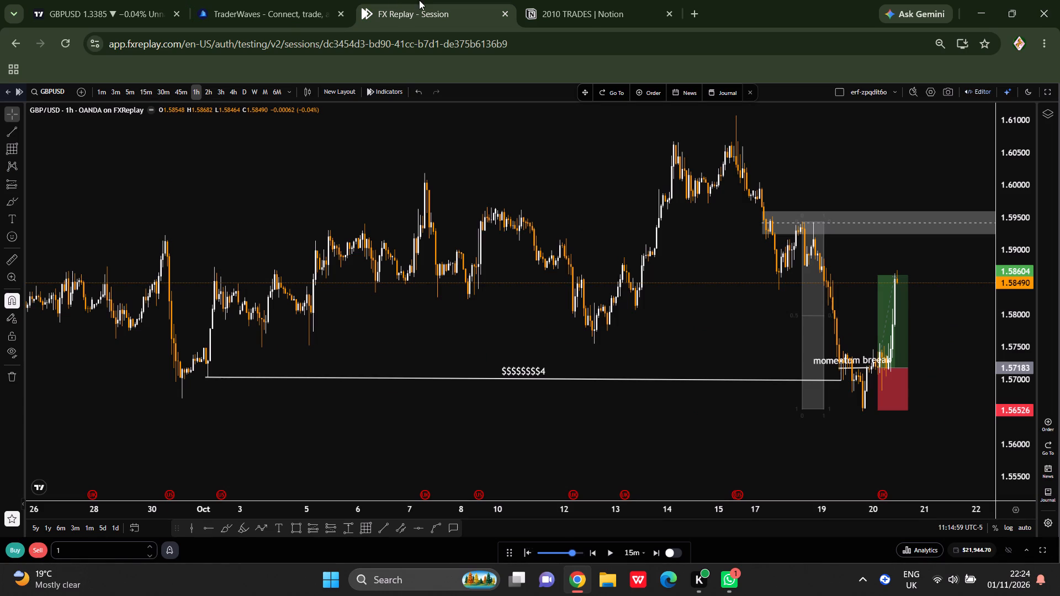
drag(715, 308, 703, 333)
scroll(708, 366, down, 1)
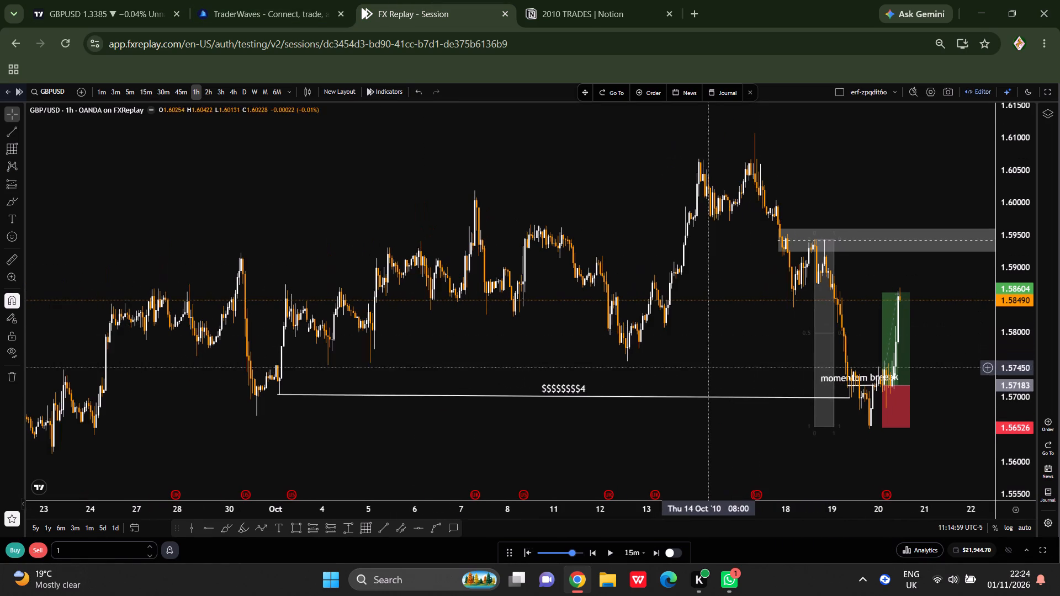
scroll(727, 305, up, 2)
click(945, 98)
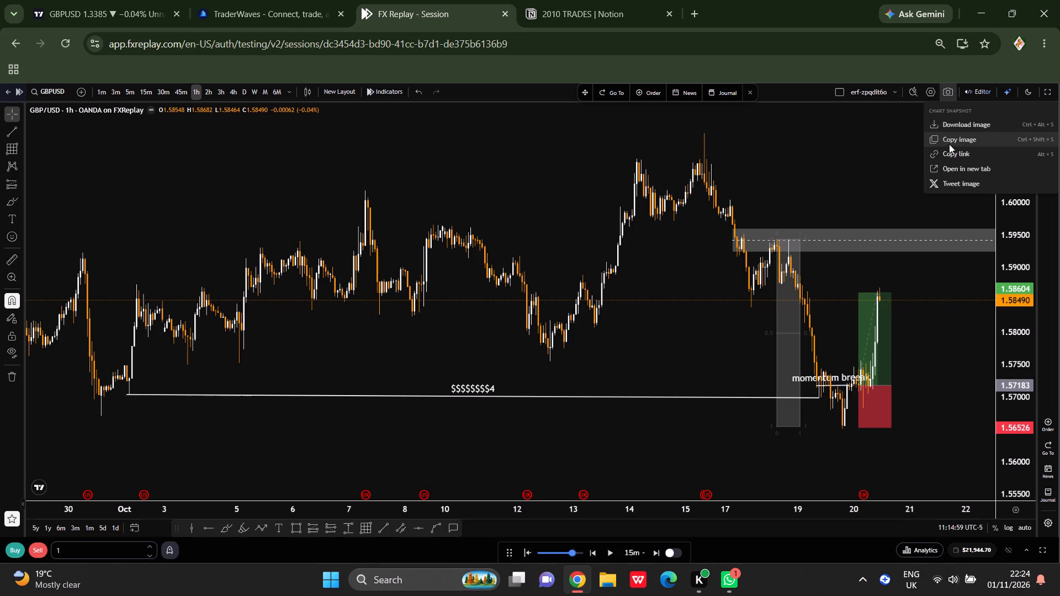
click(951, 140)
Paste the chart snapshot into the body of the "week 3 and 4" page in the Notion 2010 TRADES gallery and close the page.
click(606, 0)
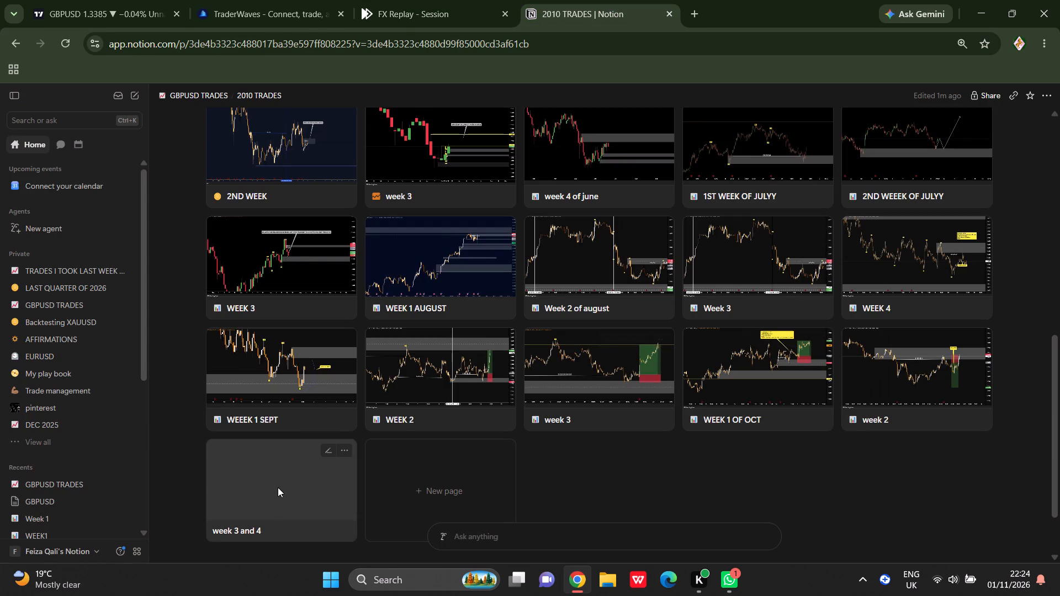
click(274, 487)
scroll(461, 460, down, 7)
click(384, 345)
right_click(381, 343)
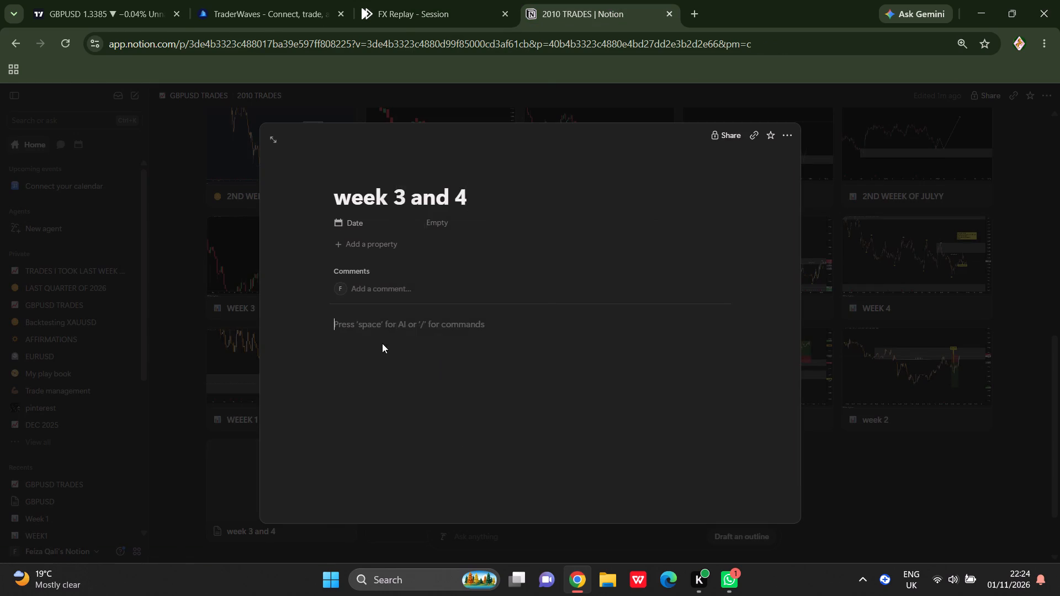
click(408, 193)
scroll(520, 390, down, 4)
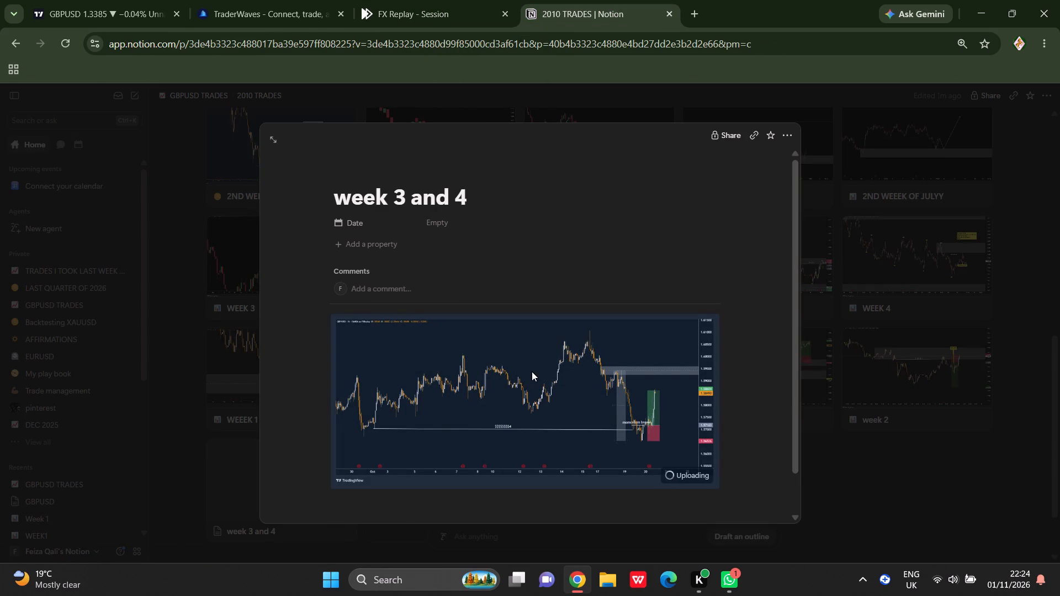
click(968, 518)
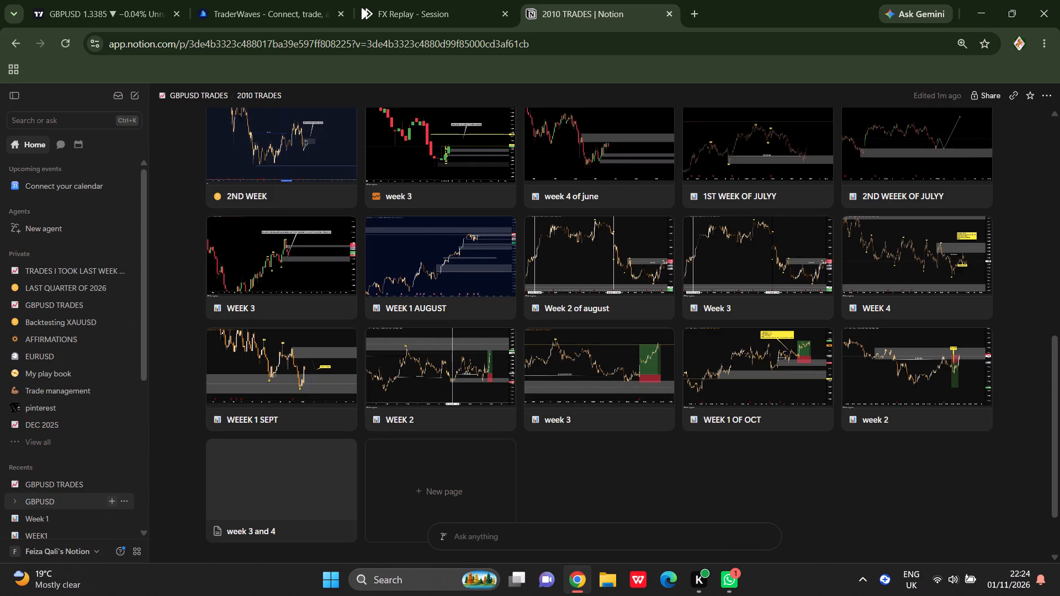
Change the "week 3 and 4" page's icon to the bar-chart icon used by the other weekly pages.
click(218, 535)
click(119, 375)
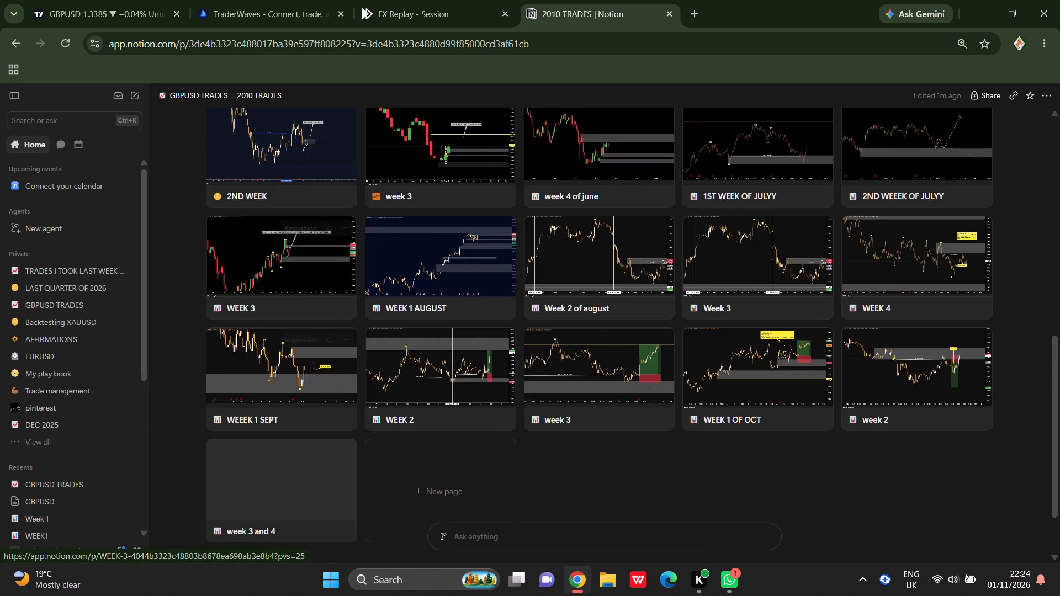
Examine the live GBPUSD 4-hour chart in TradingView and the symbol's watchlist details and technicals.
click(132, 0)
scroll(654, 433, up, 5)
scroll(589, 486, down, 6)
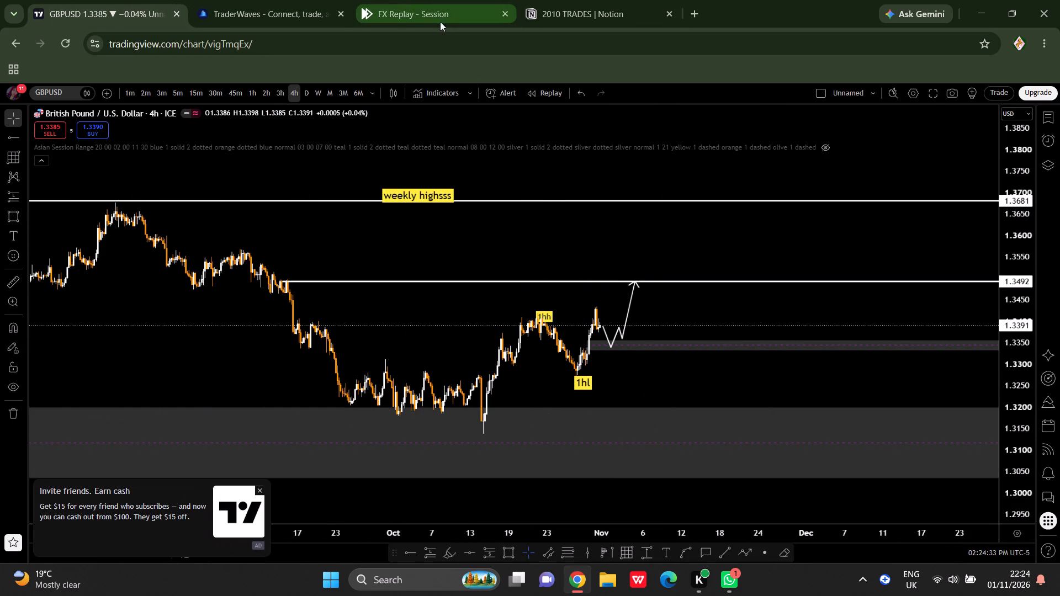
click(653, 316)
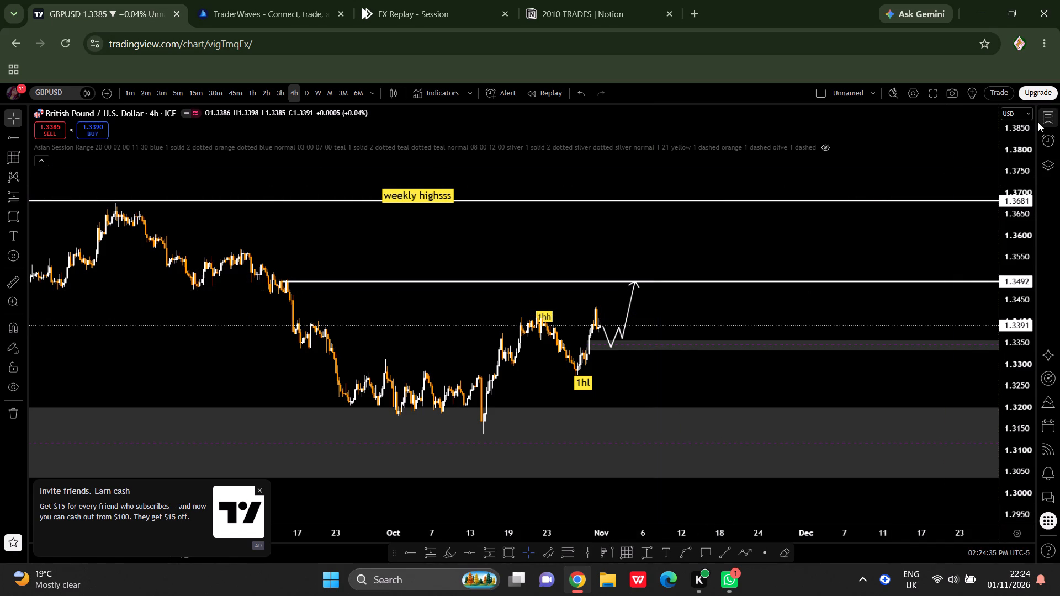
click(1038, 122)
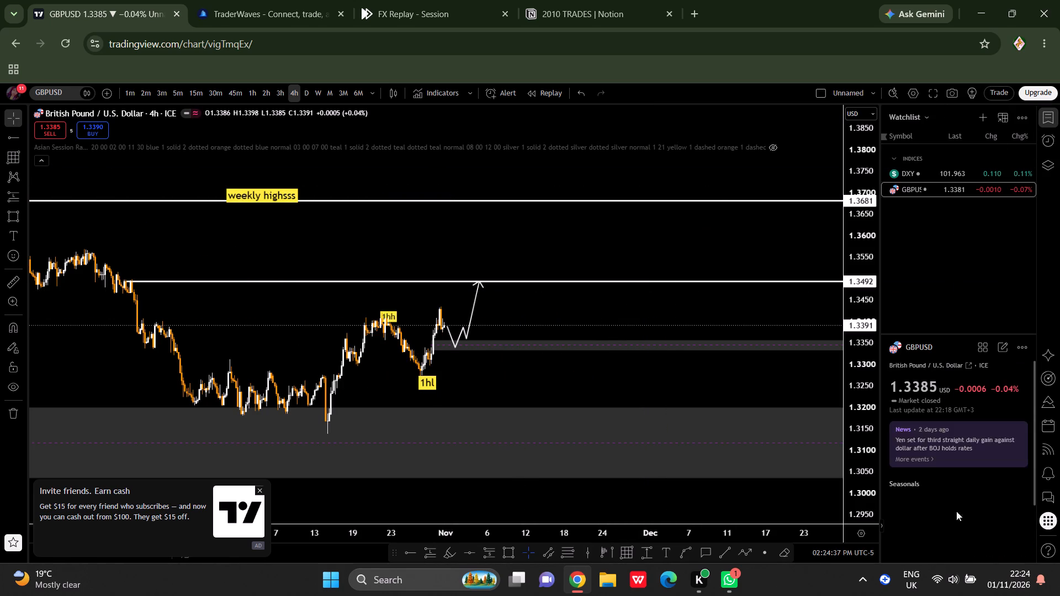
scroll(962, 526, down, 15)
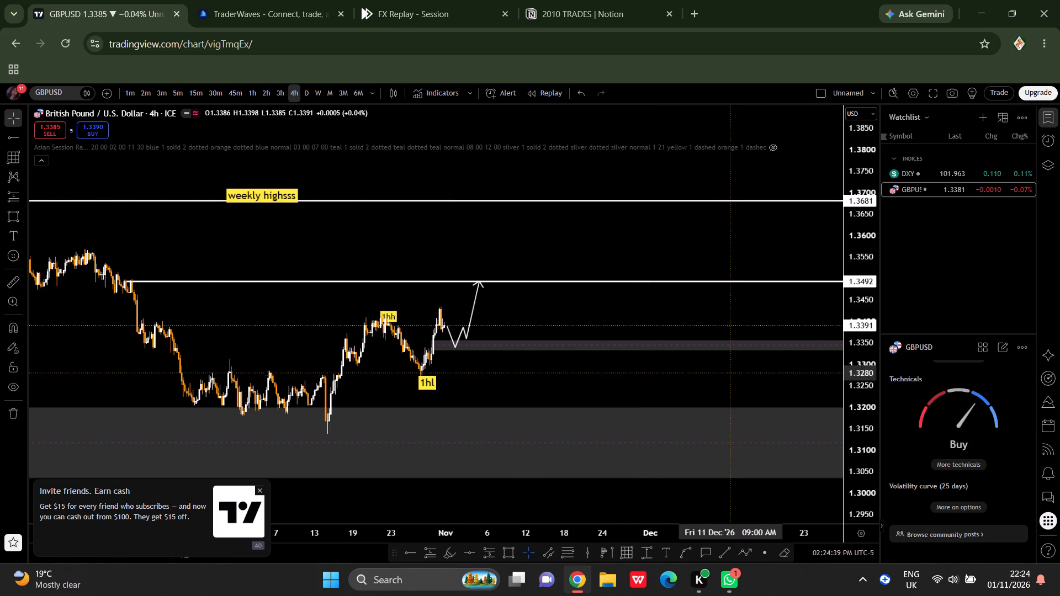
click(729, 372)
click(1046, 126)
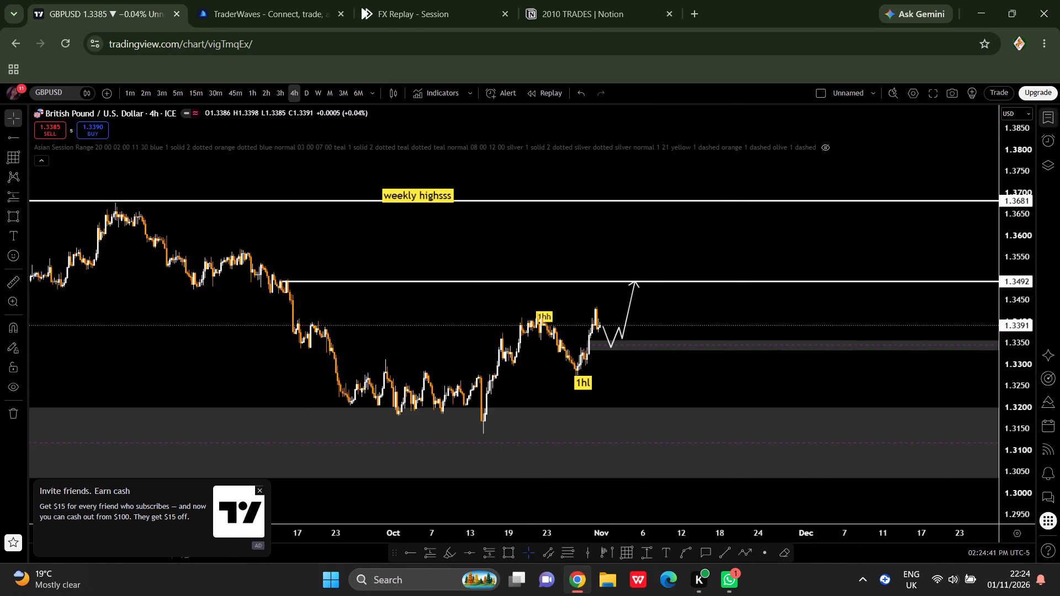
Return to the FX Replay session and show it in full screen.
click(444, 0)
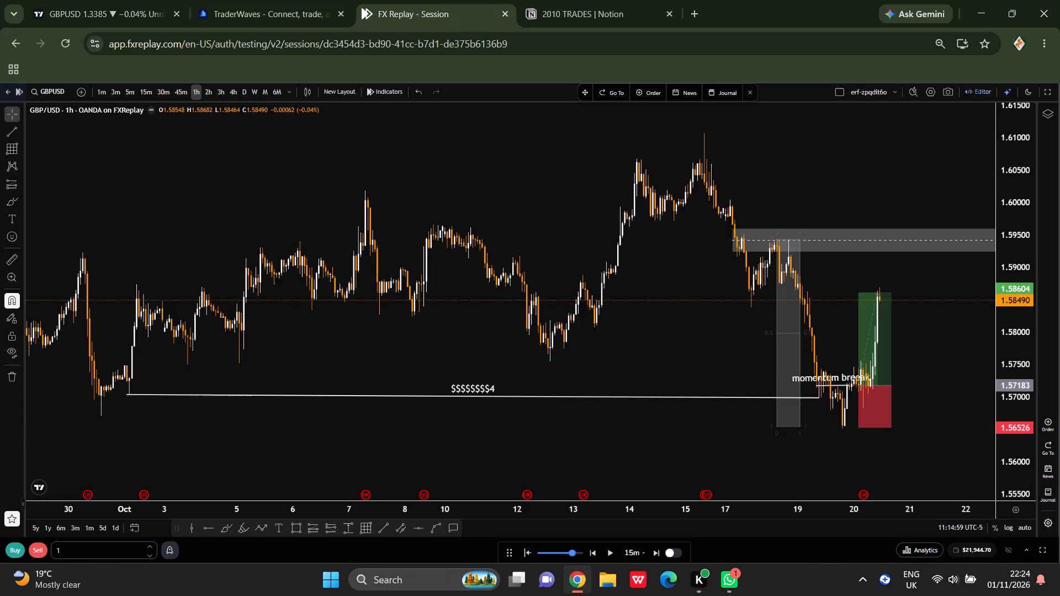
scroll(623, 434, up, 5)
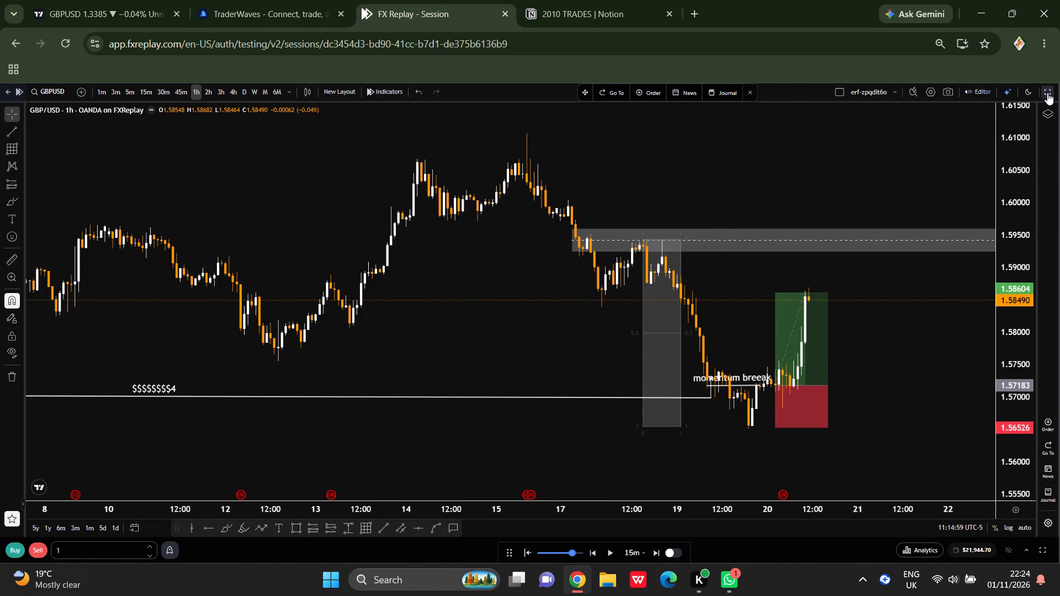
click(1047, 92)
Unlock and delete the long "$$$$$$$$4" trend line beneath the October lows.
scroll(383, 335, up, 5)
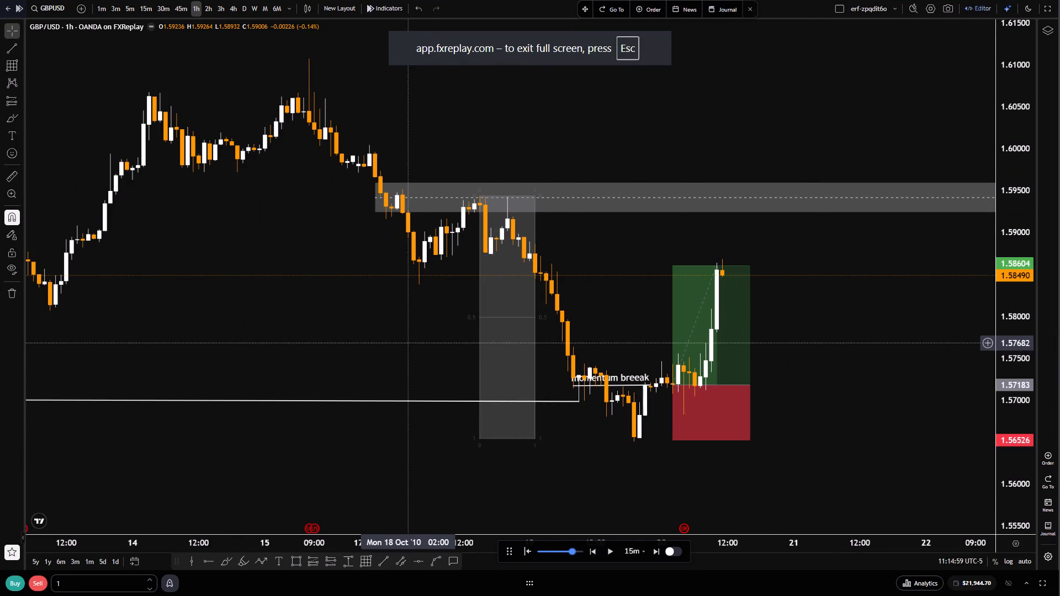
scroll(782, 339, down, 5)
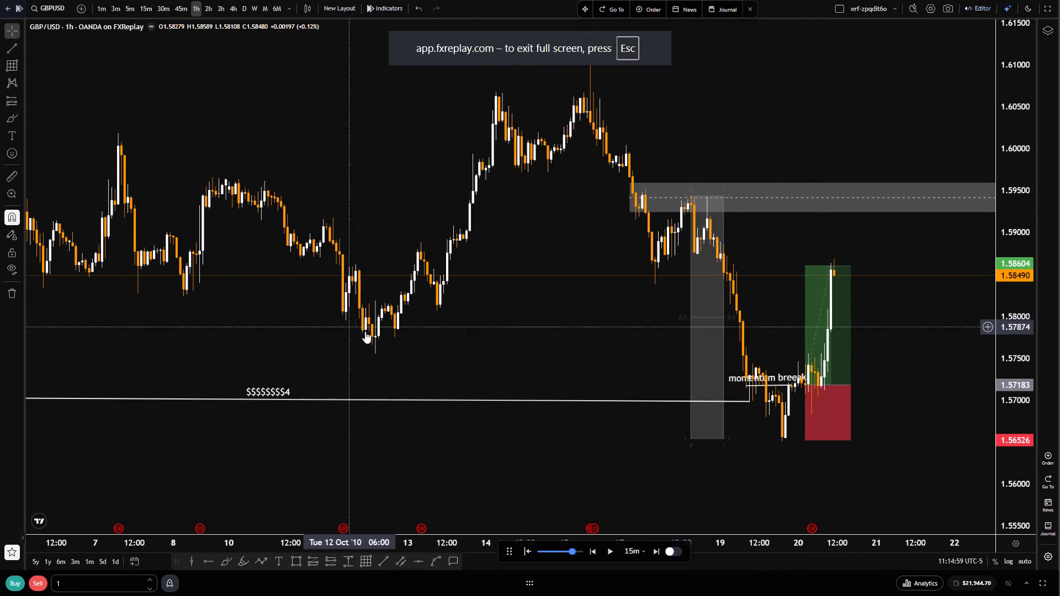
scroll(382, 338, down, 6)
scroll(383, 401, down, 5)
scroll(510, 439, up, 7)
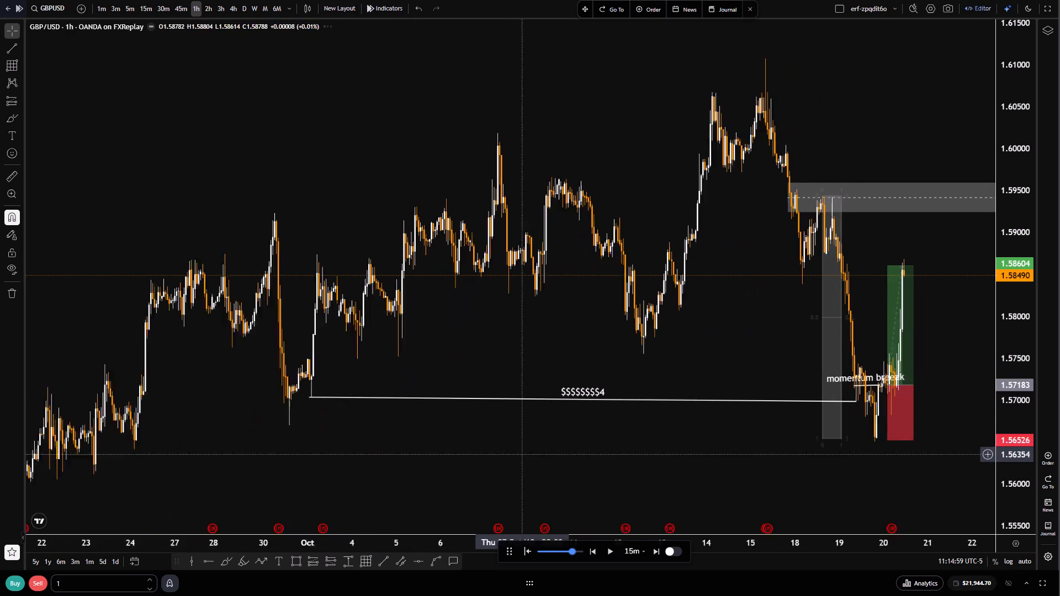
scroll(522, 439, up, 4)
click(330, 399)
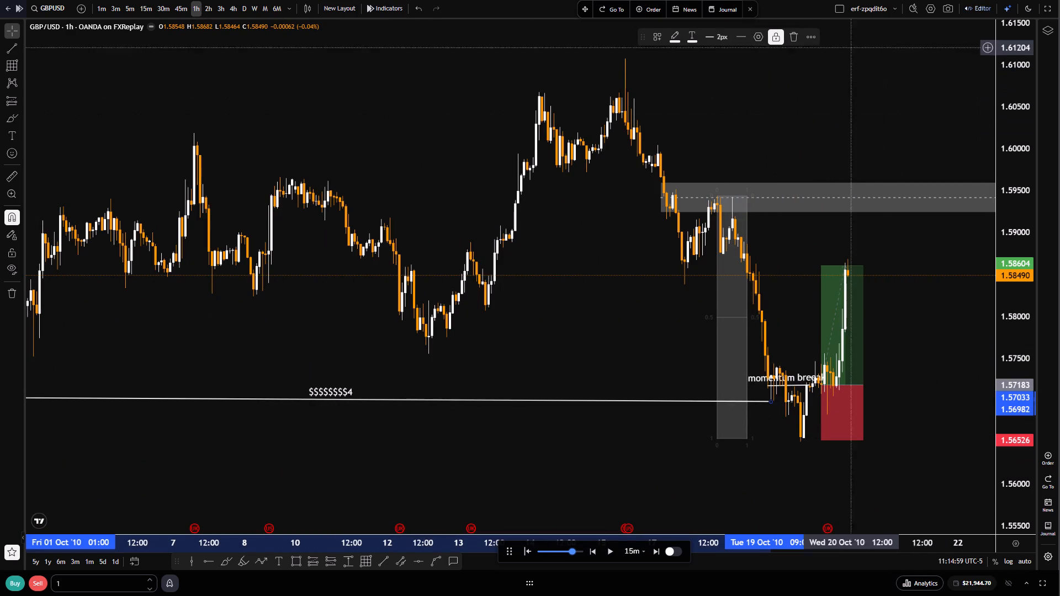
click(780, 42)
click(799, 36)
Delete the grey Fibonacci box spanning the 18–19 October decline.
scroll(820, 392, up, 4)
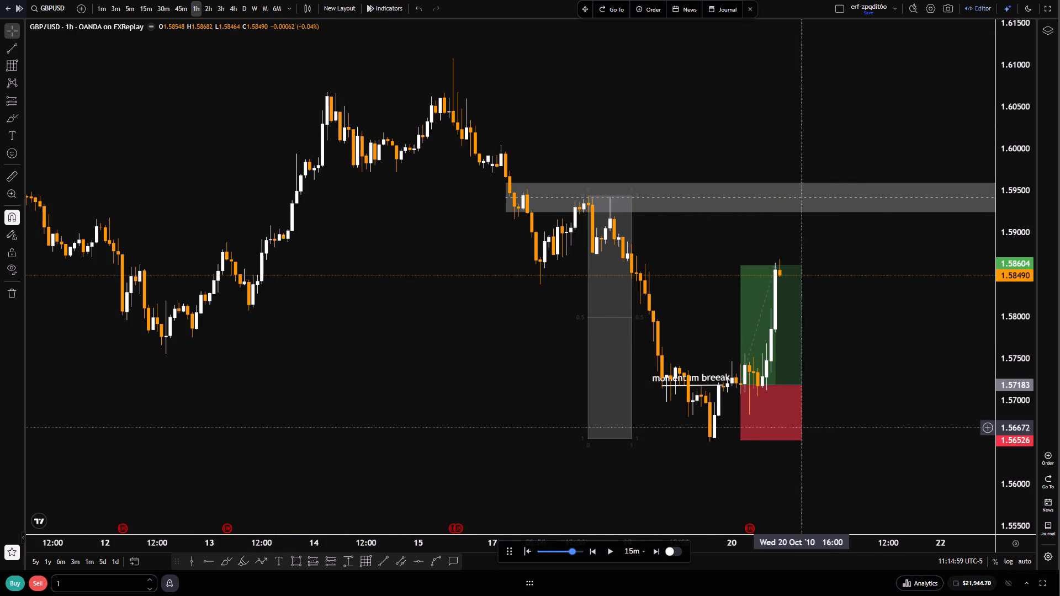
scroll(532, 363, up, 5)
click(357, 312)
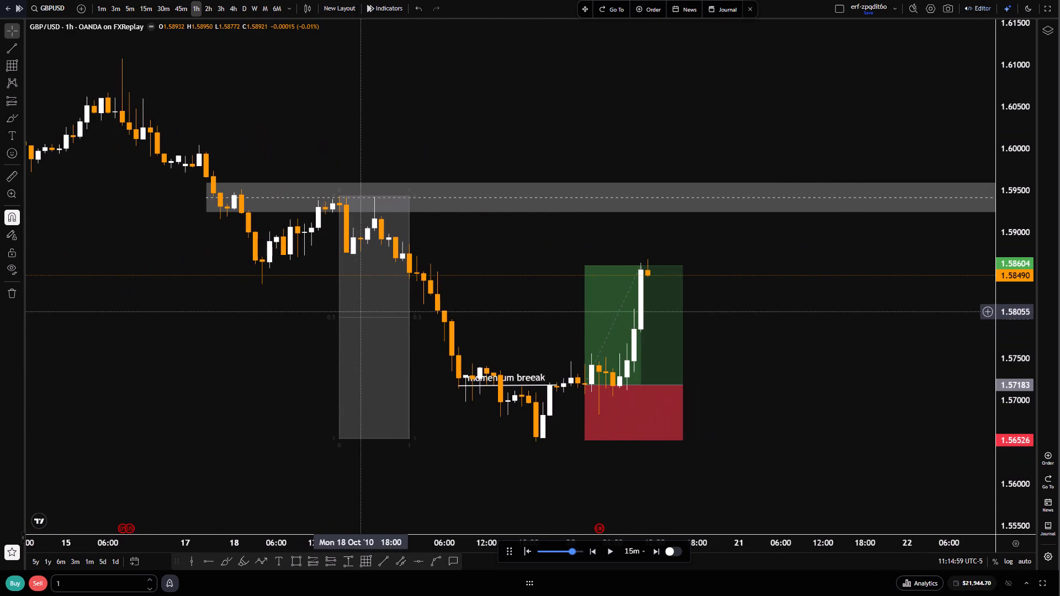
click(353, 316)
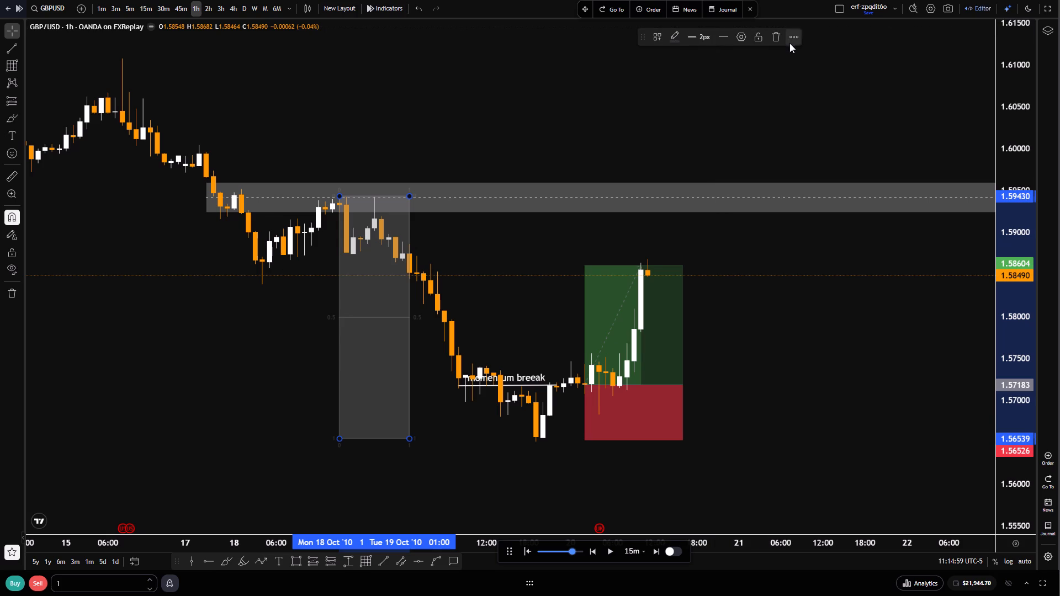
click(780, 36)
Delete the "momentum breeak" line and the closed long position drawing near the 19–20 October lows.
scroll(775, 310, down, 4)
drag(808, 337, 725, 341)
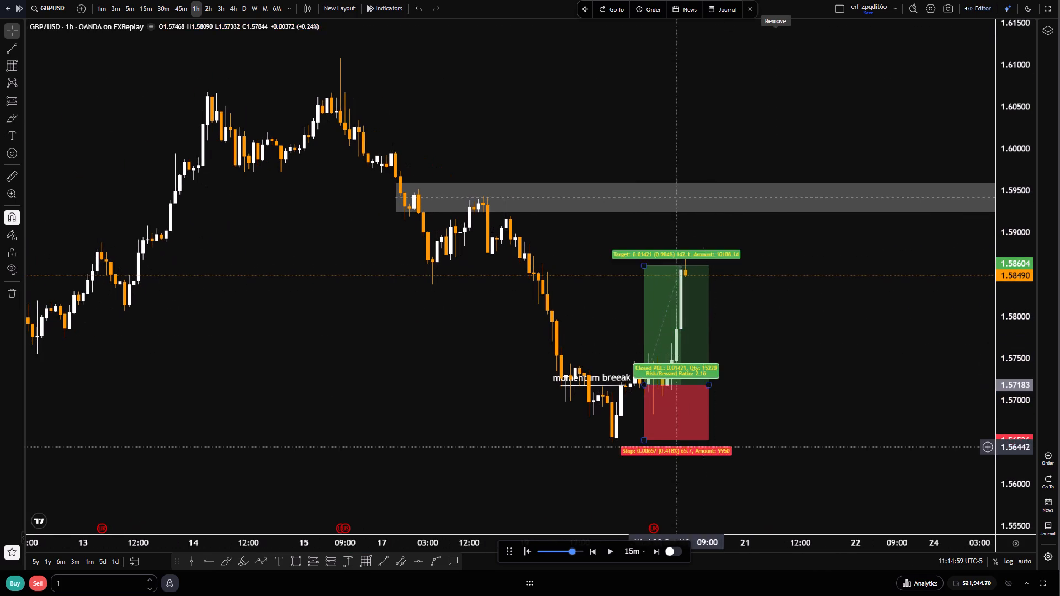
click(608, 375)
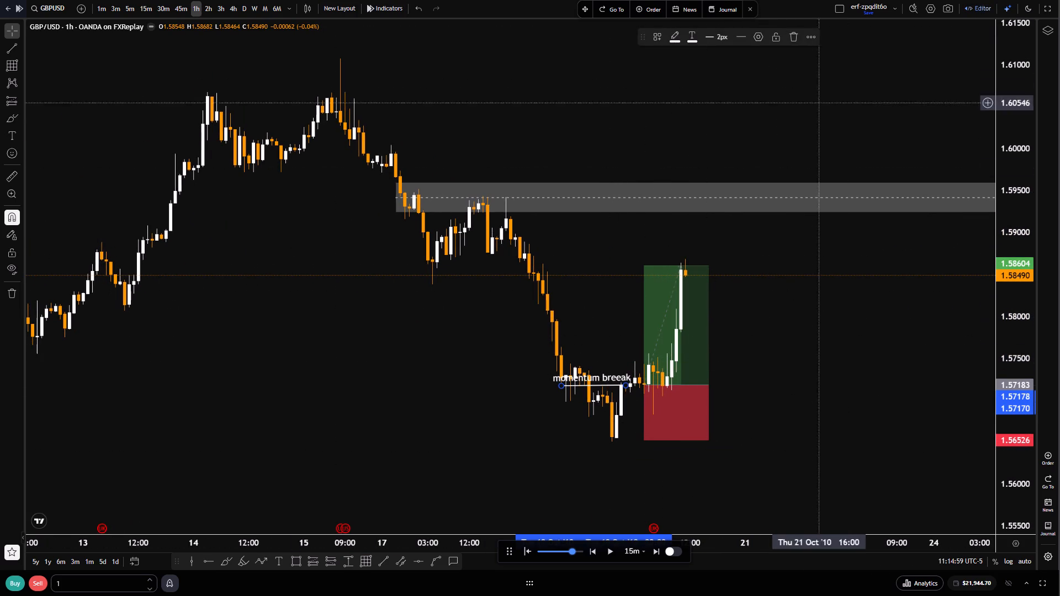
click(788, 35)
click(653, 347)
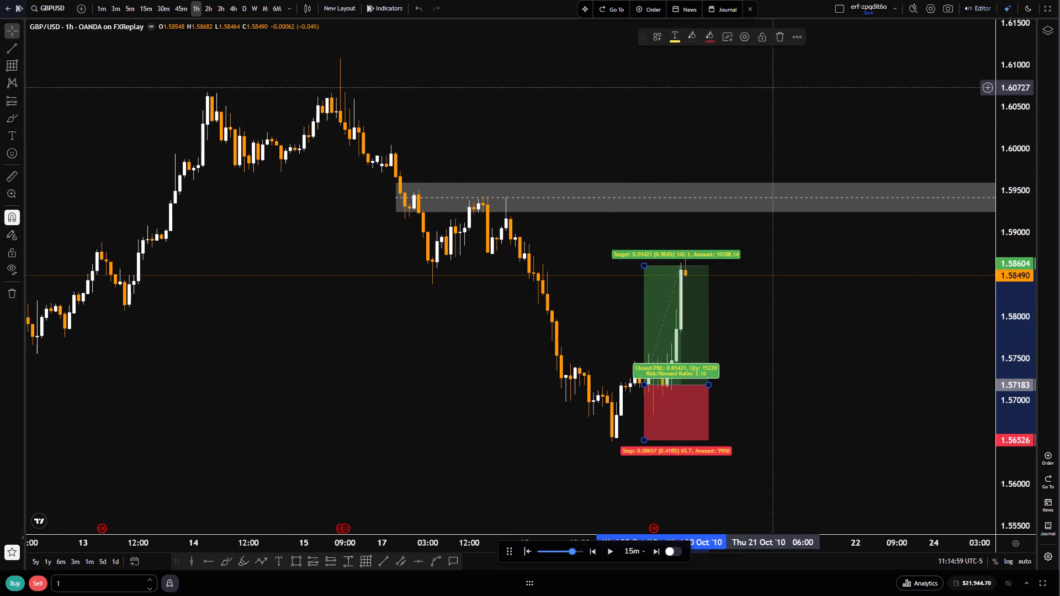
click(786, 41)
Advance the replay in 15-minute increments to 13:44:59 on 20 October 2010.
scroll(761, 318, up, 4)
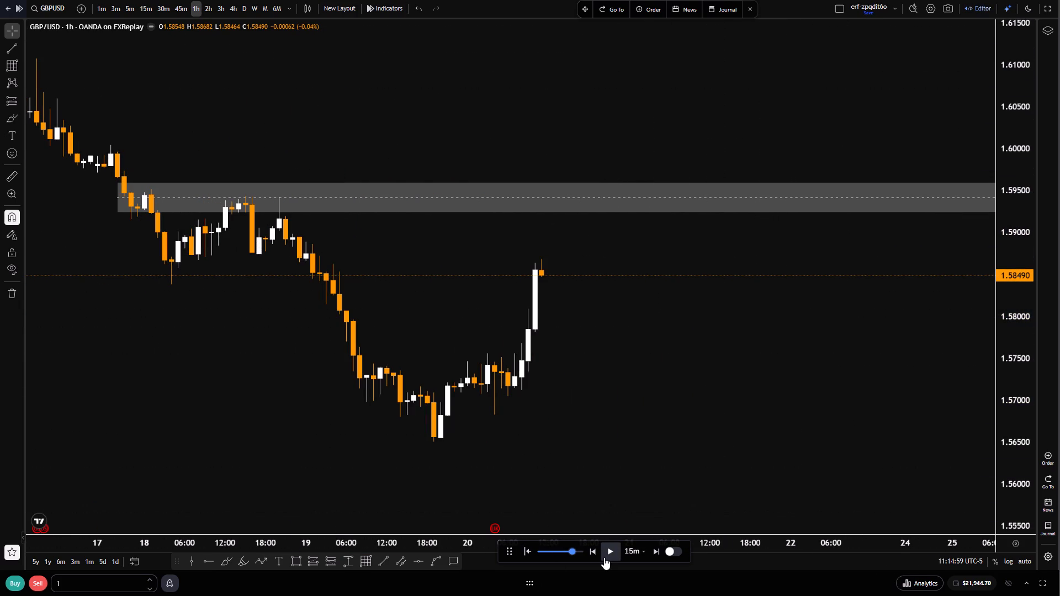
triple_click(604, 557)
triple_click(605, 557)
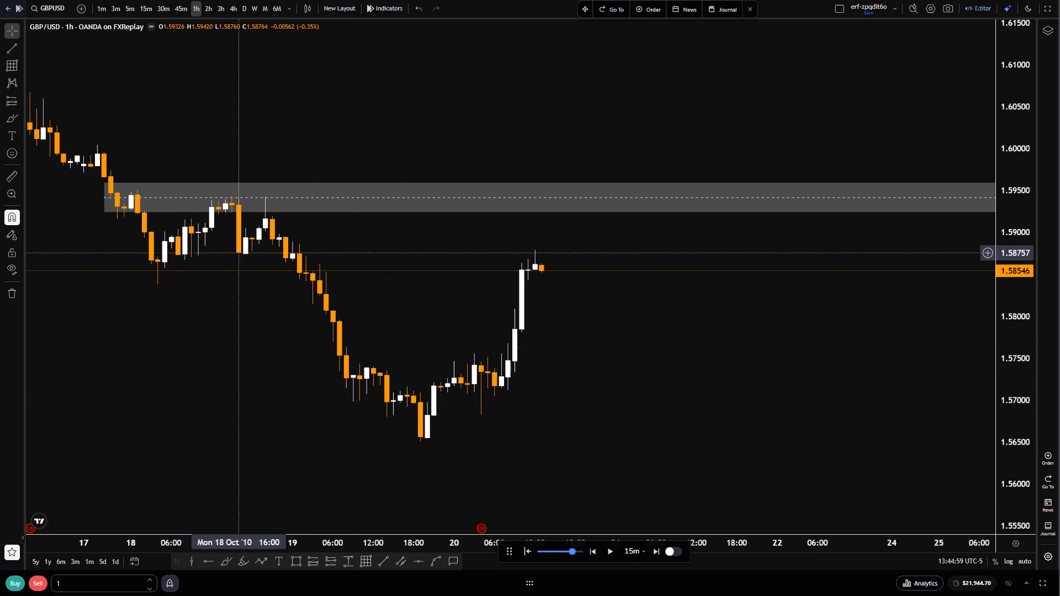
Draw a horizontal ray at 1.58730 starting from 18 October 2010 15:00, below the grey supply zone, and lock it.
click(214, 558)
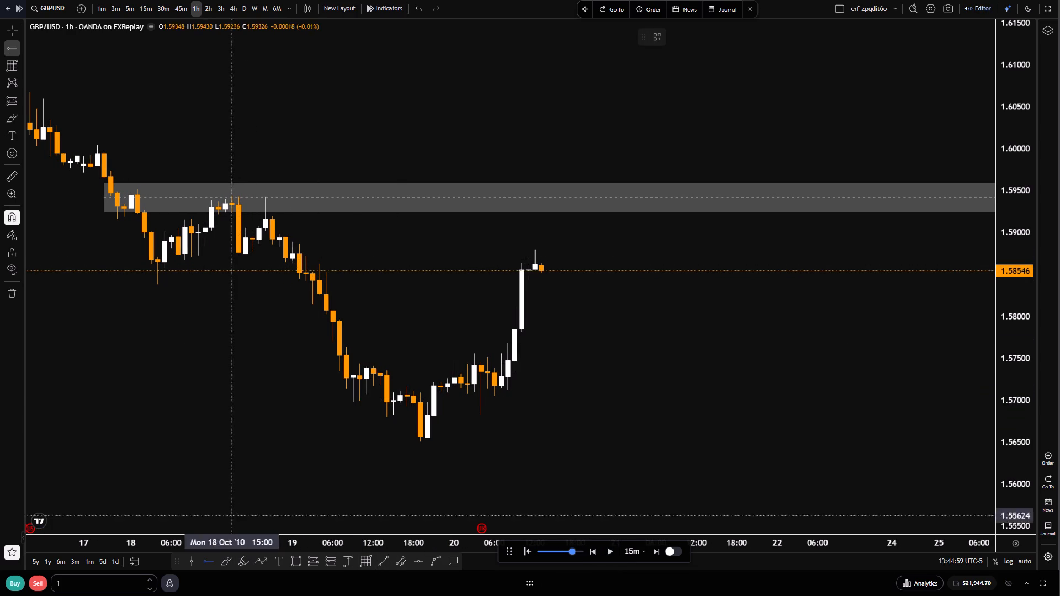
click(231, 255)
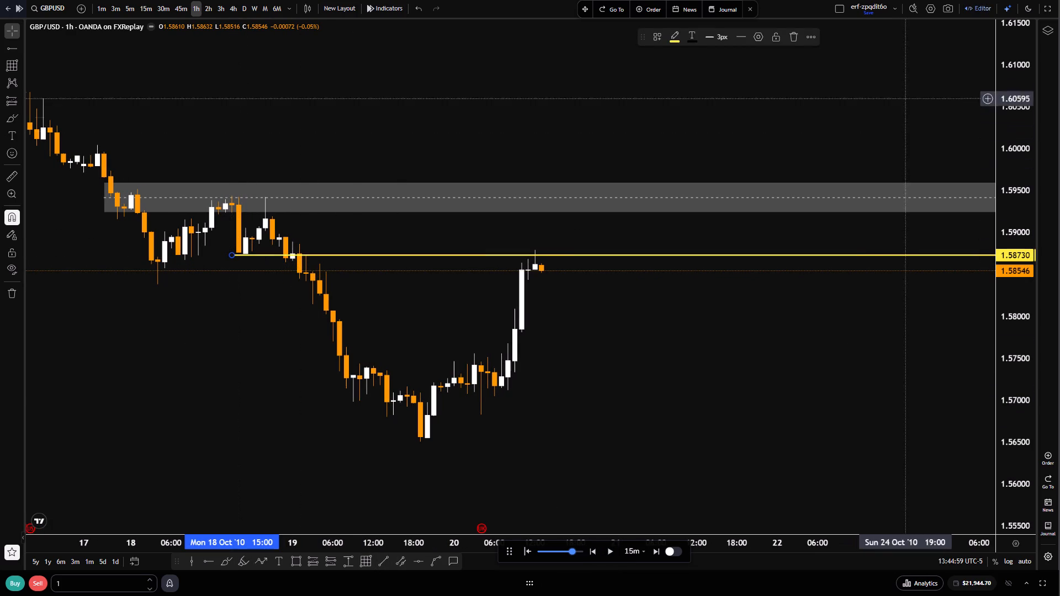
click(775, 36)
click(738, 344)
Advance the replay in 15-minute increments to 15:44:59, watching price just below the yellow ray.
scroll(736, 382, down, 6)
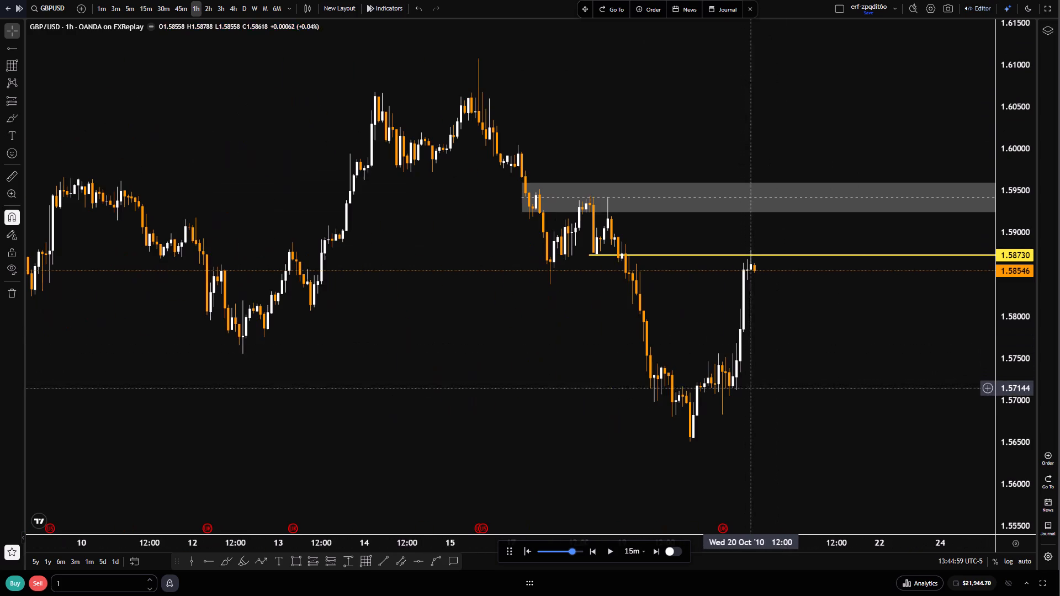
scroll(687, 412, up, 7)
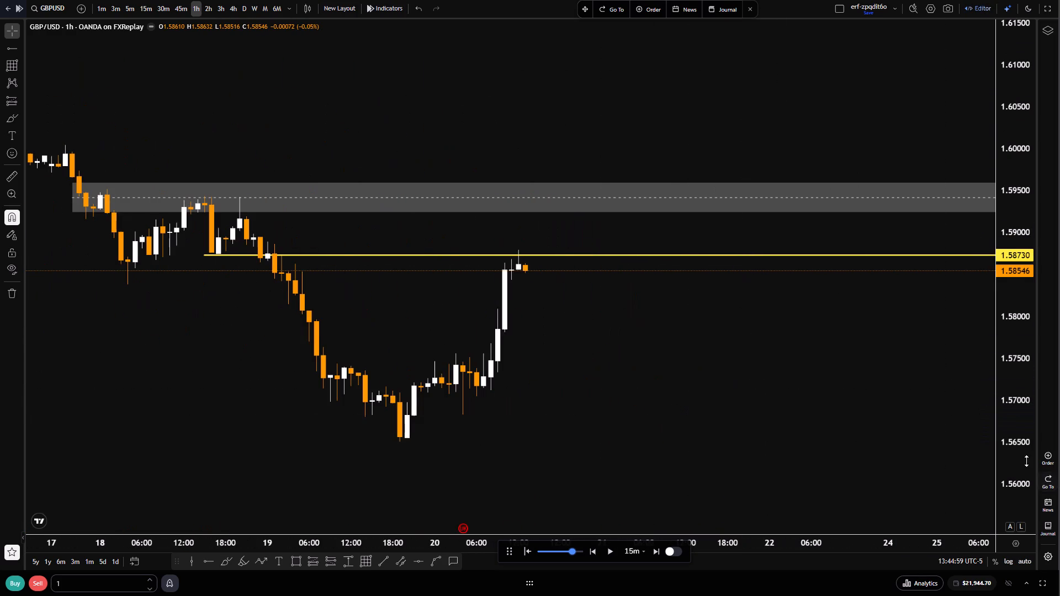
scroll(1024, 459, up, 14)
drag(602, 398, 960, 411)
scroll(922, 420, up, 5)
drag(929, 409, 788, 398)
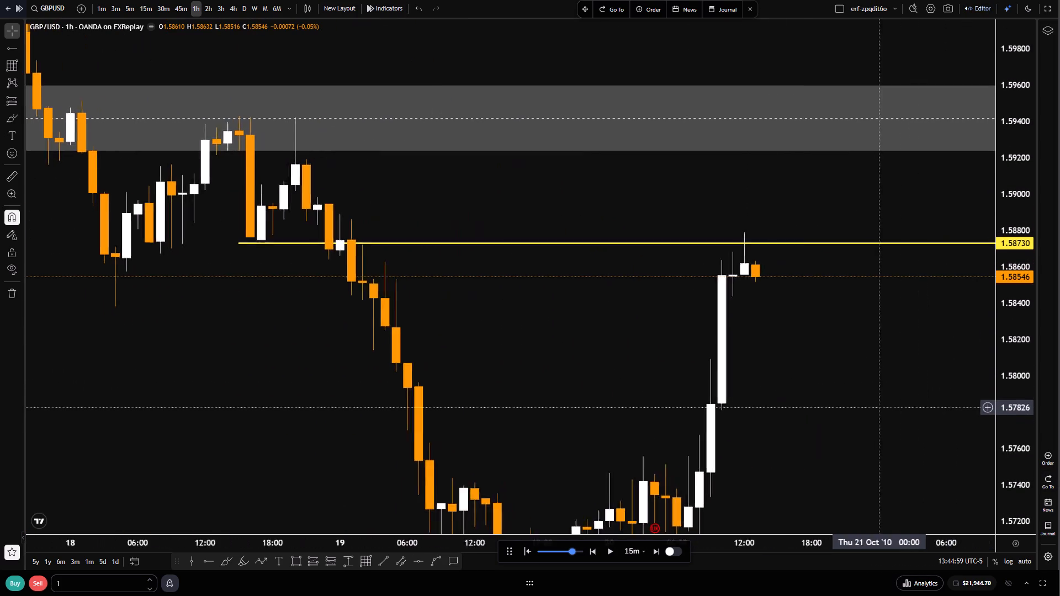
drag(788, 398, 755, 394)
double_click(613, 553)
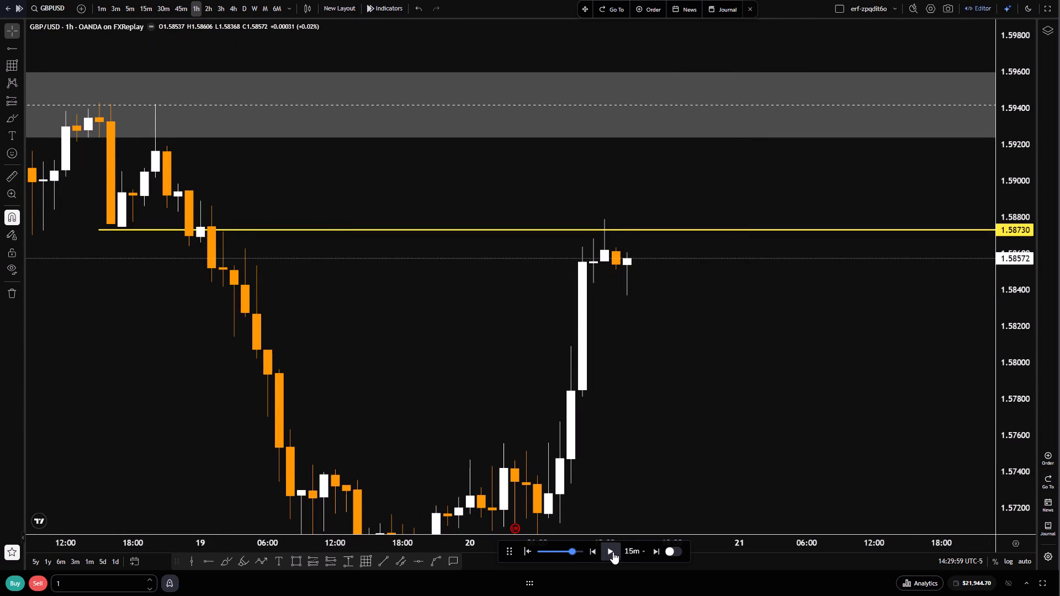
double_click(613, 552)
double_click(613, 550)
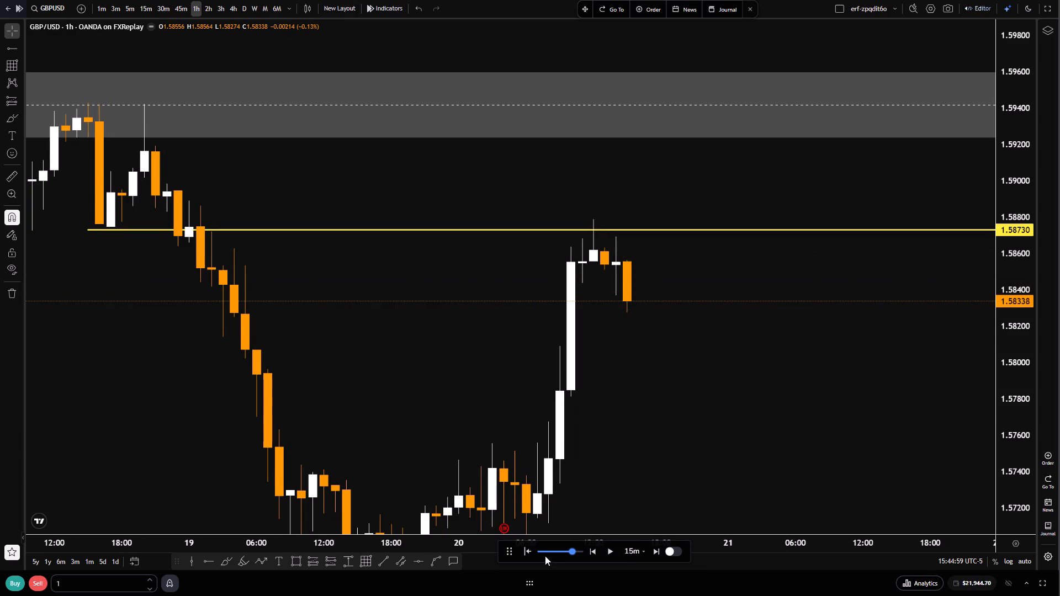
Rewind the replay to 14:59:59 by picking the latest hourly candle as the restart point.
click(530, 549)
click(624, 352)
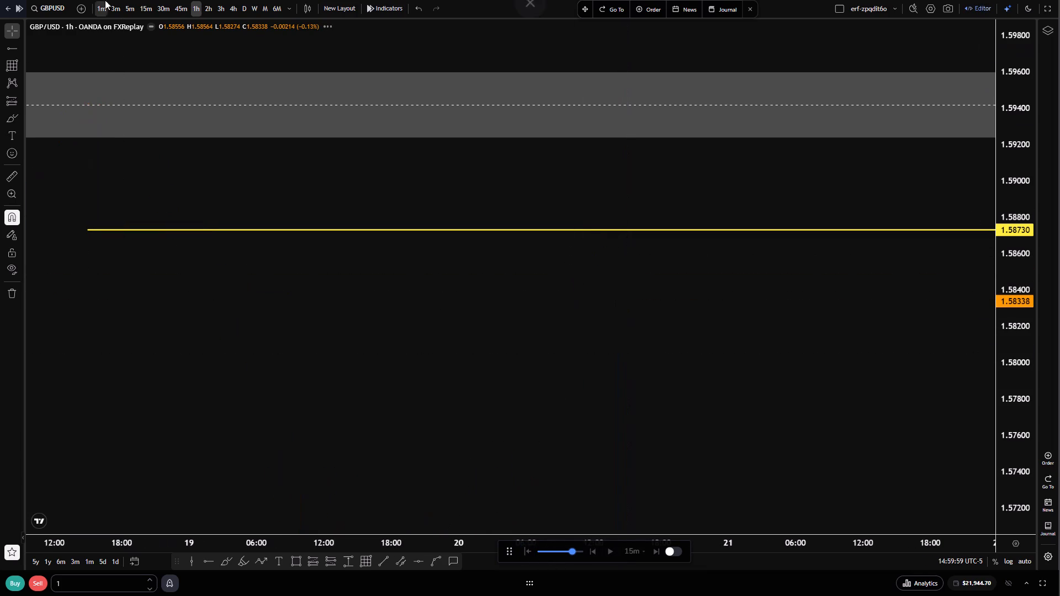
On the 15-minute chart, draw a near-horizontal trend line from 19 October 04:00 at about 1.58626 to 20 October 10:45 at about 1.58636.
click(165, 0)
click(140, 7)
scroll(545, 323, down, 6)
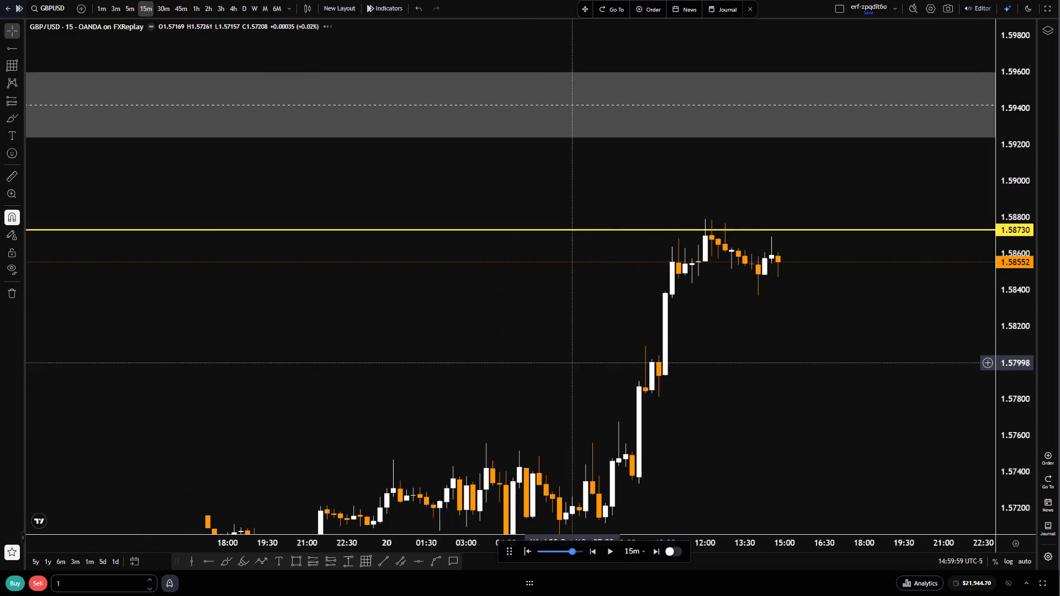
scroll(607, 365, down, 6)
scroll(793, 392, down, 6)
scroll(738, 295, up, 5)
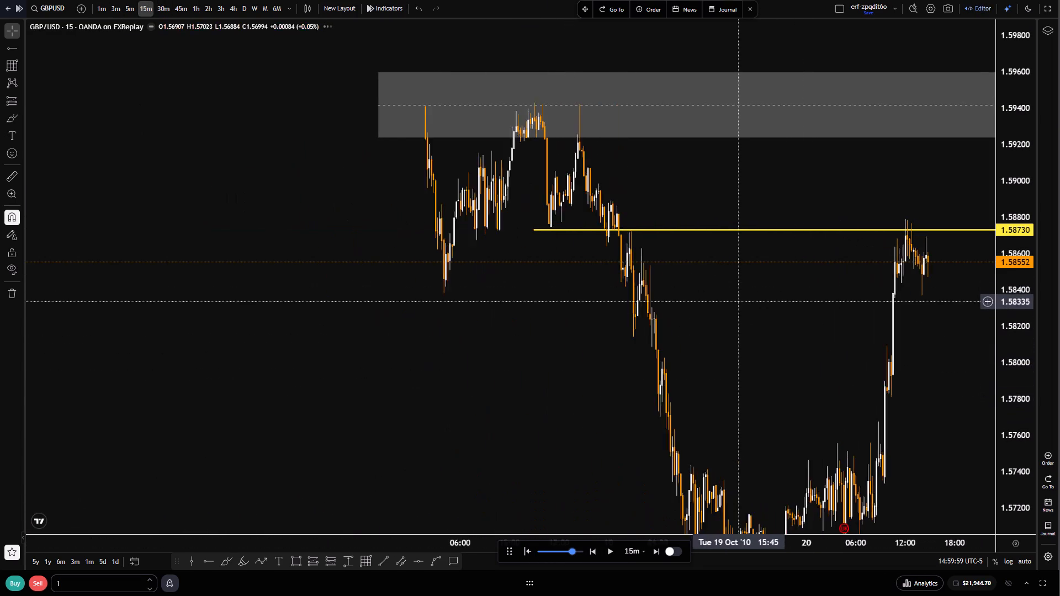
scroll(739, 315, up, 2)
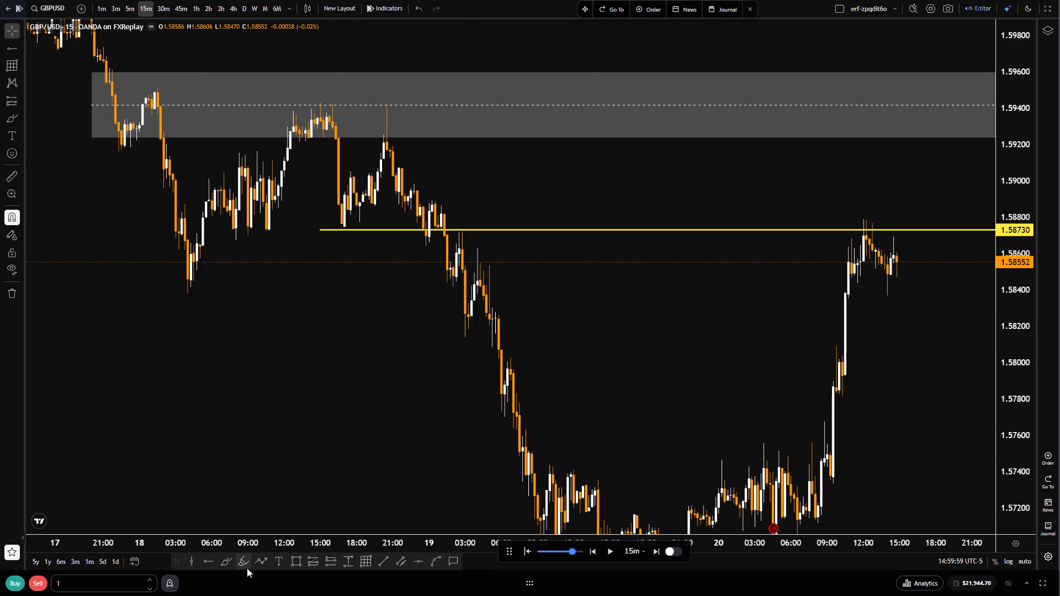
click(384, 560)
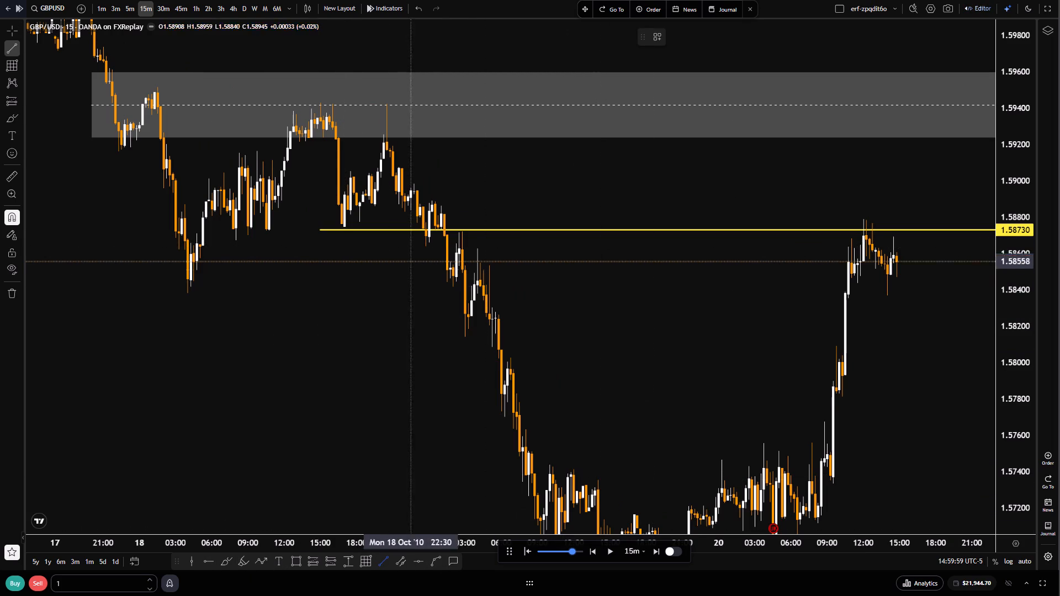
click(478, 251)
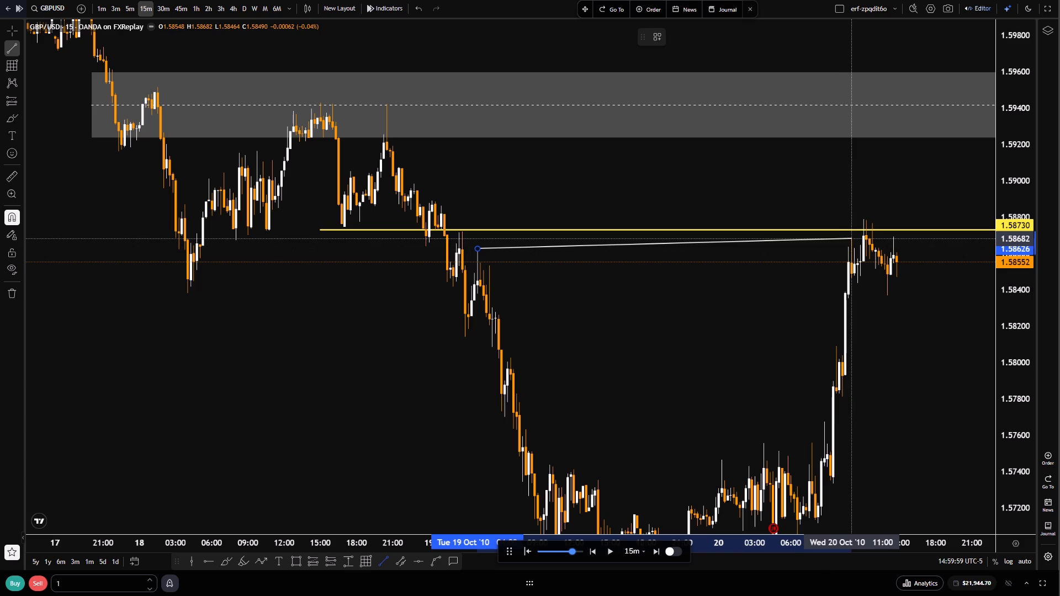
click(847, 249)
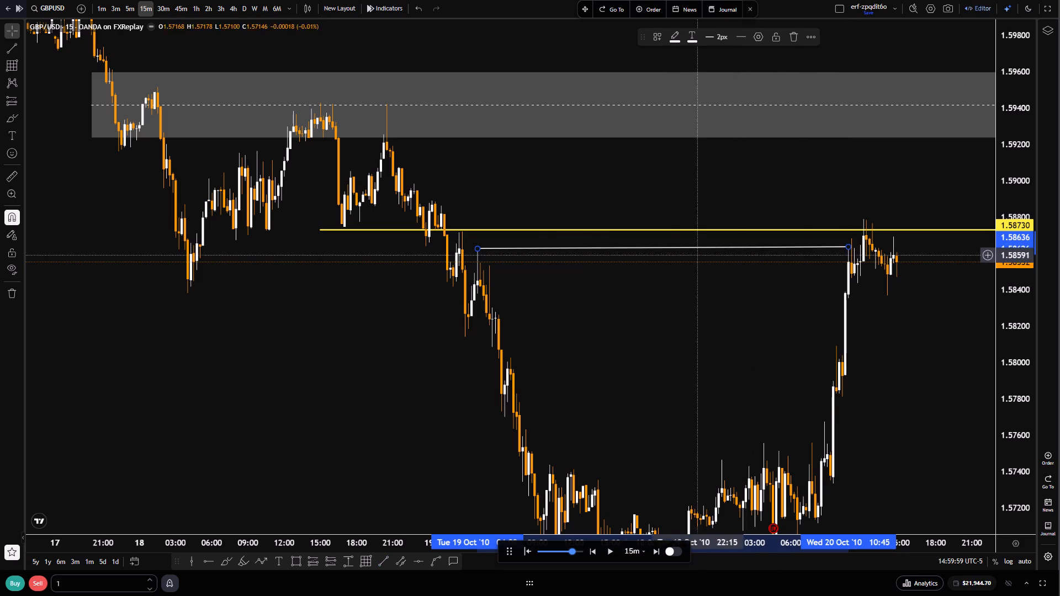
Label the new trend line with the text "$$$$$$$$$$$".
click(672, 250)
click(679, 244)
click(671, 244)
click(665, 248)
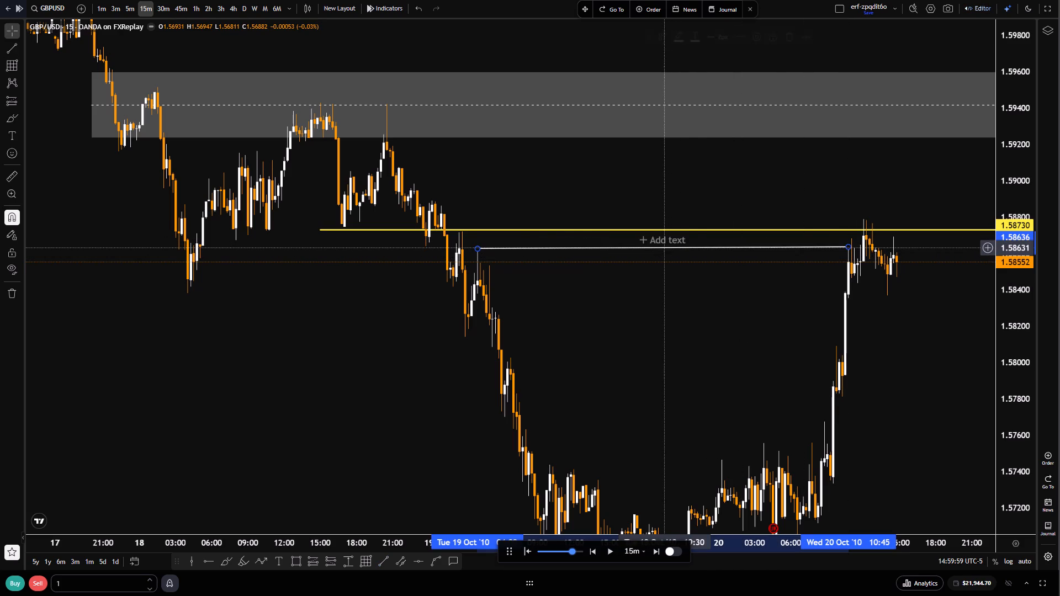
click(665, 246)
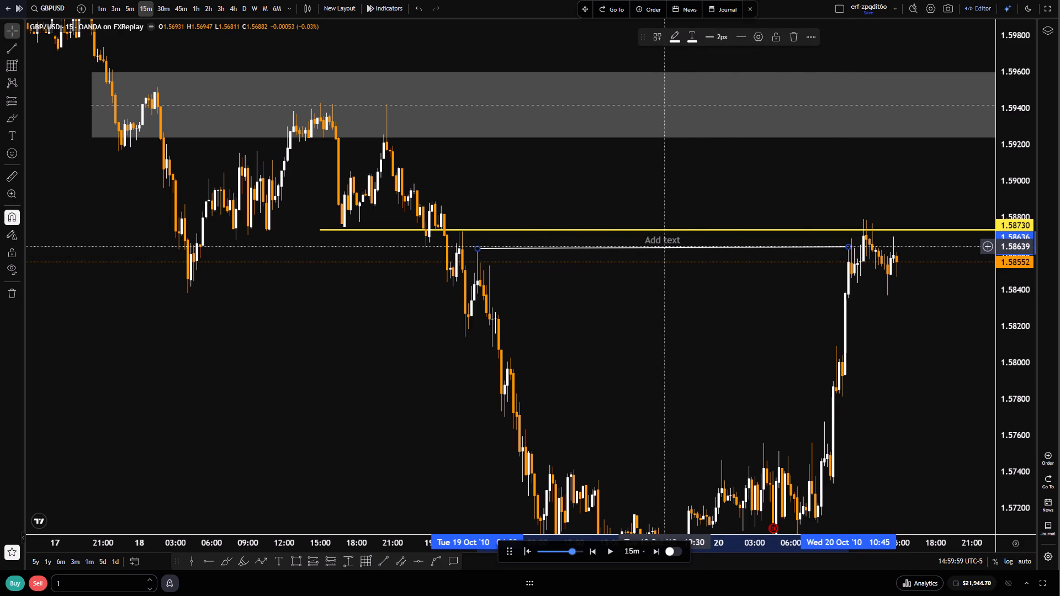
key(BackSpace)
key(BackSpace)
key(BackSpace)
key(BackSpace)
key(BackSpace)
key(BackSpace)
key(BackSpace)
key(BackSpace)
key(BackSpace)
key(BackSpace)
key(BackSpace)
key(BackSpace)
key(BackSpace)
key(BackSpace)
key(BackSpace)
key(BackSpace)
key(BackSpace)
key(BackSpace)
key(BackSpace)
key(BackSpace)
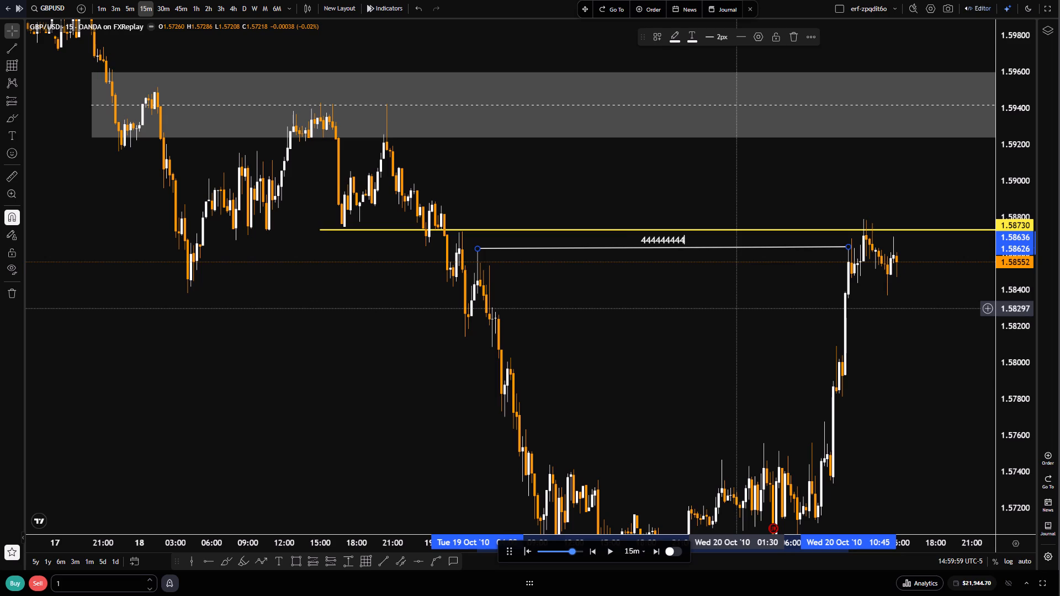
key(shift+dollar)
key(shift+dollar)
key(shift+dollar)
key(shift+dollar)
key(shift+dollar)
key(shift+dollar)
key(shift+dollar)
key(shift+dollar)
key(shift+dollar)
key(shift+dollar)
key(shift+dollar)
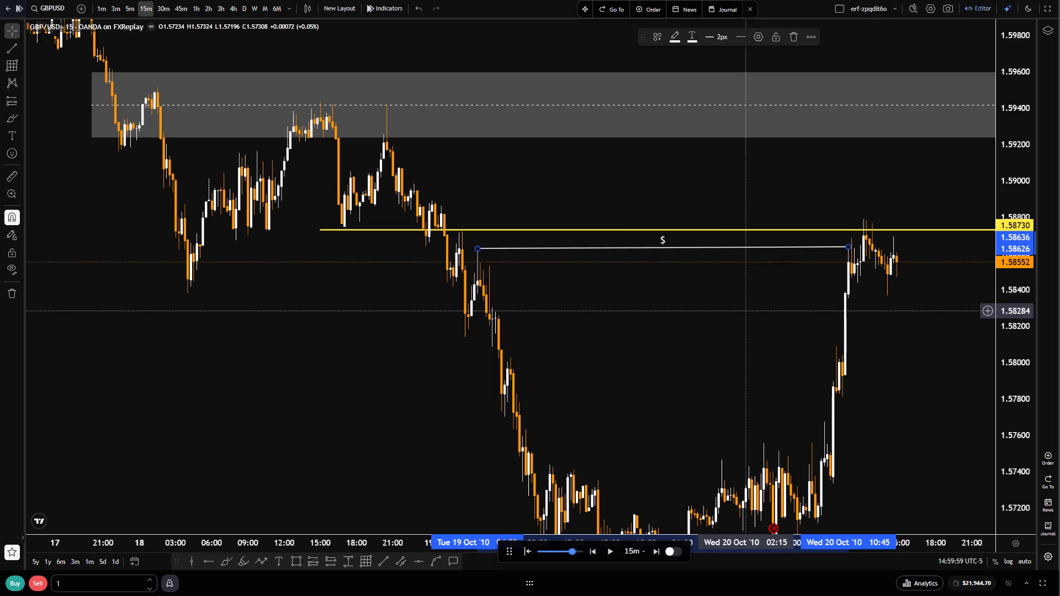
Lock the dollar-sign trend line below the yellow ray and deselect it.
scroll(688, 362, up, 5)
drag(505, 408, 579, 329)
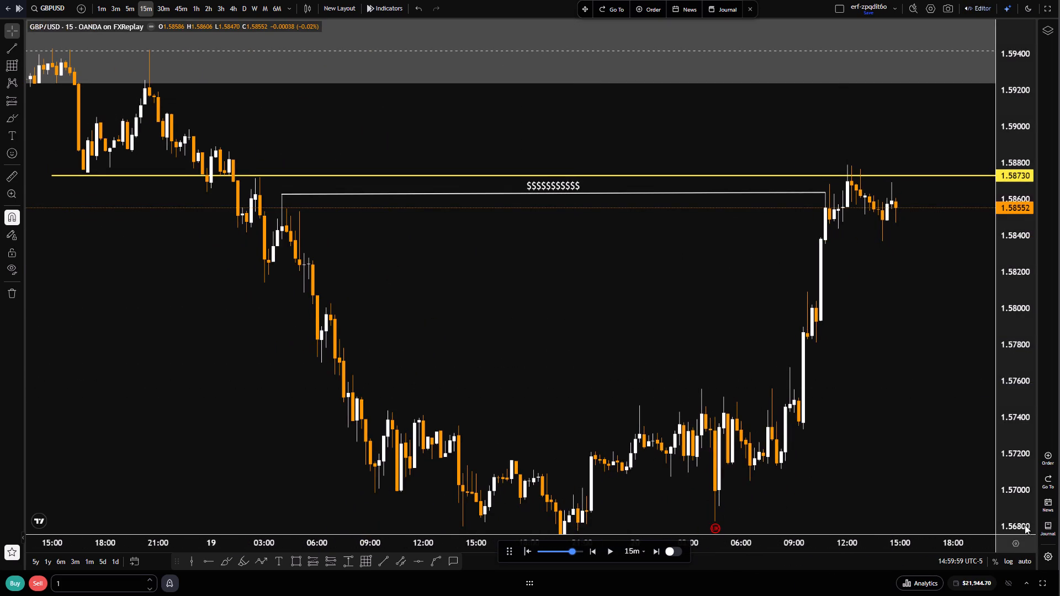
scroll(1025, 513, down, 4)
drag(945, 466, 780, 480)
scroll(807, 478, down, 2)
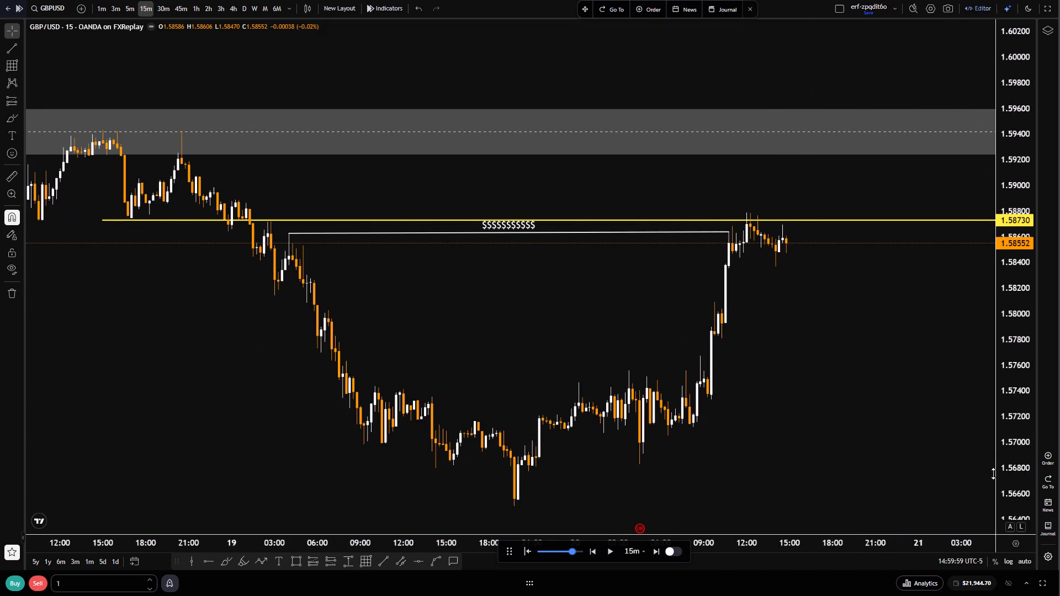
click(511, 229)
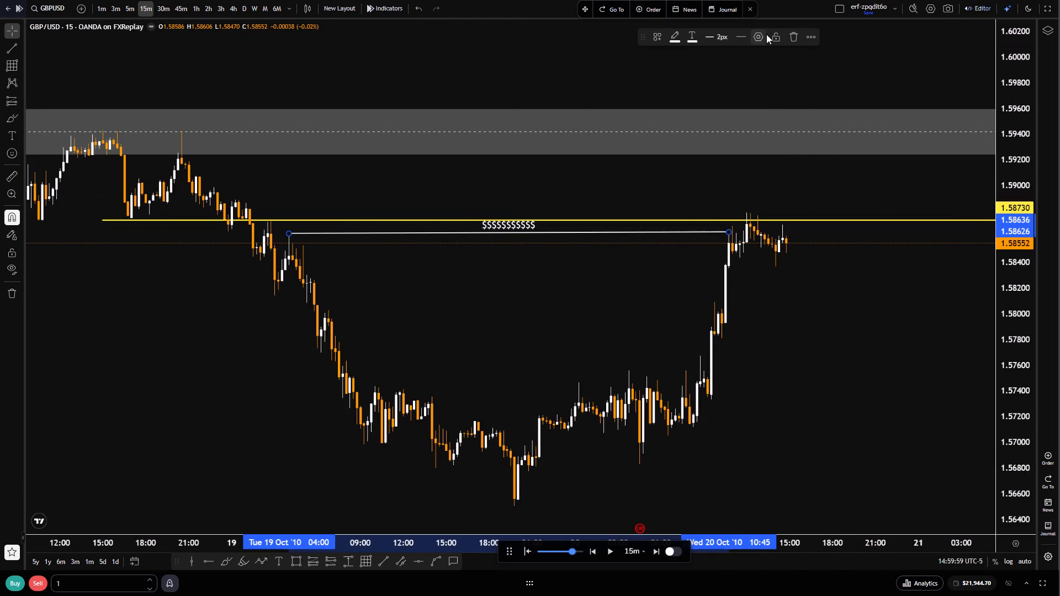
click(775, 37)
click(751, 102)
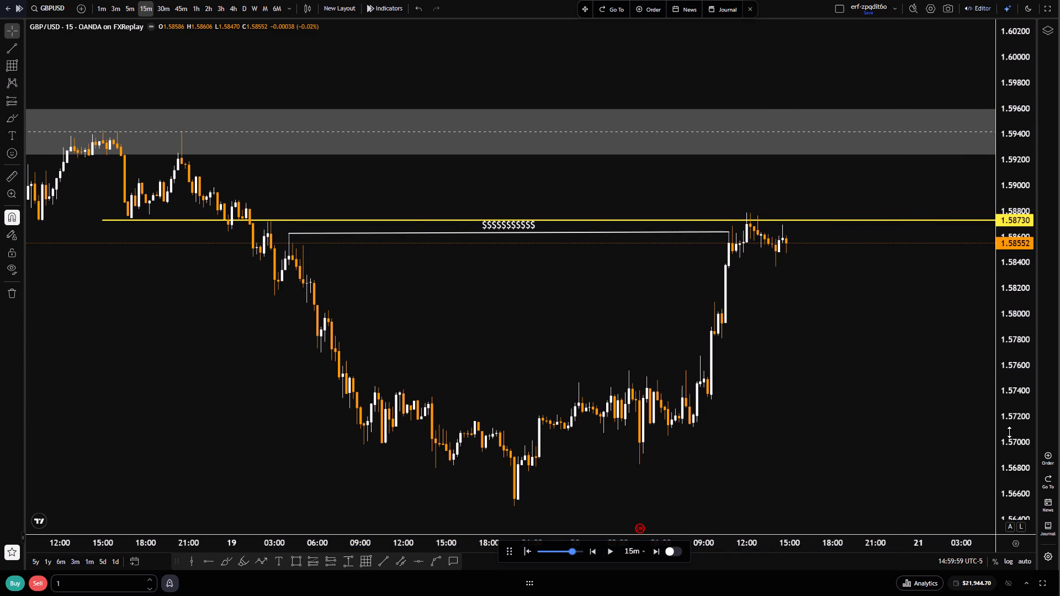
Advance the replay in 15-minute increments to 17:14:59 on 20 October 2010.
scroll(1010, 432, up, 13)
double_click(607, 554)
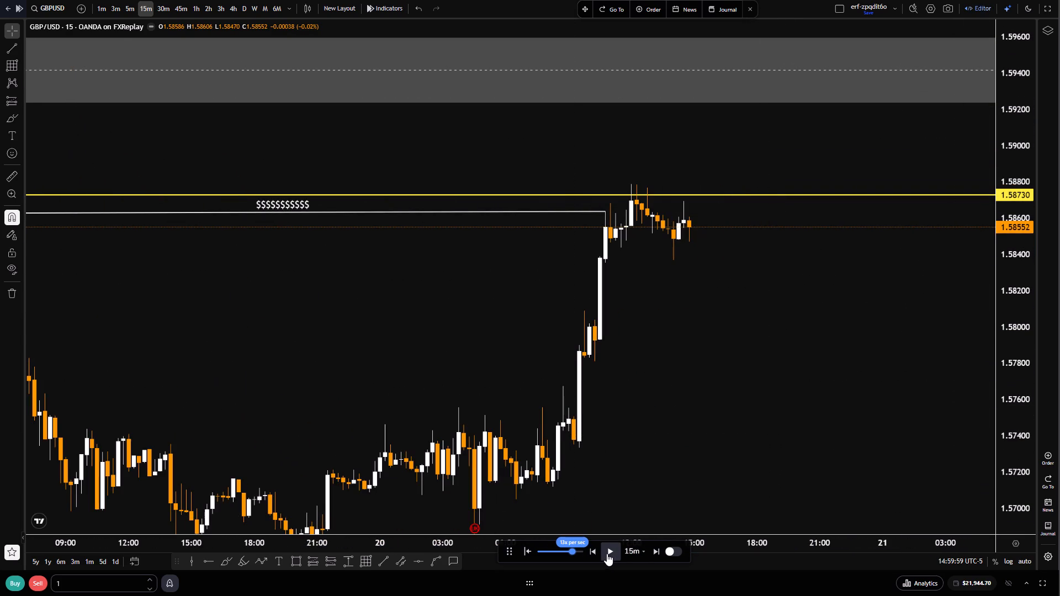
double_click(606, 553)
double_click(607, 552)
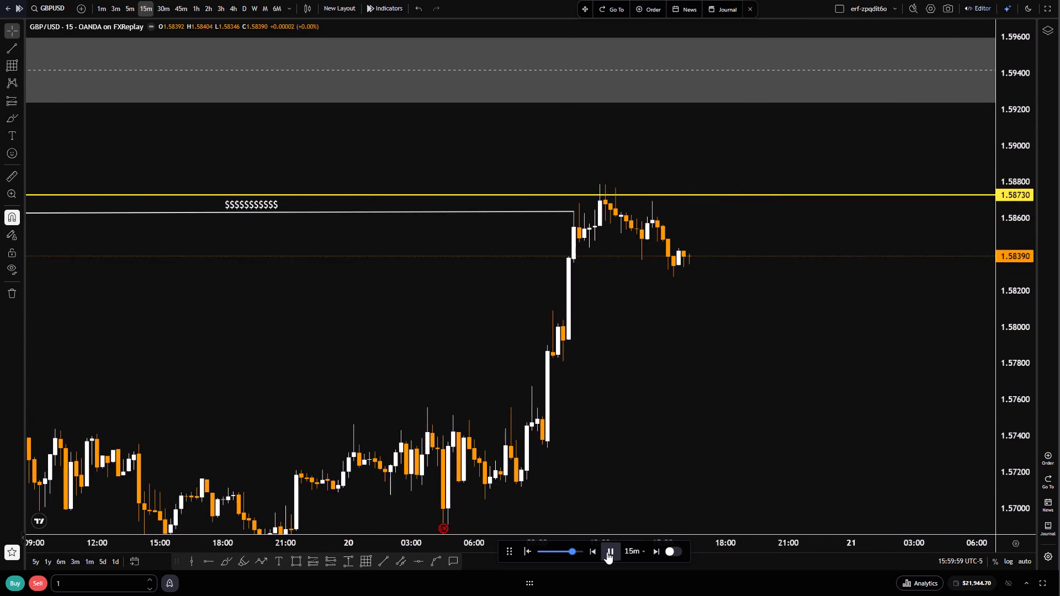
double_click(607, 552)
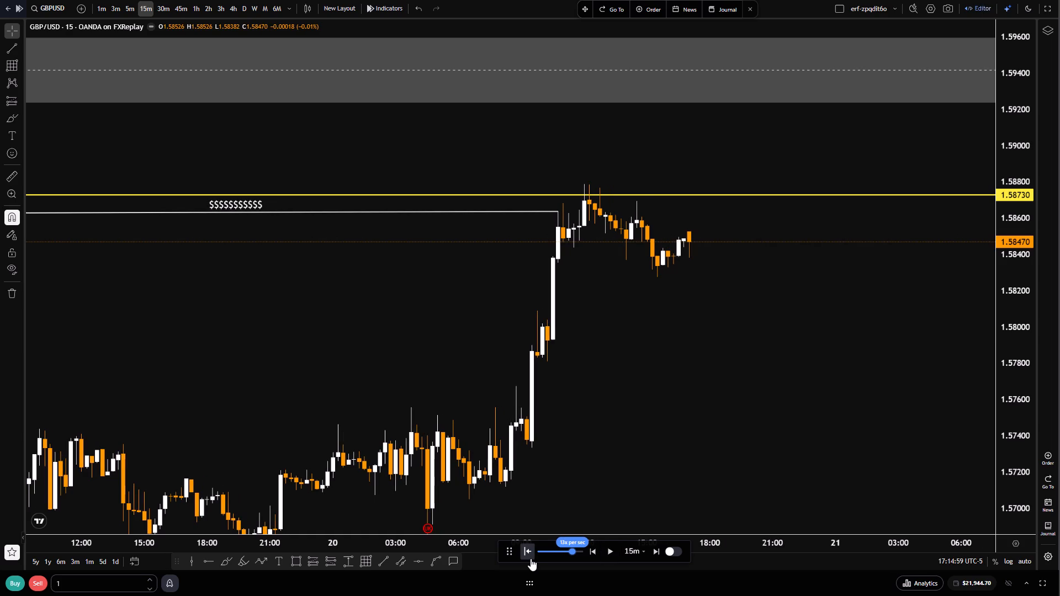
Set the replay increment to 1 minute, play the replay, and pause it at 17:43:59.
click(630, 556)
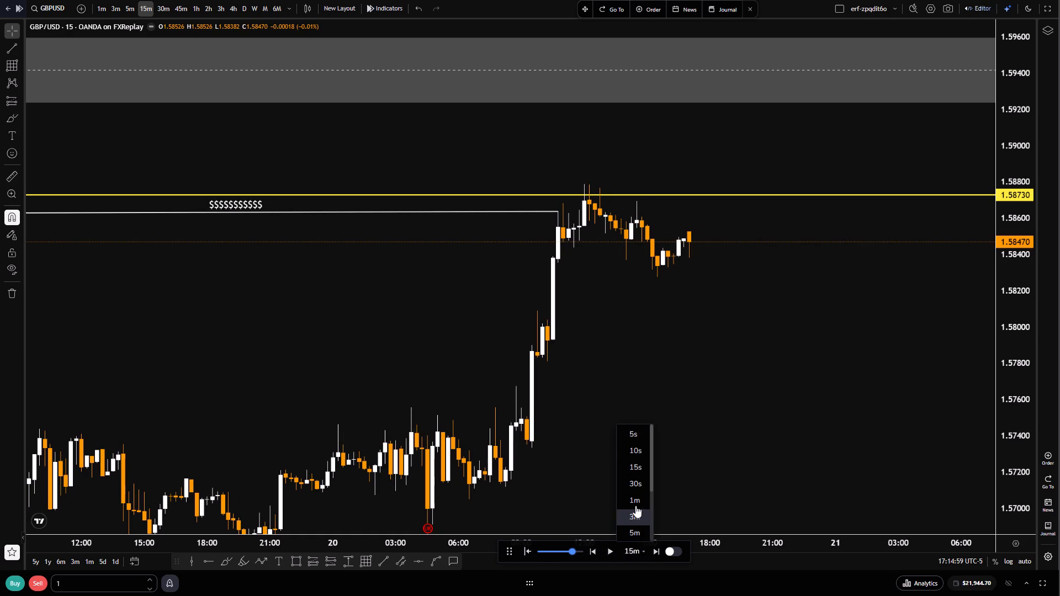
click(629, 499)
click(609, 554)
double_click(612, 552)
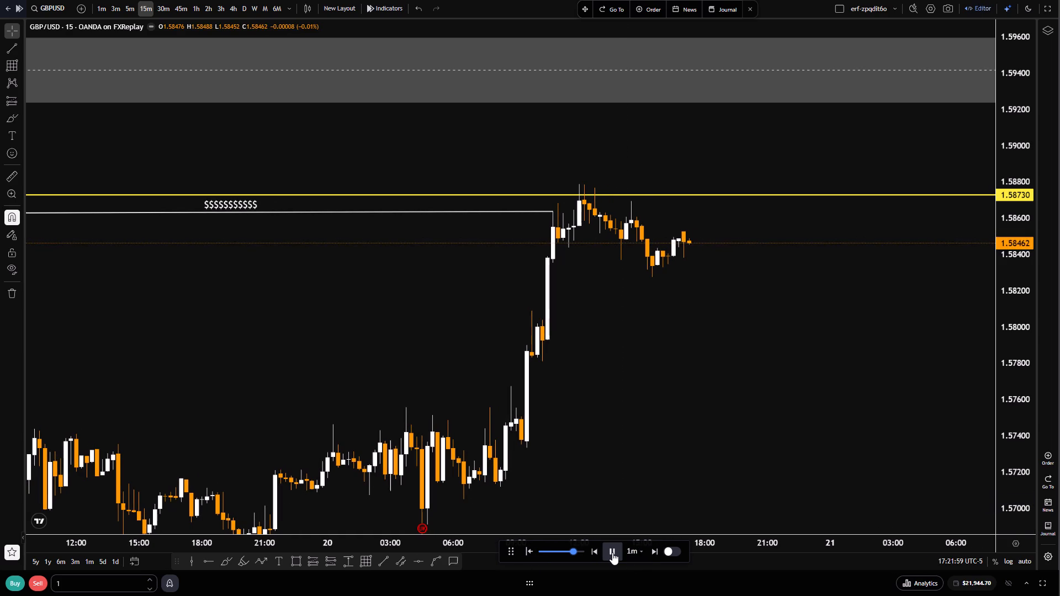
click(612, 552)
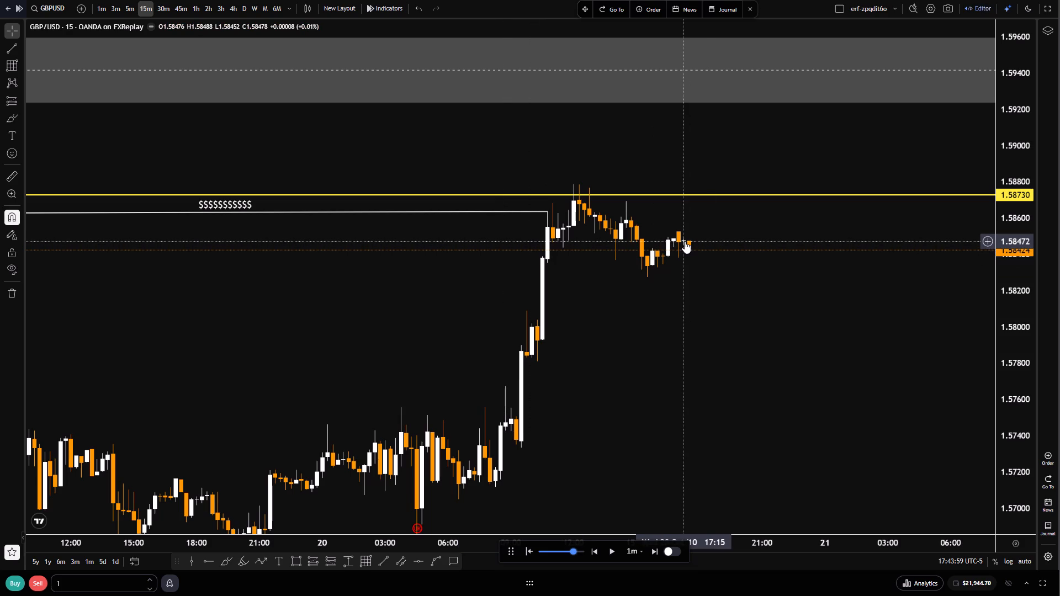
Resume the replay, change its increment to 5 minutes, and pause it at 20:39:59.
drag(669, 372, 743, 364)
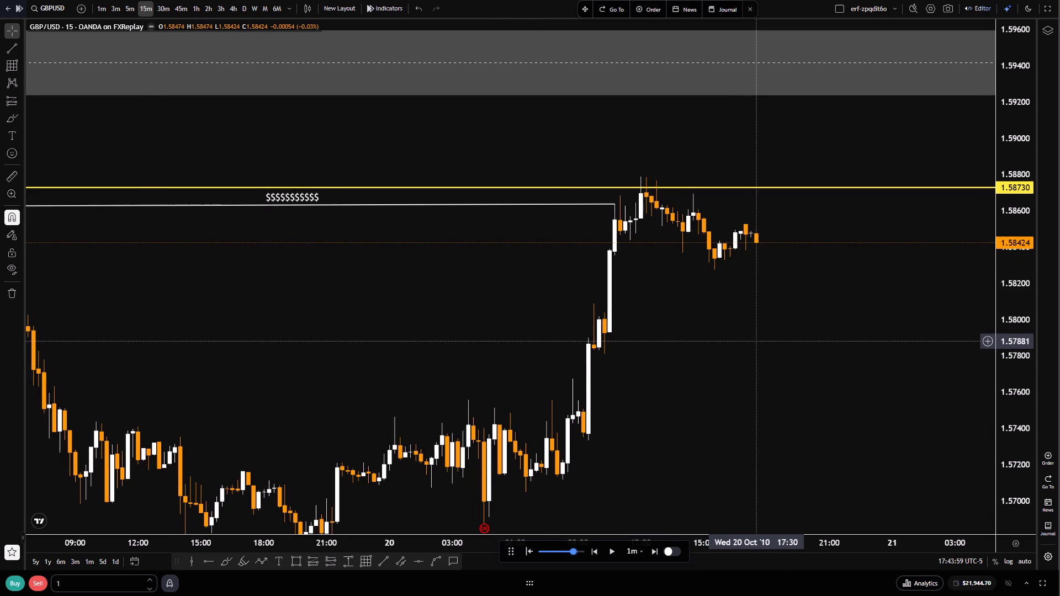
scroll(754, 343, up, 1)
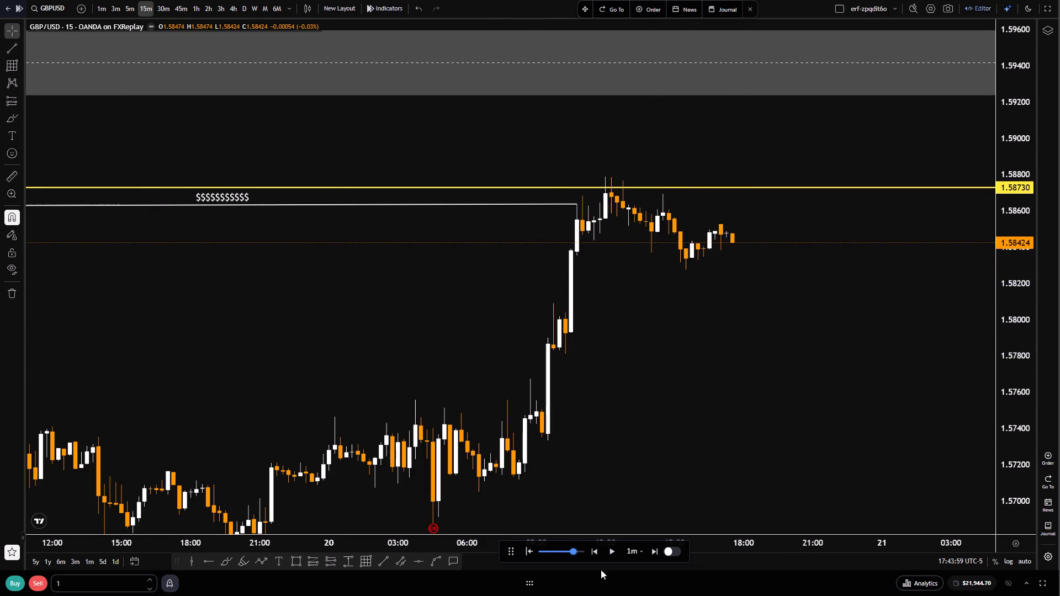
click(614, 550)
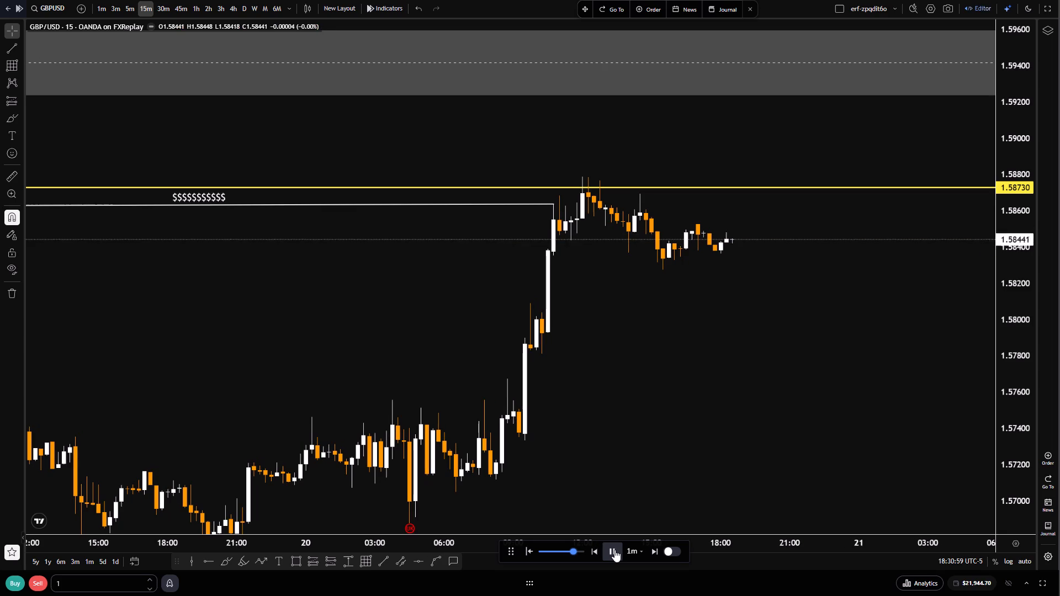
click(633, 547)
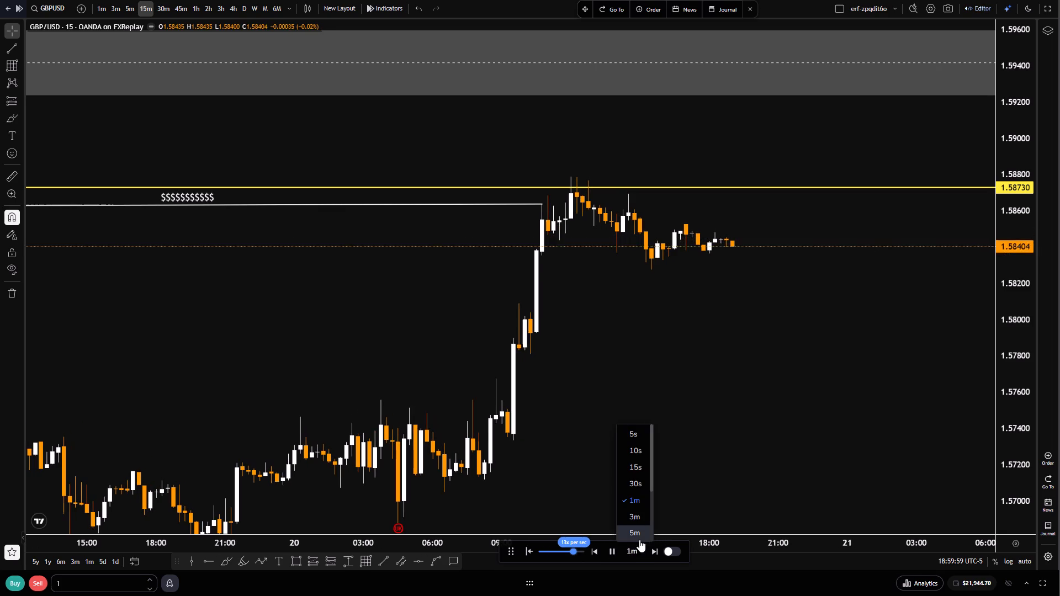
click(638, 534)
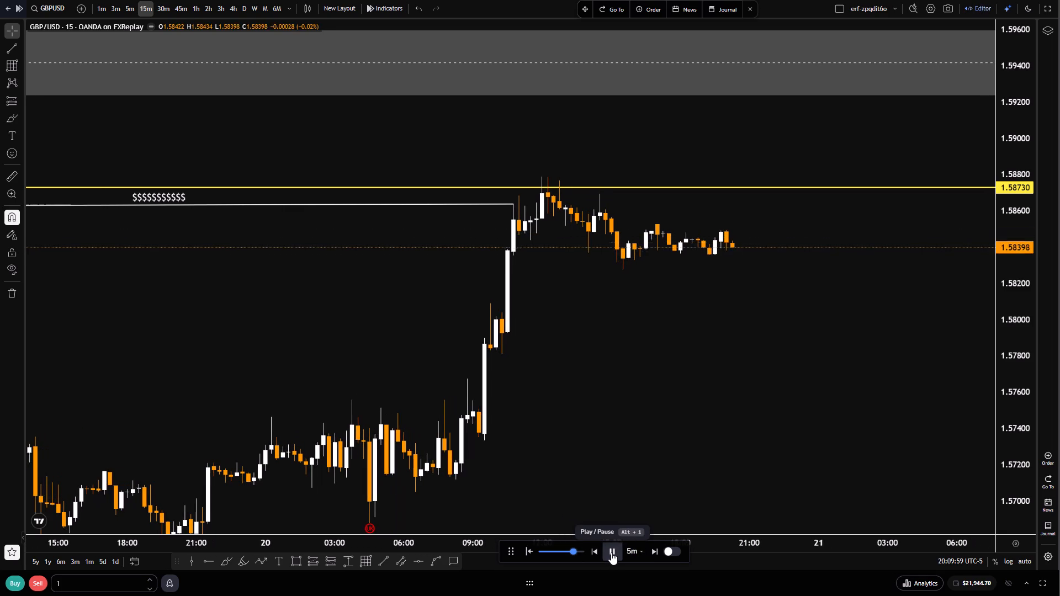
click(611, 552)
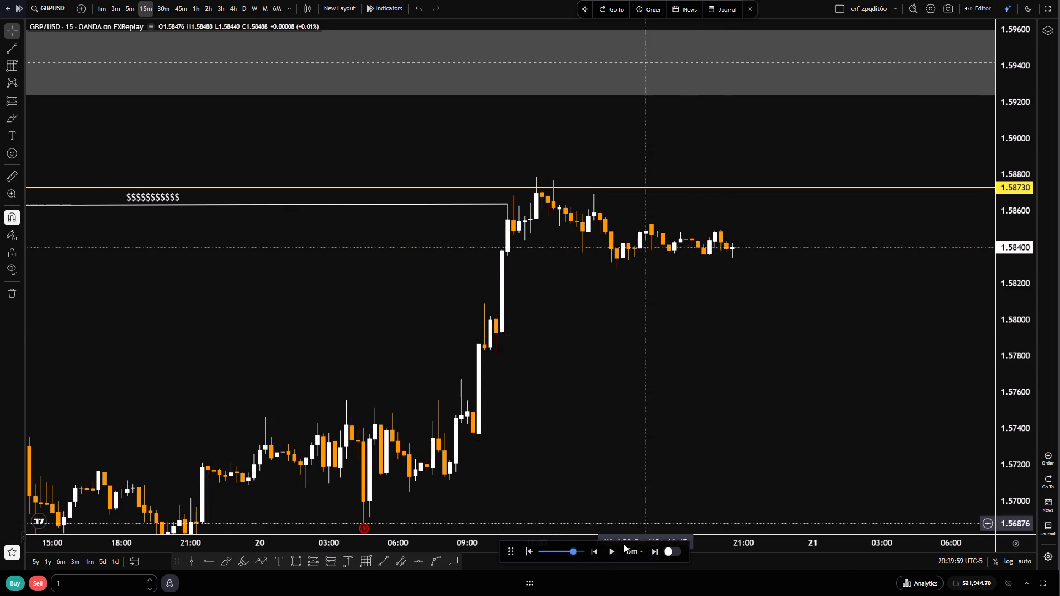
Advance the replay in 5-minute increments in short bursts to 23:04:59.
click(613, 552)
click(614, 549)
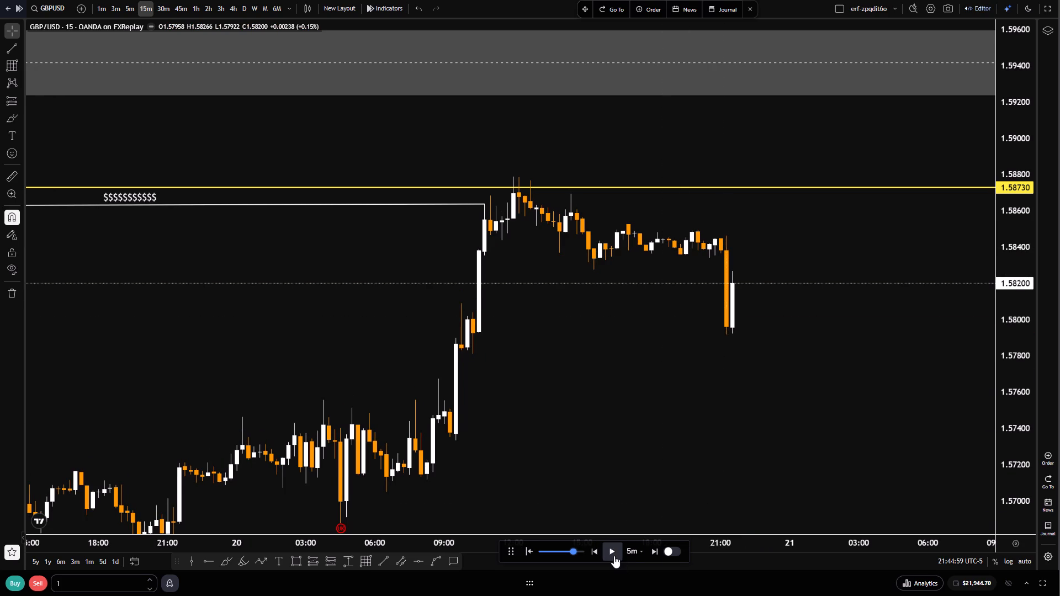
triple_click(609, 551)
click(610, 550)
double_click(610, 550)
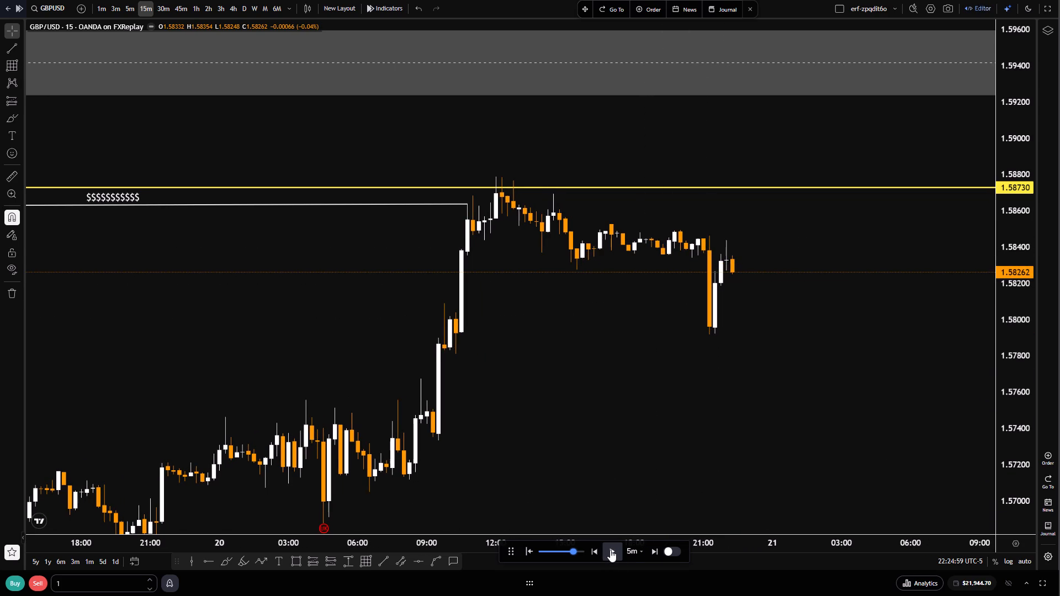
double_click(610, 550)
double_click(610, 550)
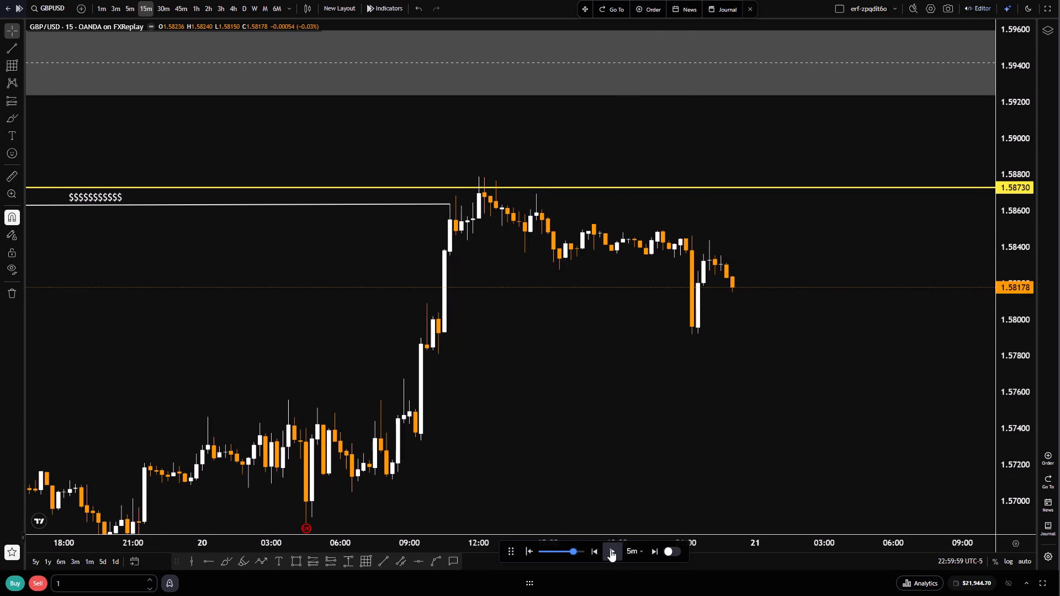
Rewind the replay to 21:59:59 by picking a 15-minute candle after the sharp drop as the restart point.
click(529, 556)
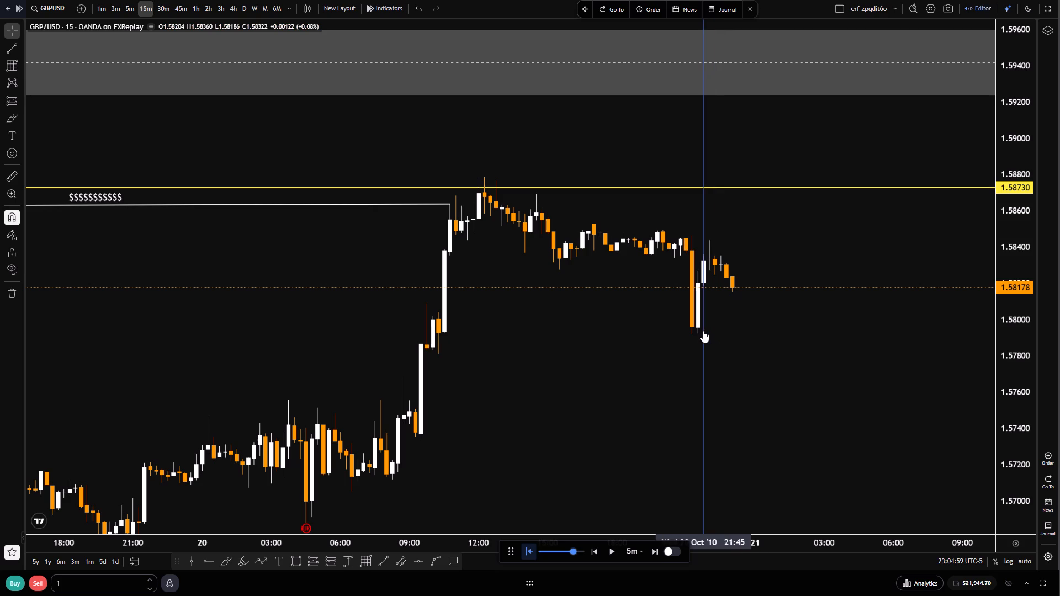
click(711, 327)
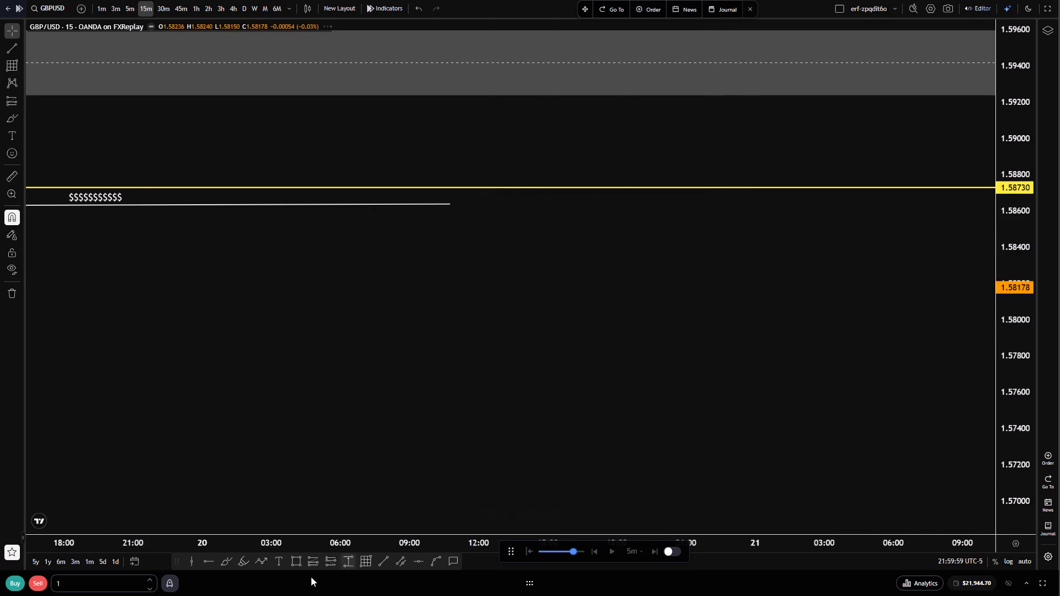
Place a short position just after the latest candle, with entry at about 1.58412 and stop at about 1.58769 above the yellow ray.
click(331, 557)
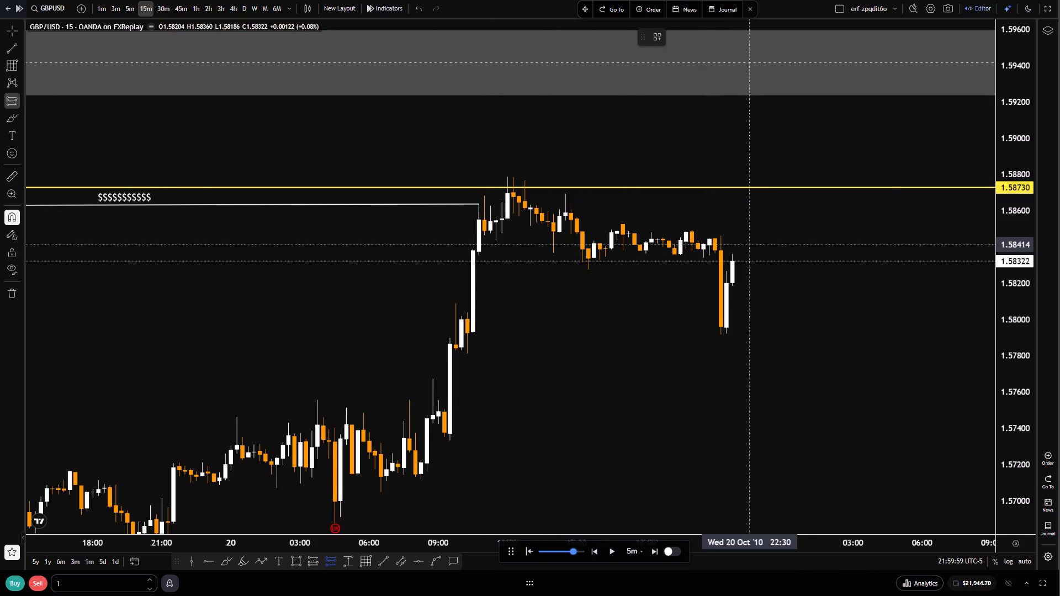
click(751, 245)
drag(747, 164, 749, 180)
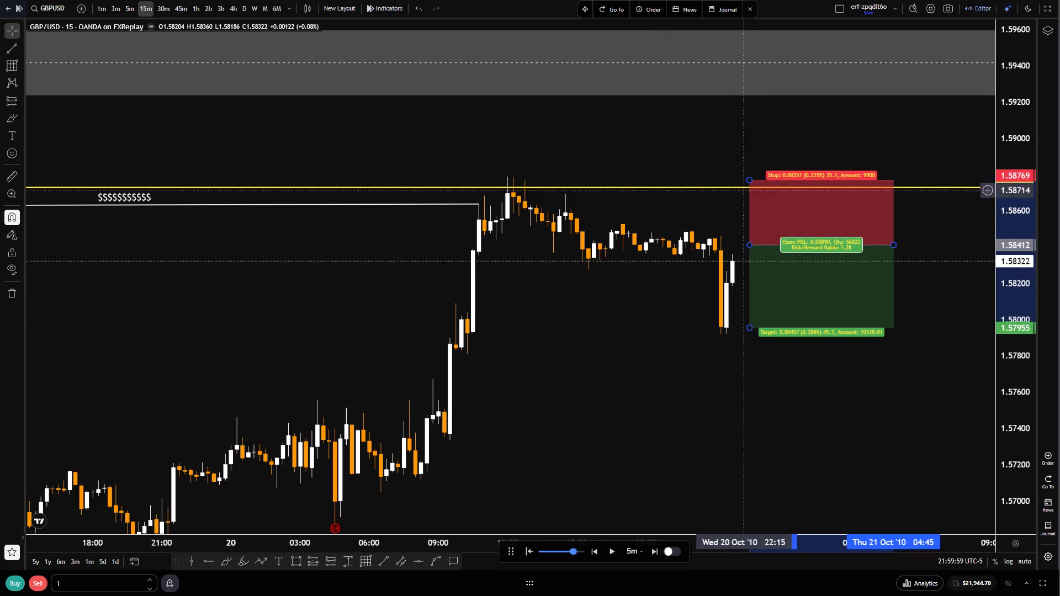
Extend the short position's profit target down to about 1.56653, near the swing low.
scroll(690, 448, down, 5)
drag(810, 464, 783, 339)
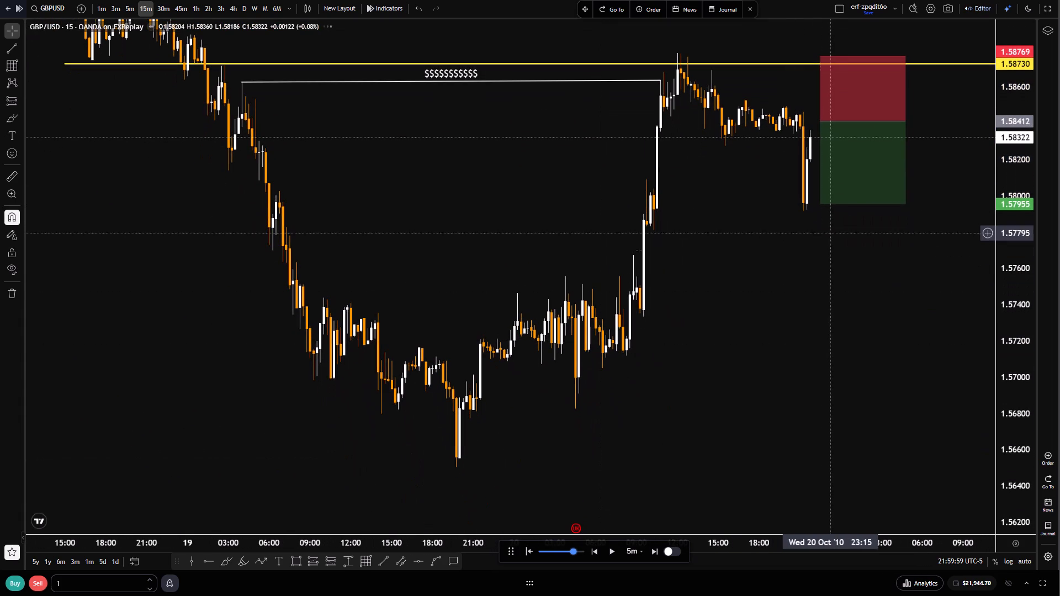
drag(821, 203, 891, 465)
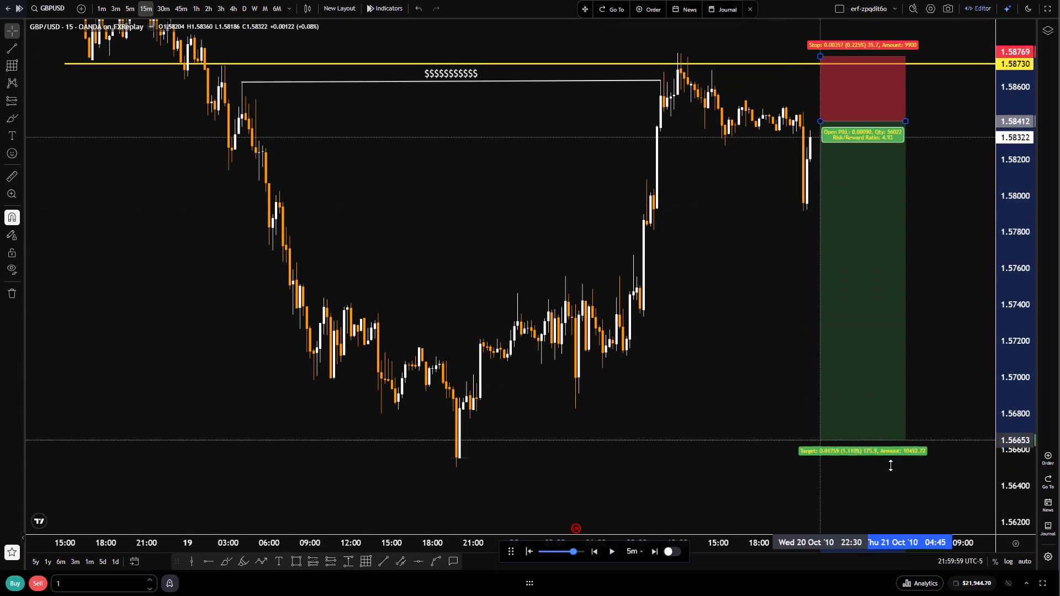
Extend the short position's profit target further down to about 1.56498, at the swing low.
drag(891, 465, 894, 468)
Place a sell limit order from the short position with 0.30% risk, entry 1.58412 and stop loss 1.58769.
drag(802, 384, 817, 490)
scroll(723, 484, up, 5)
scroll(1022, 485, down, 3)
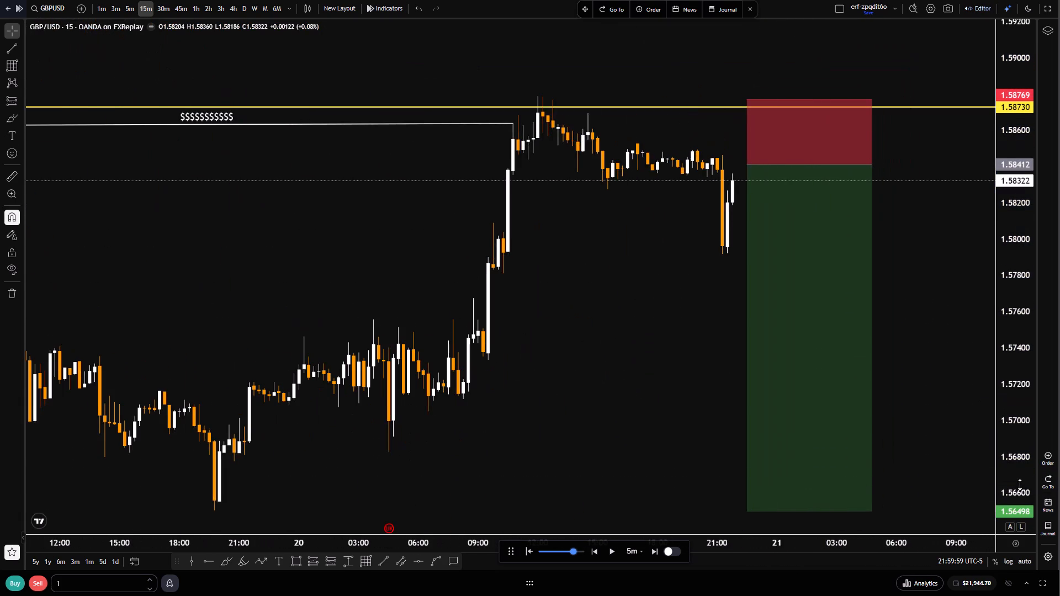
scroll(1020, 485, down, 3)
scroll(616, 377, down, 3)
drag(691, 400, 441, 404)
click(621, 312)
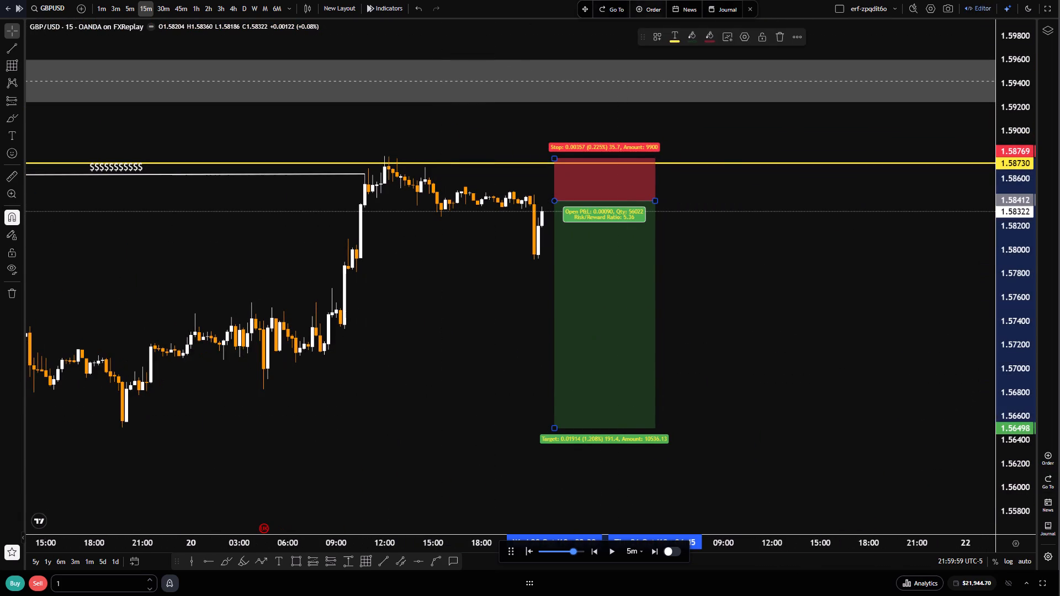
click(655, 10)
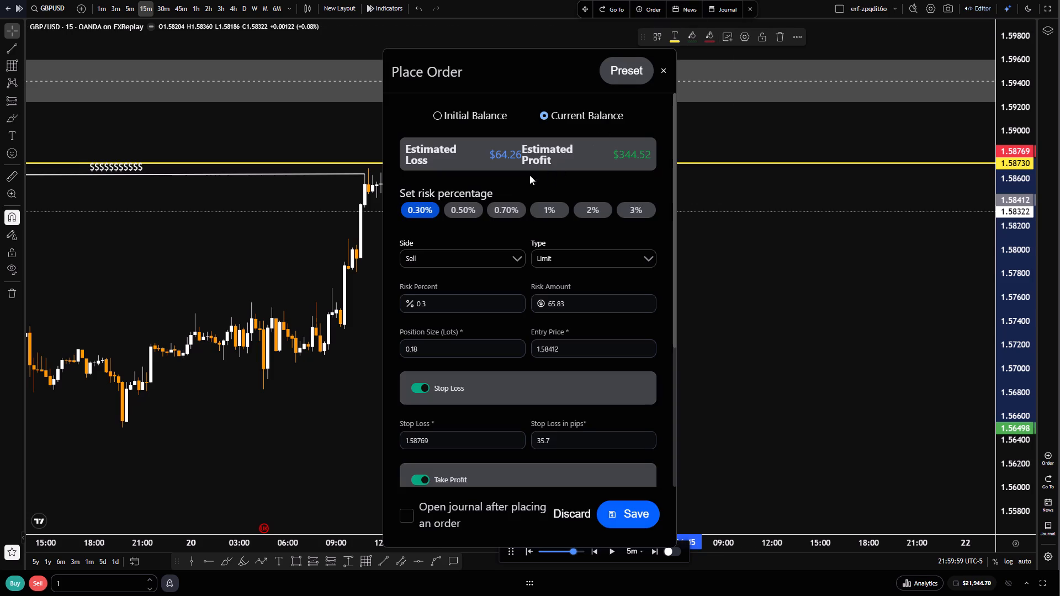
click(504, 206)
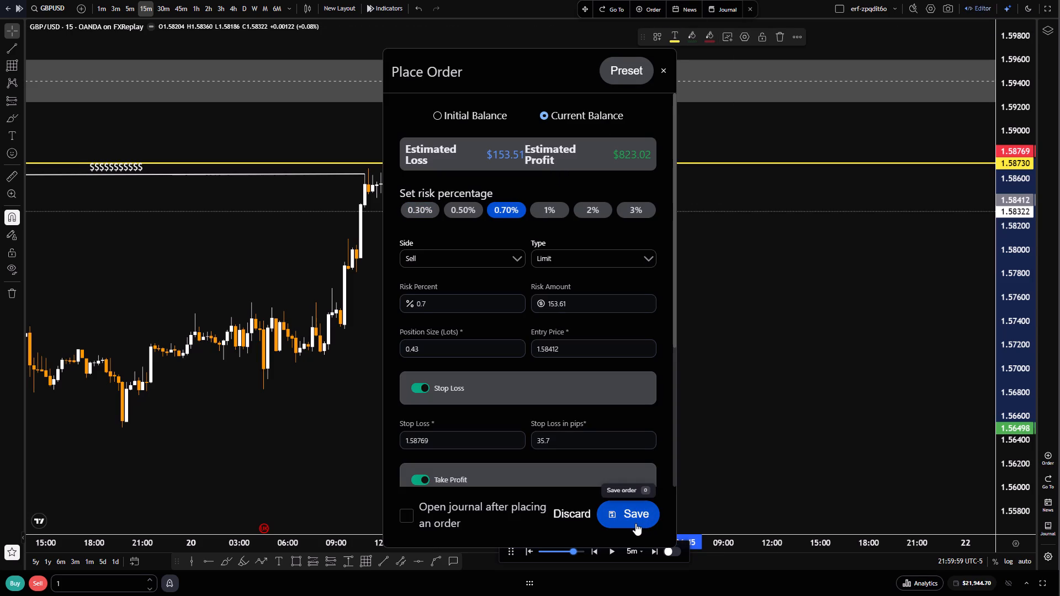
click(459, 214)
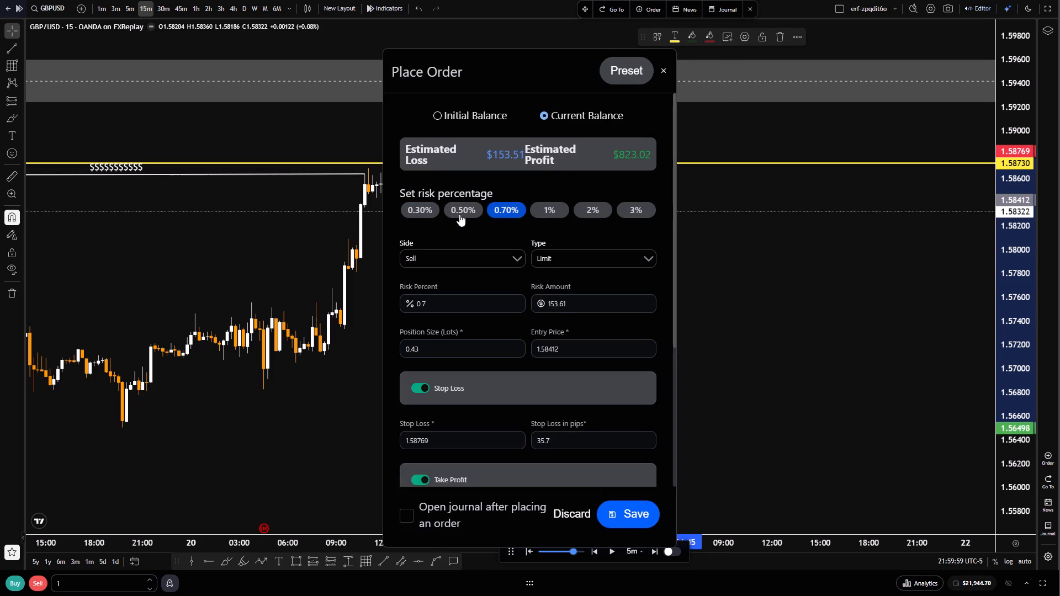
click(420, 211)
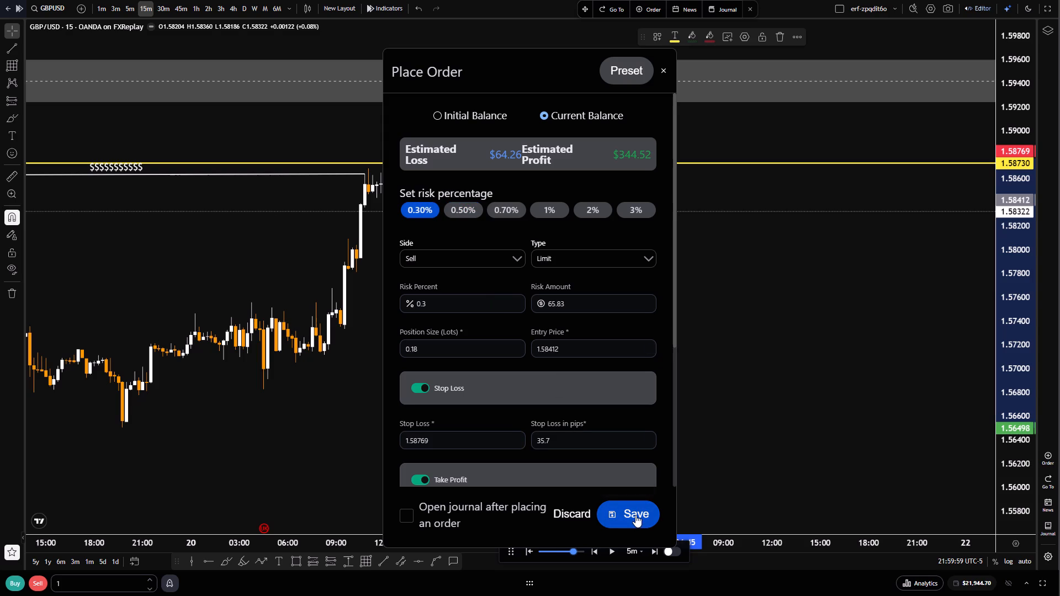
click(643, 513)
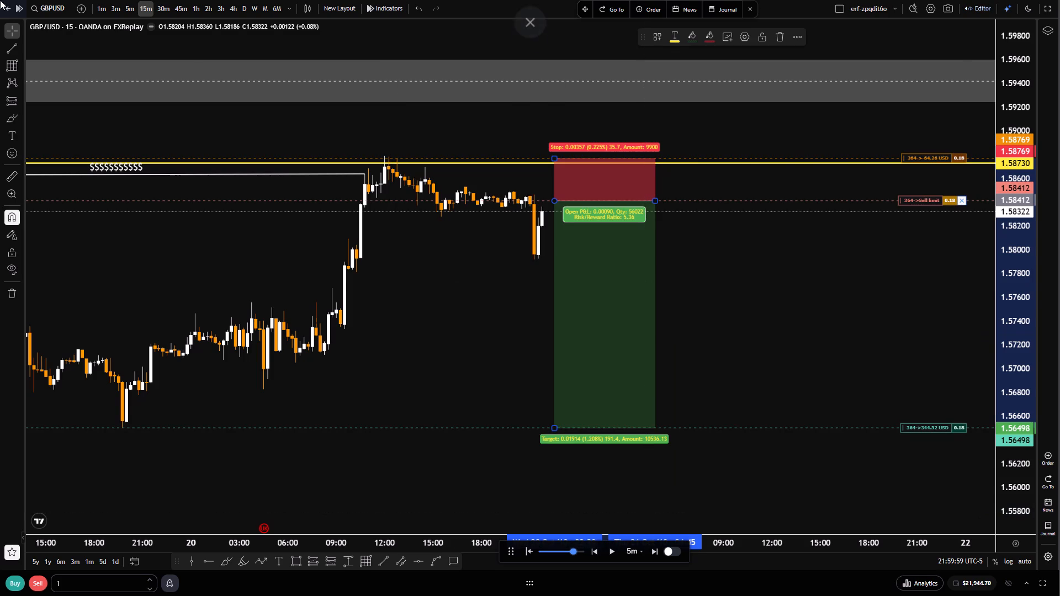
Advance the replay in 5-minute increments in short bursts to 09:04:59 on 21 October.
click(605, 551)
click(608, 551)
click(608, 551)
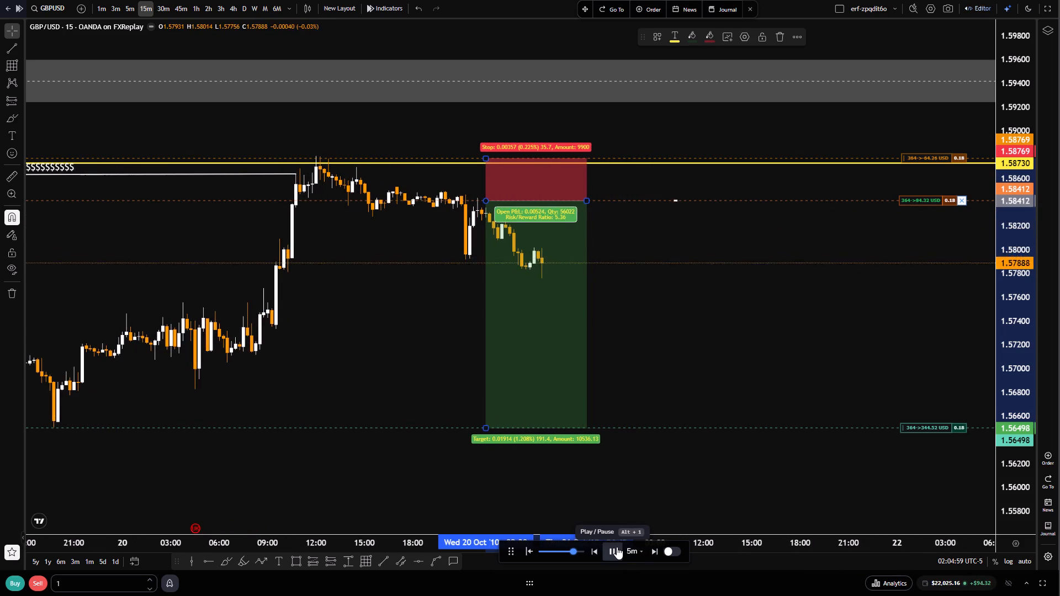
click(617, 547)
click(614, 547)
double_click(614, 547)
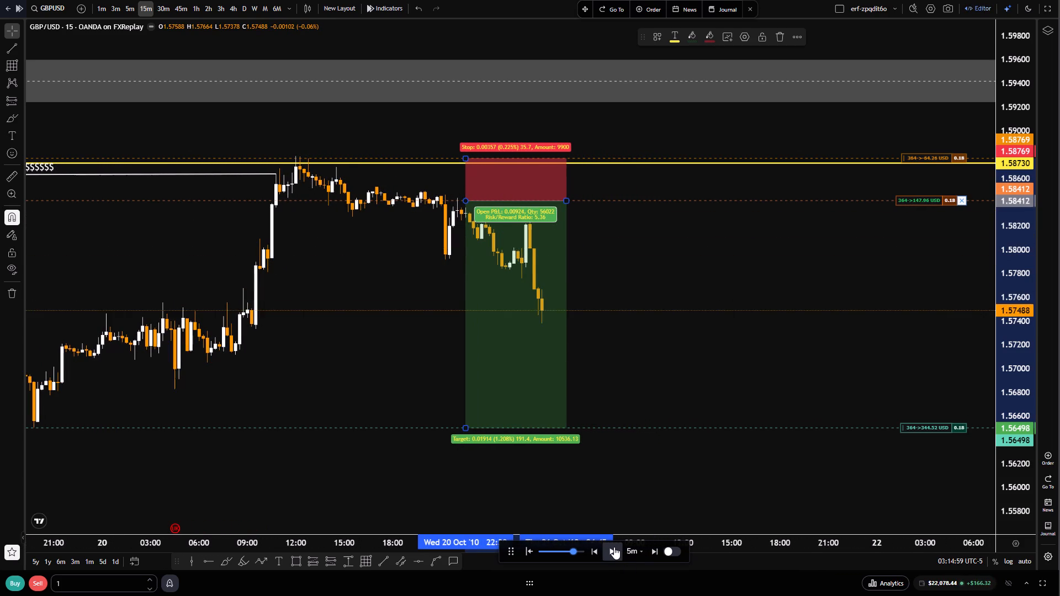
double_click(614, 547)
triple_click(614, 547)
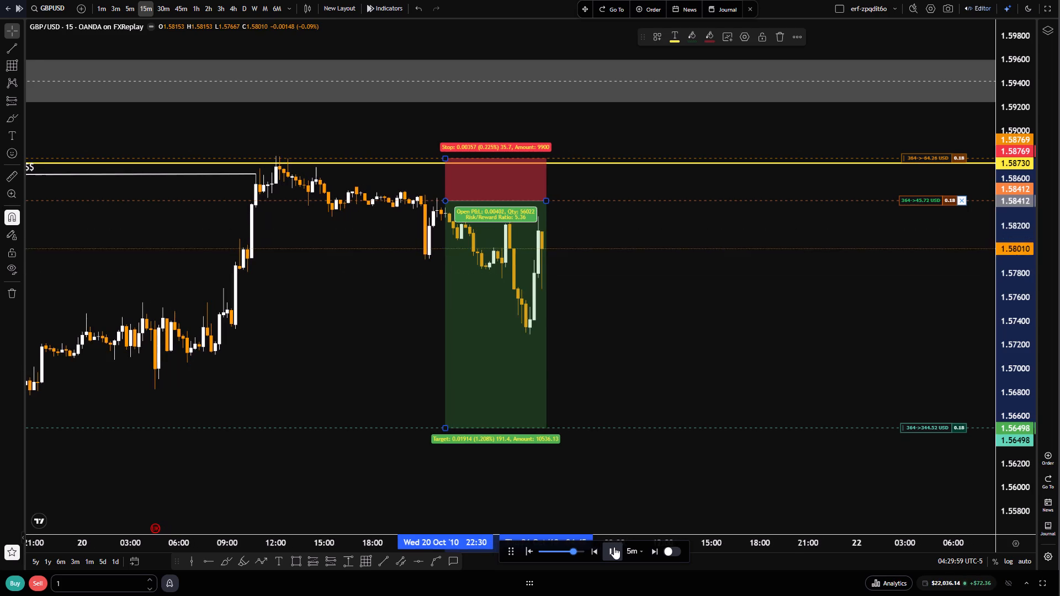
click(614, 547)
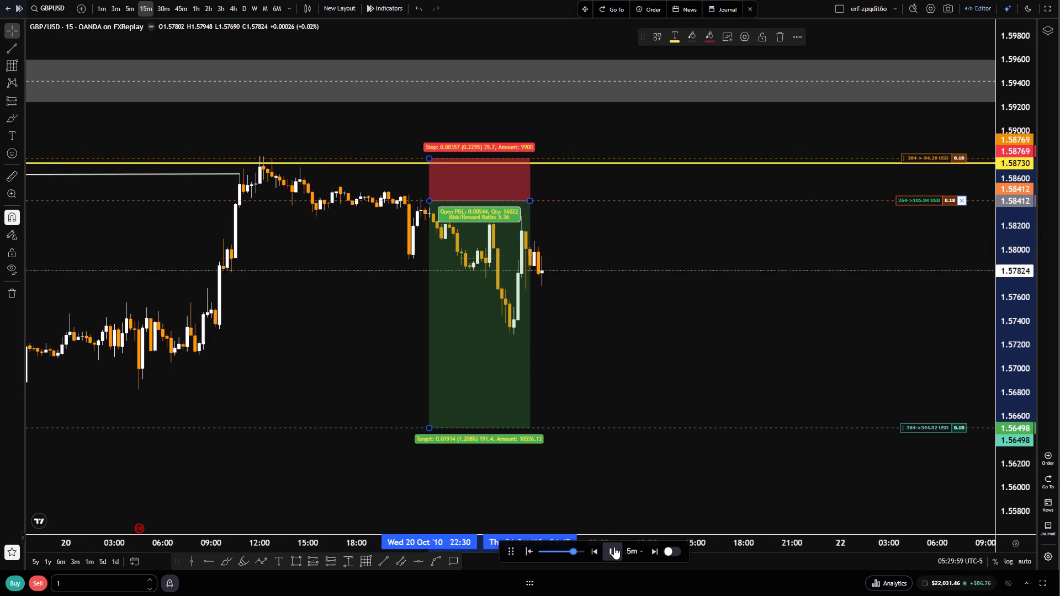
double_click(614, 547)
double_click(614, 547)
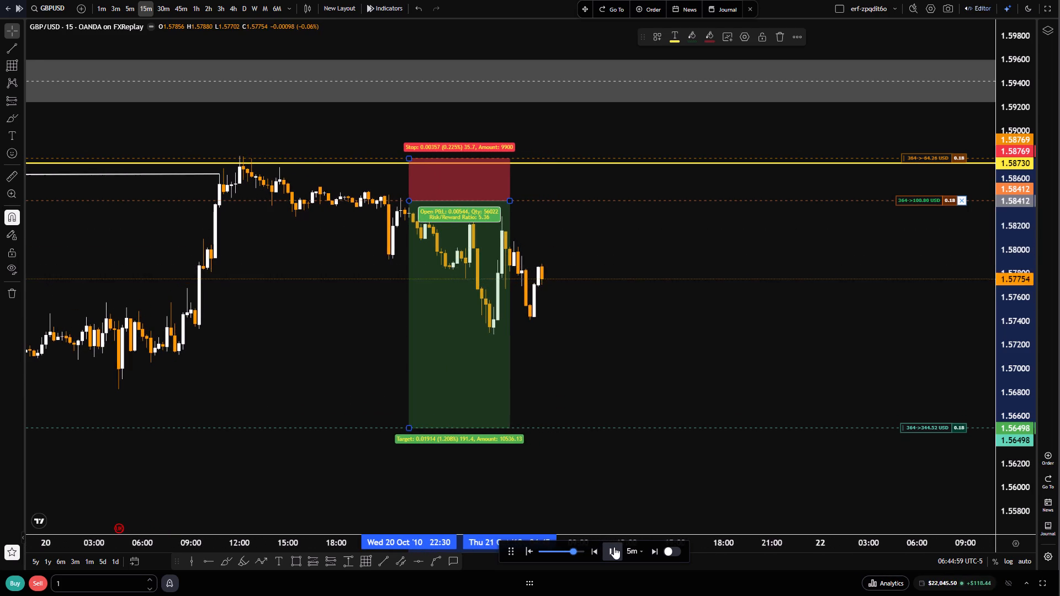
double_click(614, 547)
double_click(614, 547)
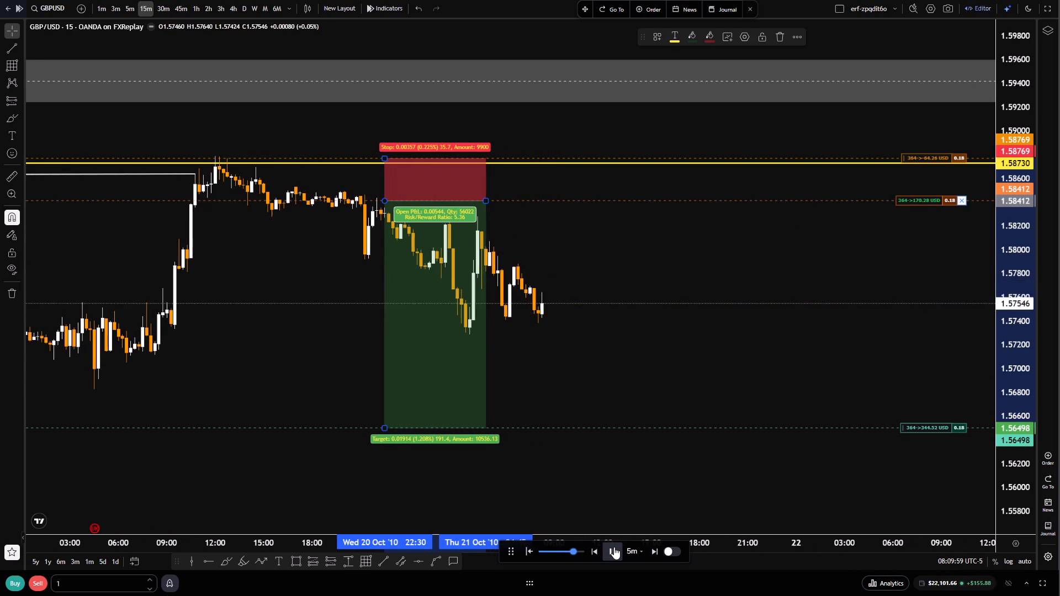
click(614, 547)
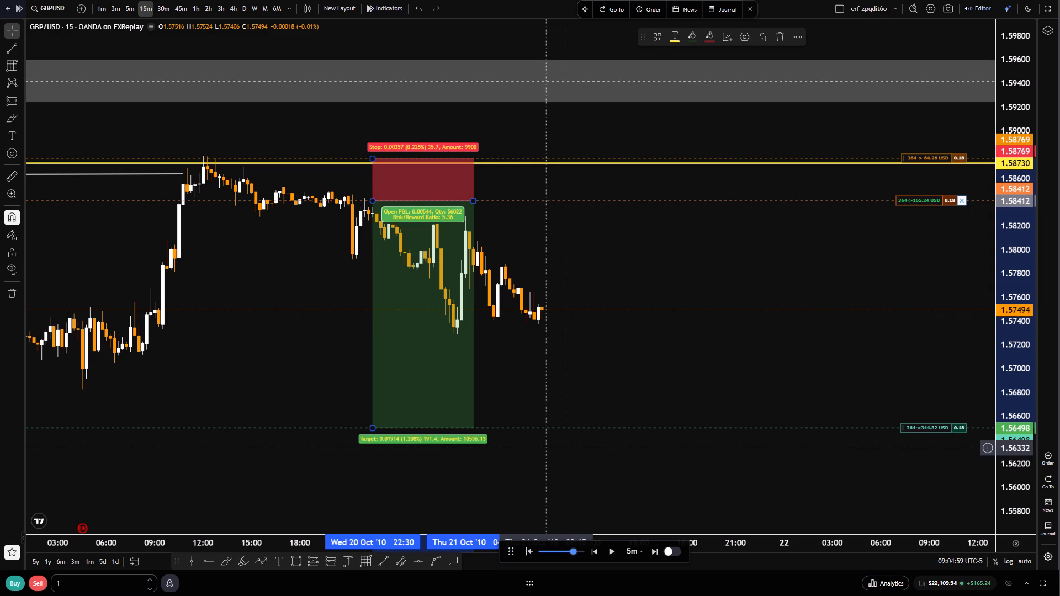
Move the floating replay controls clear of the chart's time axis.
drag(530, 393, 661, 382)
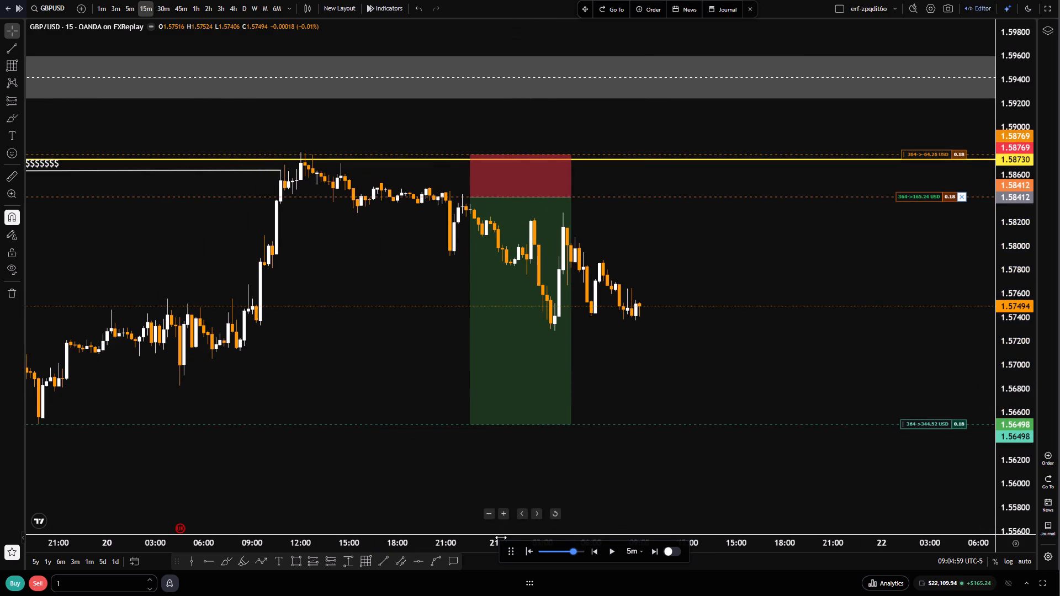
drag(512, 551, 491, 582)
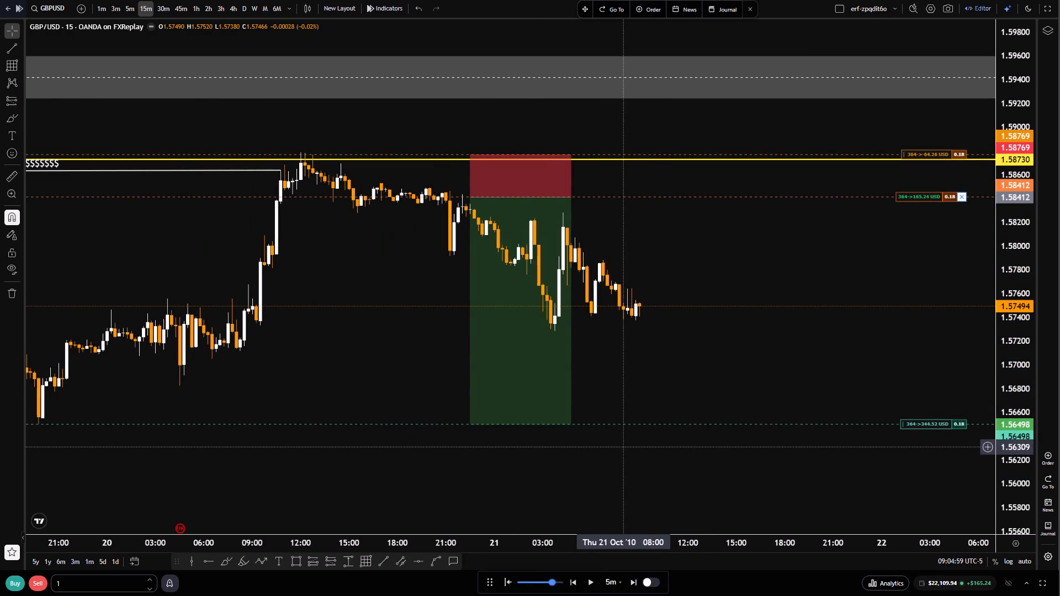
Advance the replay in 5-minute increments to 18:24:59 on 21 October.
click(590, 576)
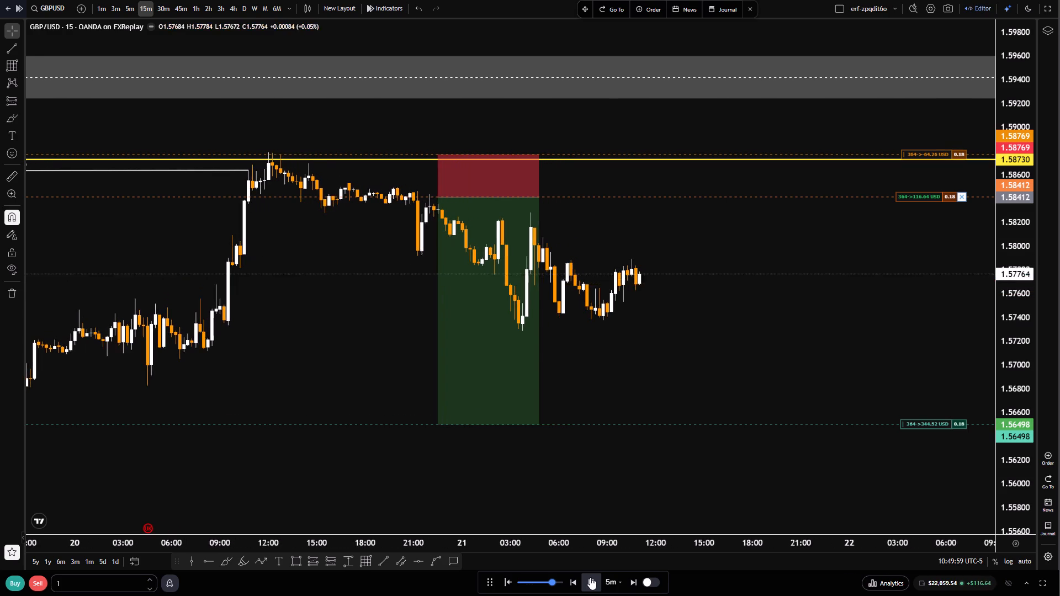
double_click(590, 577)
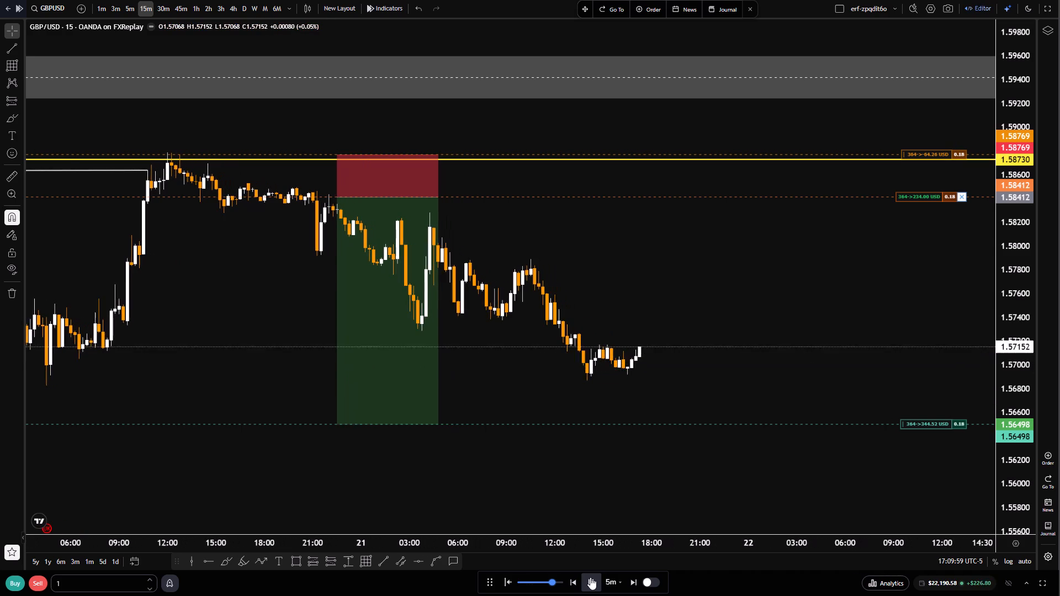
click(590, 577)
Set the replay increment to 15 minutes and advance in short bursts to 10:29:59 on 22 October.
scroll(646, 454, down, 6)
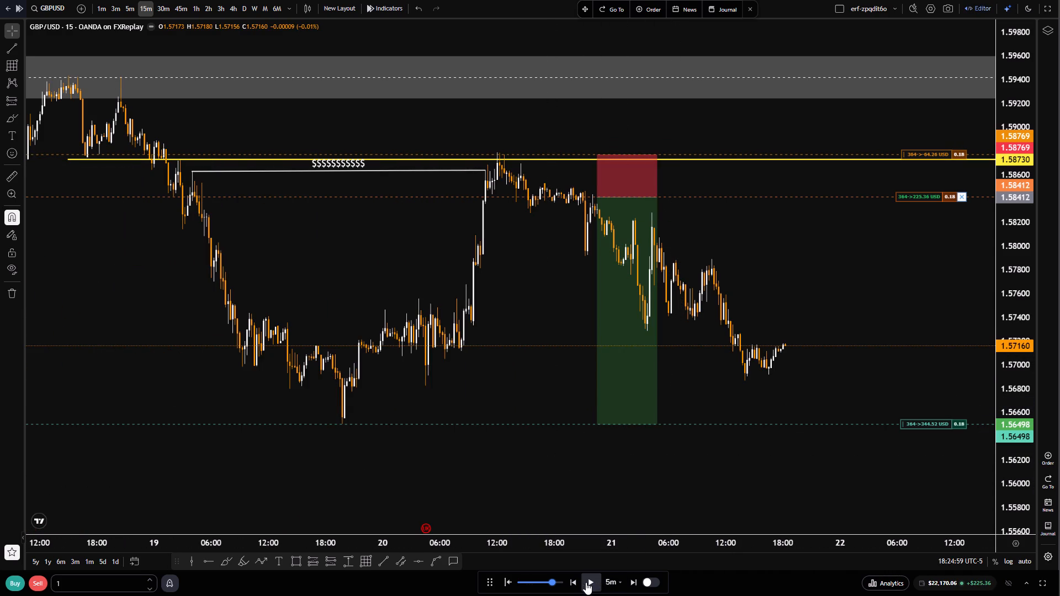
click(608, 583)
scroll(608, 563, down, 2)
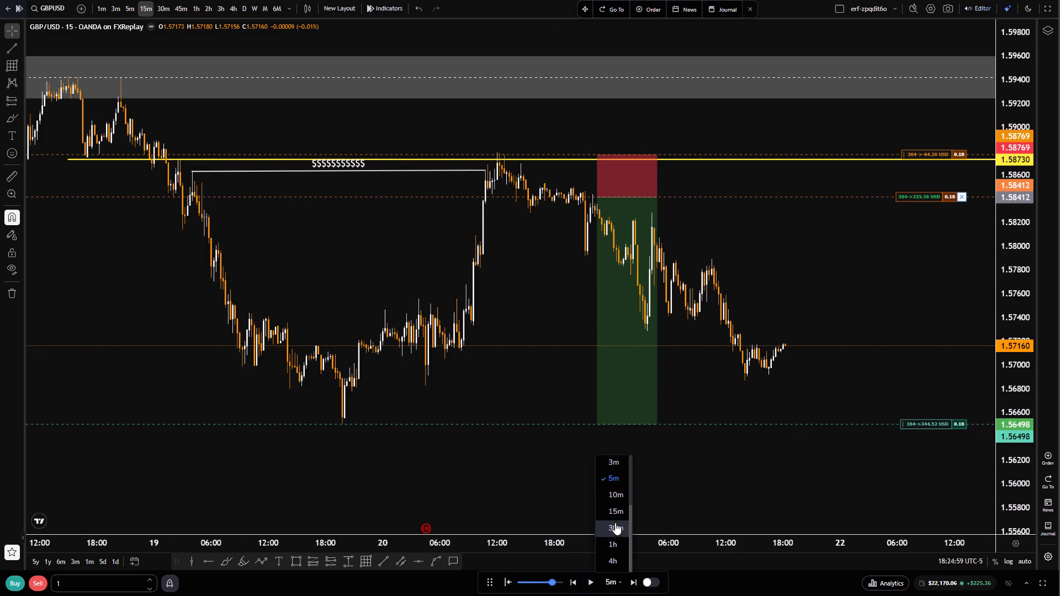
click(615, 519)
click(586, 583)
double_click(590, 583)
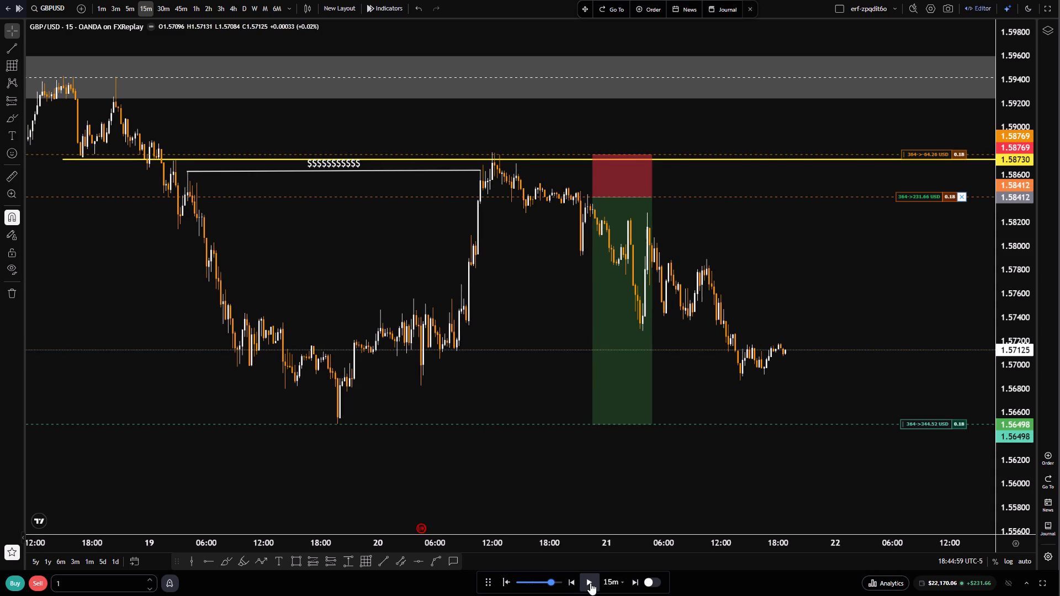
double_click(590, 583)
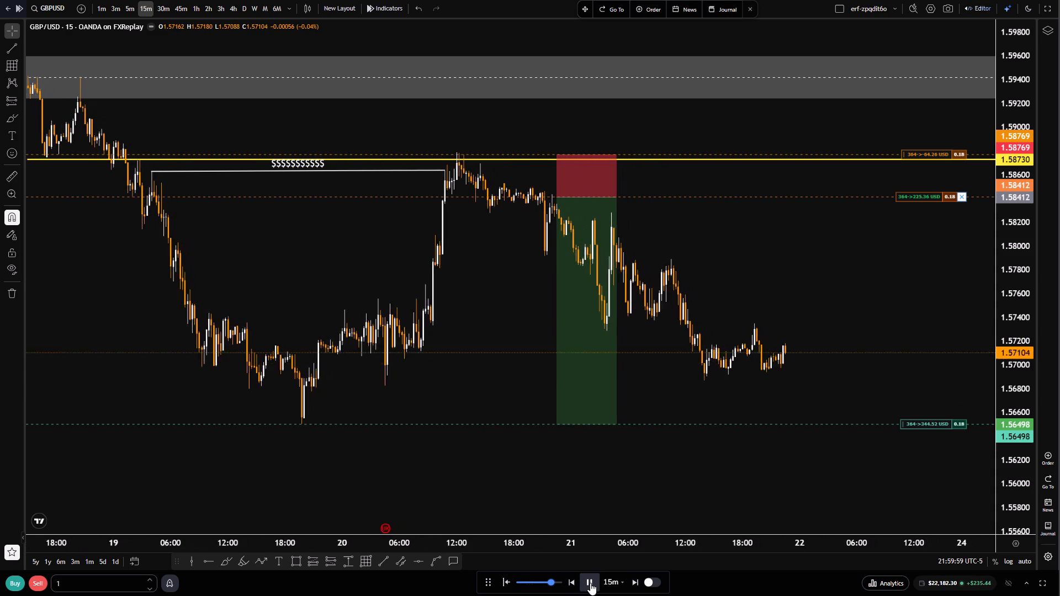
double_click(590, 583)
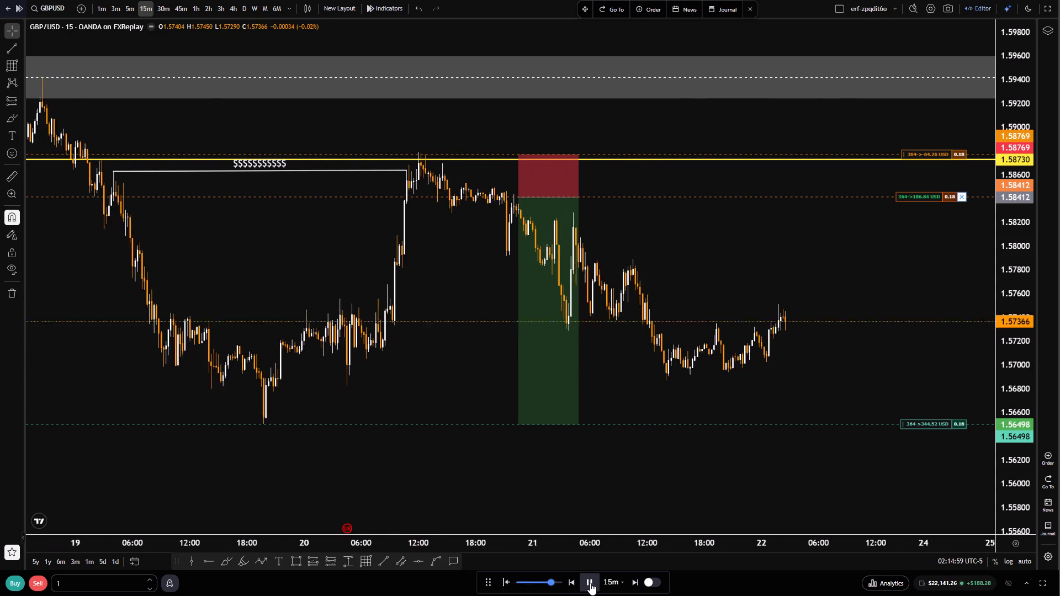
click(590, 583)
double_click(591, 581)
triple_click(591, 581)
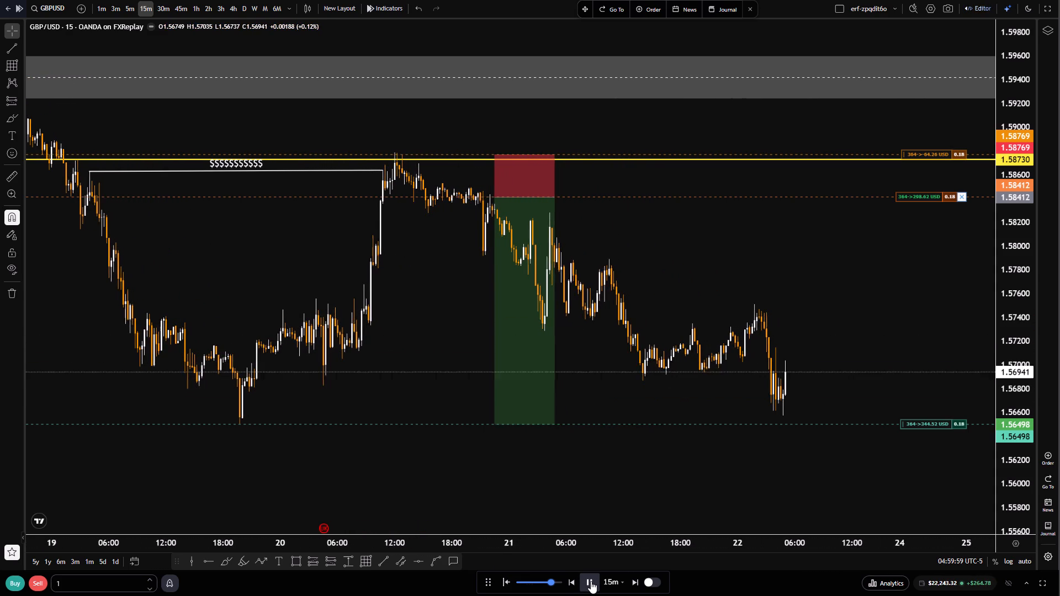
click(591, 581)
click(591, 581)
double_click(591, 581)
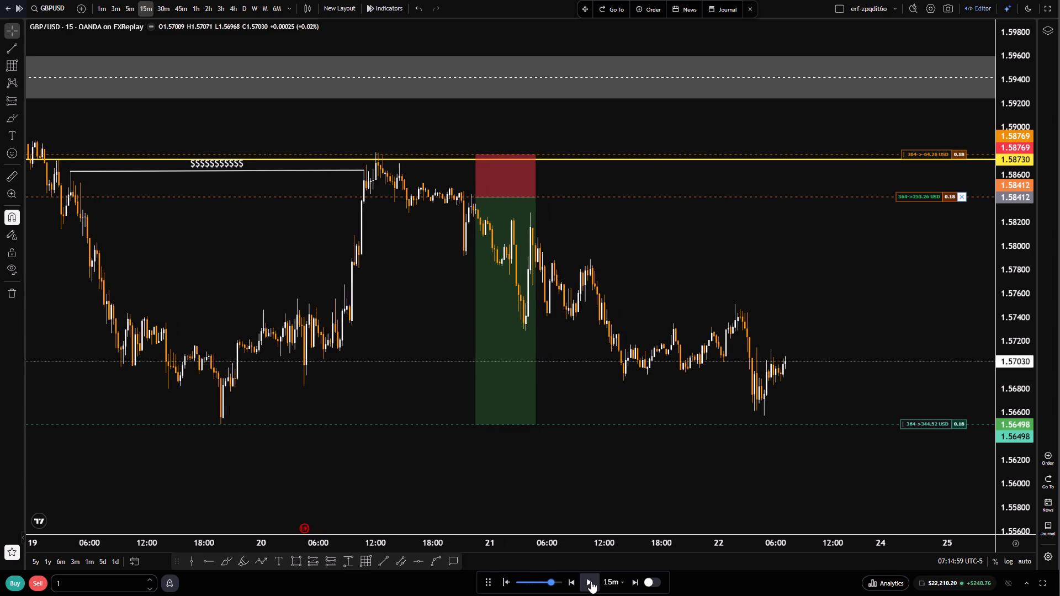
double_click(591, 581)
click(591, 581)
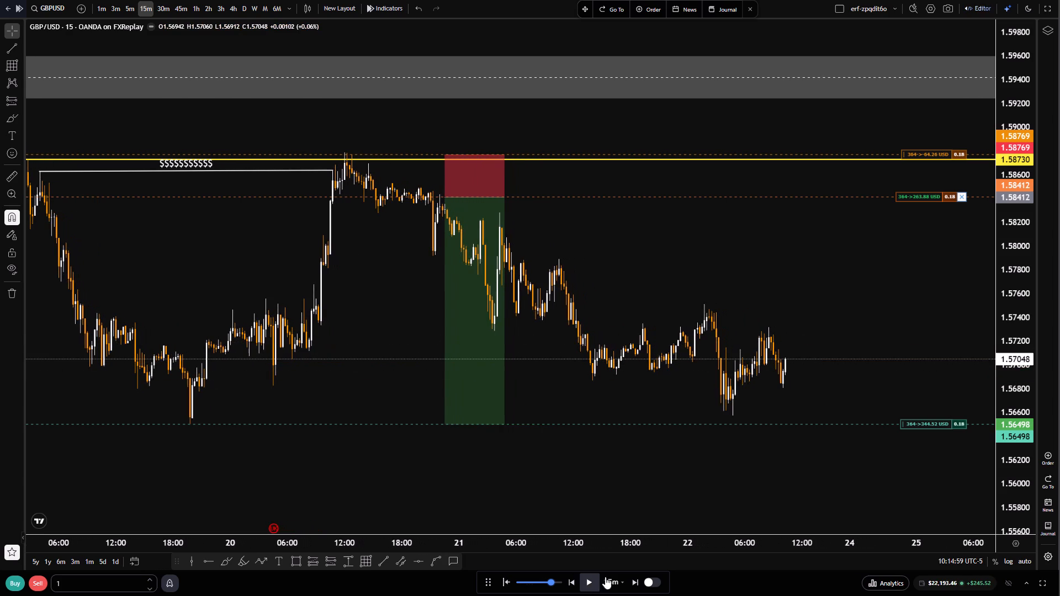
Advance the replay in 15-minute increments to 11:44:59 on 22 October.
scroll(762, 376, up, 4)
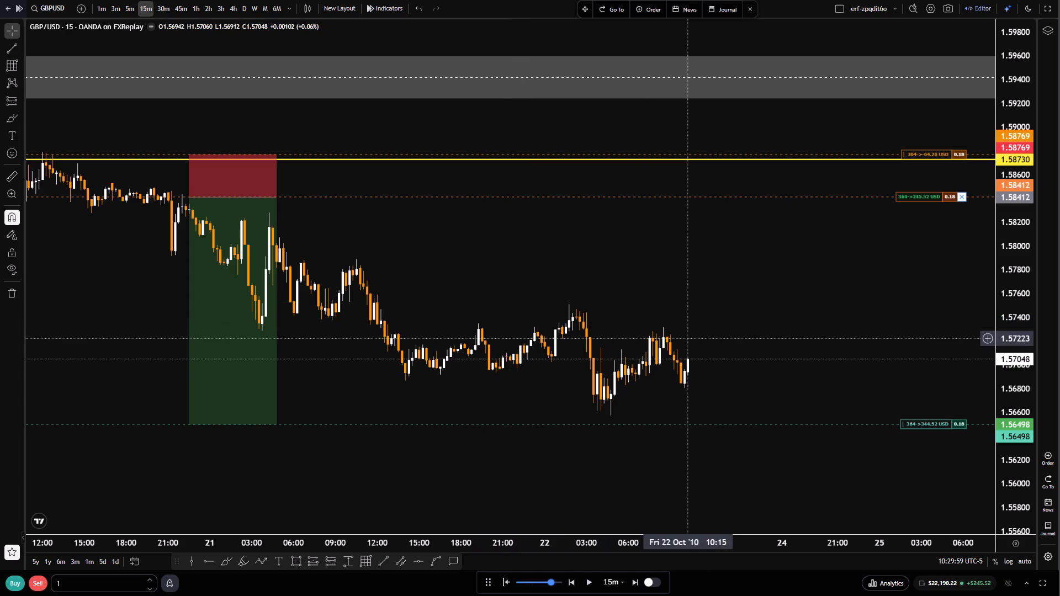
click(579, 581)
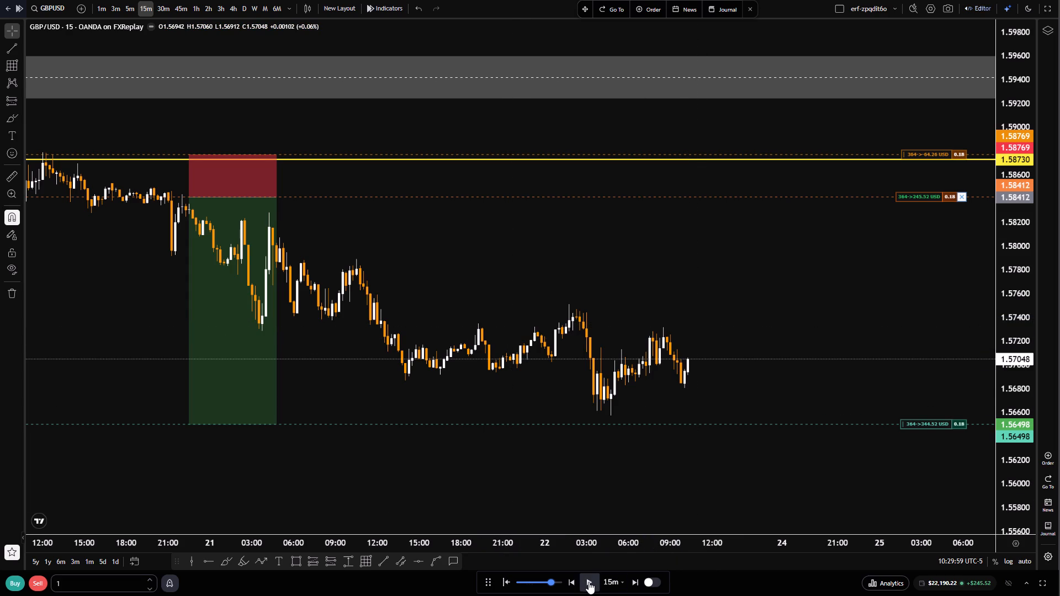
double_click(589, 581)
double_click(590, 582)
double_click(592, 578)
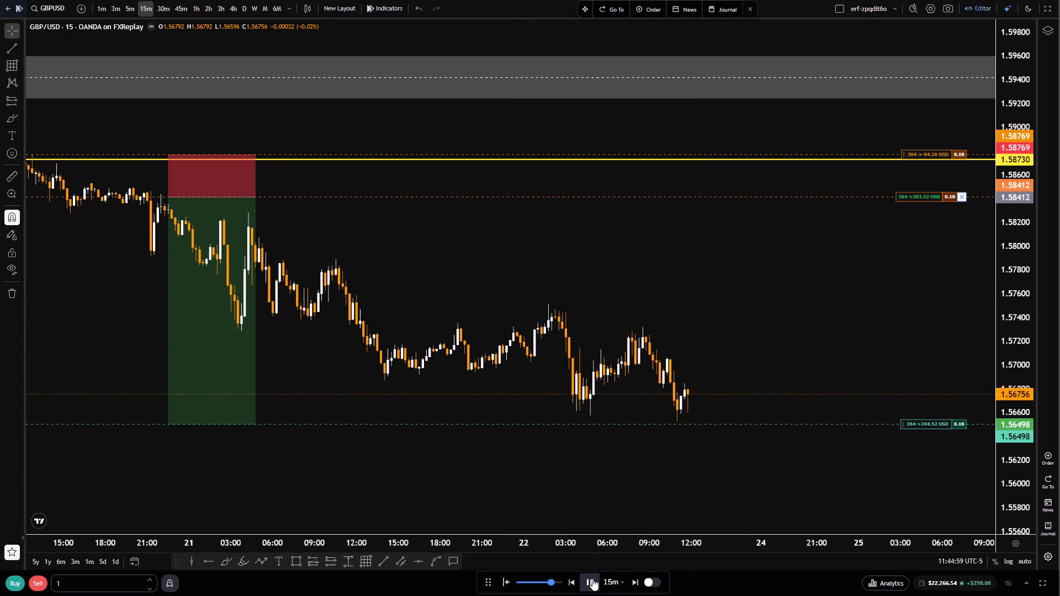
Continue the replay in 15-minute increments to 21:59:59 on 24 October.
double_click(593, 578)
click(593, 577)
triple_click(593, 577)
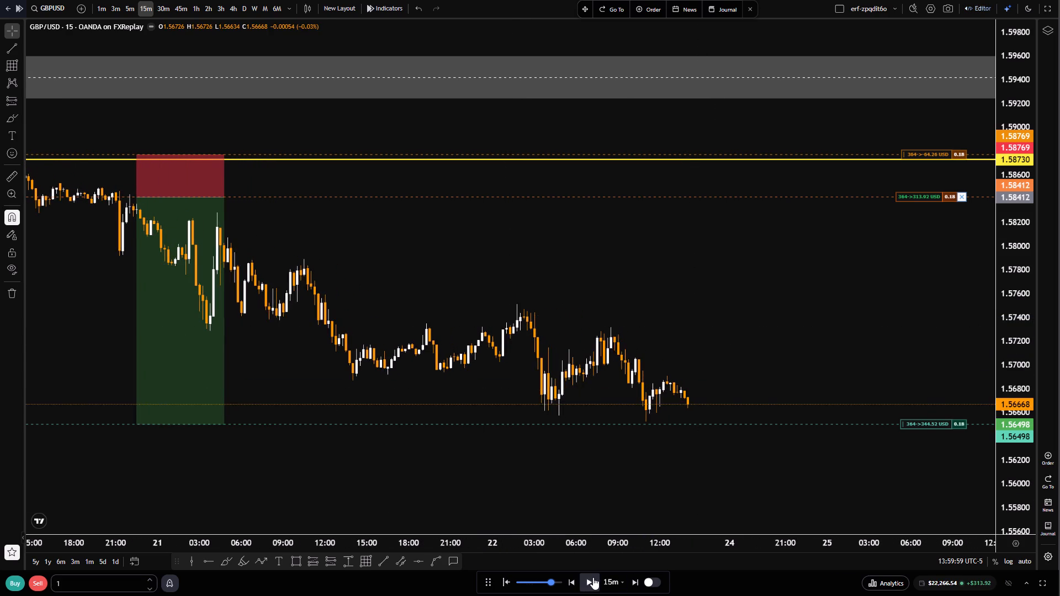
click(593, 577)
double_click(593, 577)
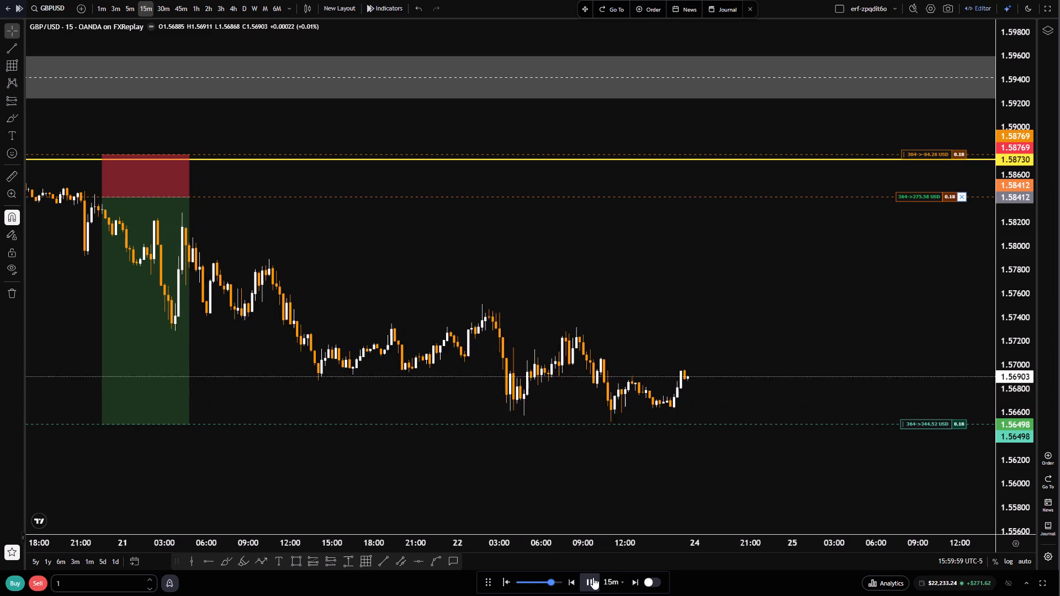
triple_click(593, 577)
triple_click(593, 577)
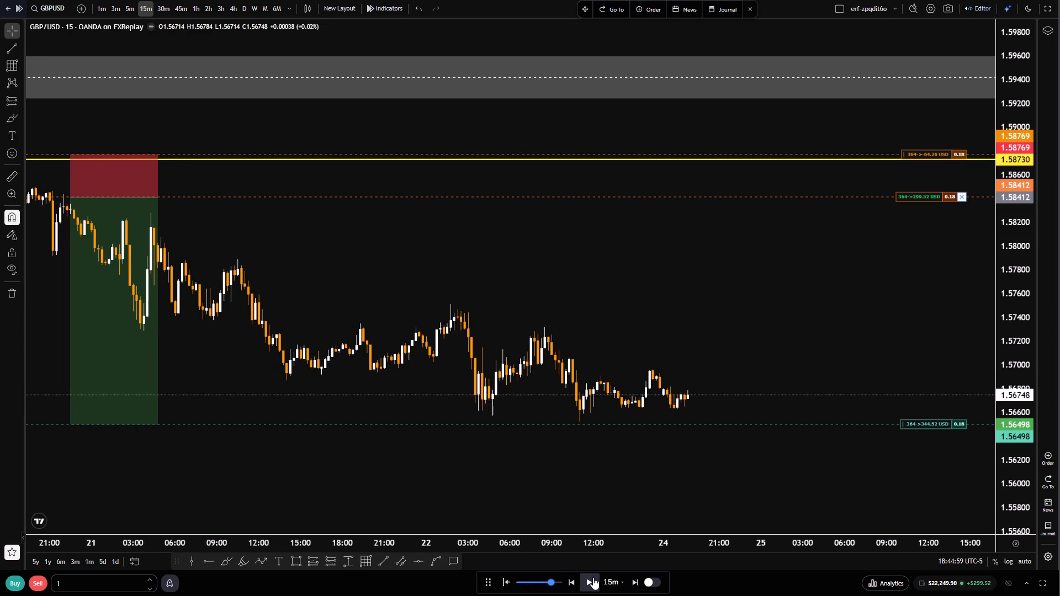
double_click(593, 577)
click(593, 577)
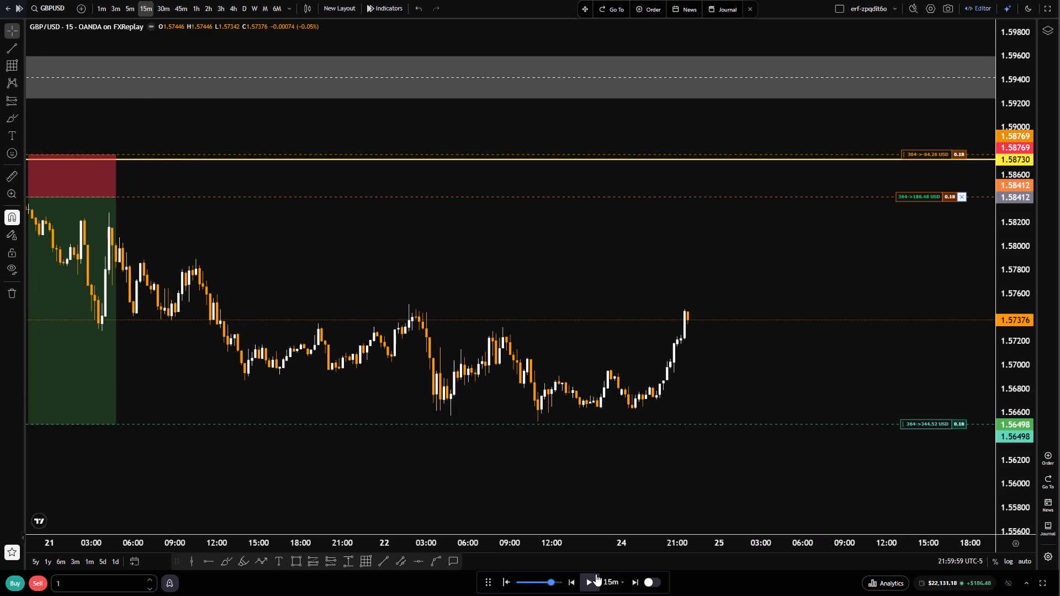
Rewind the replay to 11:14:59 on 22 October by picking the low candle just above the take-profit line.
click(507, 582)
click(540, 421)
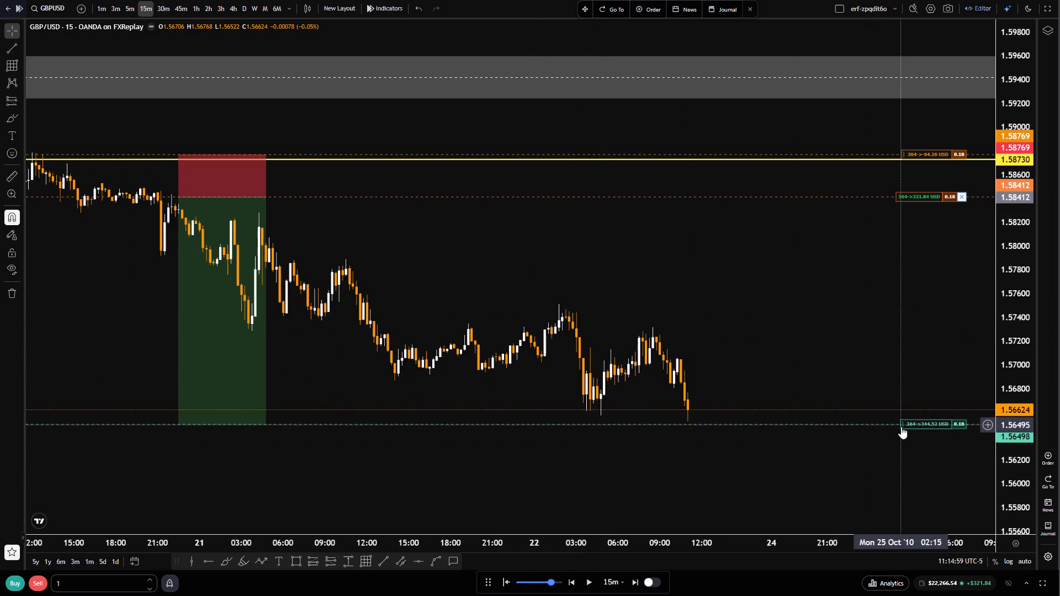
Raise the open short trade's take-profit level to about 1.56576.
drag(902, 427, 910, 415)
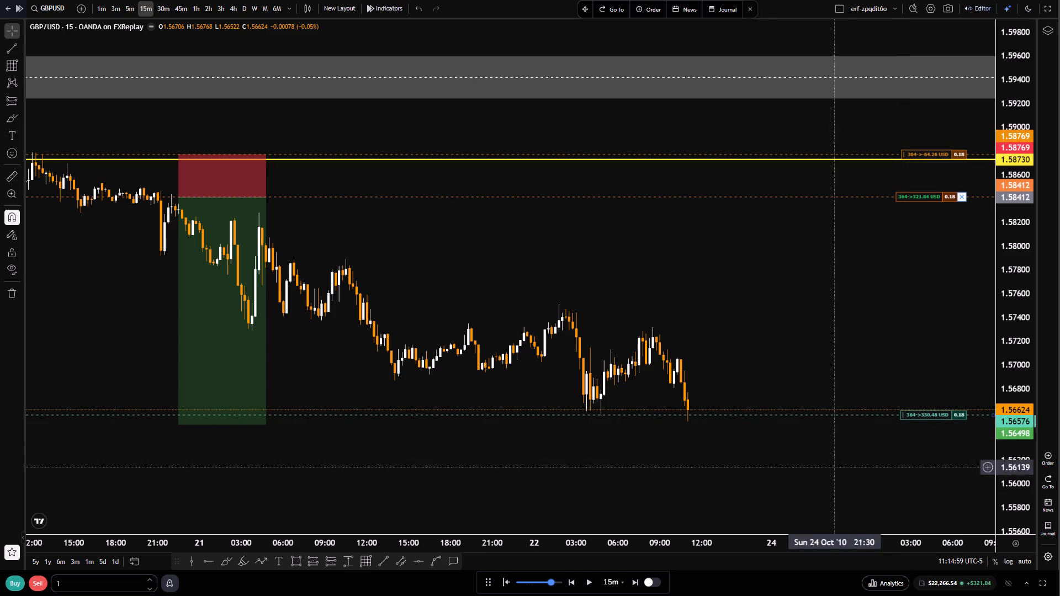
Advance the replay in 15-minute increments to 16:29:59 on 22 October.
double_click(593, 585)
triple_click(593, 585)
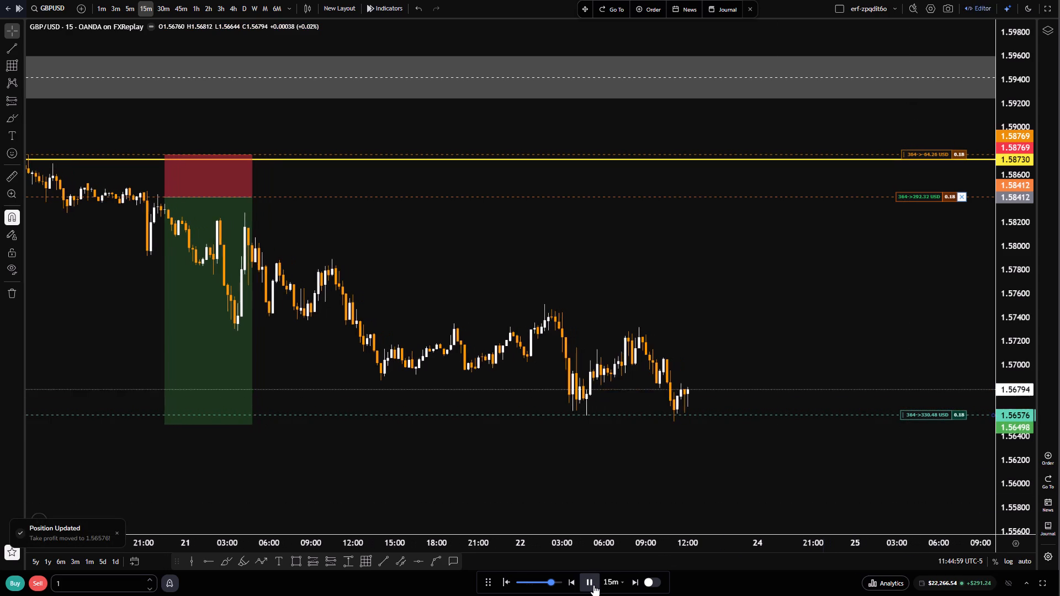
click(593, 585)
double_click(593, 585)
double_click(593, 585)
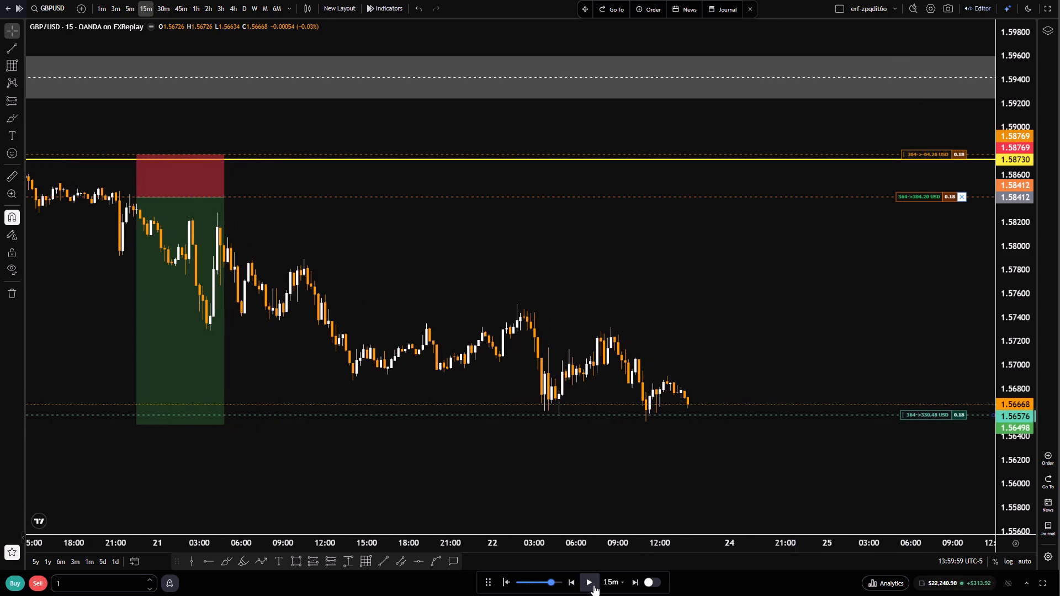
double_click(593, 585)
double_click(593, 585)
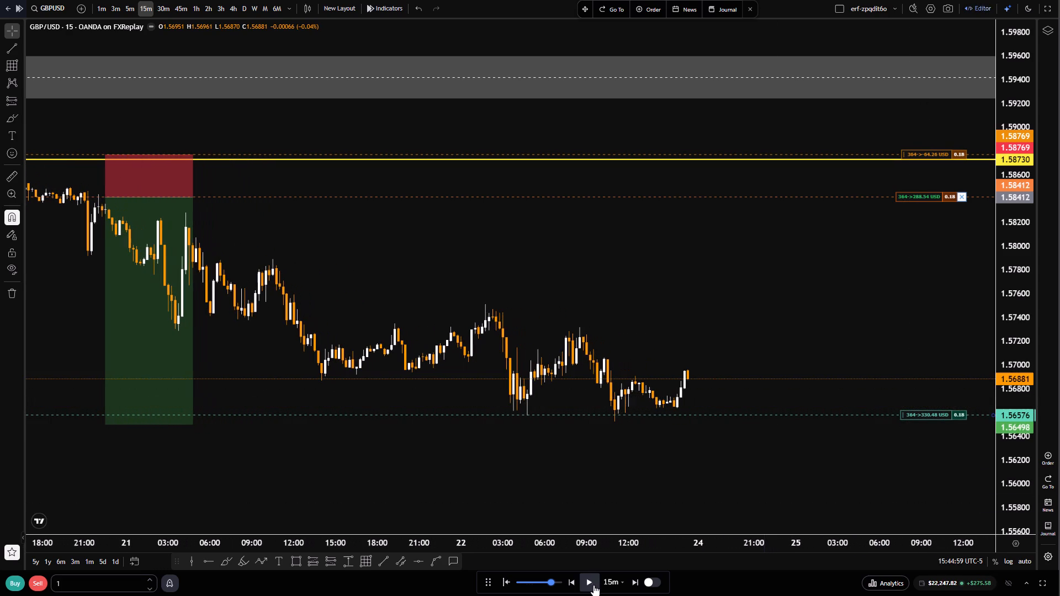
Rewind the replay to 10:44:59 on 22 October, before the candle that dips below the take-profit line.
click(505, 579)
click(618, 468)
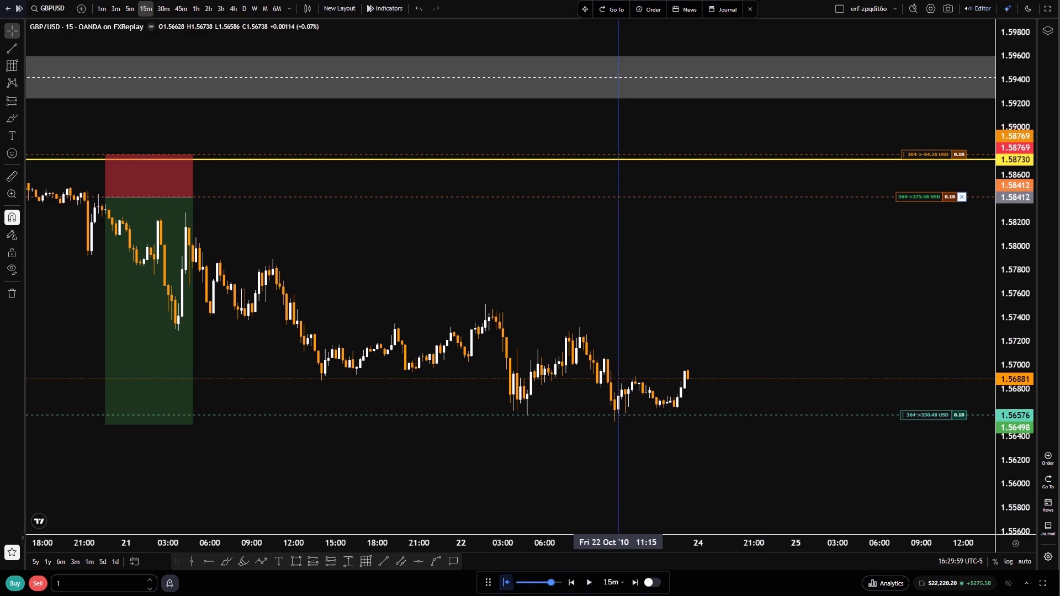
click(499, 581)
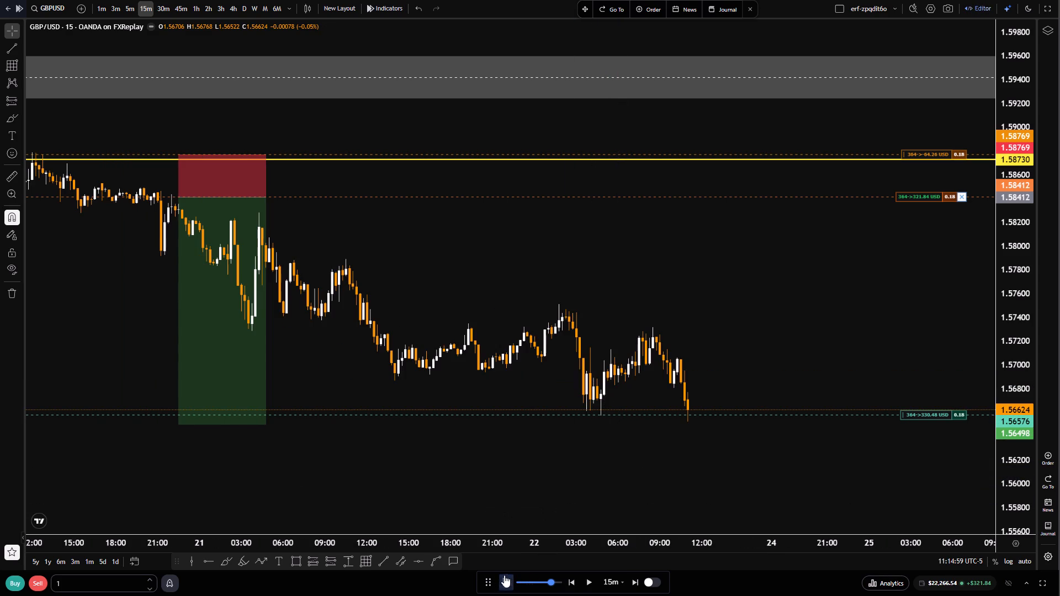
click(683, 493)
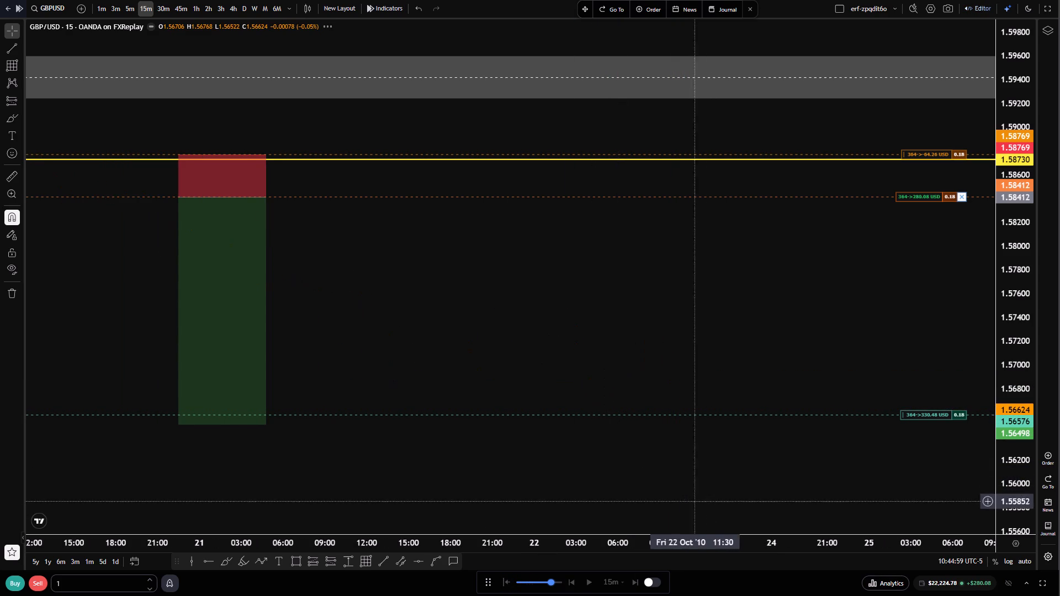
Play the replay forward to 12:14:59 on 22 October so the short closes at its 1.56576 take-profit.
triple_click(588, 583)
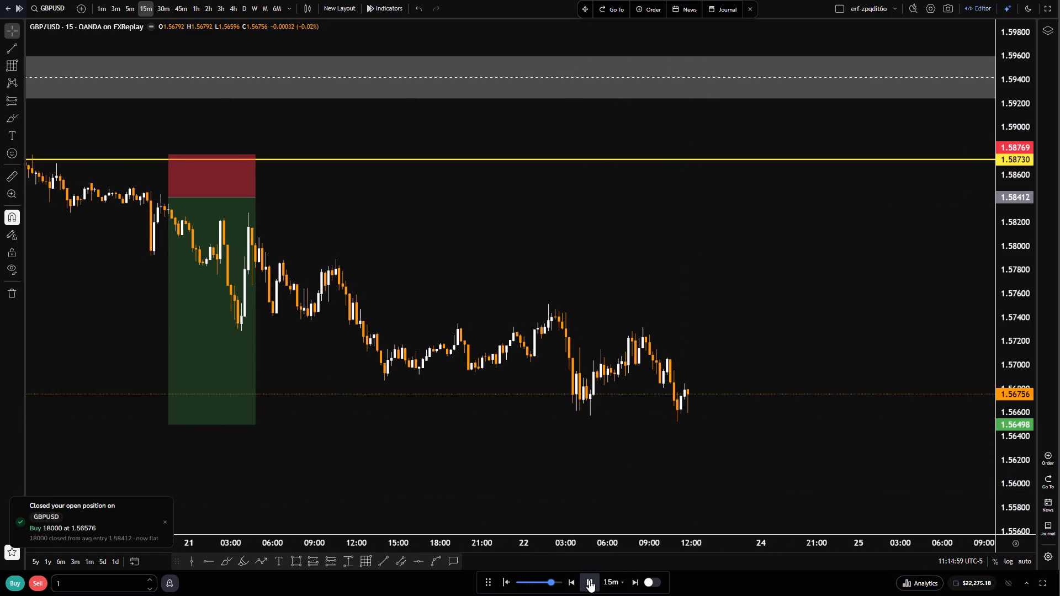
click(589, 580)
Extend the short position drawing's end time to 09:15 on 22 October.
scroll(628, 416, down, 2)
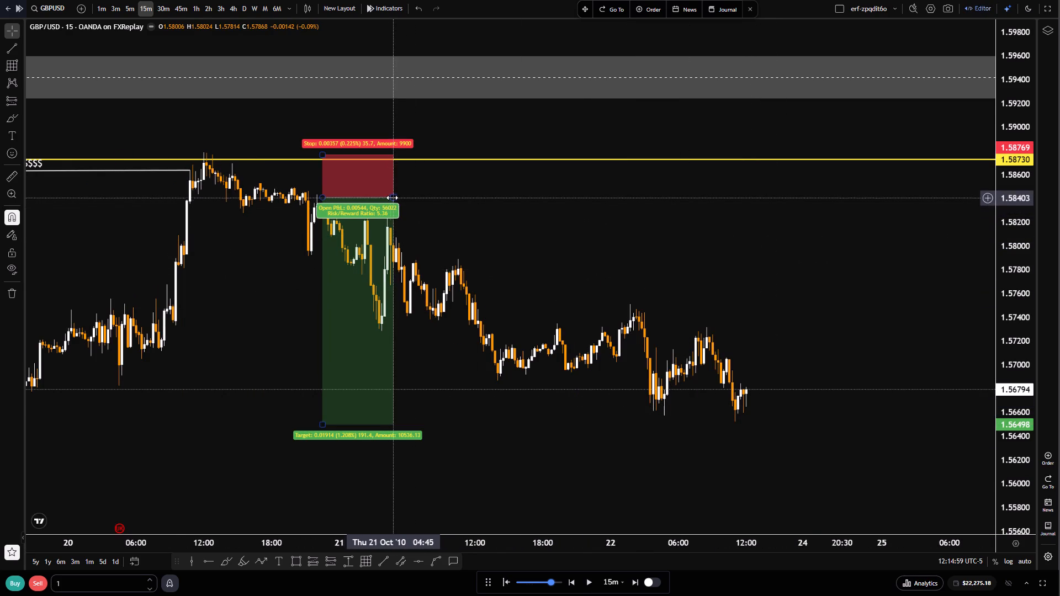
drag(392, 197, 714, 212)
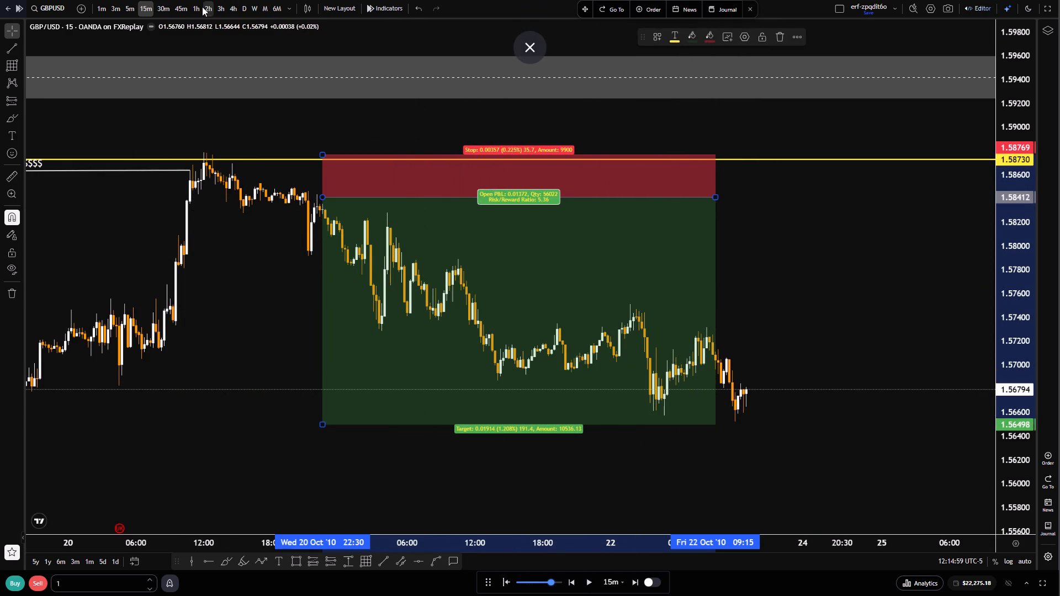
Review the closed trade on the 1-hour and 45-minute timeframes, returning to the 15-minute chart.
click(199, 8)
scroll(741, 332, up, 4)
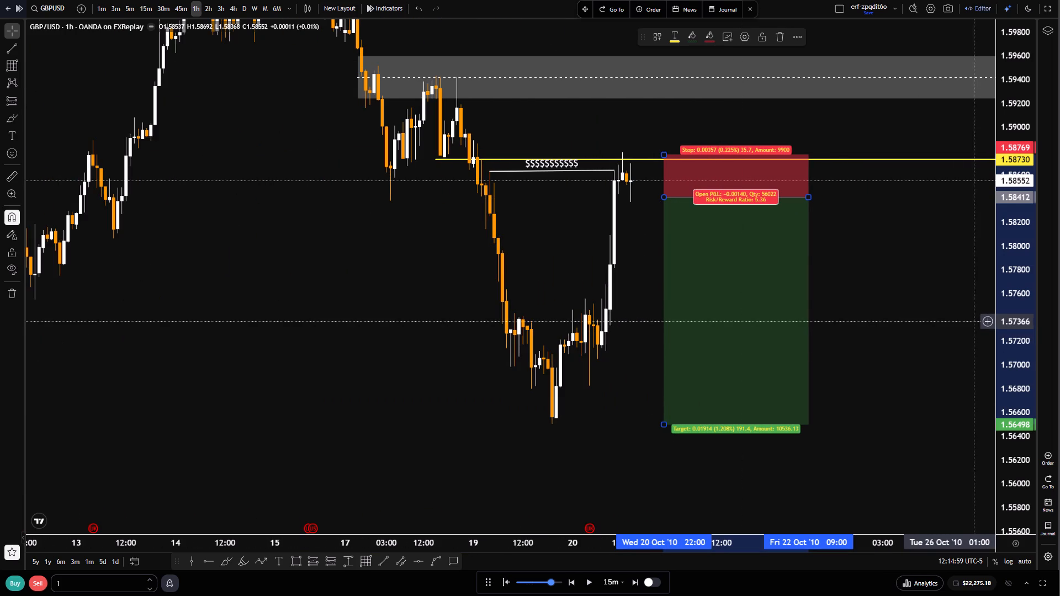
scroll(918, 327, up, 3)
click(911, 326)
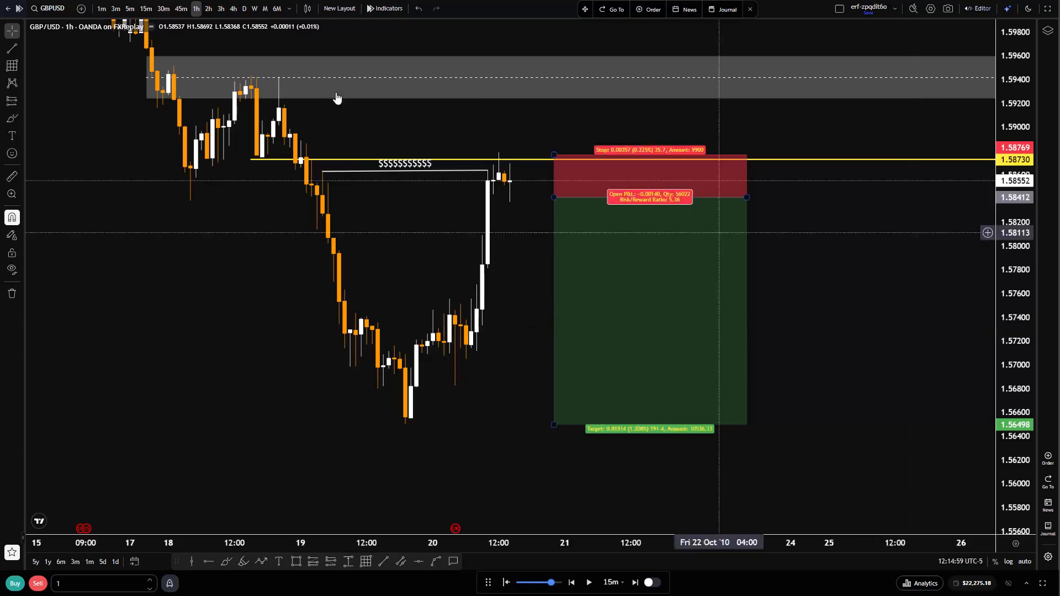
click(174, 6)
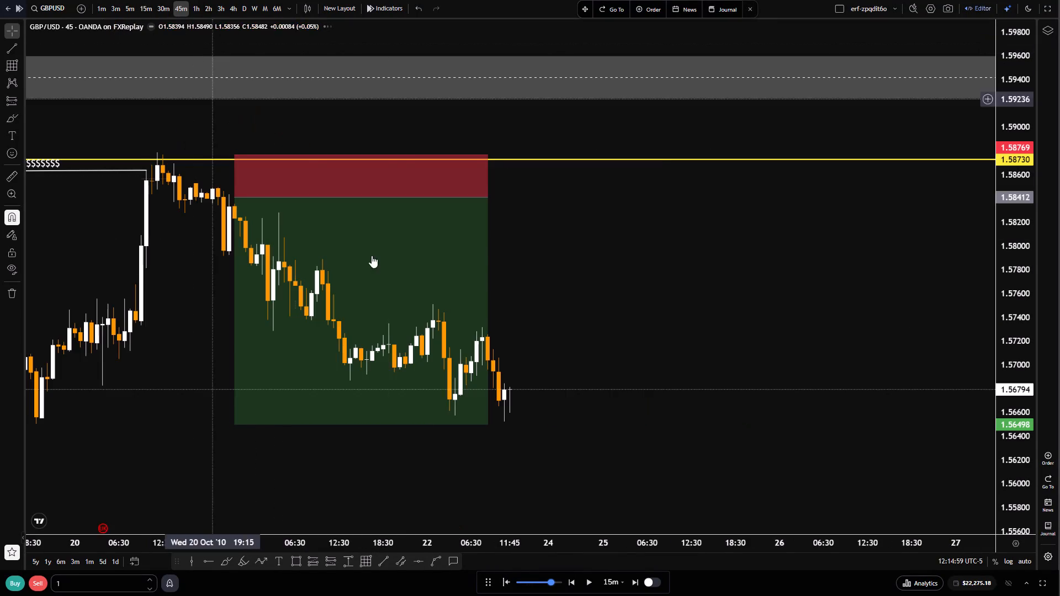
scroll(400, 276, down, 4)
click(198, 11)
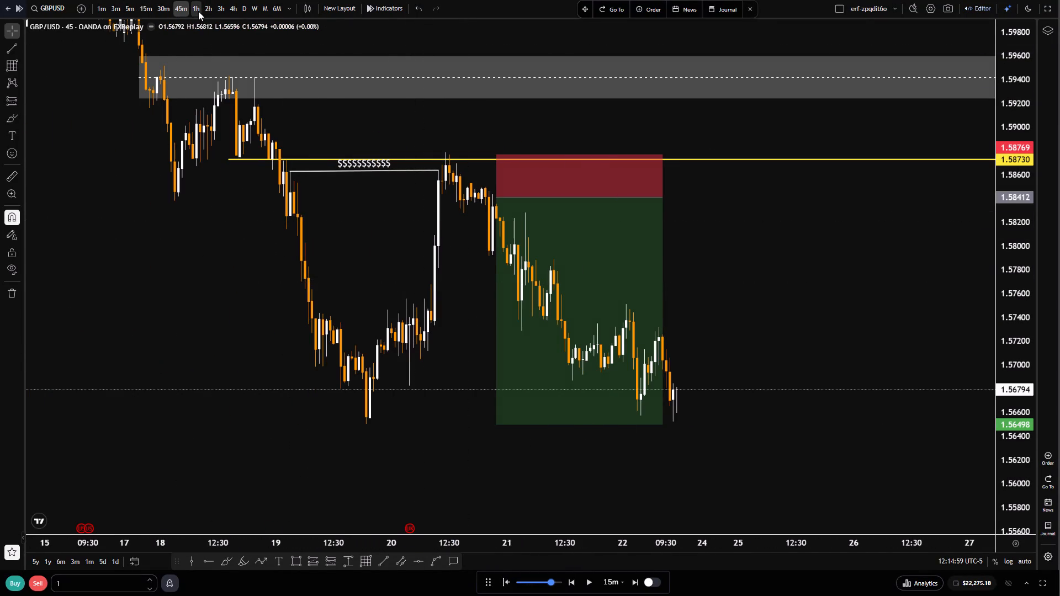
scroll(393, 230, up, 5)
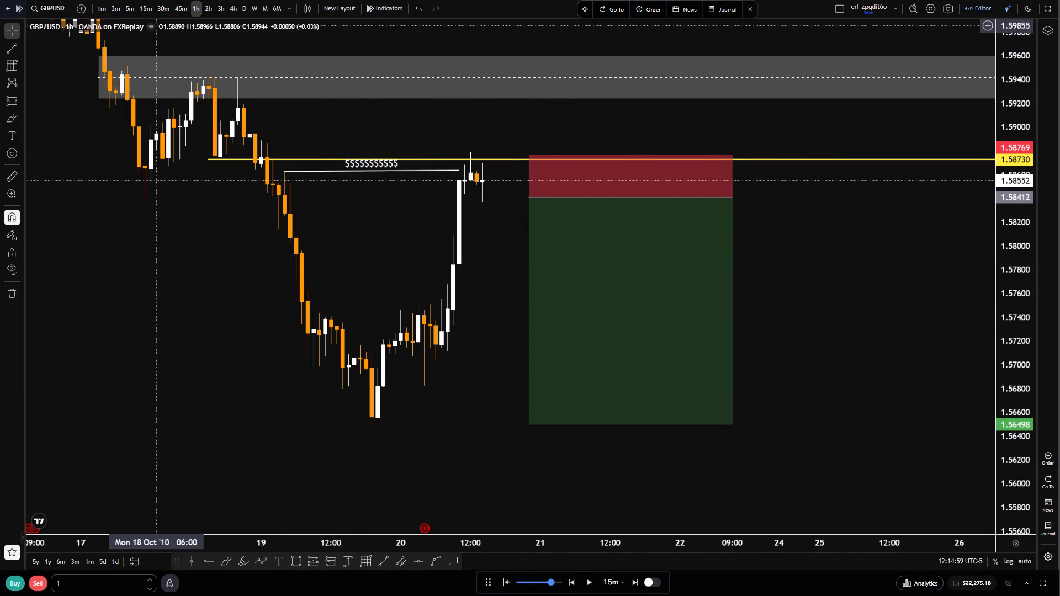
click(149, 10)
scroll(457, 363, down, 12)
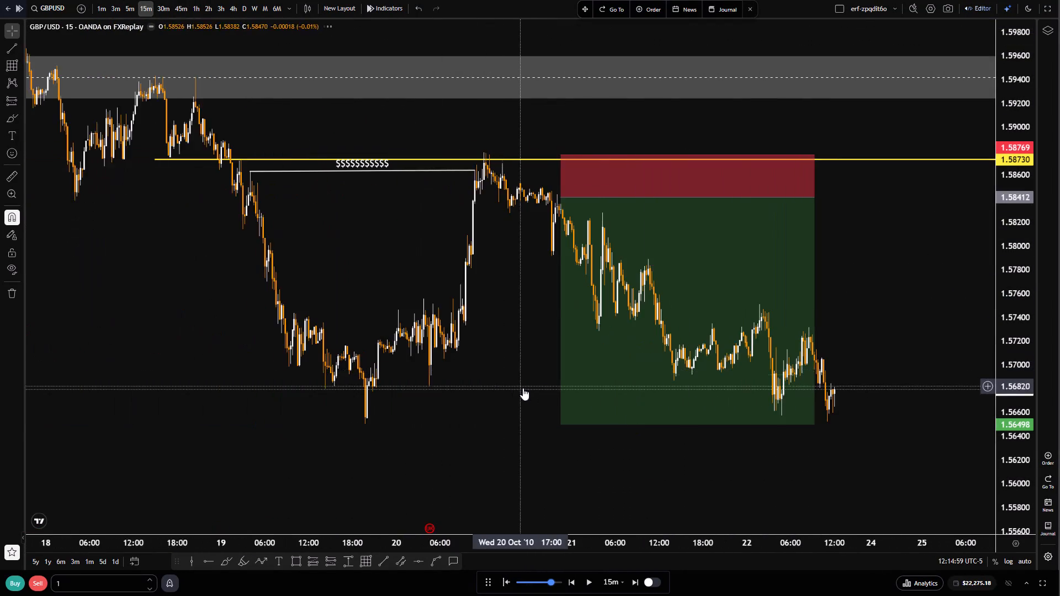
Examine the 15-minute price action around the grey zone, the $$$ liquidity line and the short position drawing.
scroll(523, 389, down, 3)
drag(539, 423, 561, 421)
scroll(560, 418, up, 2)
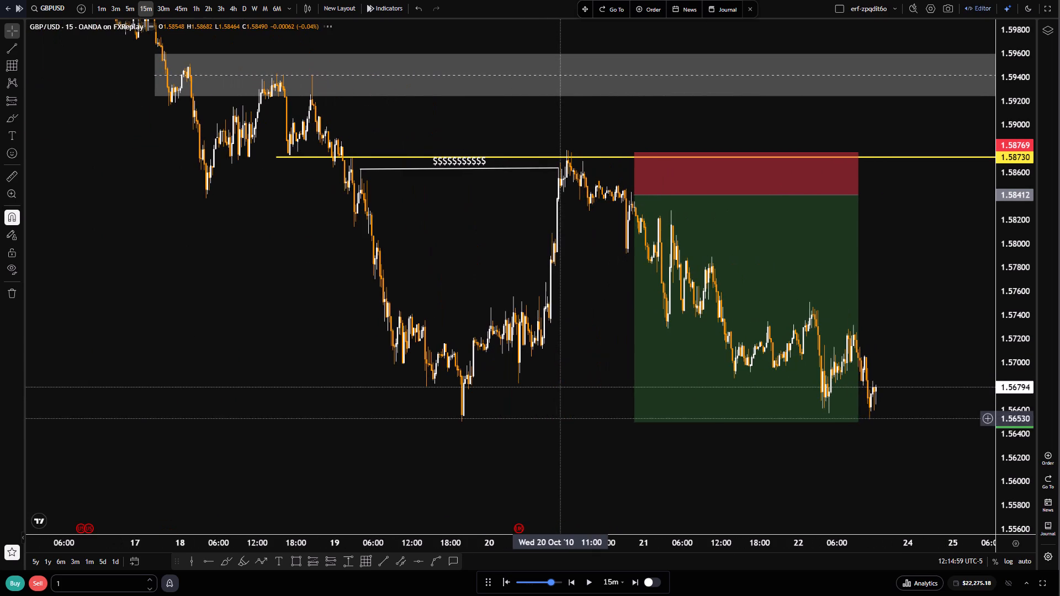
scroll(493, 241, up, 2)
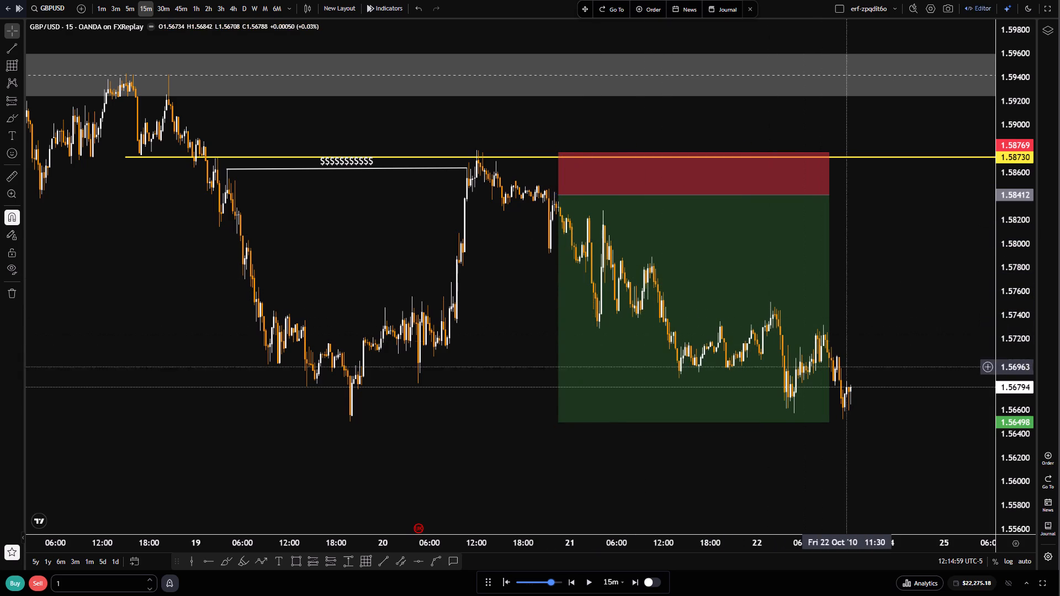
scroll(277, 240, up, 4)
scroll(284, 281, down, 5)
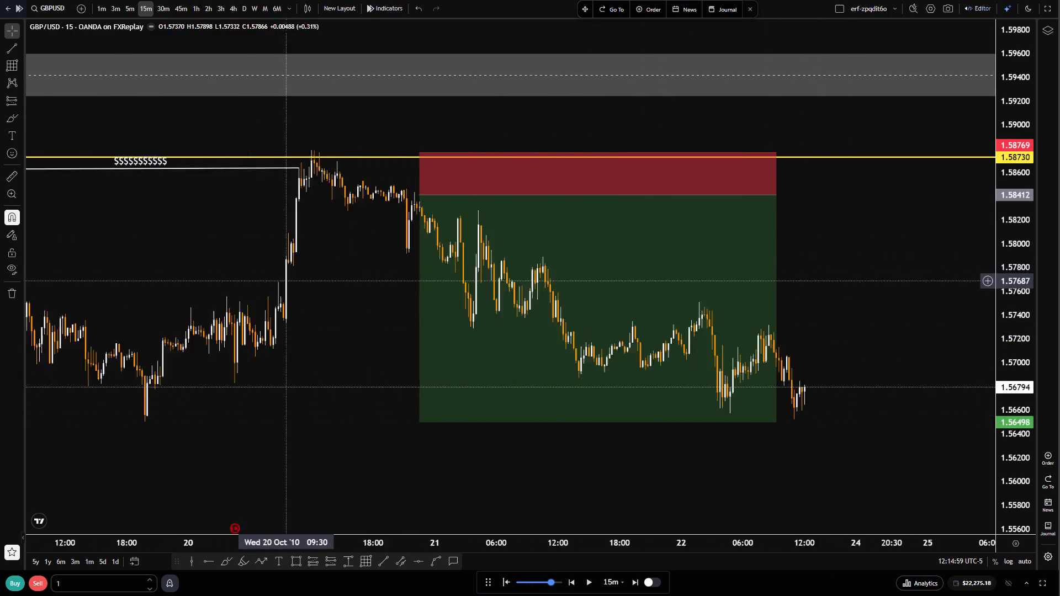
scroll(286, 279, down, 2)
scroll(773, 294, up, 2)
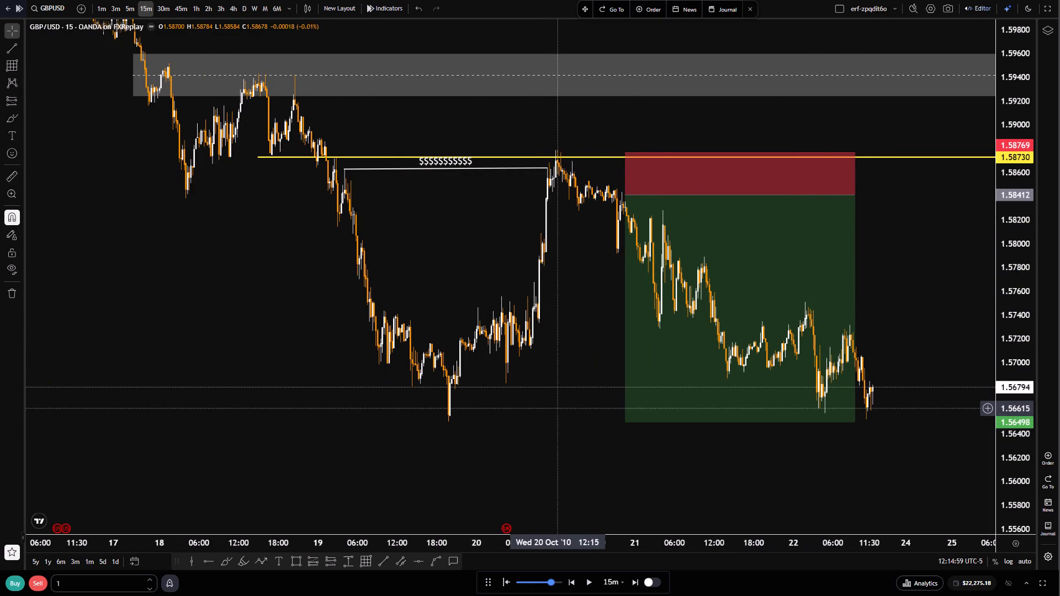
drag(531, 423, 593, 433)
scroll(580, 400, up, 3)
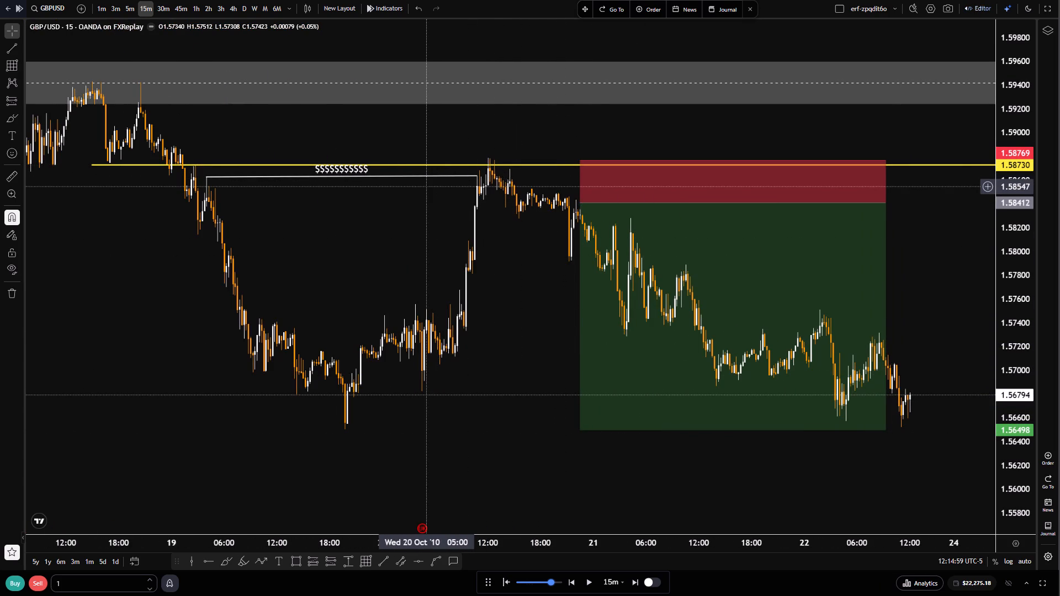
drag(402, 226, 402, 242)
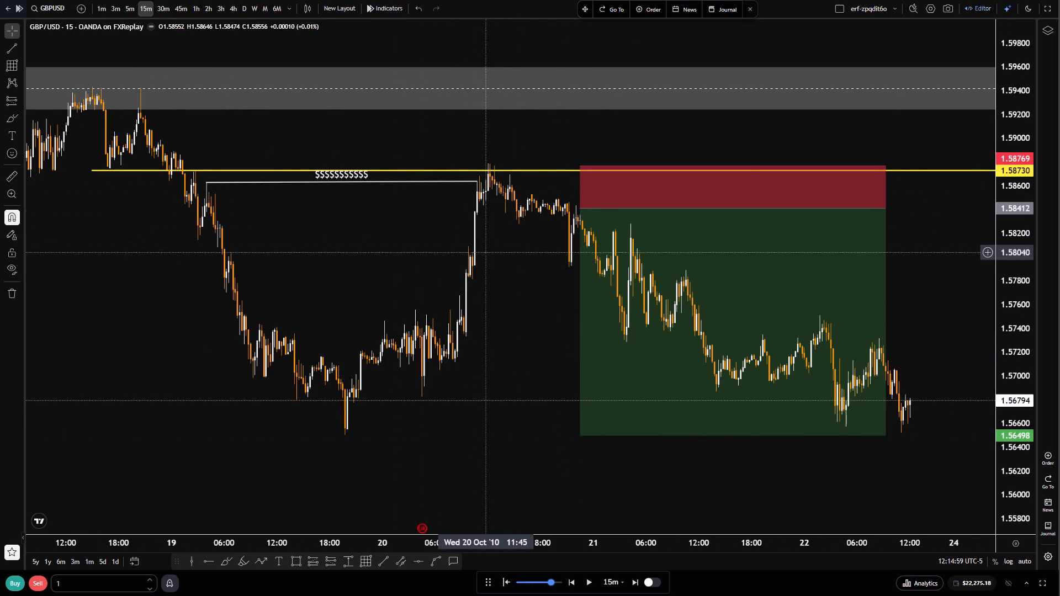
scroll(491, 256, down, 5)
scroll(601, 376, up, 6)
drag(436, 409, 456, 407)
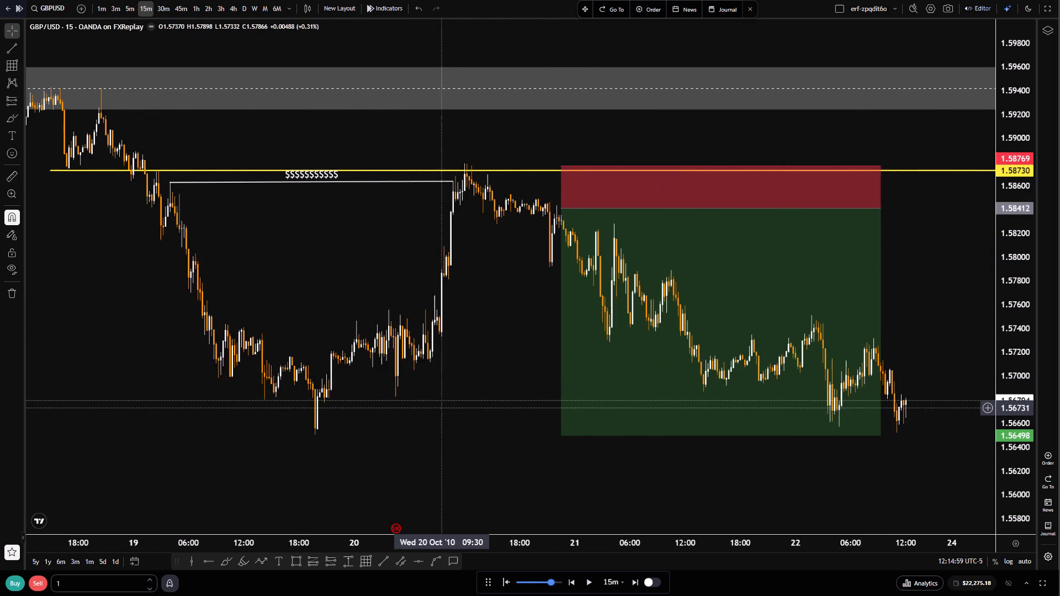
drag(456, 407, 471, 408)
scroll(473, 408, down, 1)
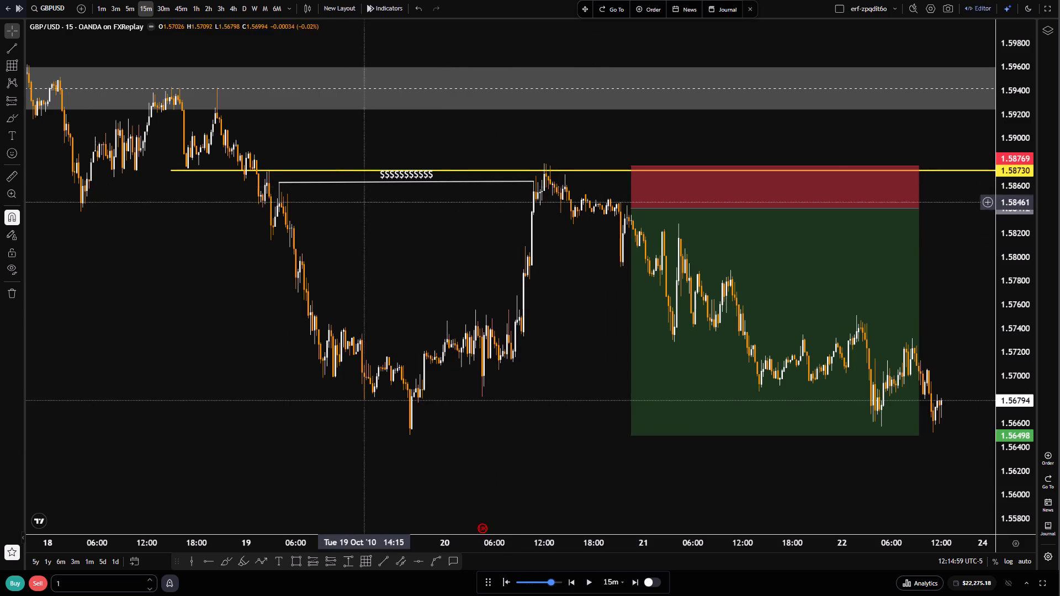
Draw a parallel channel from the 19 October 19:45 low at 1.56502 to about 1.58412 at 17:45 on 20 October.
click(402, 558)
click(410, 443)
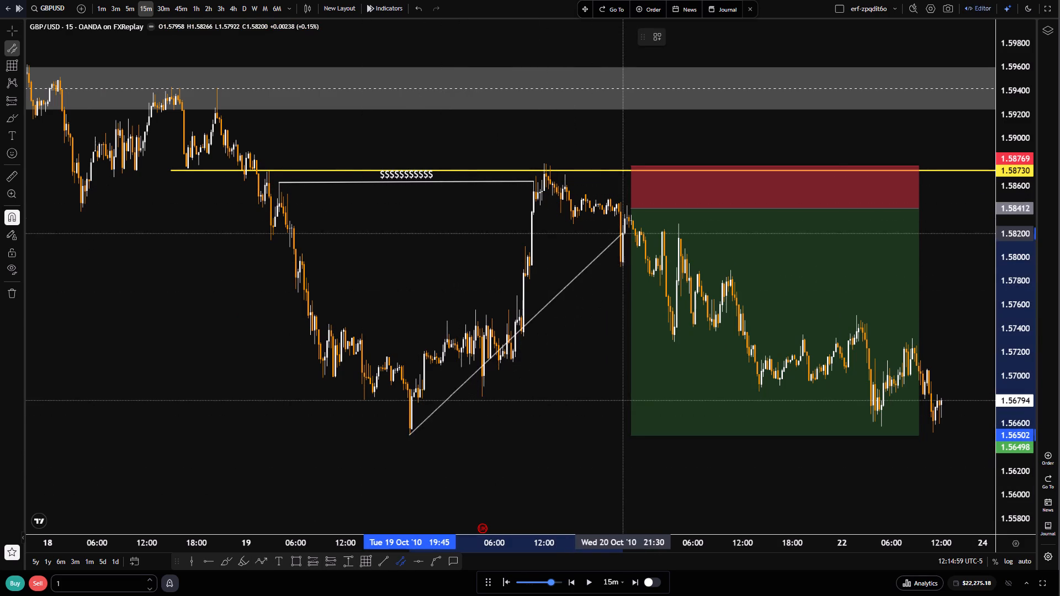
click(592, 187)
click(564, 164)
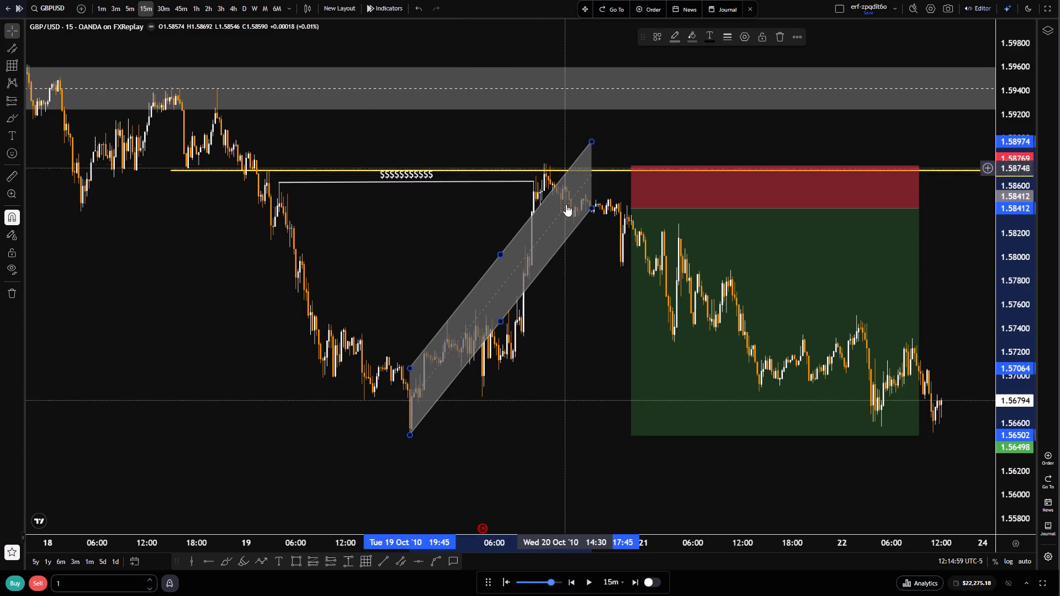
click(602, 339)
Reshape the channel so its upper line ends near 1.58876 at 10:15 on 20 October and its lower line follows the pullback lows.
scroll(617, 326, up, 1)
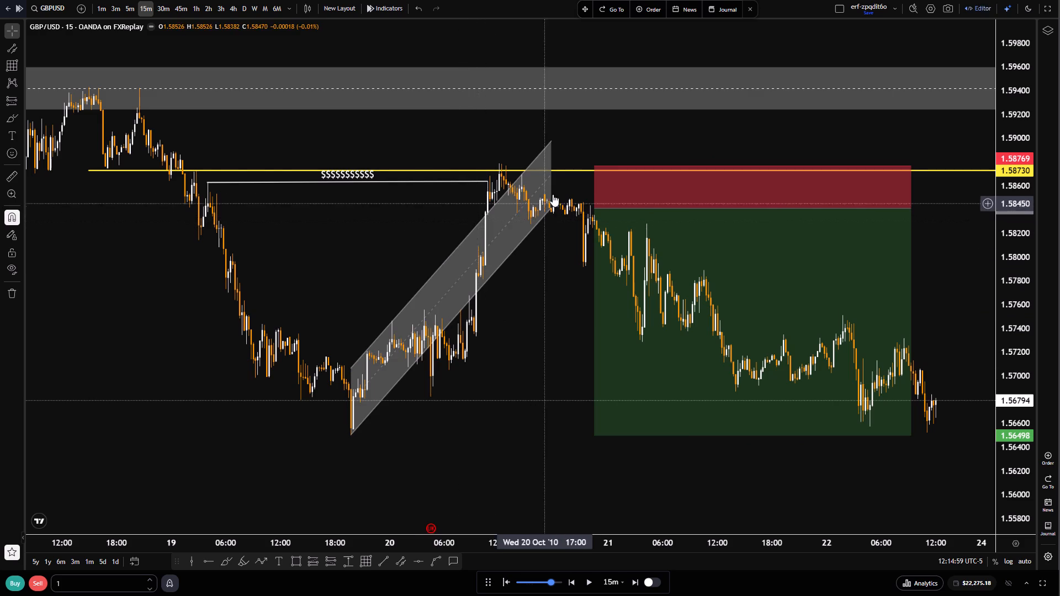
drag(551, 141, 477, 172)
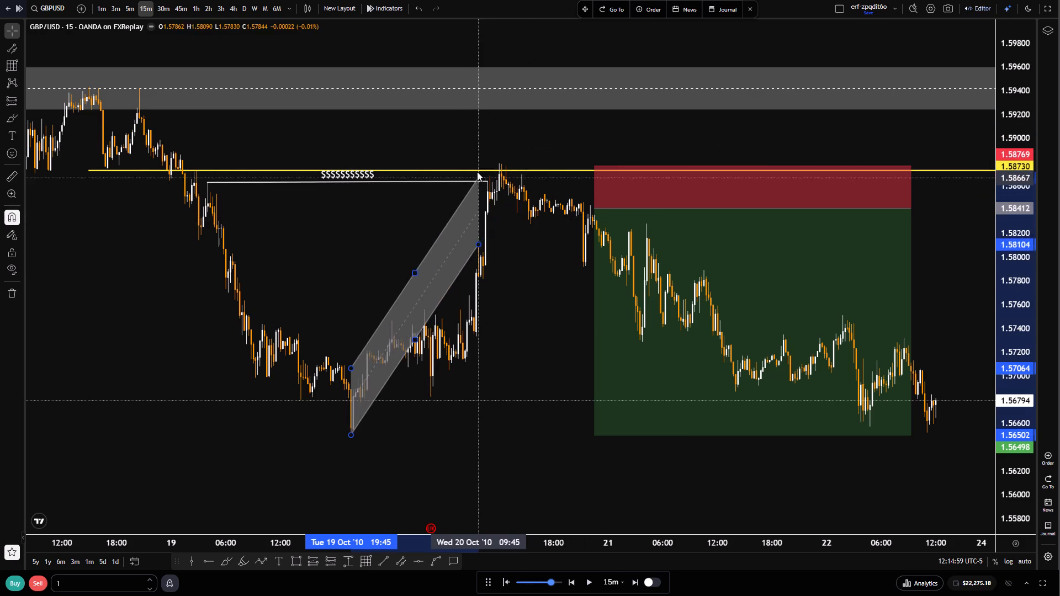
drag(477, 172, 483, 153)
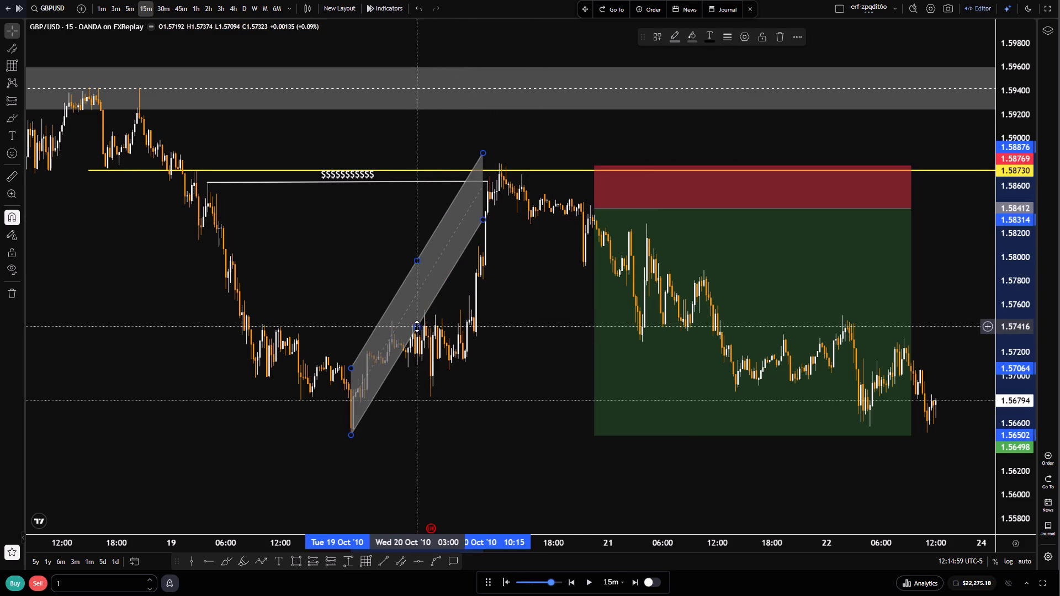
drag(417, 326, 457, 369)
click(496, 407)
Draw a trend line under the 20 October consolidation from about 1.58303 to about 1.58322 at 21:45.
scroll(524, 421, up, 1)
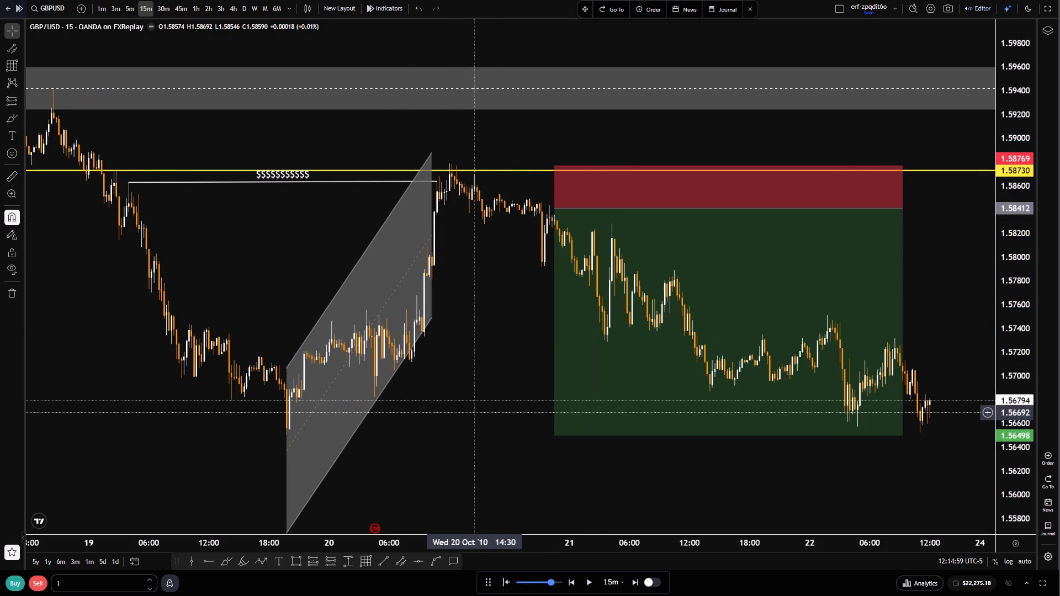
drag(447, 398, 481, 386)
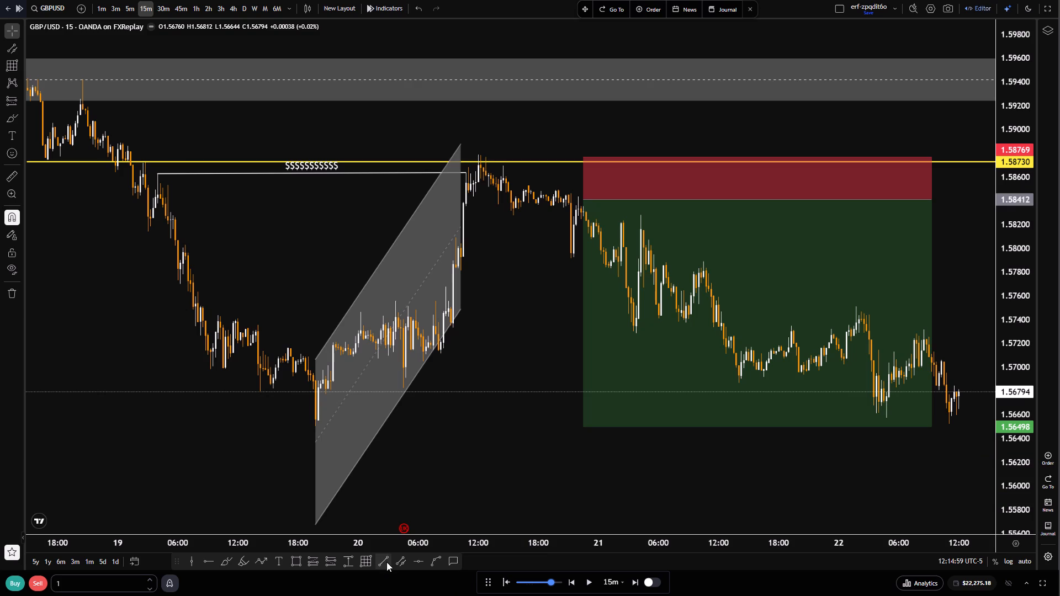
click(386, 562)
click(496, 212)
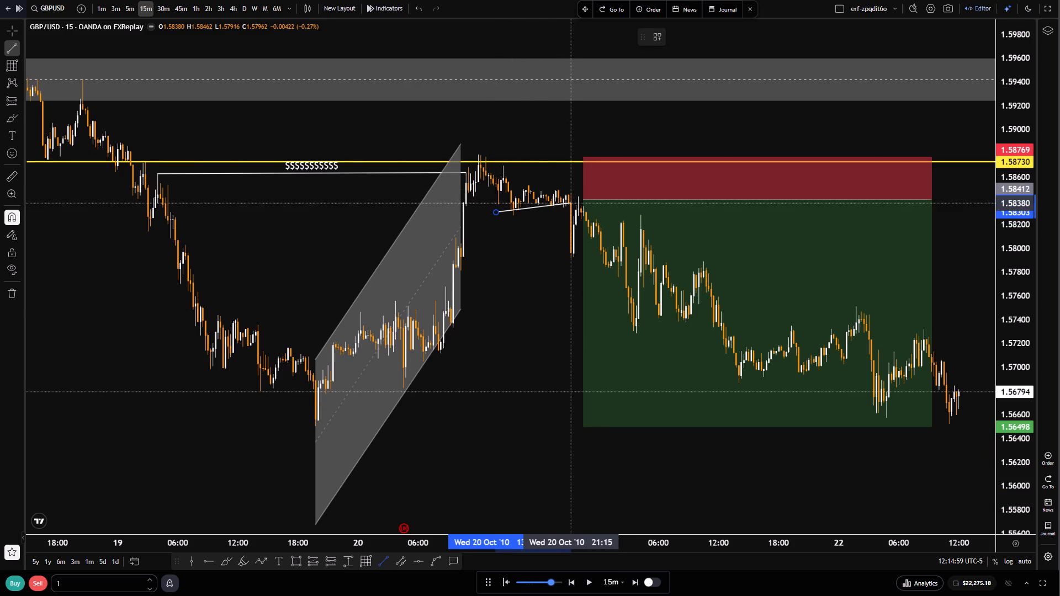
click(570, 207)
drag(570, 211, 571, 220)
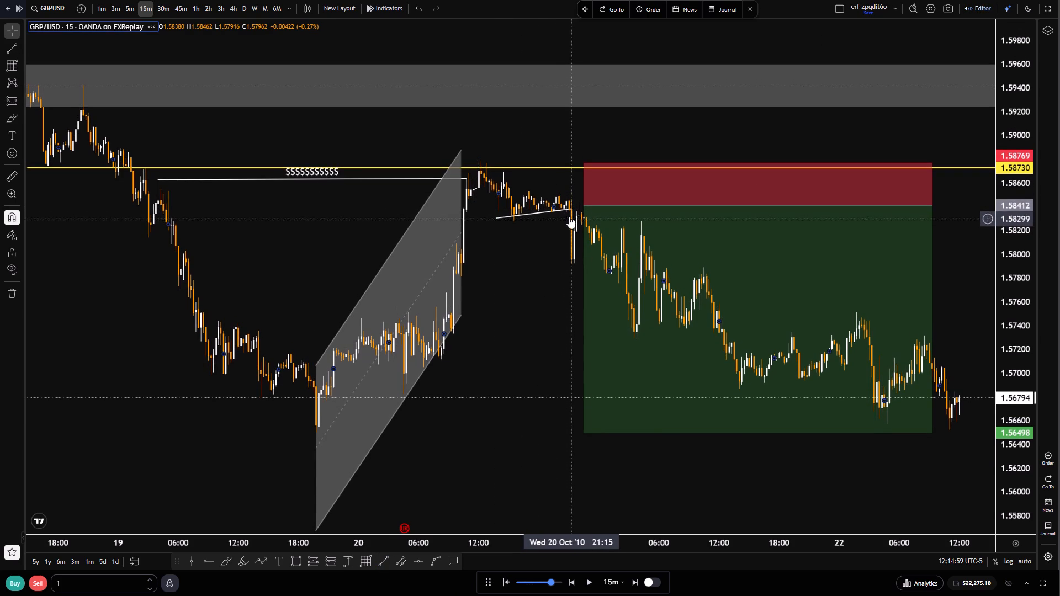
drag(573, 209, 577, 216)
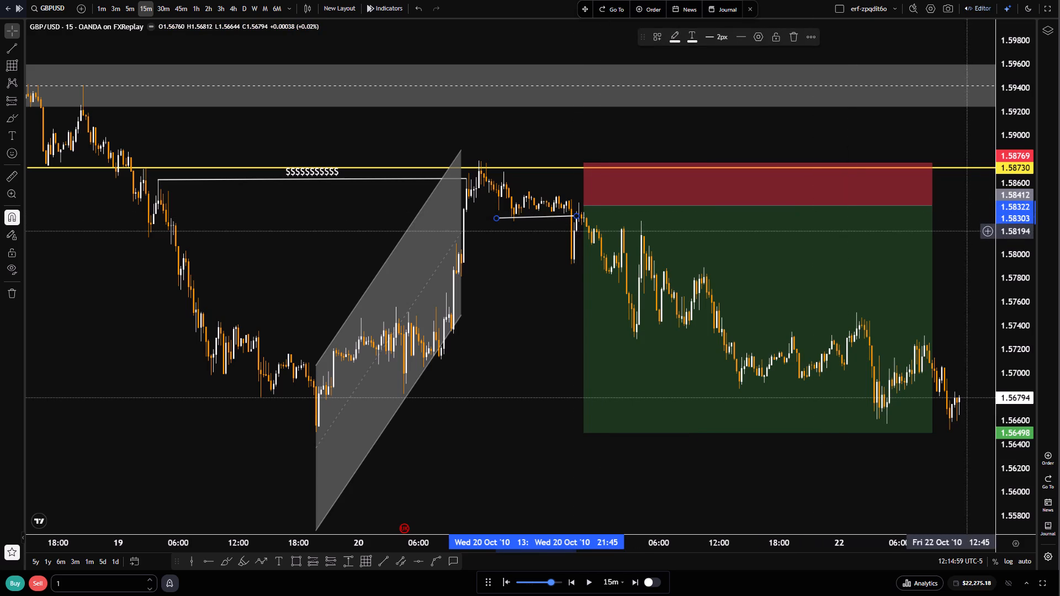
click(528, 288)
Add a callout reading "MOMENTUM BROKEN" that points to the 20 October consolidation low at about 1.58346.
click(459, 555)
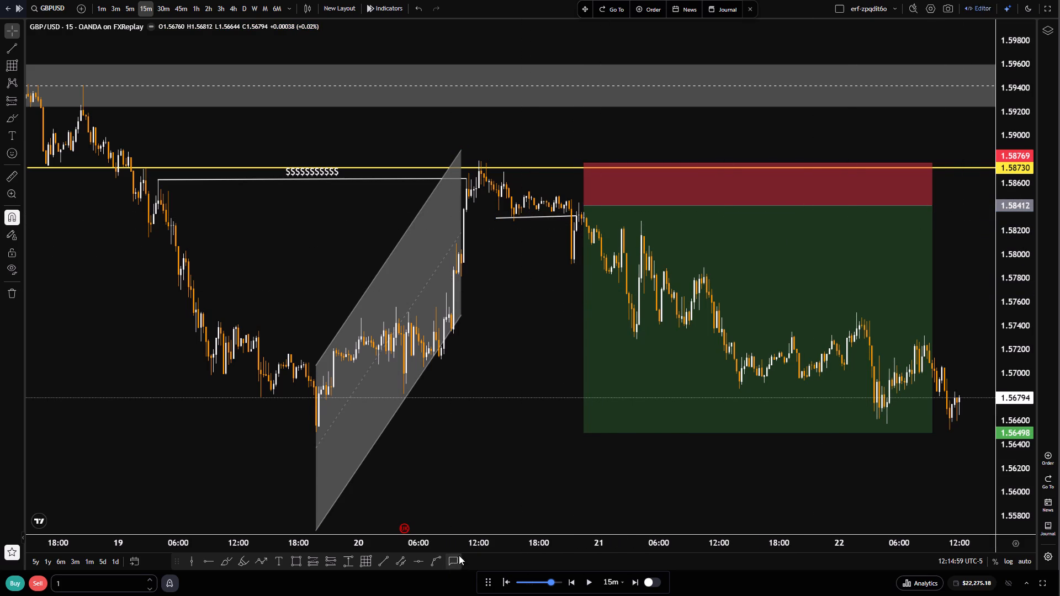
click(522, 220)
click(520, 257)
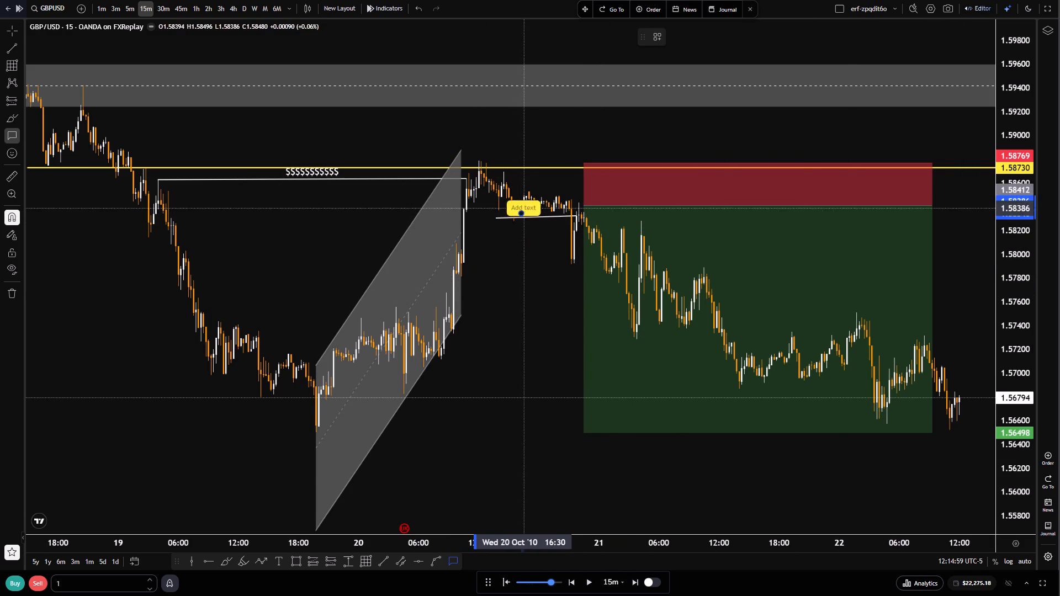
text(MOMENTUM BO)
key(BackSpace)
text(RO)
text(KEN)
key(space)
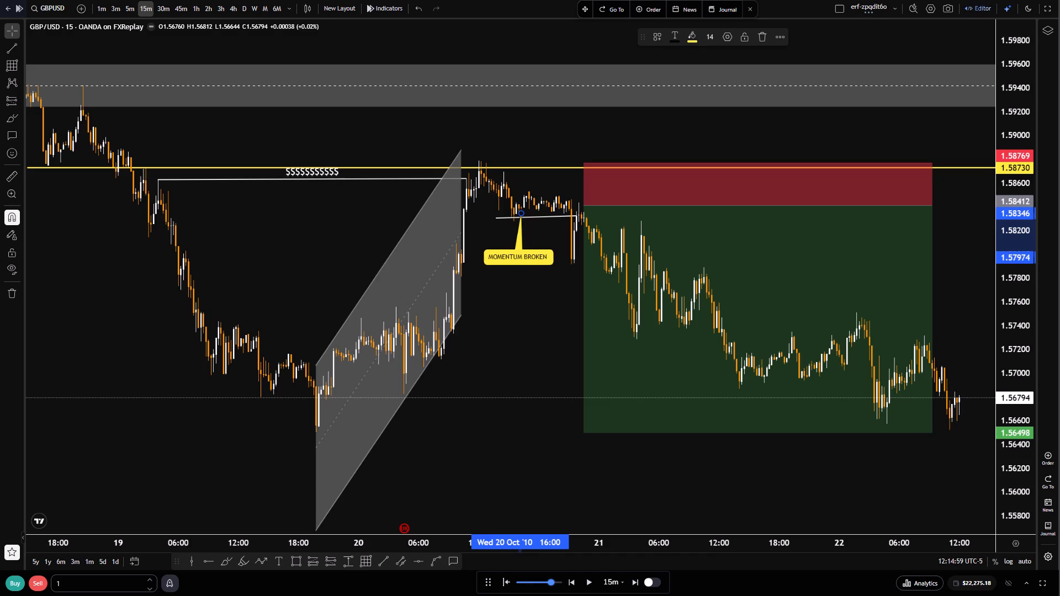
click(503, 407)
On the 1-hour chart, unlock and delete the yellow horizontal line at 1.58730.
drag(261, 240, 302, 228)
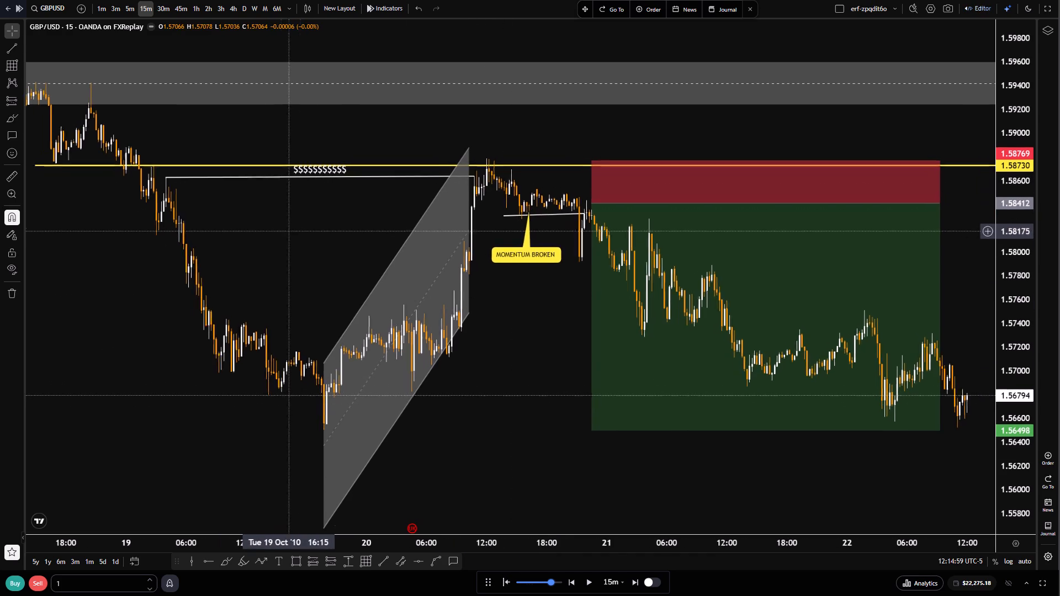
drag(302, 228, 303, 232)
scroll(321, 276, down, 4)
drag(304, 290, 294, 308)
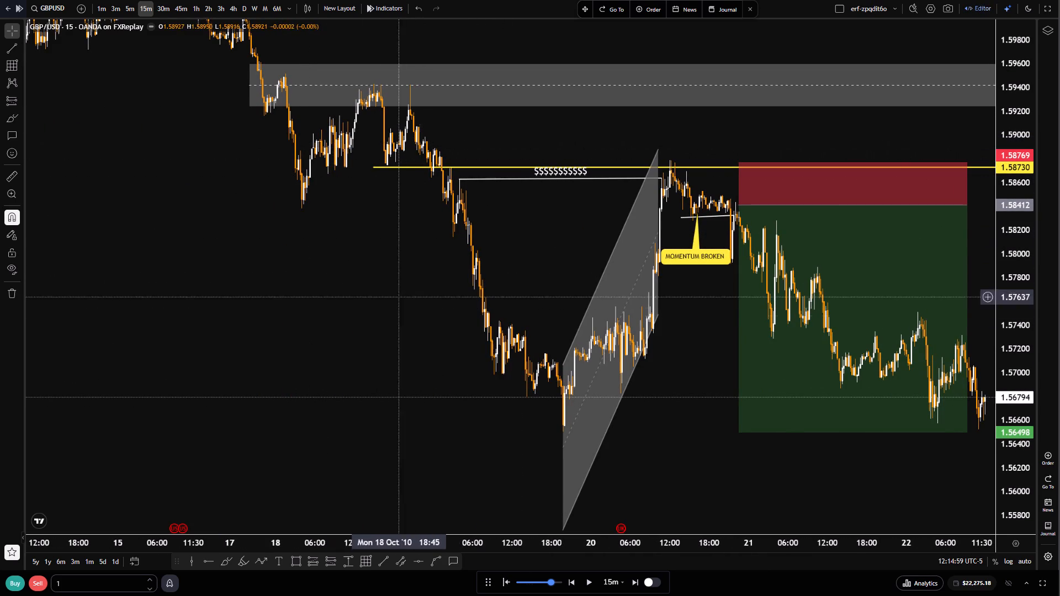
click(192, 18)
click(195, 7)
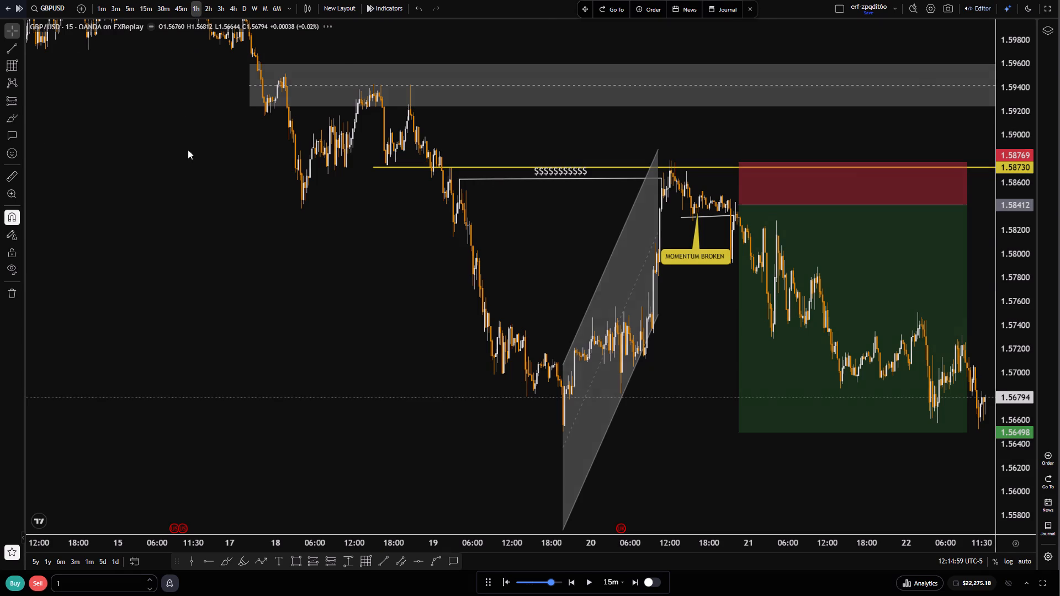
scroll(327, 272, up, 11)
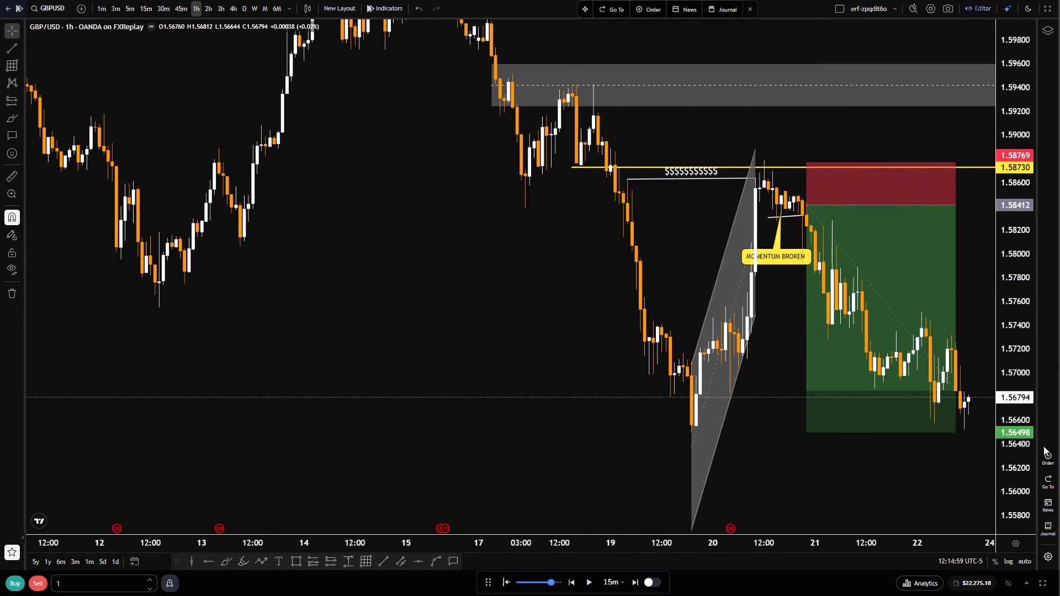
scroll(1034, 446, down, 5)
drag(500, 423, 429, 413)
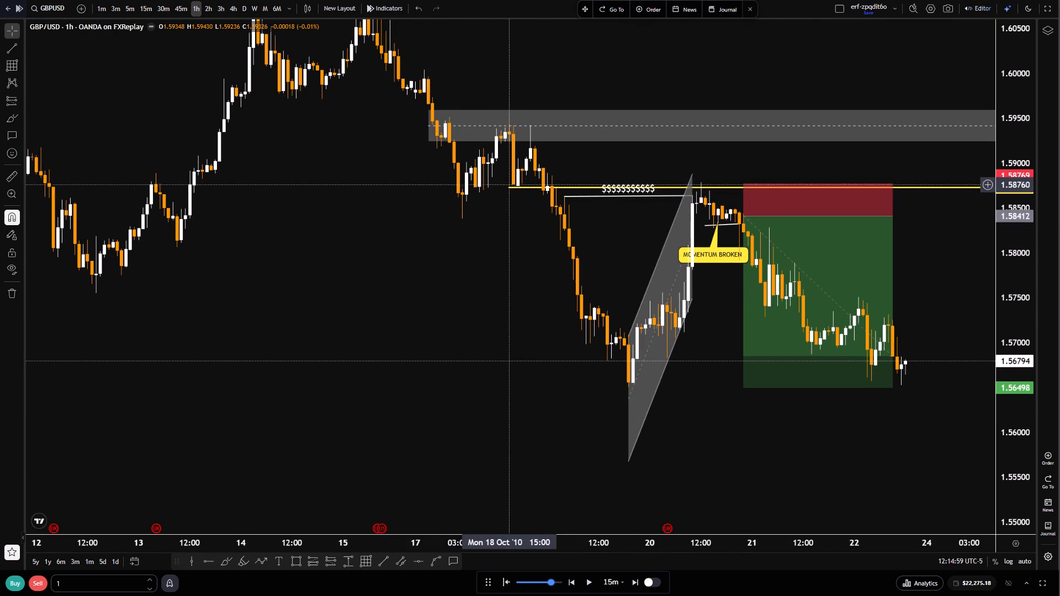
click(511, 189)
click(511, 185)
click(511, 186)
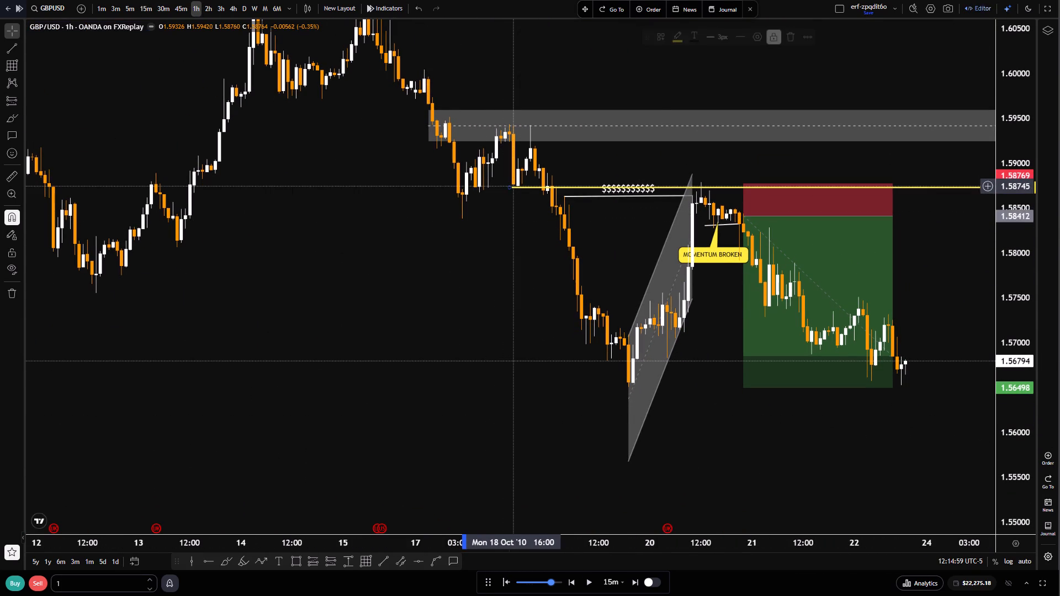
click(778, 39)
click(804, 36)
click(790, 35)
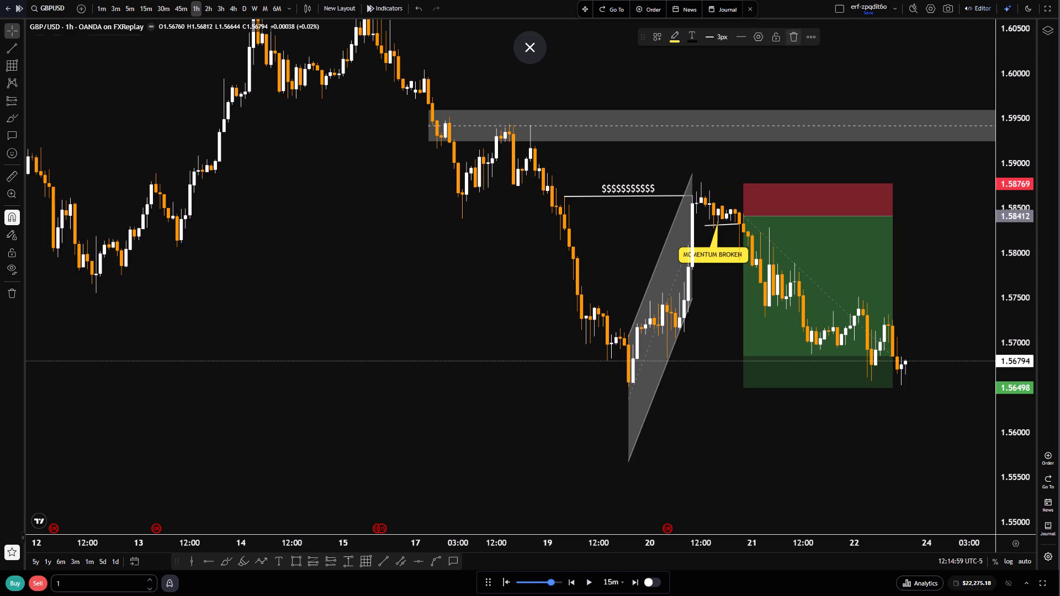
Move the grey zone to the 18 October highs and resize it to span about 1.59439 to 1.58606.
click(463, 140)
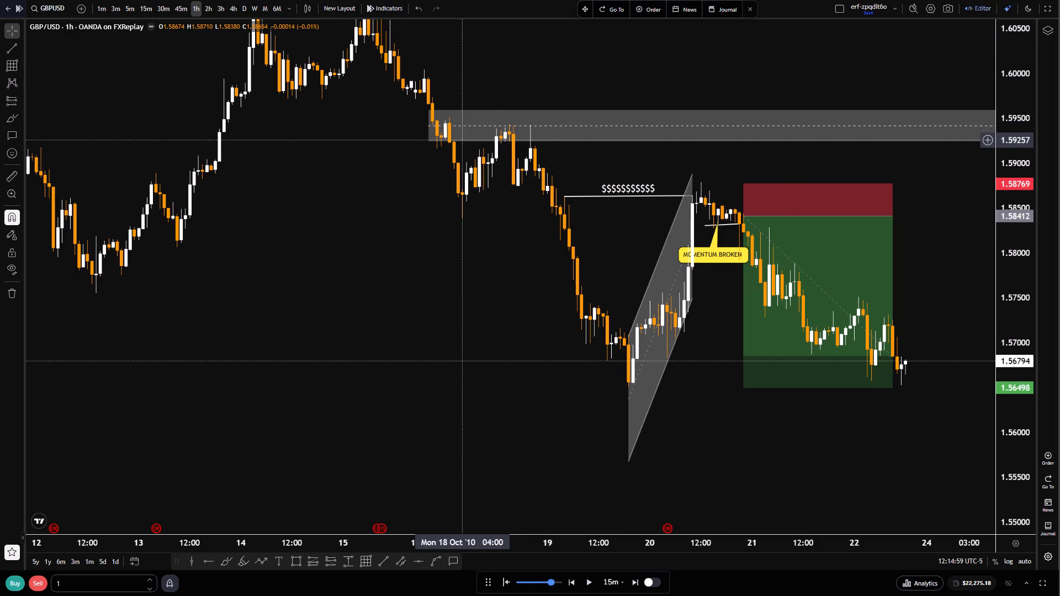
click(463, 143)
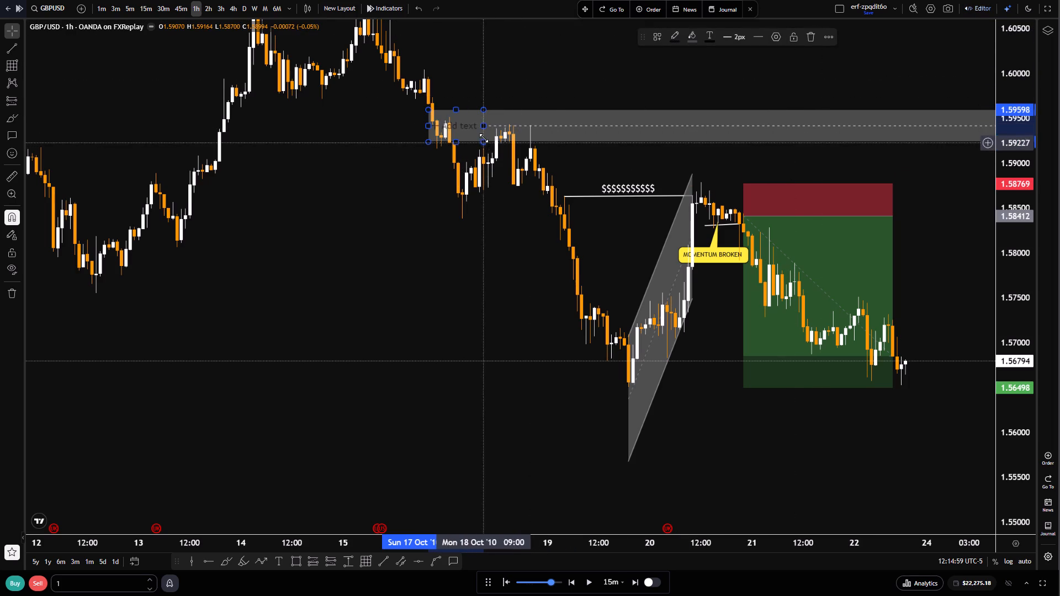
drag(473, 125, 557, 137)
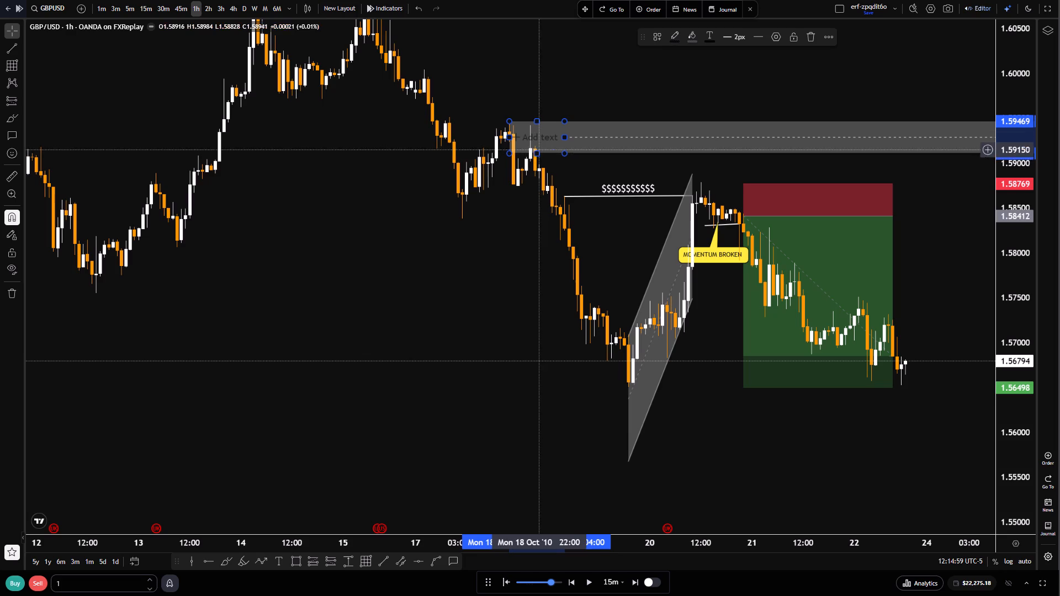
drag(553, 139, 567, 141)
drag(552, 156, 550, 167)
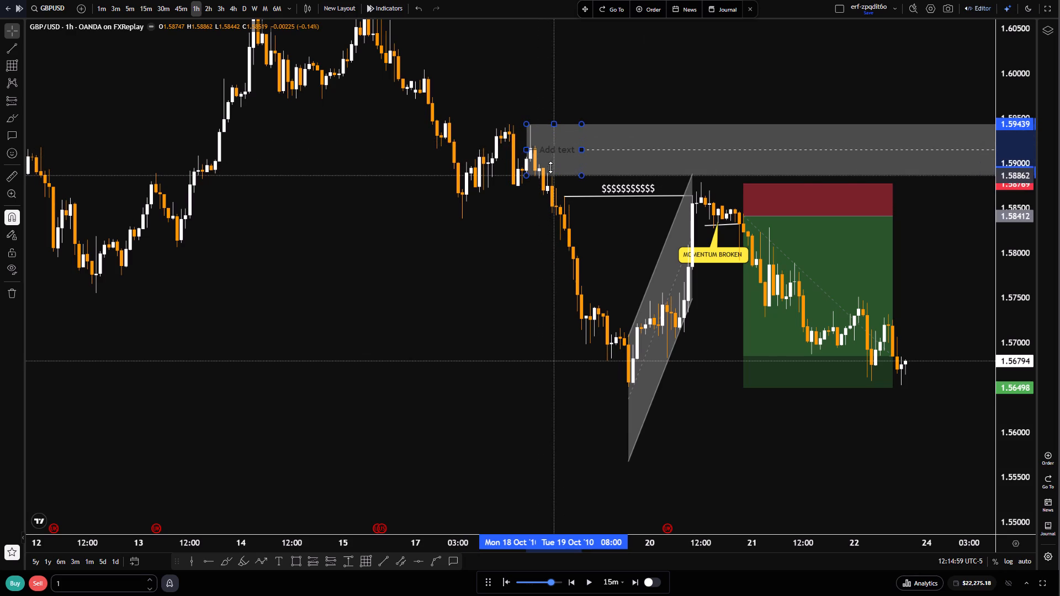
drag(550, 167, 537, 193)
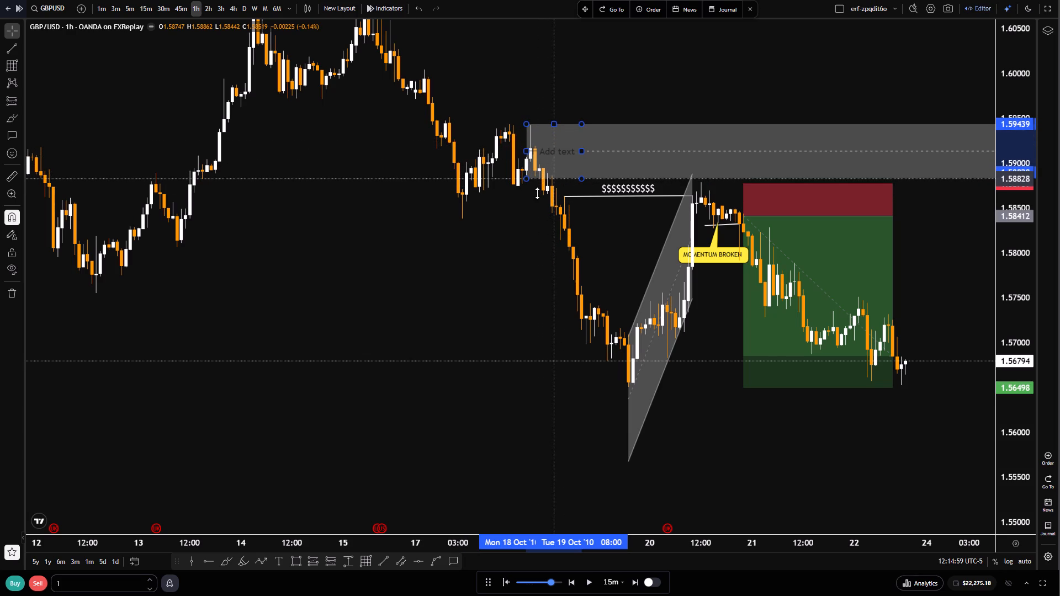
drag(537, 193, 538, 199)
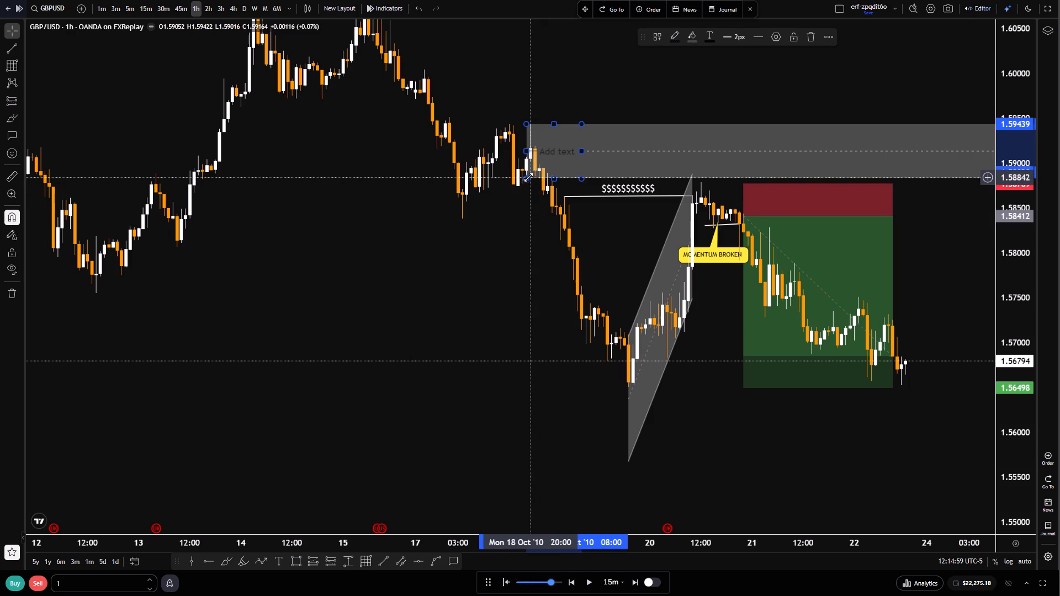
drag(527, 177, 504, 199)
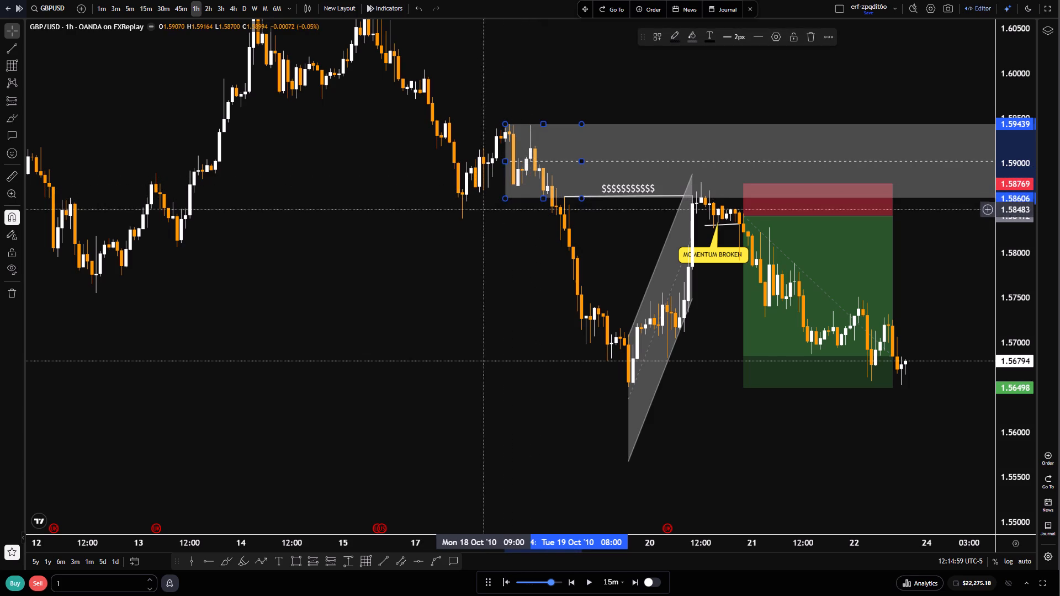
On the 4-hour chart, extend the grey zone down to about 1.58380 and back to the first candle of 18 October.
click(237, 10)
scroll(406, 275, up, 3)
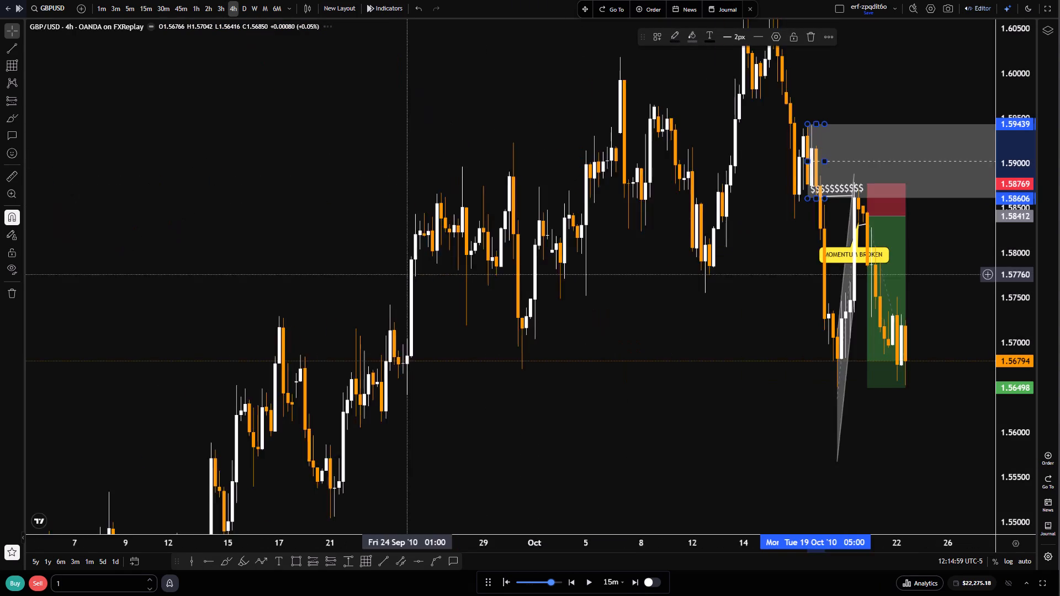
scroll(406, 284, up, 2)
scroll(450, 286, up, 3)
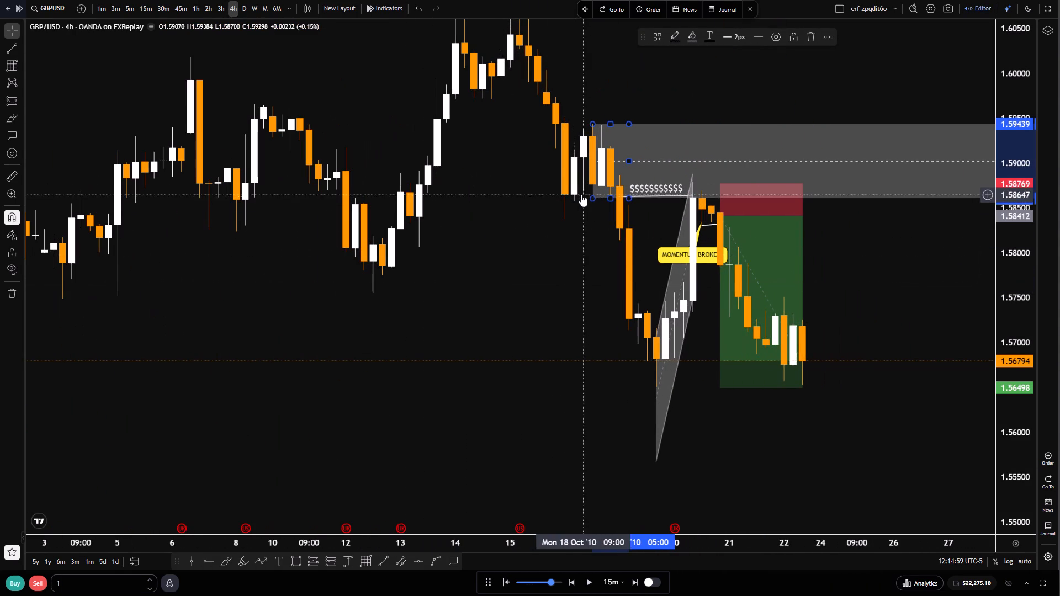
drag(592, 201, 554, 217)
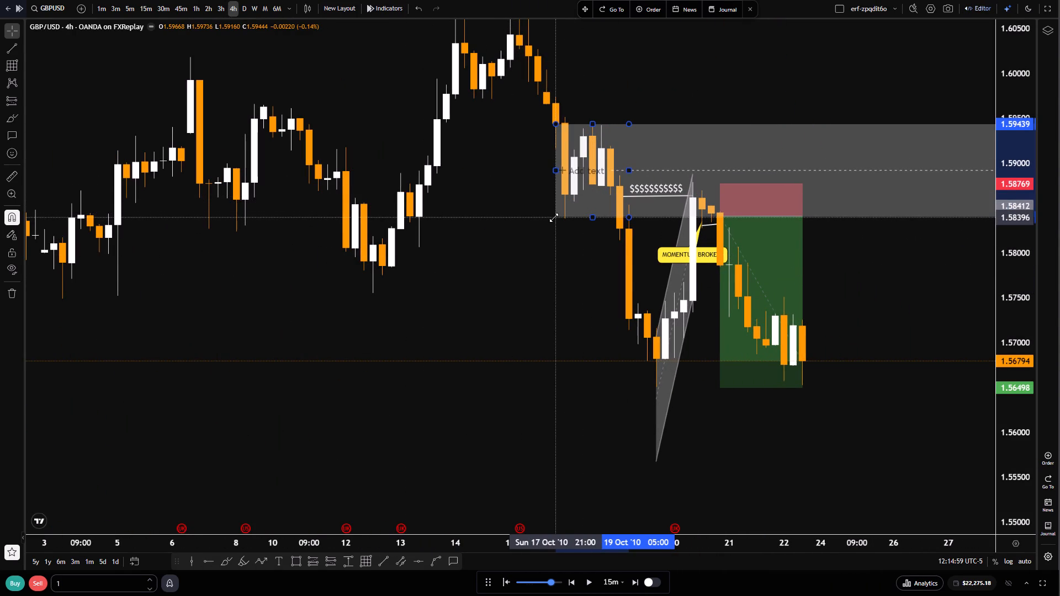
drag(554, 217, 561, 218)
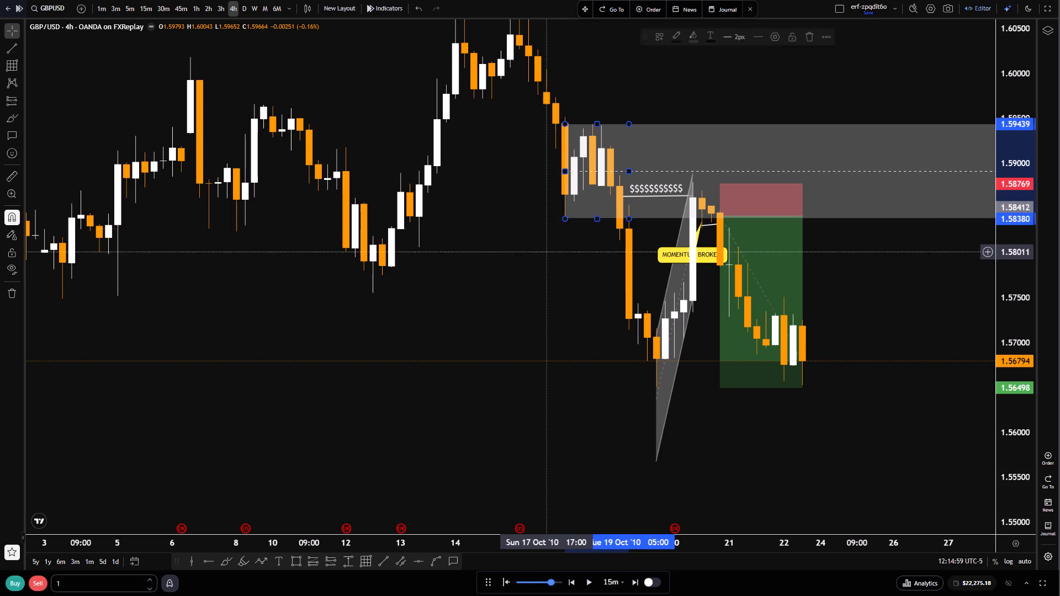
click(550, 256)
Examine the resized grey zone and the short position drawing on the 45-minute chart.
click(177, 6)
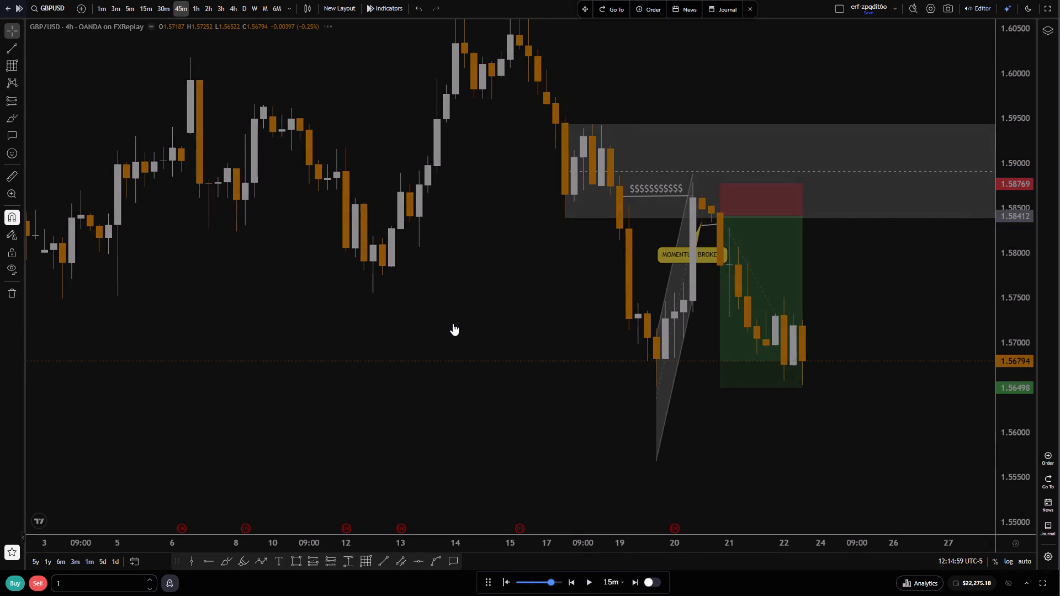
scroll(454, 324, down, 11)
scroll(536, 352, down, 2)
drag(553, 359, 472, 361)
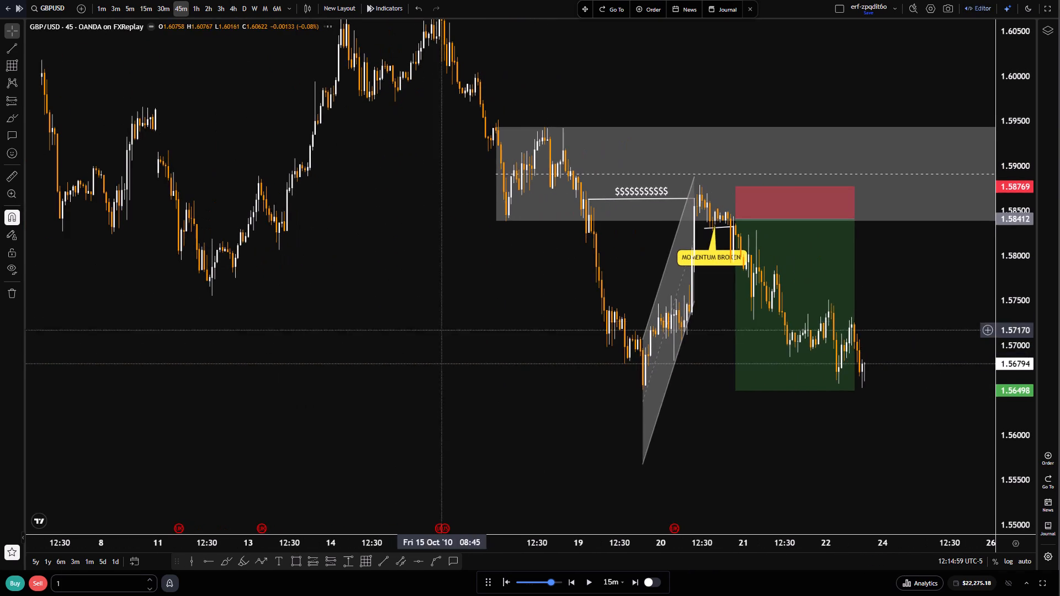
drag(459, 310, 270, 323)
scroll(309, 327, up, 1)
drag(870, 288, 930, 288)
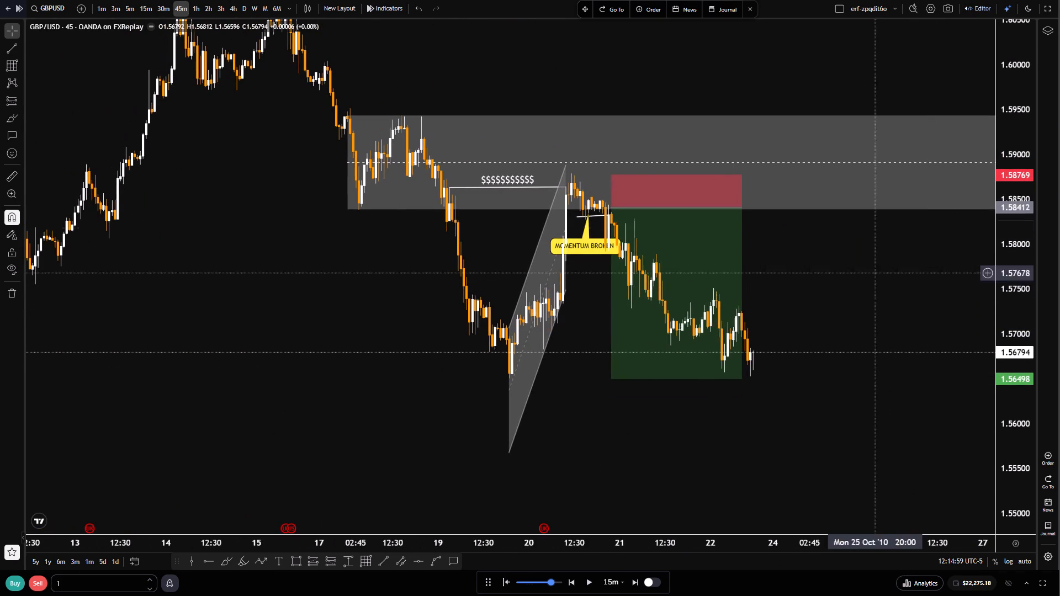
On the 15-minute chart, move the MOMENTUM BROKEN label above the grey zone to about 1.59847, still pointing at the consolidation low.
click(145, 10)
scroll(451, 395, down, 10)
scroll(451, 355, up, 4)
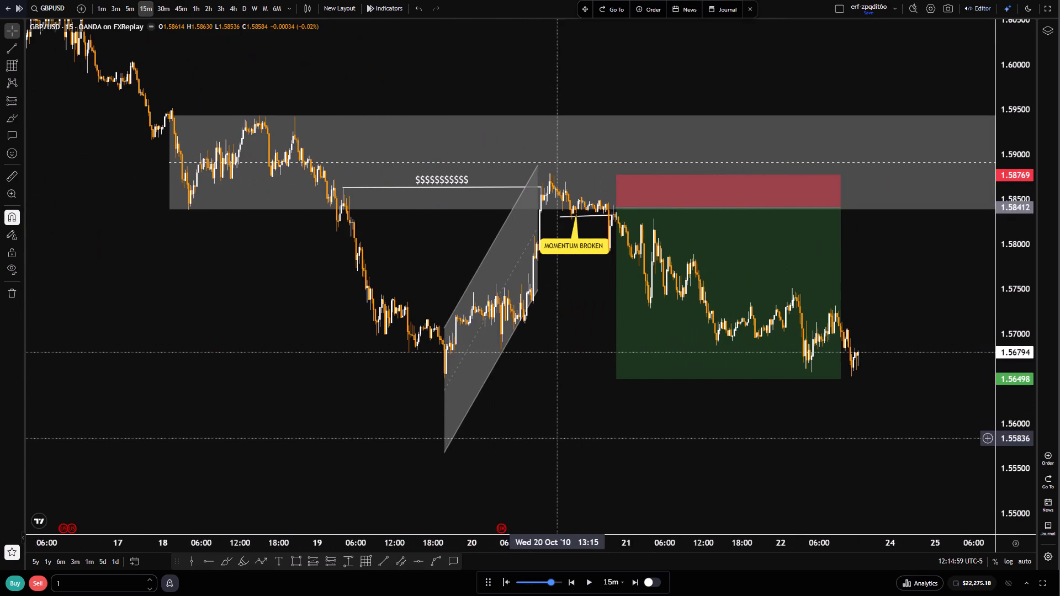
scroll(557, 439, up, 1)
drag(537, 441, 584, 448)
drag(581, 256, 574, 84)
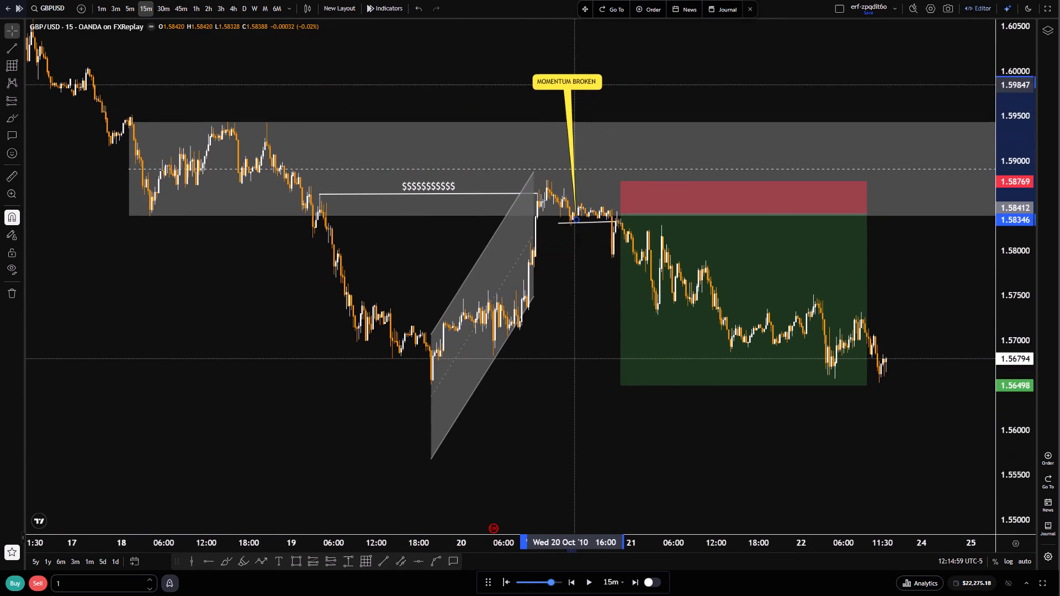
click(537, 322)
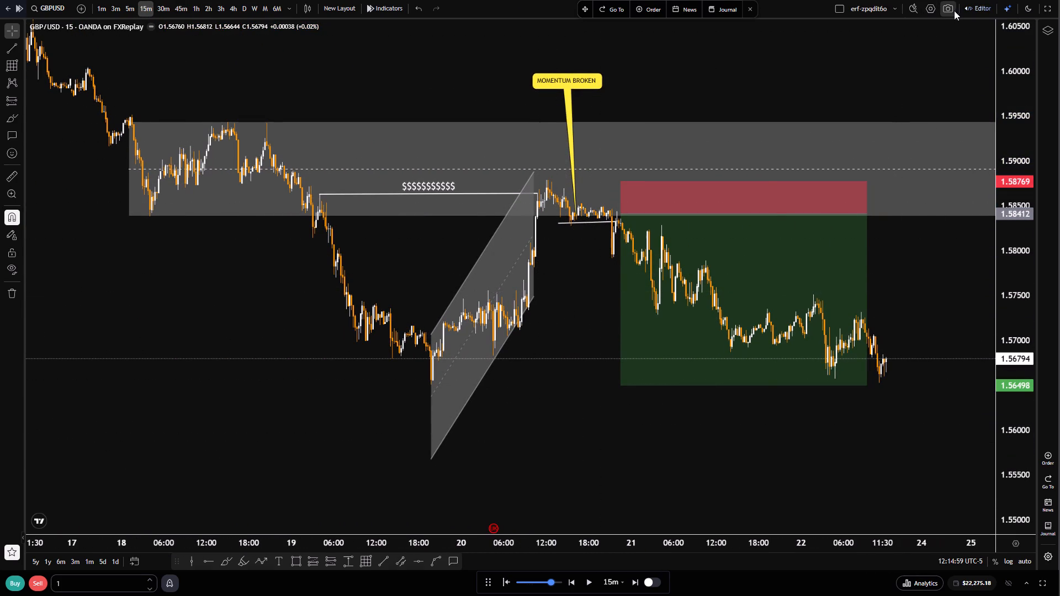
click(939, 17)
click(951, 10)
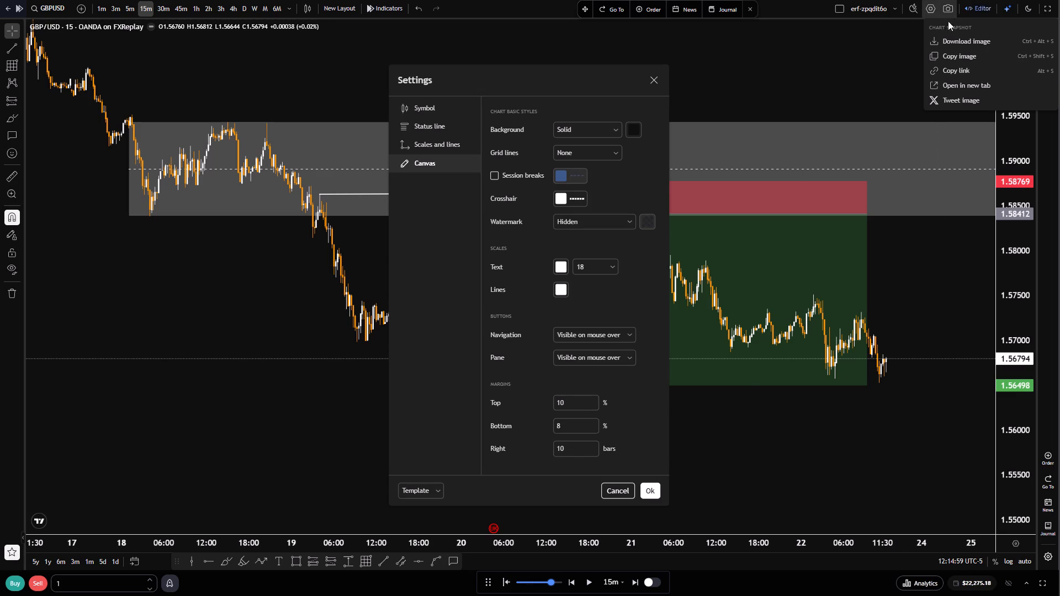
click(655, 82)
Copy an image of the annotated 15-minute chart, framed from about 13 October to the end of the short.
scroll(690, 121, down, 3)
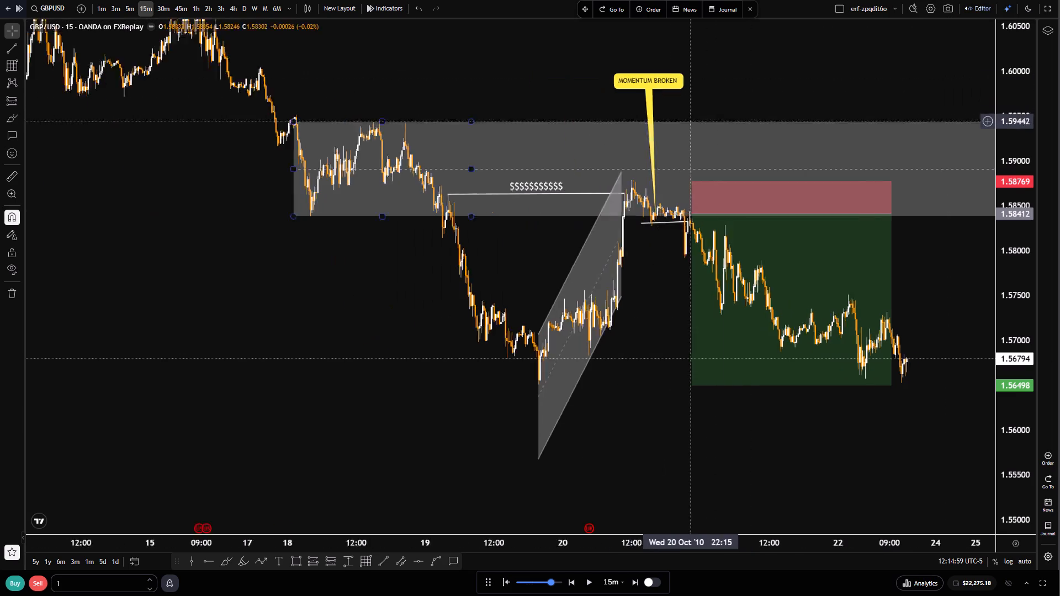
drag(782, 85, 783, 111)
click(948, 9)
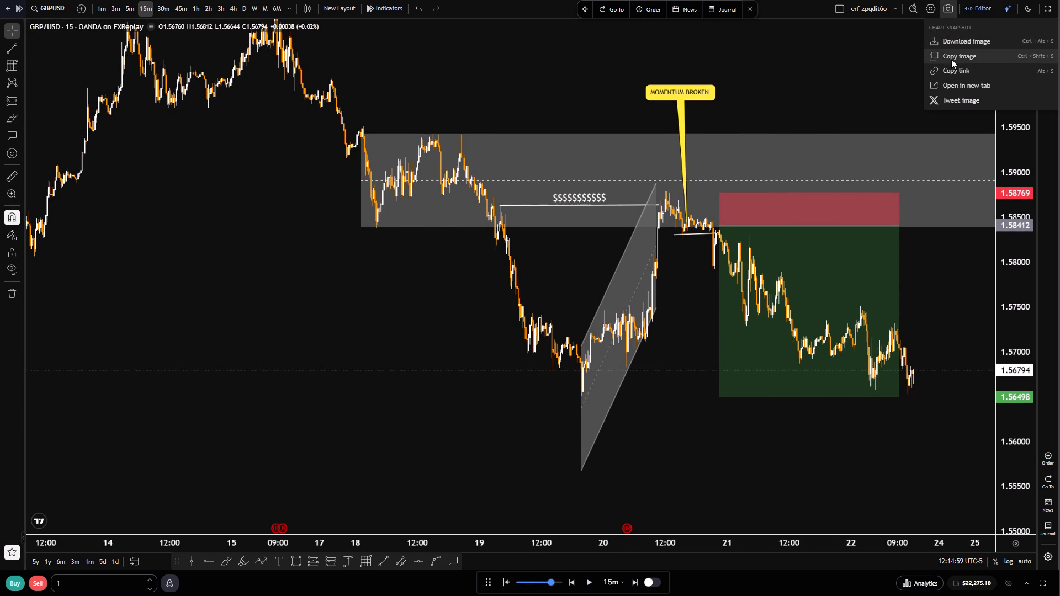
click(951, 58)
Switch to the 2010 TRADES page in Notion and paste the copied chart image at the end of the "week 3 and 4" entry.
click(527, 49)
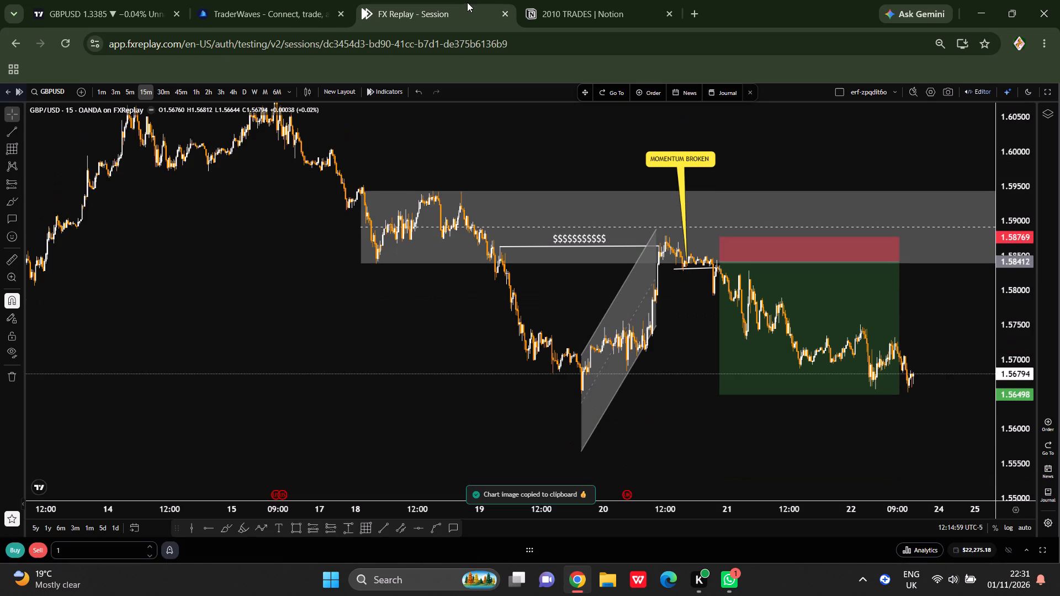
click(551, 0)
scroll(574, 433, down, 6)
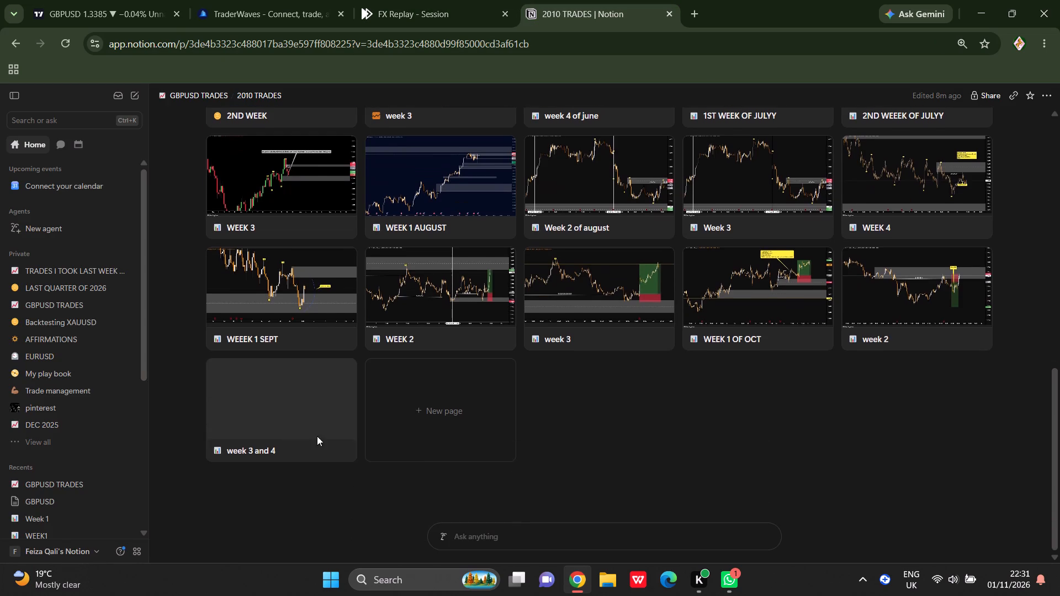
click(275, 416)
scroll(568, 417, down, 12)
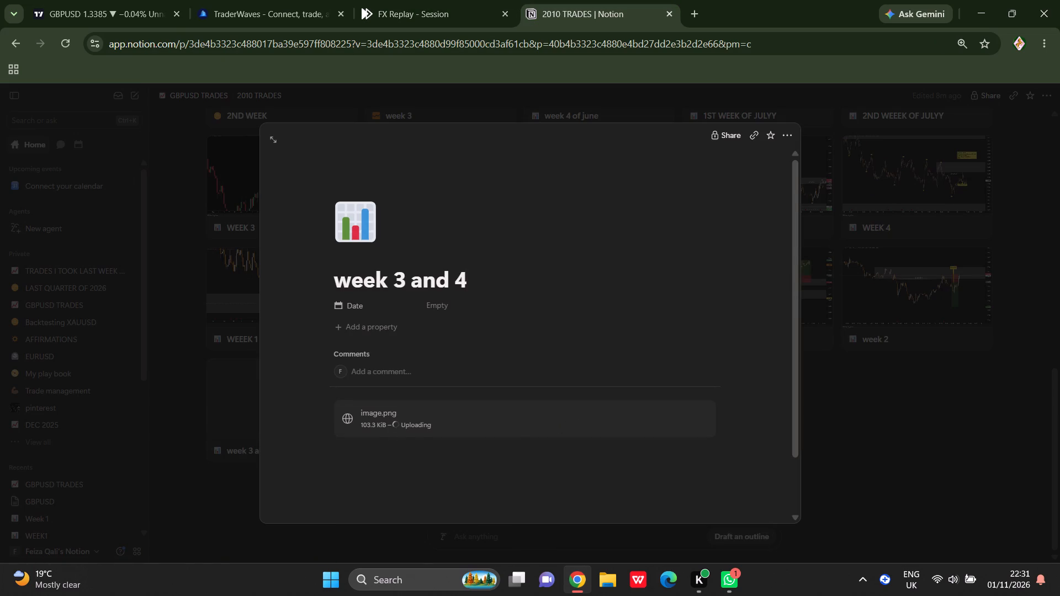
click(423, 467)
right_click(436, 455)
click(474, 299)
scroll(507, 483, down, 7)
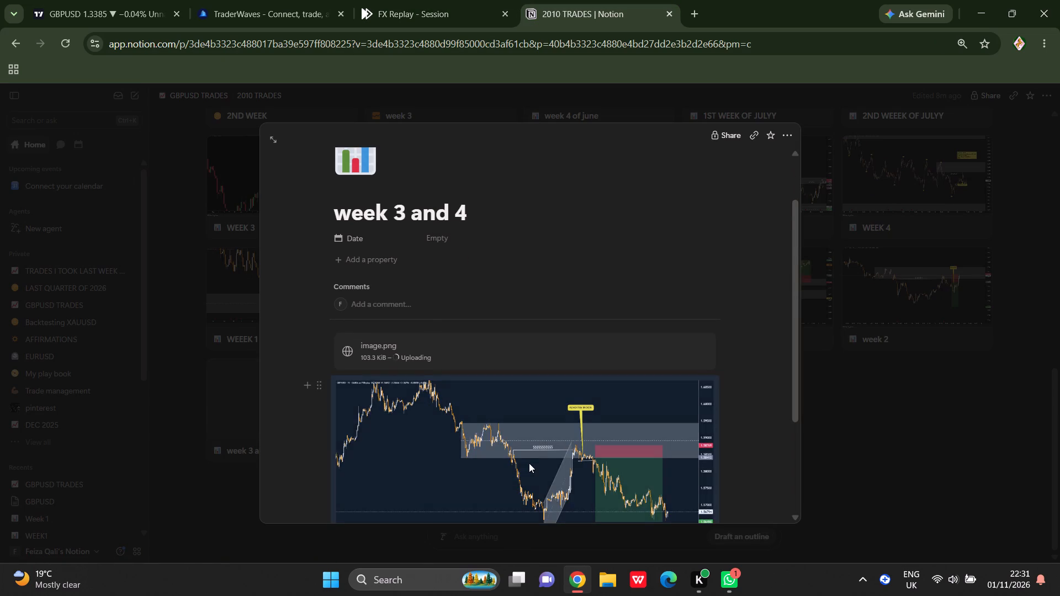
Delete the separate image.png upload block above the chart image in the "week 3 and 4" entry, and close the entry.
scroll(535, 460, down, 6)
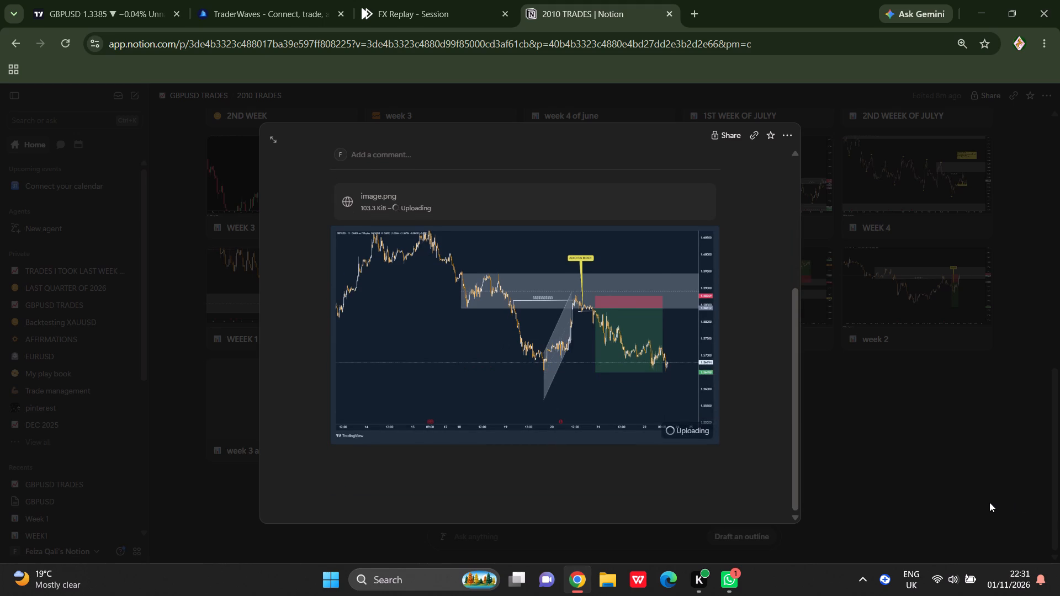
click(989, 502)
click(288, 424)
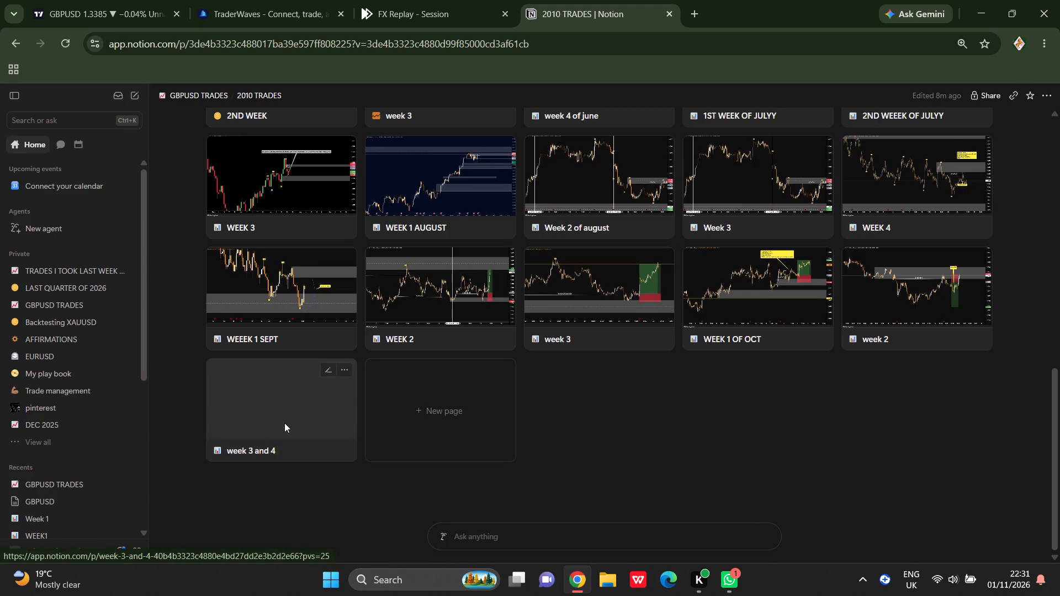
click(349, 416)
right_click(349, 416)
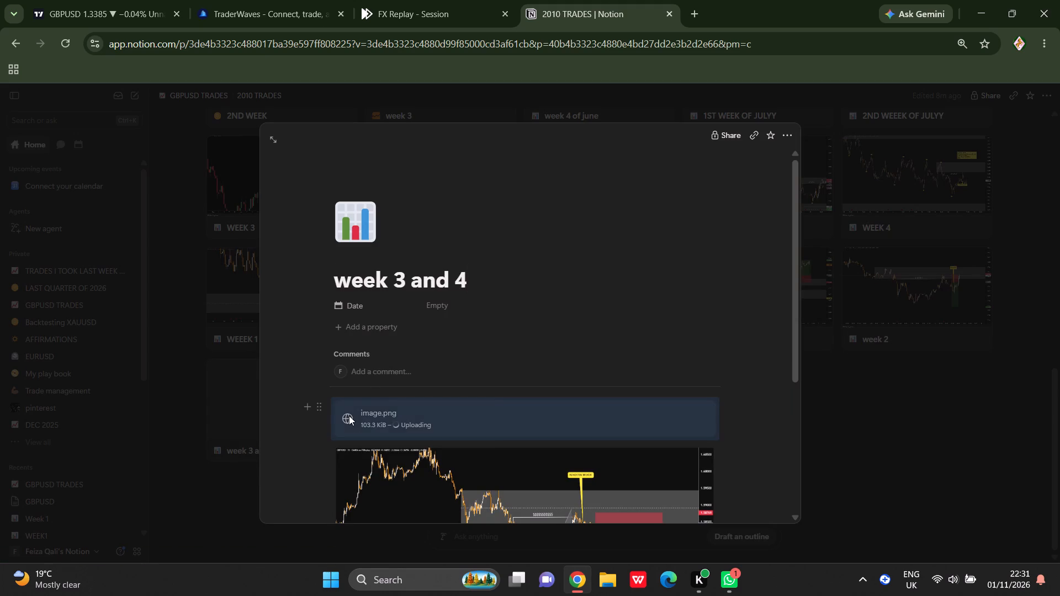
click(388, 308)
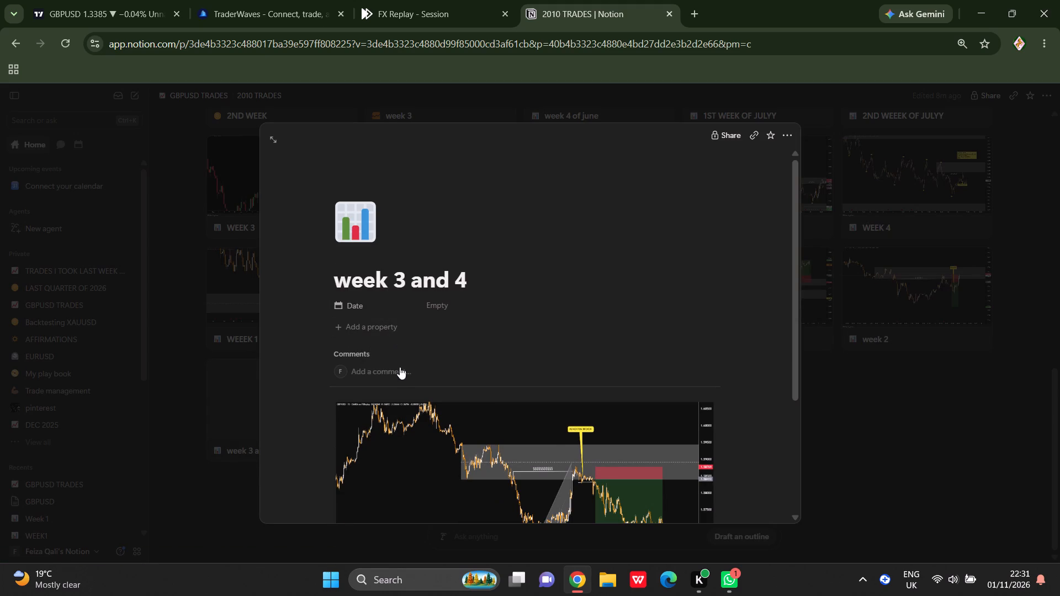
click(330, 396)
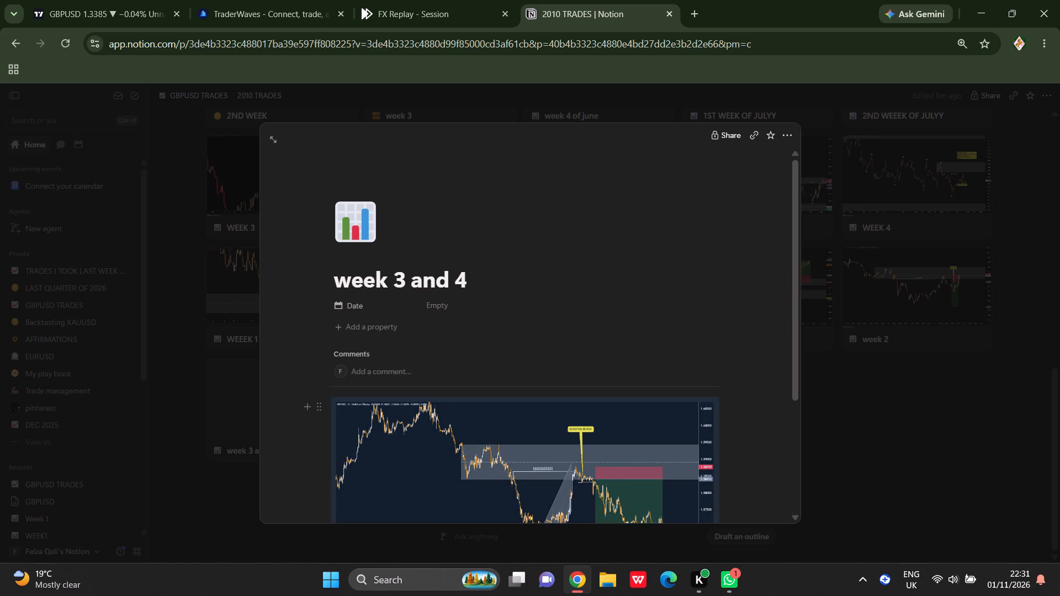
click(304, 437)
scroll(331, 438, down, 5)
click(957, 458)
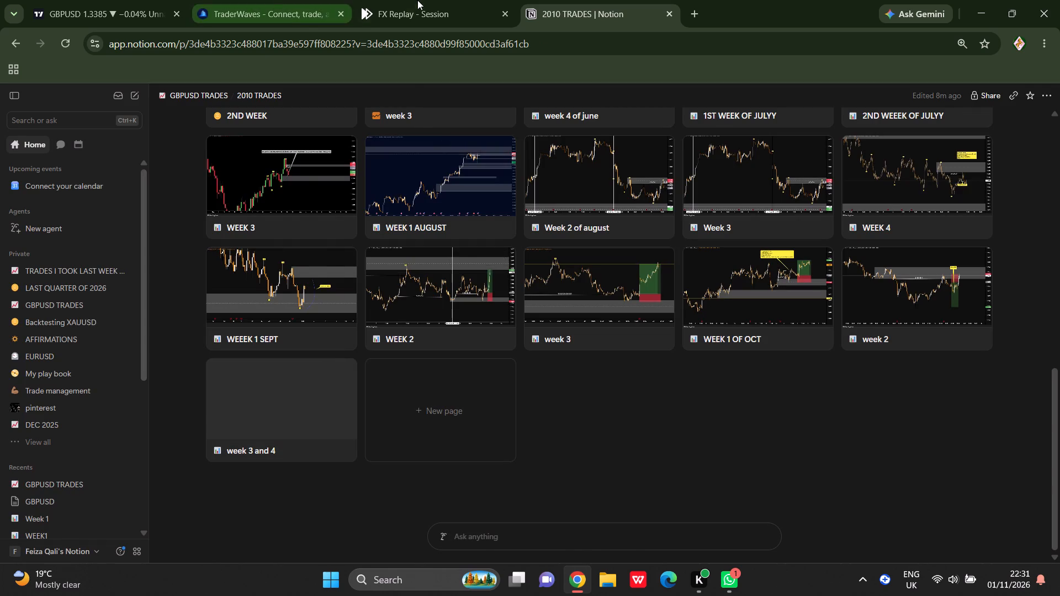
Switch to FX Replay and delete the short position, MOMENTUM BROKEN label, dollar-sign line, parallel channel and consolidation-low line, keeping the grey zone.
click(422, 0)
scroll(608, 413, up, 3)
click(655, 361)
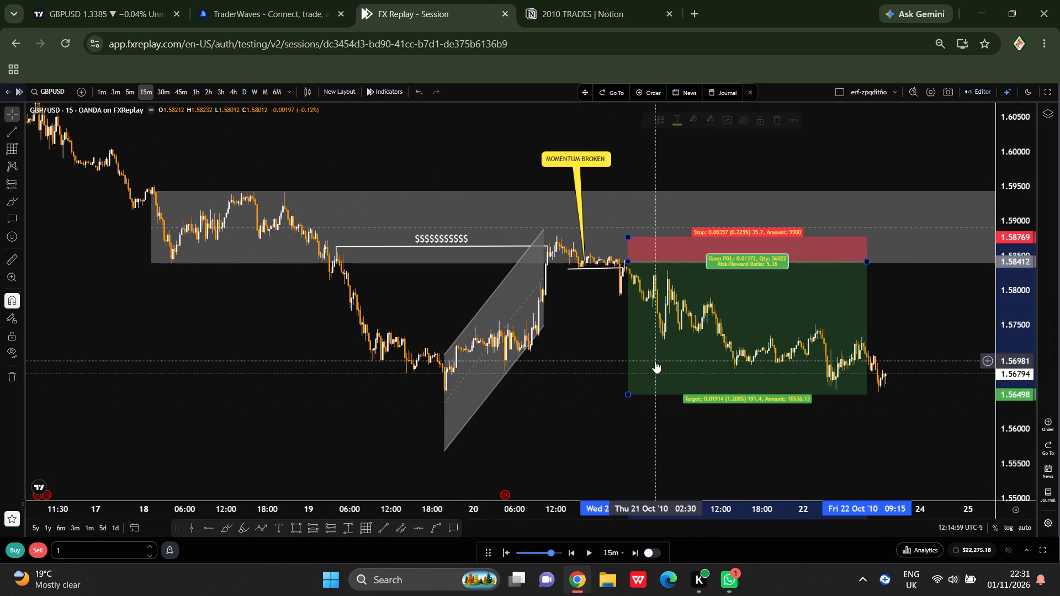
click(784, 119)
click(558, 160)
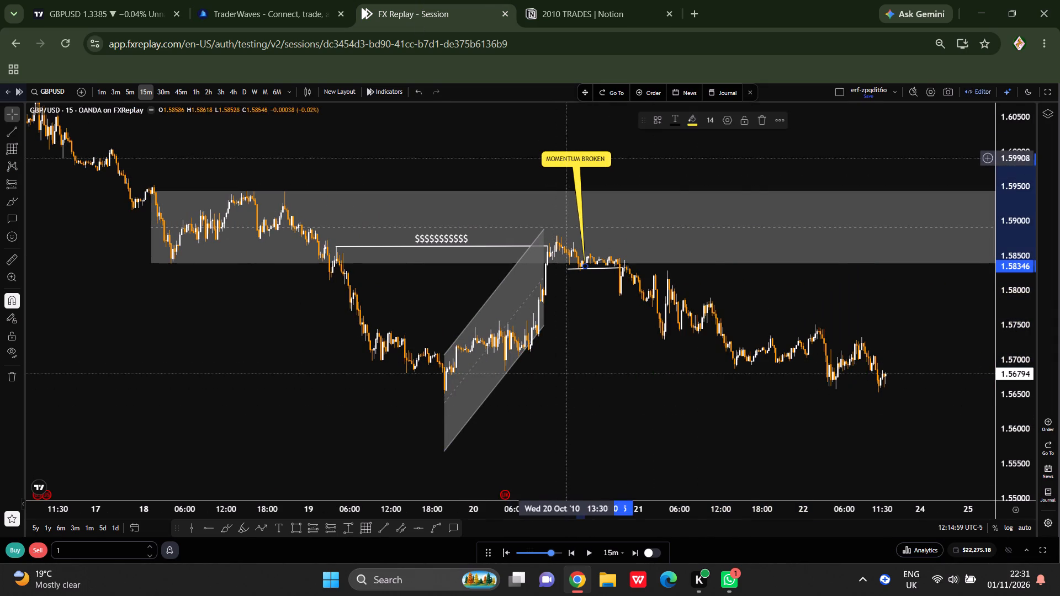
click(758, 125)
click(430, 241)
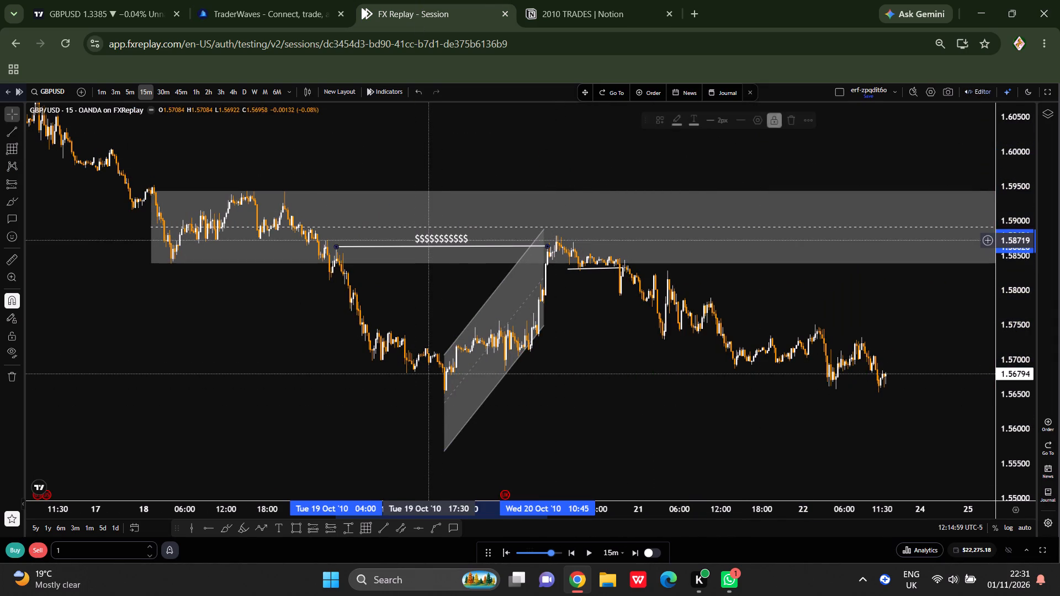
click(777, 123)
click(797, 120)
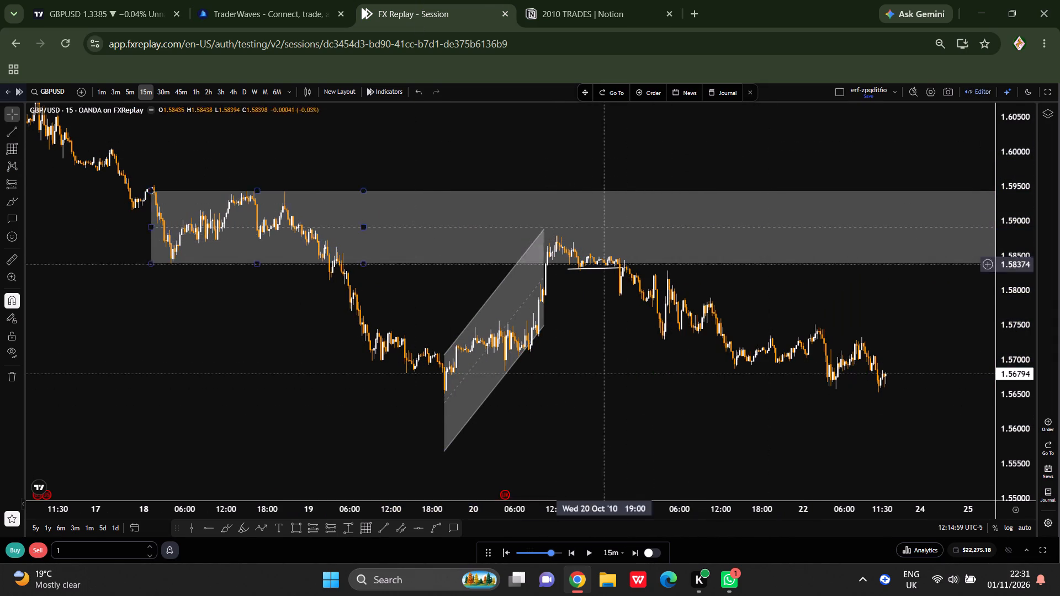
click(502, 284)
click(778, 119)
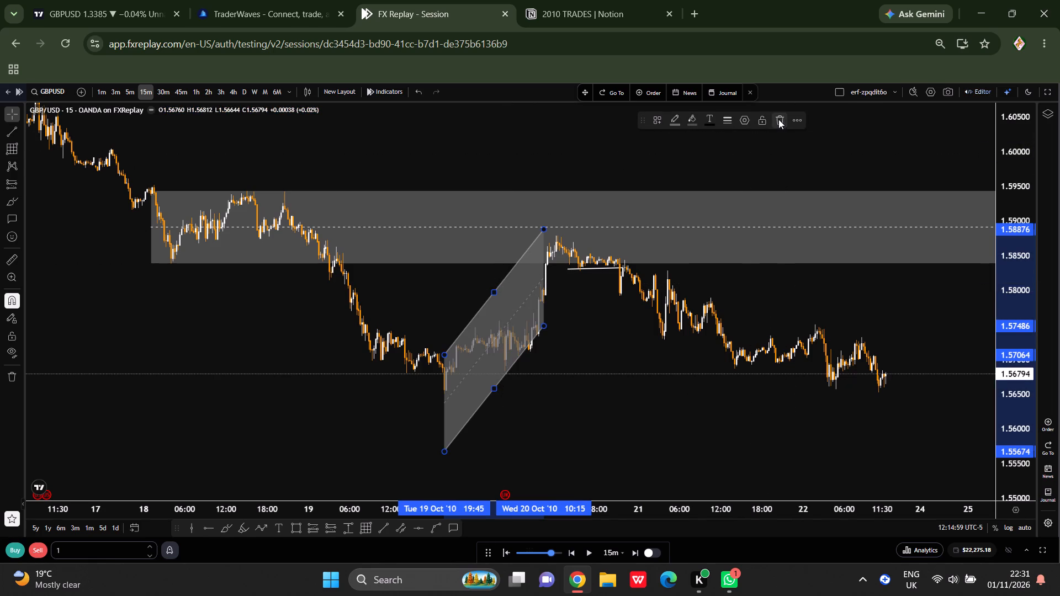
click(576, 268)
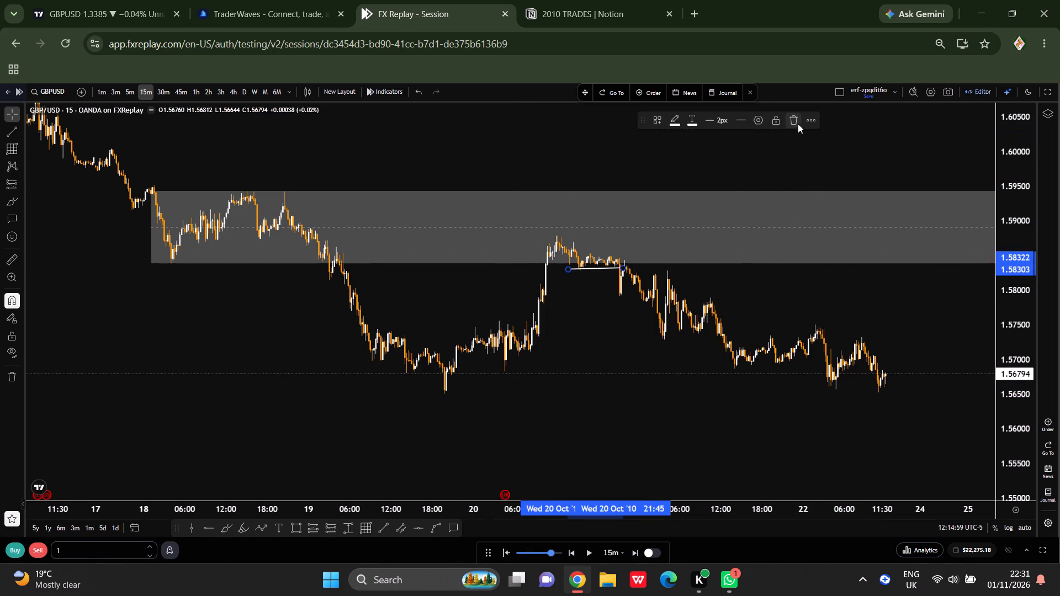
click(794, 123)
Show the chart full screen and examine the price action around the grey zone on the 1-hour and 4-hour timeframes.
click(1044, 89)
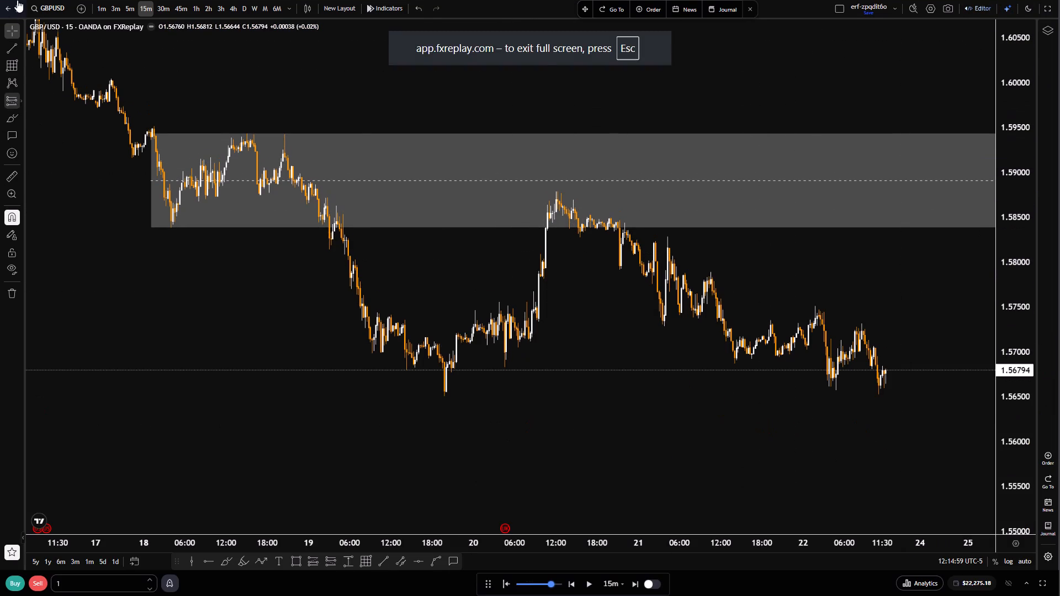
click(195, 9)
scroll(611, 424, up, 2)
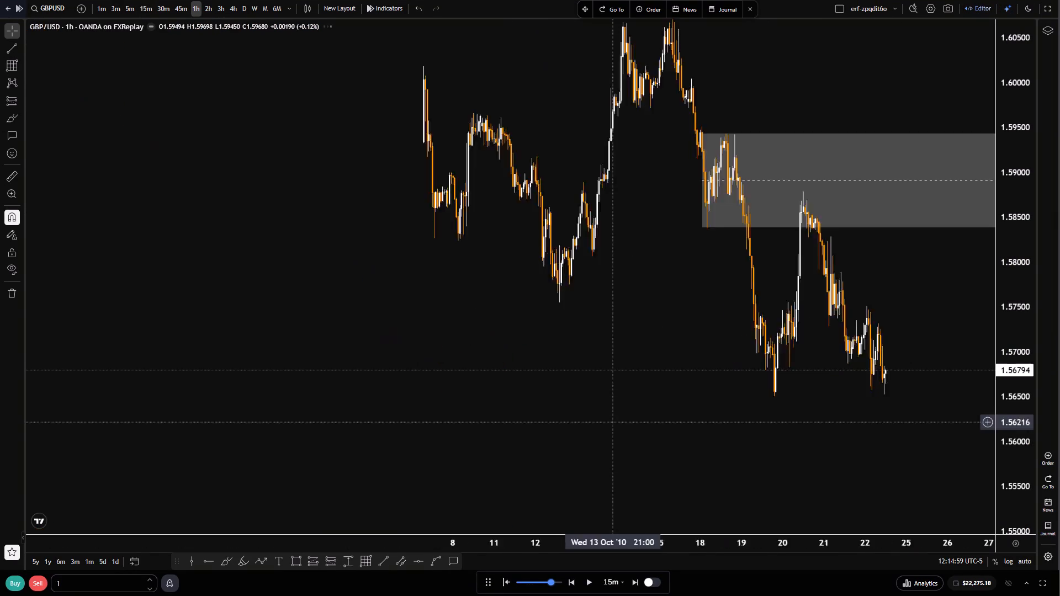
scroll(609, 426, up, 6)
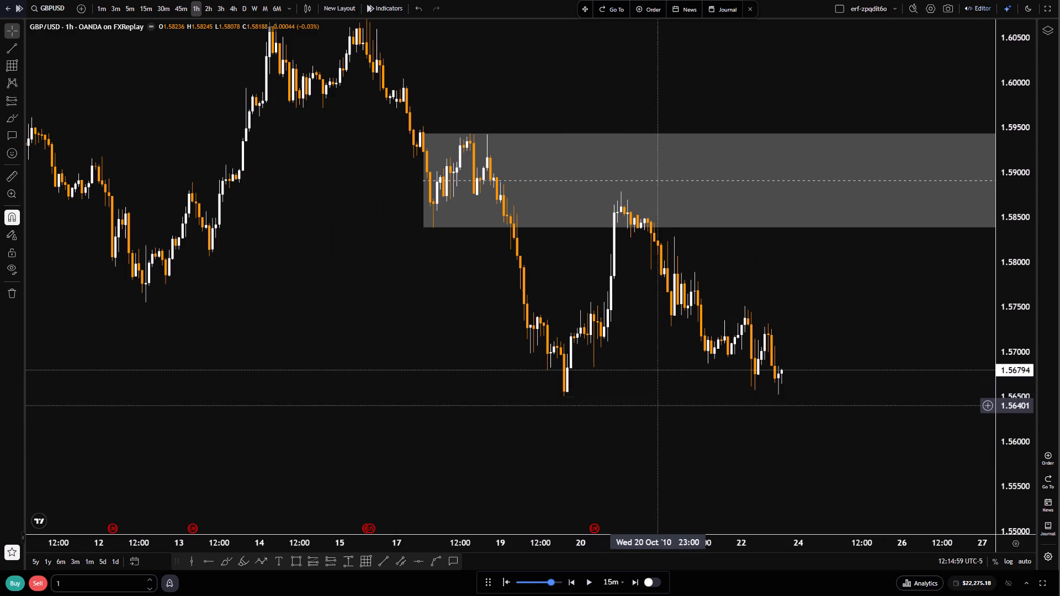
scroll(676, 422, up, 4)
drag(678, 448, 522, 459)
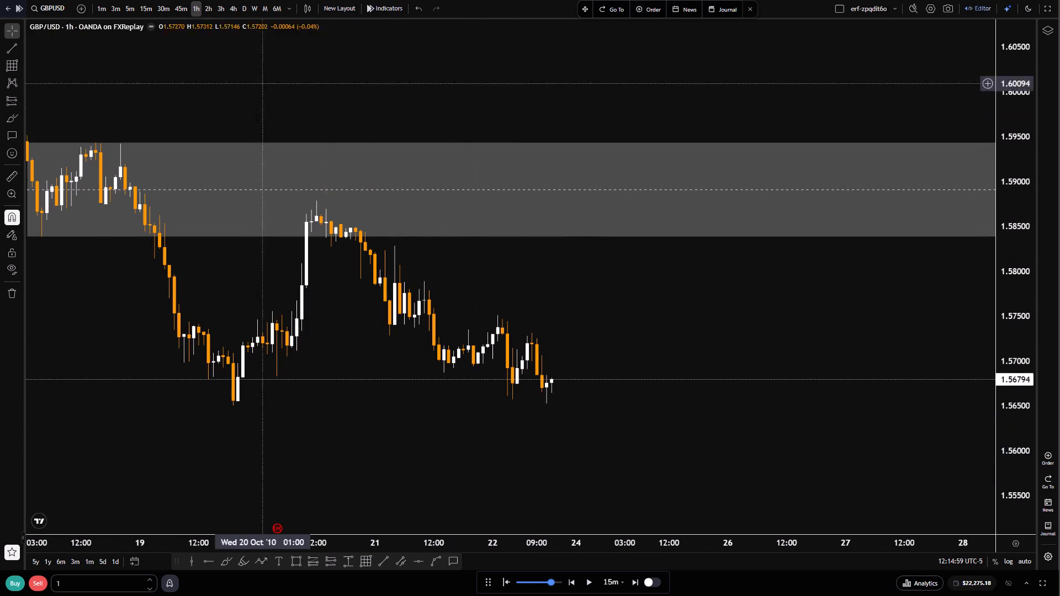
click(232, 13)
scroll(509, 391, up, 6)
drag(449, 395, 553, 395)
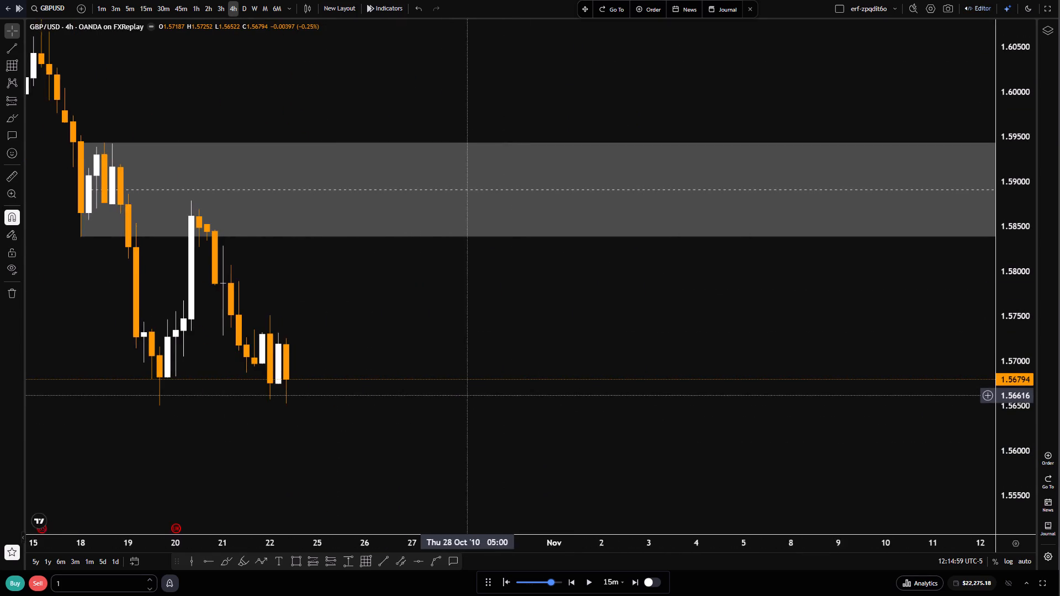
drag(553, 395, 772, 395)
scroll(749, 407, up, 1)
Advance the replay in 15-minute steps on the 4-hour chart to 03:29:59 on 25 October 2010.
click(589, 589)
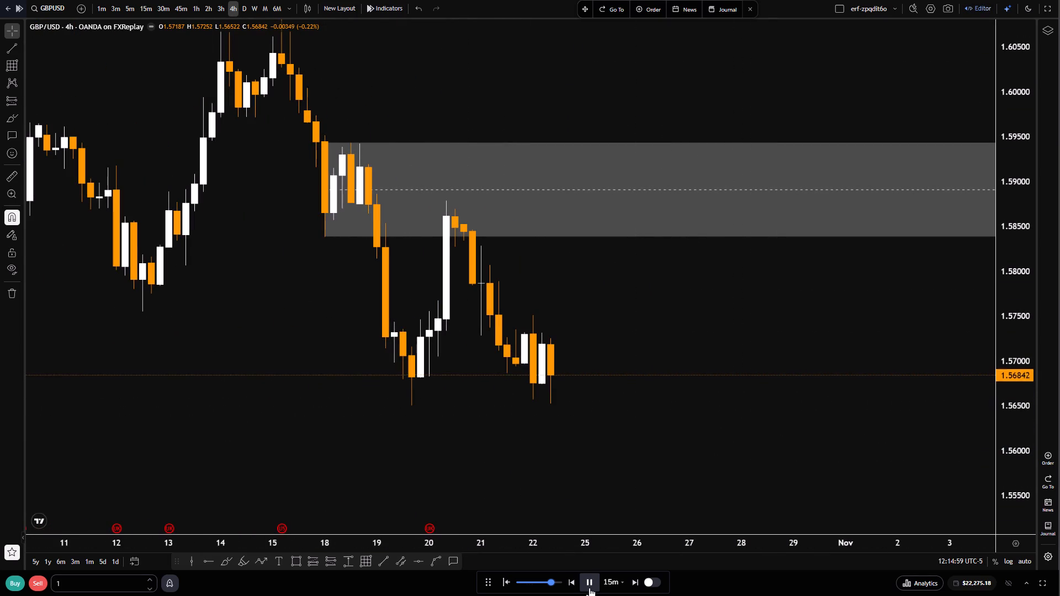
click(589, 588)
click(589, 587)
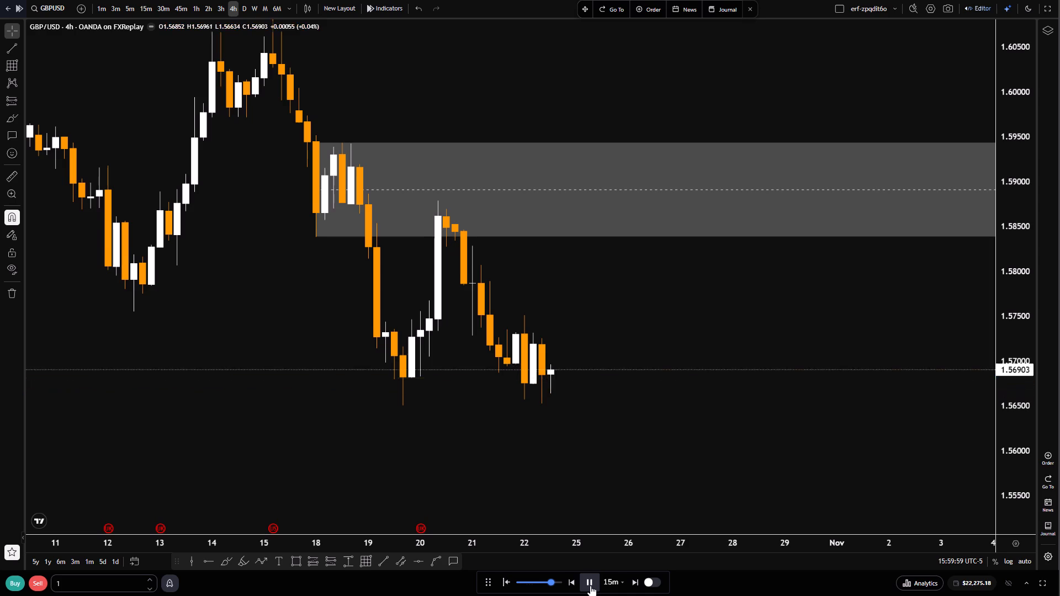
triple_click(590, 586)
click(590, 586)
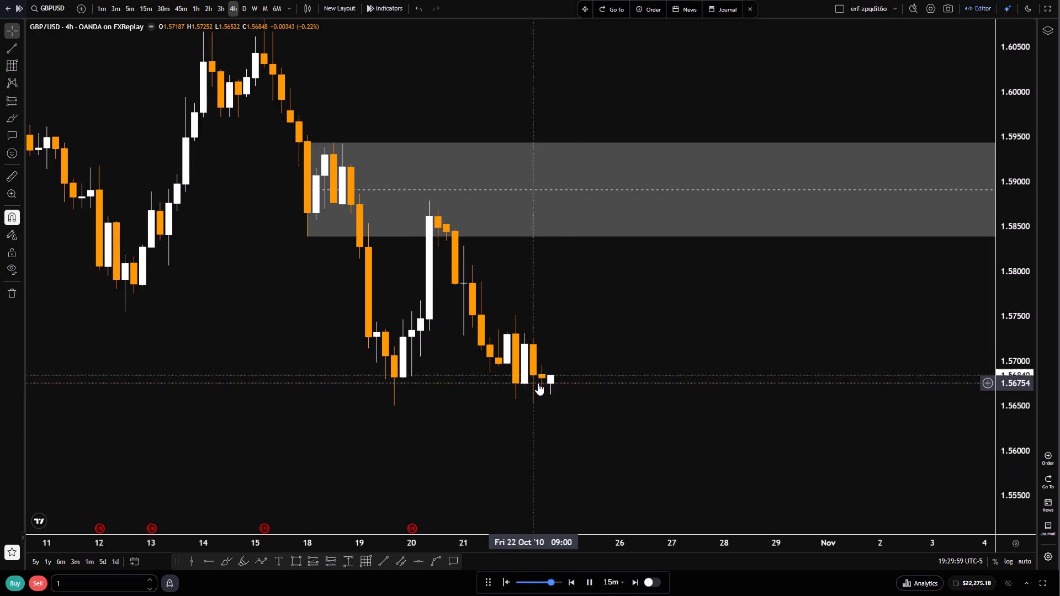
double_click(590, 579)
click(590, 577)
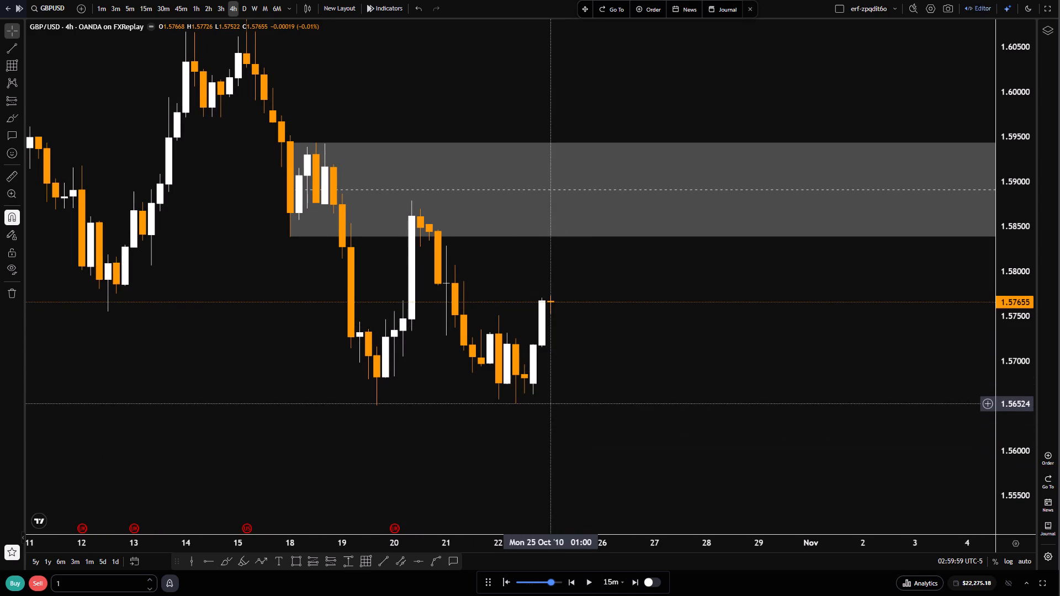
drag(553, 404, 671, 385)
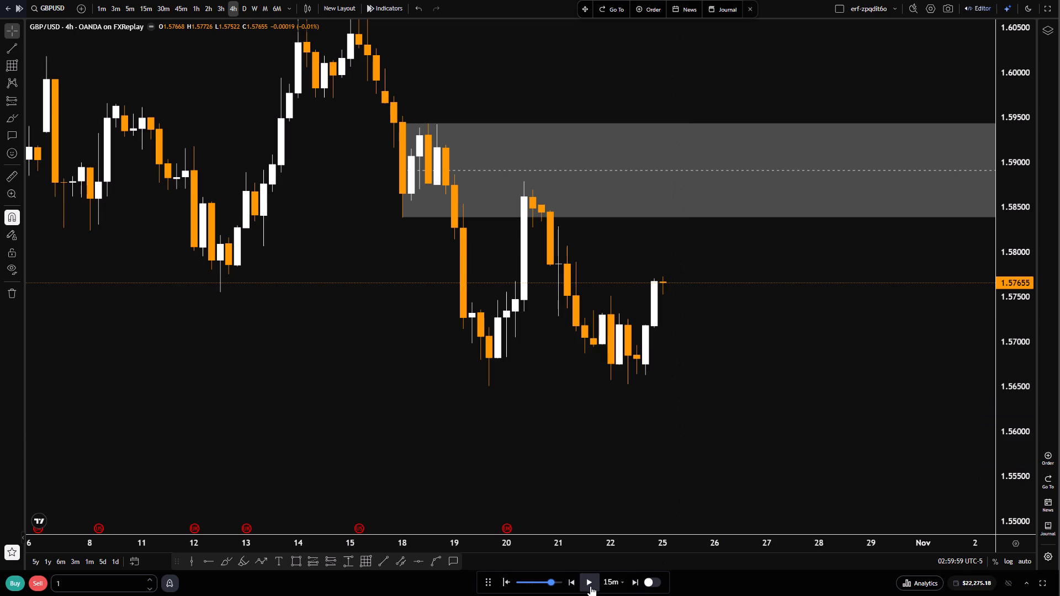
double_click(590, 586)
On the 15-minute chart, draw a nearly level trend line from the 22 October high at about 1.57480 to late 24 October at about 1.57448.
click(198, 9)
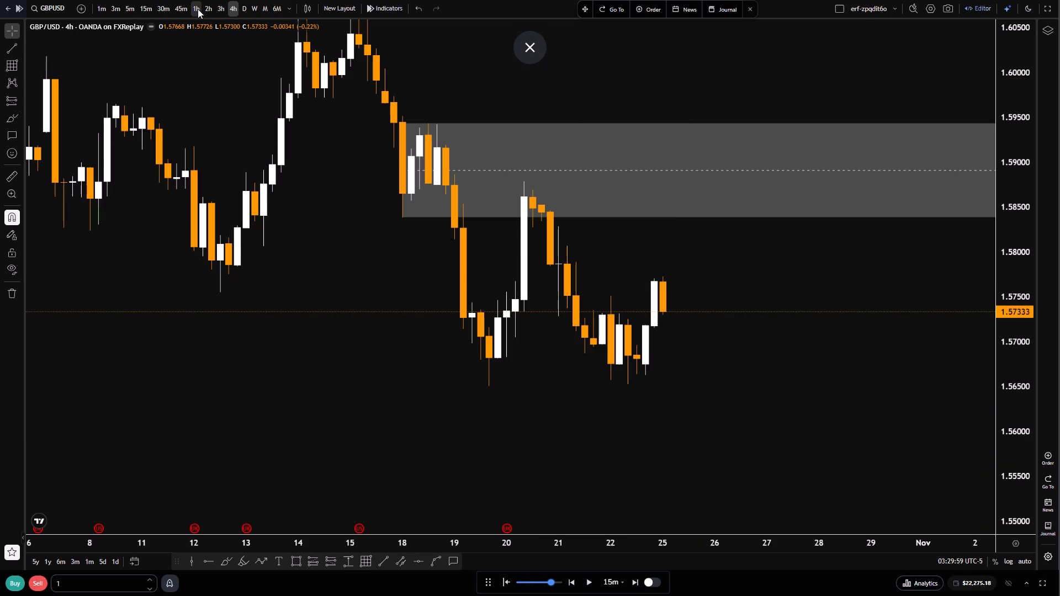
scroll(547, 382, down, 6)
drag(696, 396, 575, 381)
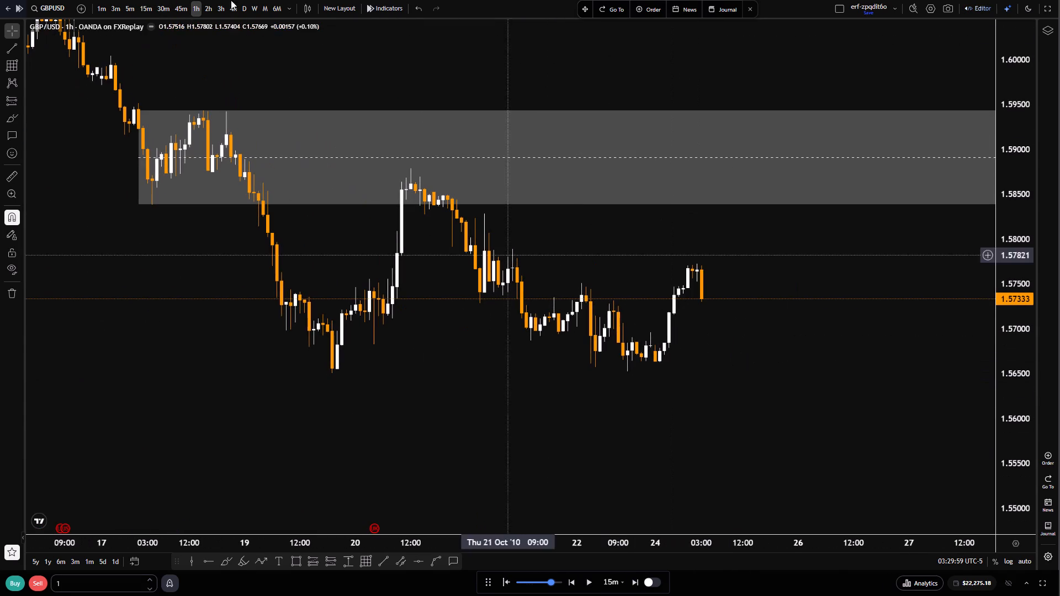
click(138, 3)
scroll(596, 432, down, 7)
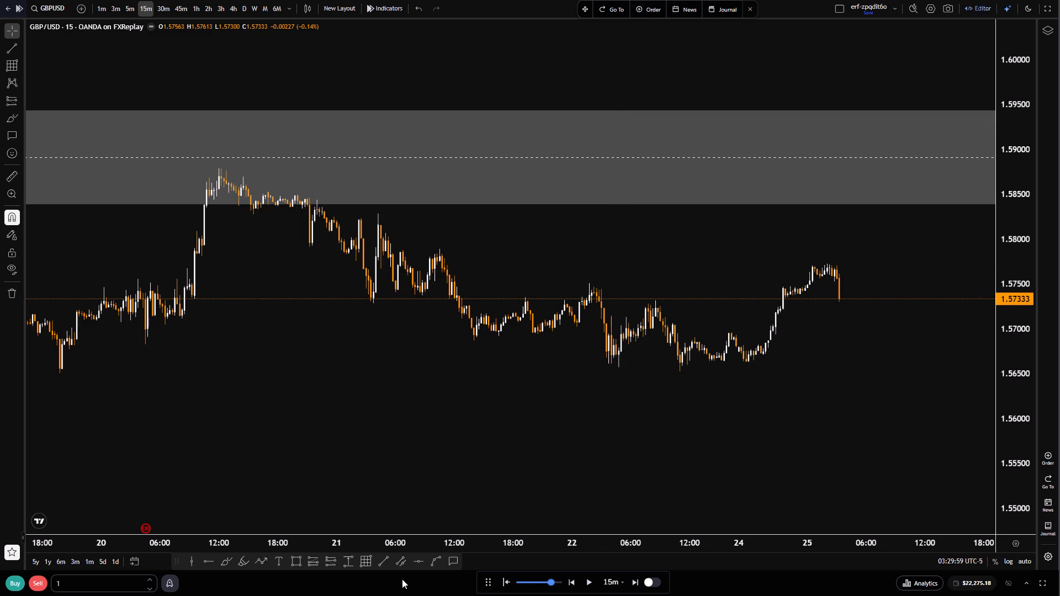
click(380, 558)
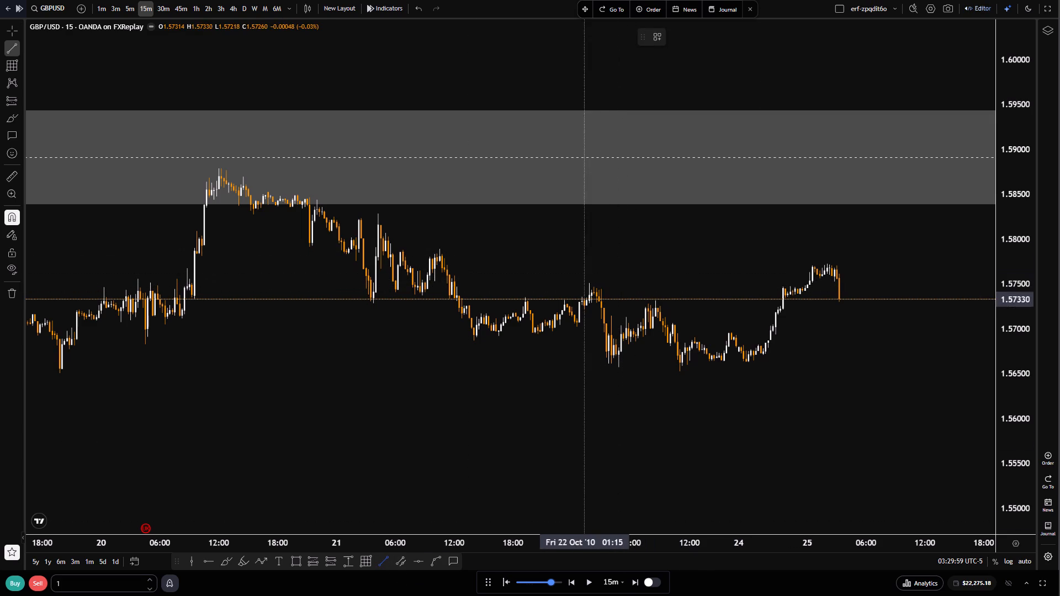
click(591, 285)
click(793, 287)
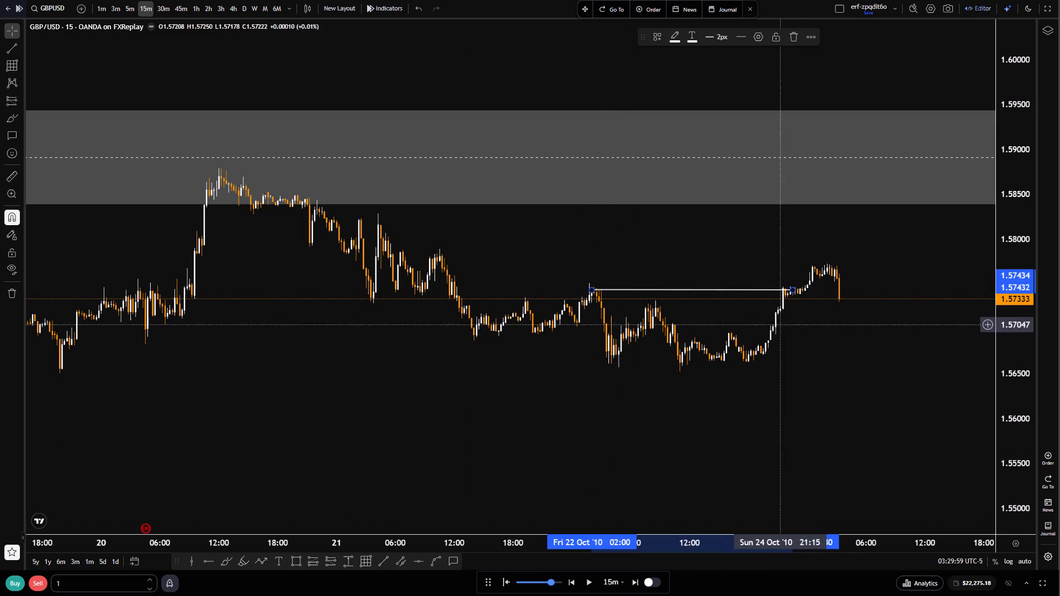
drag(719, 290, 713, 285)
drag(789, 287, 798, 286)
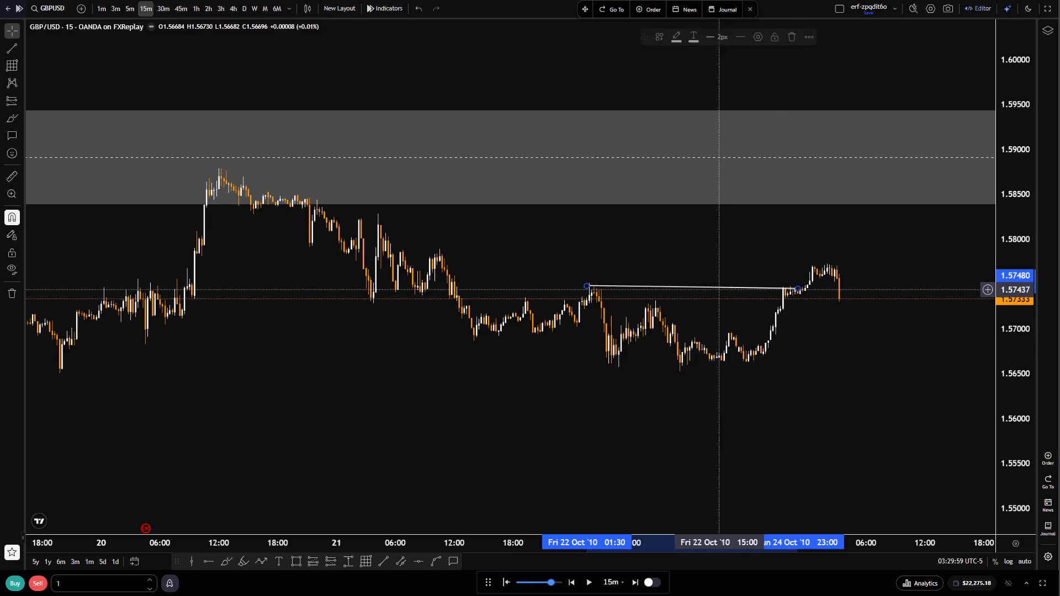
Label the new trend line with the text "$$$$$$$$$$".
click(704, 279)
click(682, 279)
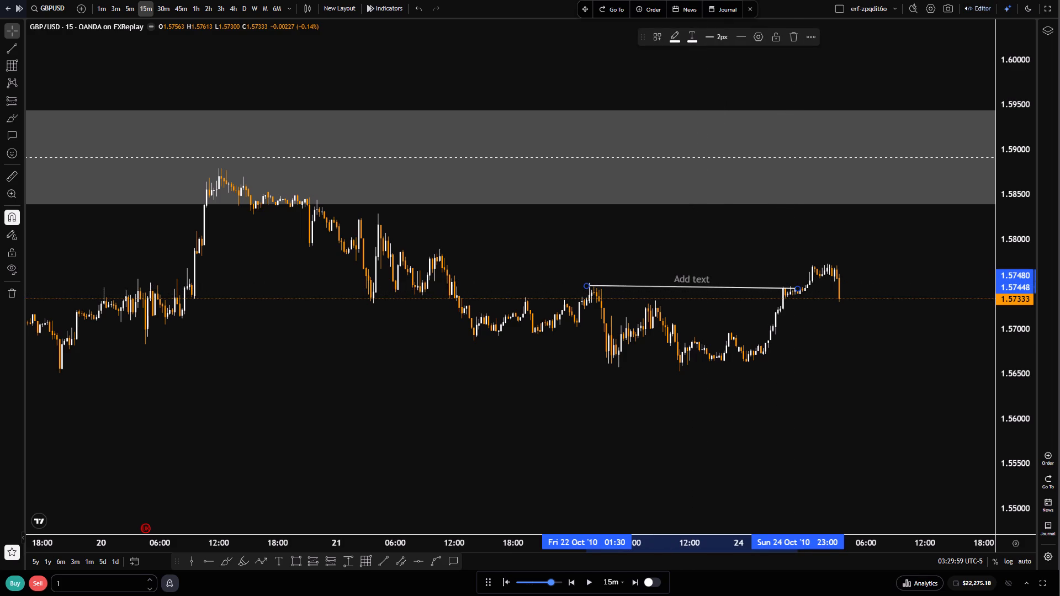
key(shift+dollar)
key(shift+dollar)
key(shift+dollar)
key(shift+dollar)
key(shift+dollar)
key(shift+dollar)
key(shift+dollar)
key(shift+dollar)
key(shift+dollar)
key(shift+dollar)
Examine the price action around the labelled line and below the grey zone on the 15-minute and 1-hour charts.
shift+scroll(773, 384, up, 2)
drag(790, 386, 735, 381)
scroll(727, 382, down, 3)
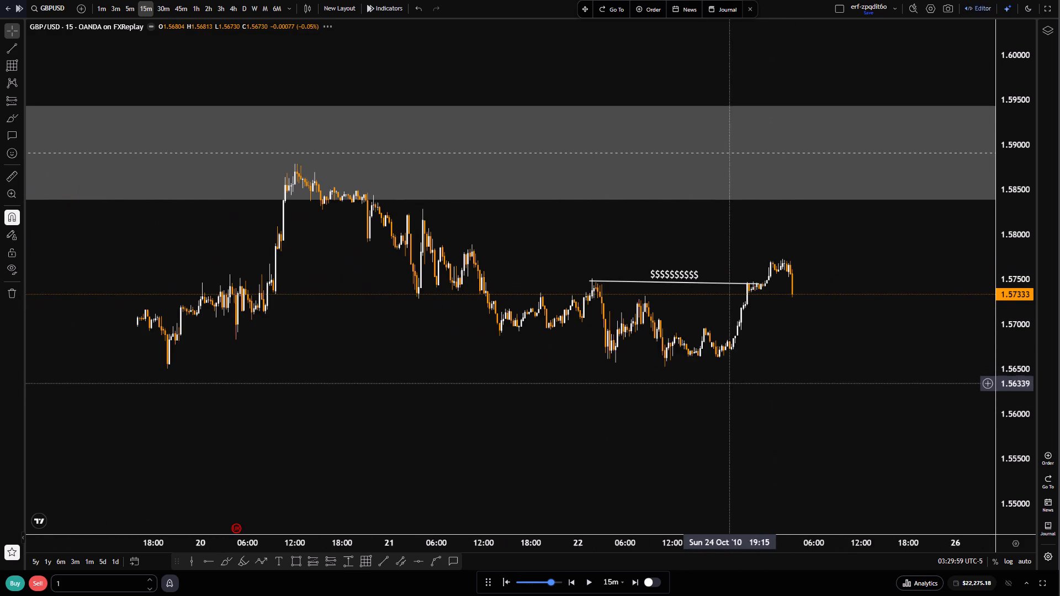
scroll(1016, 465, up, 18)
drag(728, 375, 762, 351)
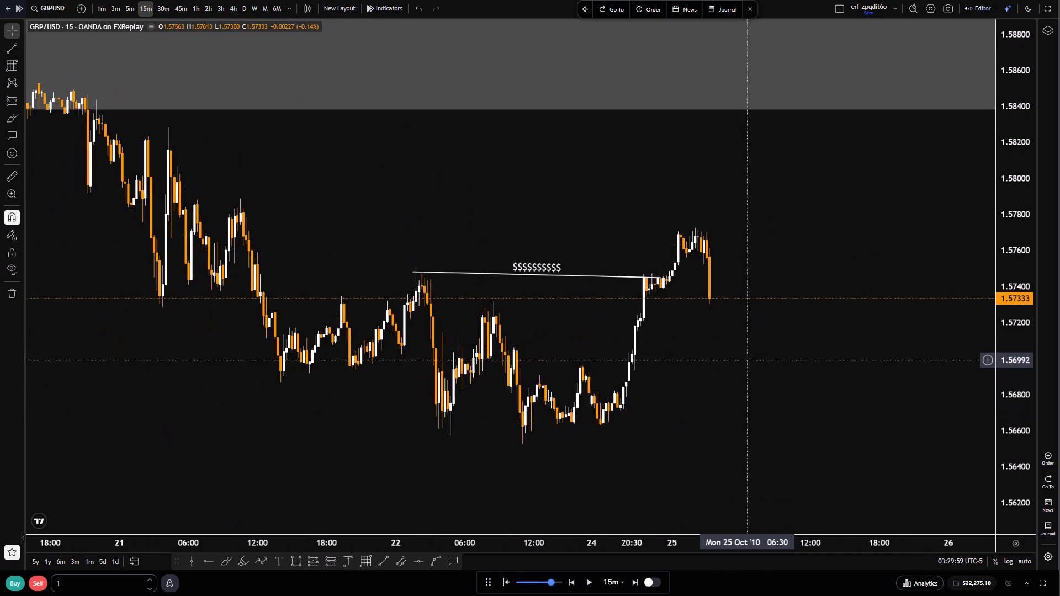
drag(762, 351, 765, 348)
scroll(752, 354, up, 3)
scroll(452, 296, down, 5)
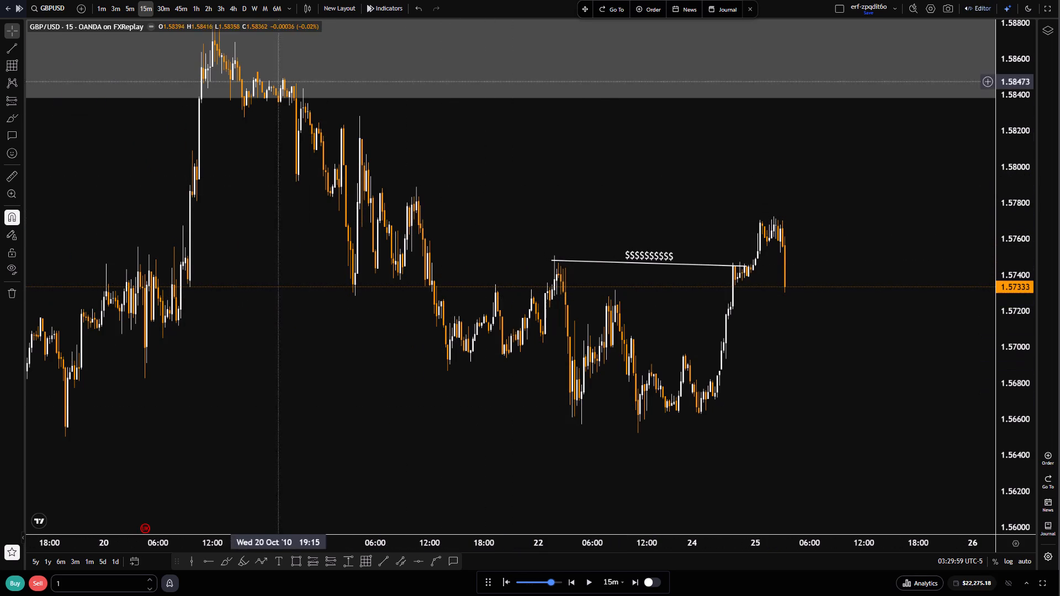
click(199, 9)
scroll(520, 340, up, 11)
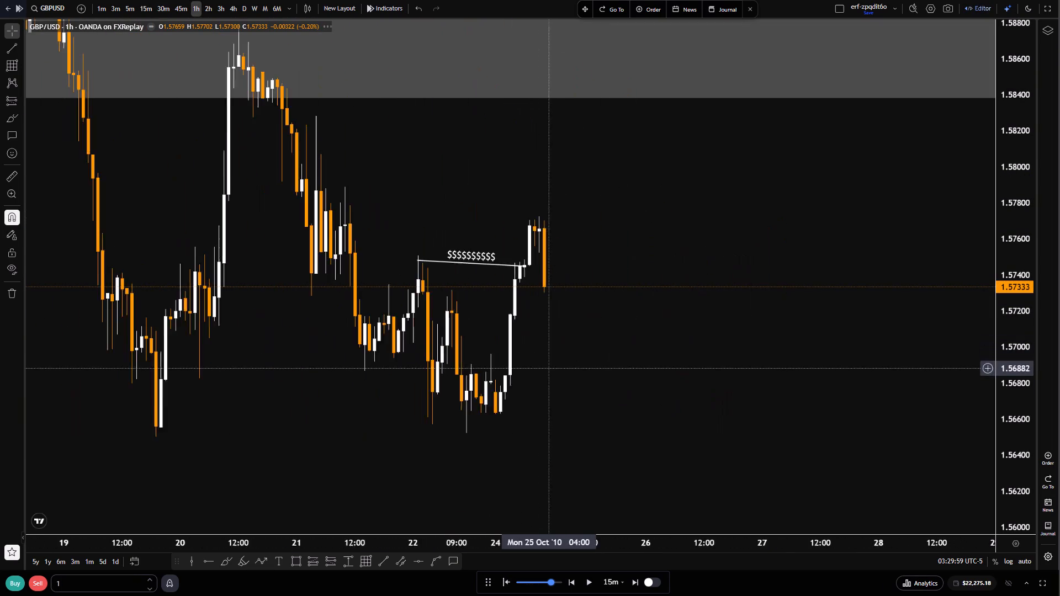
drag(607, 379, 759, 392)
drag(743, 340, 745, 352)
scroll(727, 370, up, 1)
drag(679, 411, 790, 389)
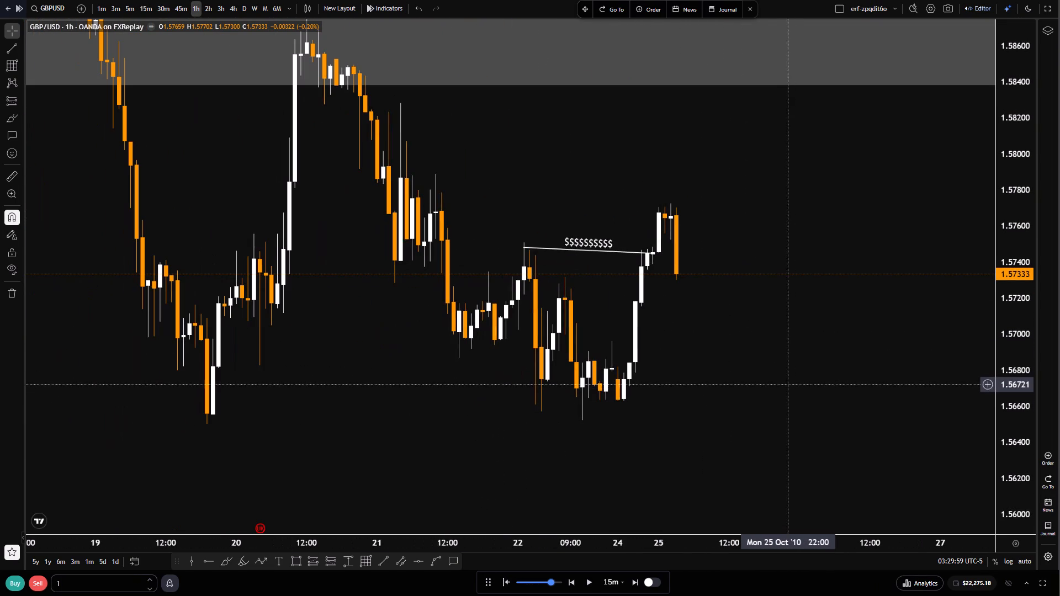
Advance the replay in 15-minute steps on the 1-hour chart to 16:59:59 on 25 October 2010.
double_click(583, 582)
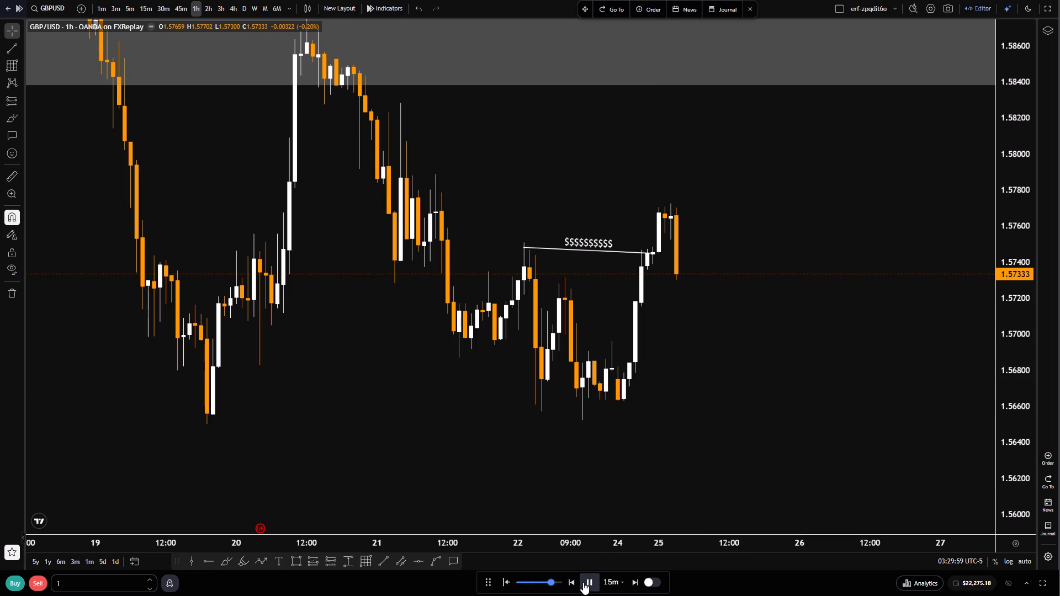
triple_click(585, 581)
click(585, 578)
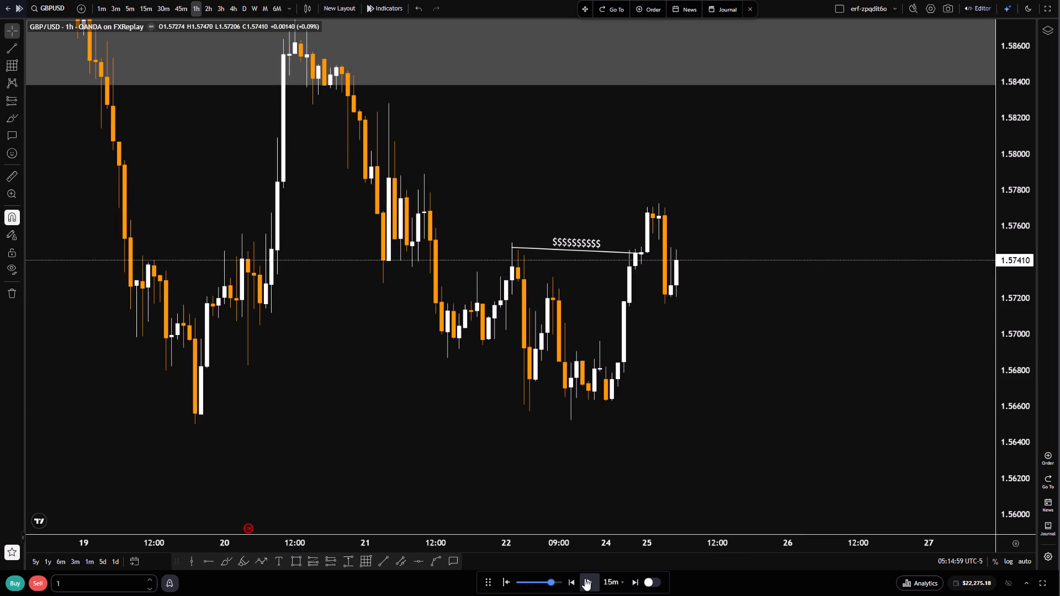
triple_click(585, 578)
click(585, 578)
click(585, 578)
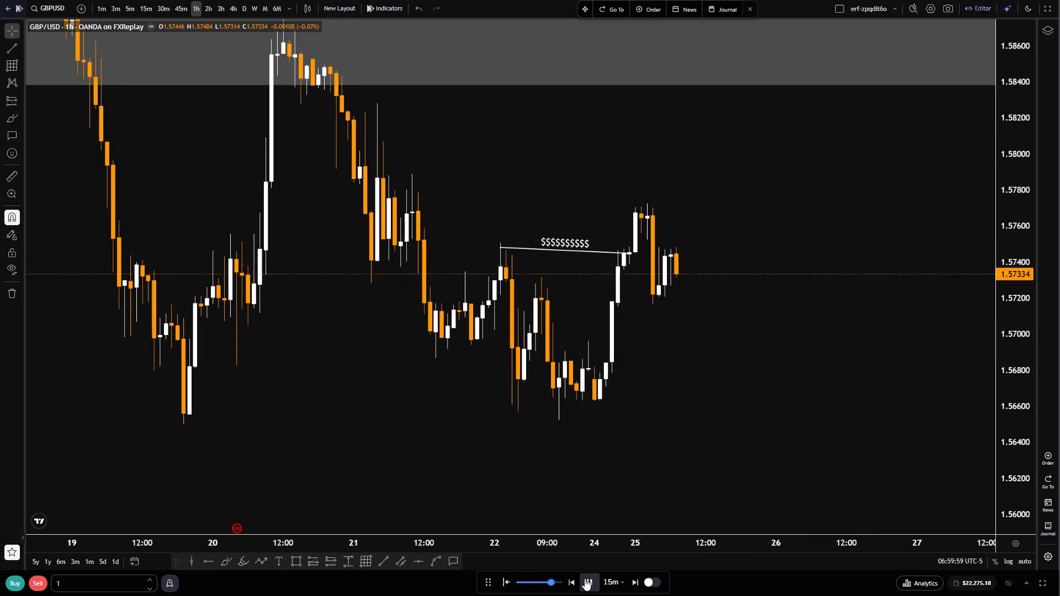
click(585, 577)
double_click(585, 577)
click(584, 577)
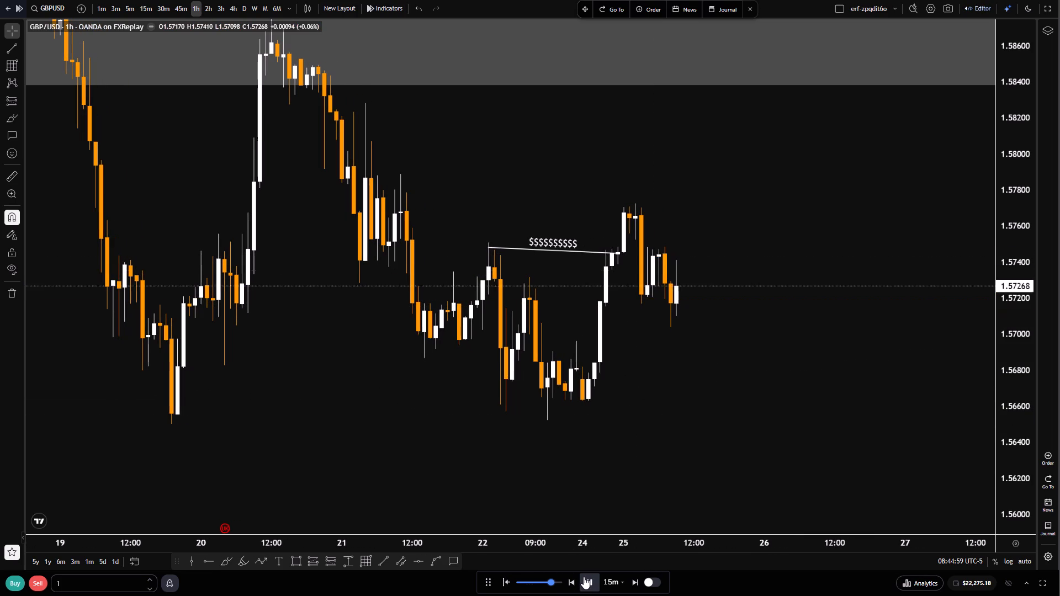
click(584, 577)
triple_click(584, 577)
click(584, 577)
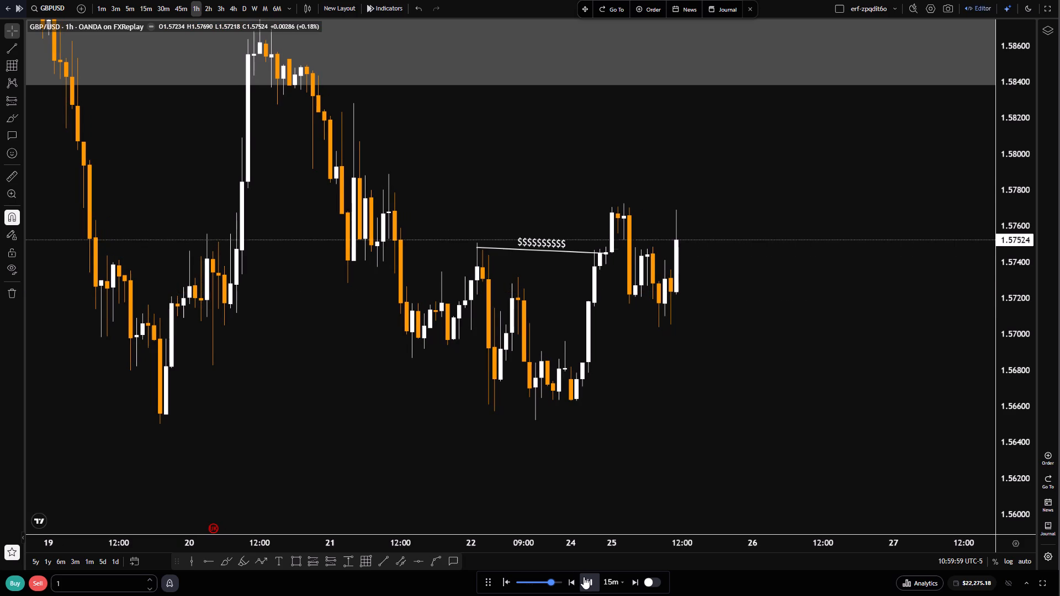
triple_click(584, 577)
click(584, 577)
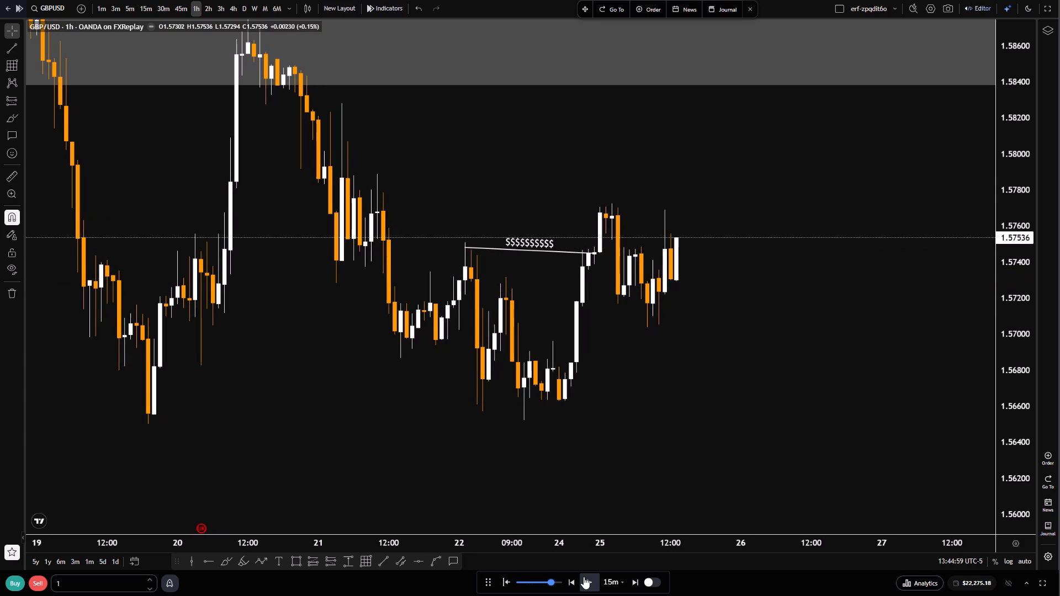
click(584, 577)
double_click(584, 577)
click(584, 577)
click(583, 575)
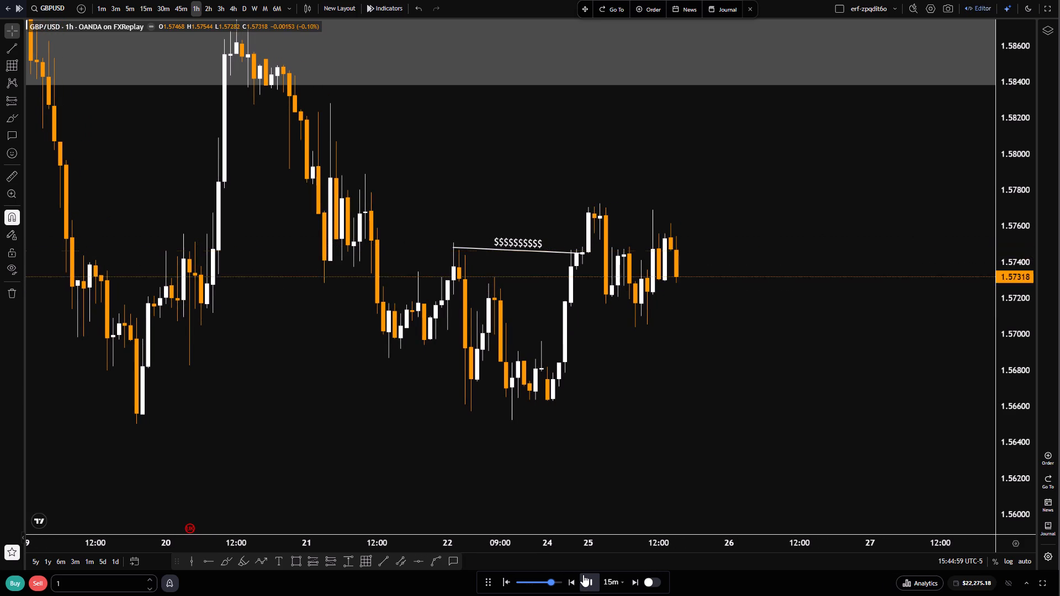
click(583, 574)
Examine the 25 October price action after the labelled line on the 15-minute chart, and leave the full-screen view.
click(137, 0)
scroll(722, 378, down, 3)
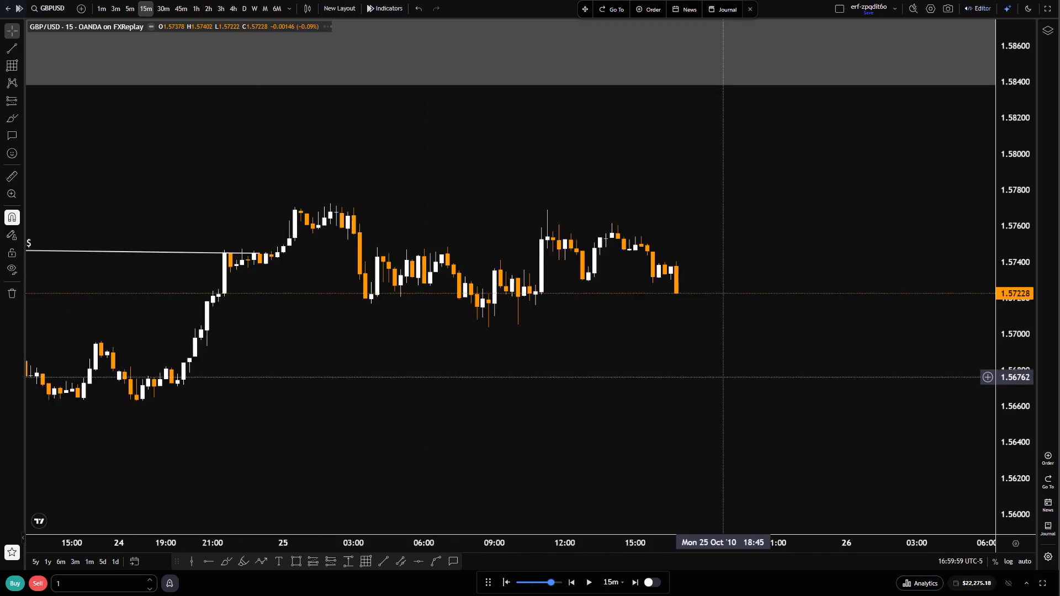
scroll(722, 379, down, 3)
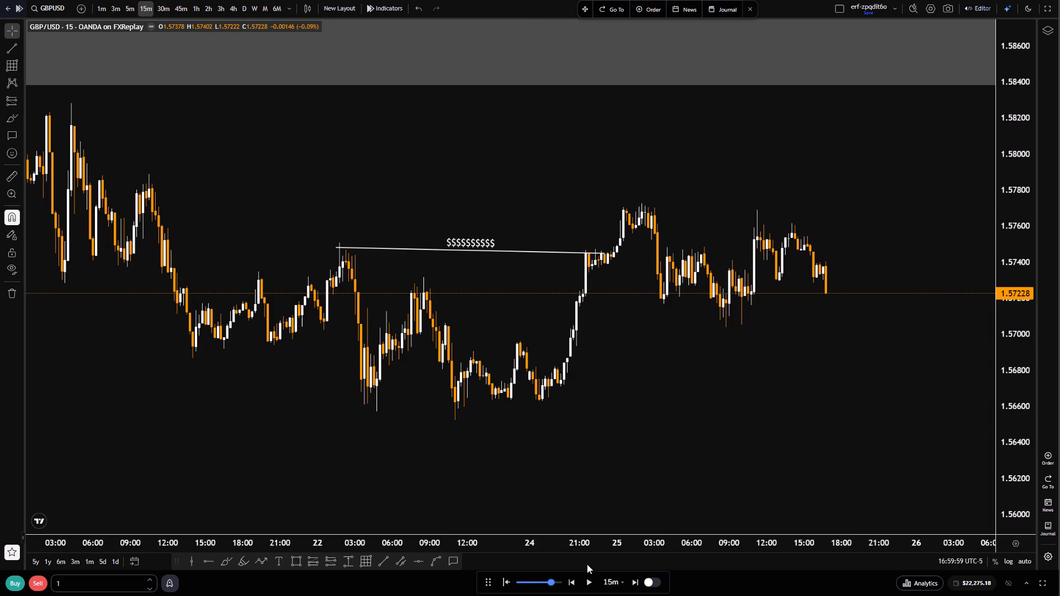
click(528, 39)
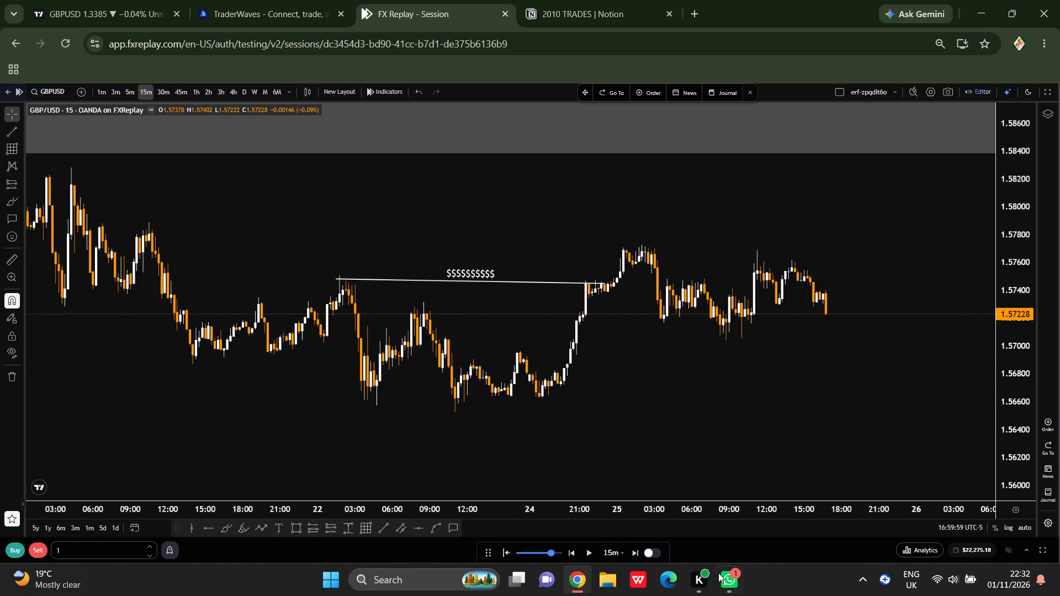
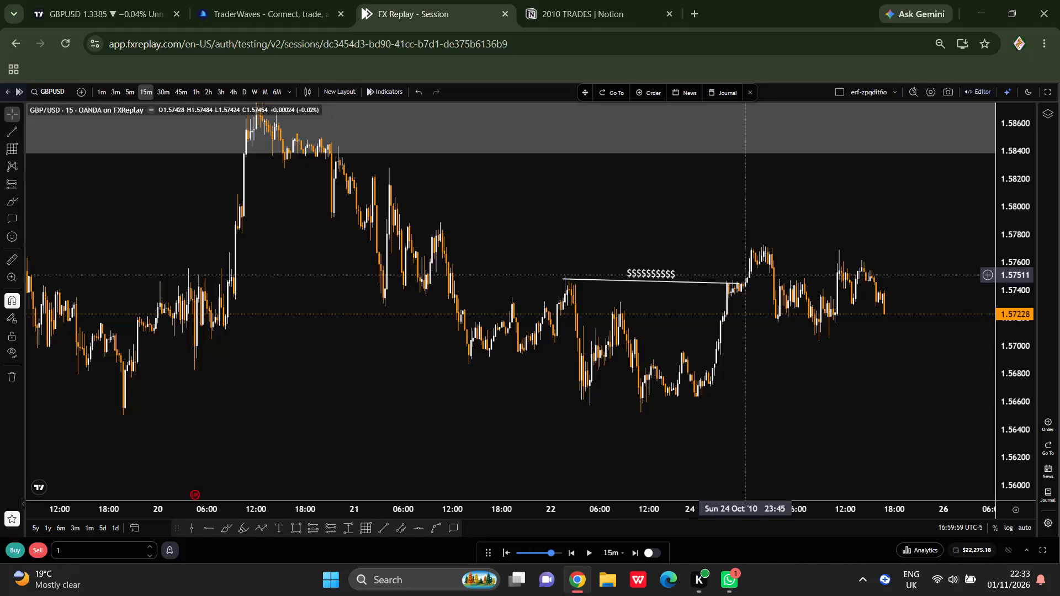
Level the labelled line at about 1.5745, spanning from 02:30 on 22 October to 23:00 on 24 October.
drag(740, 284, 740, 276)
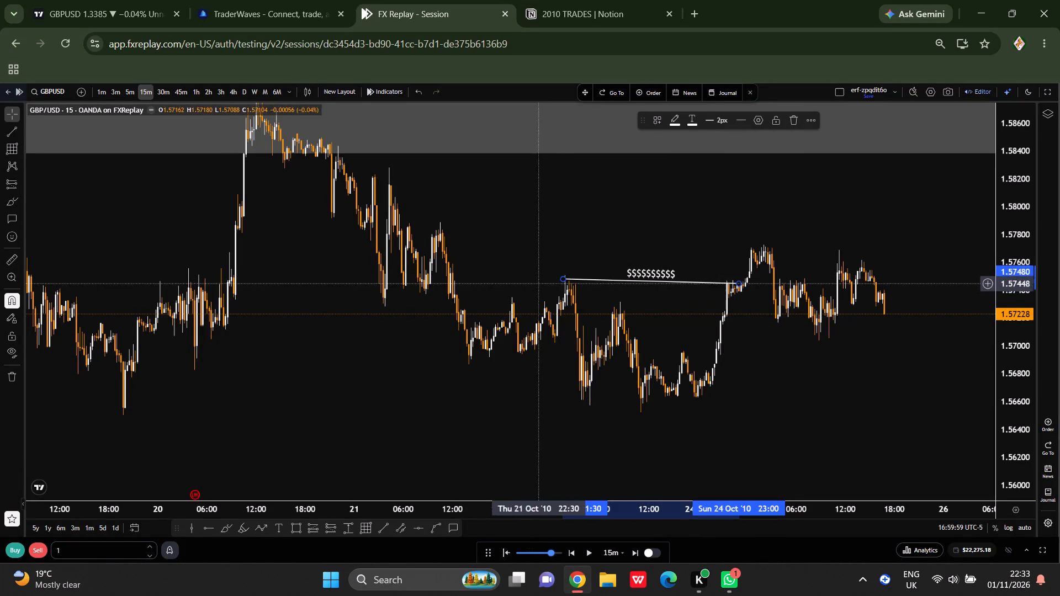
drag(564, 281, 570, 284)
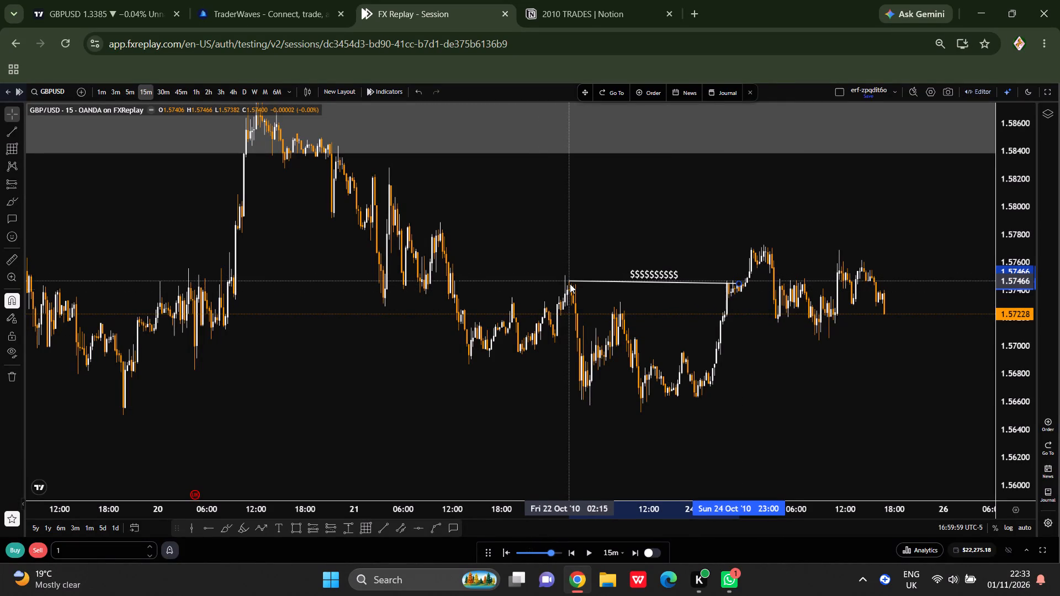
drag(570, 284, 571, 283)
Advance the replay in 15-minute steps on the 15-minute chart to 00:59:59 on 26 October 2010.
scroll(666, 398, up, 5)
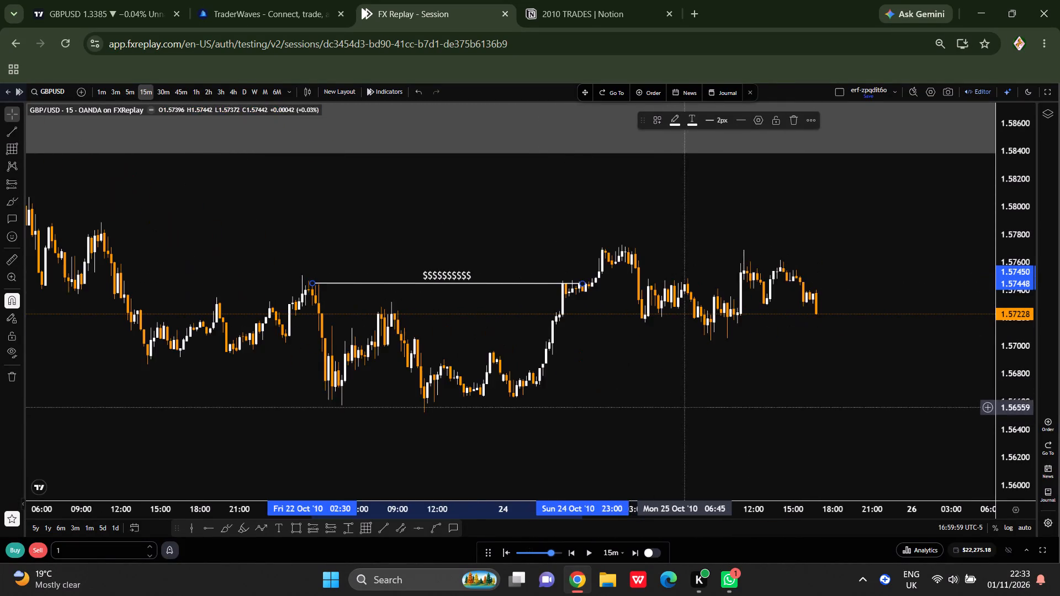
drag(687, 404, 643, 393)
drag(692, 375, 549, 375)
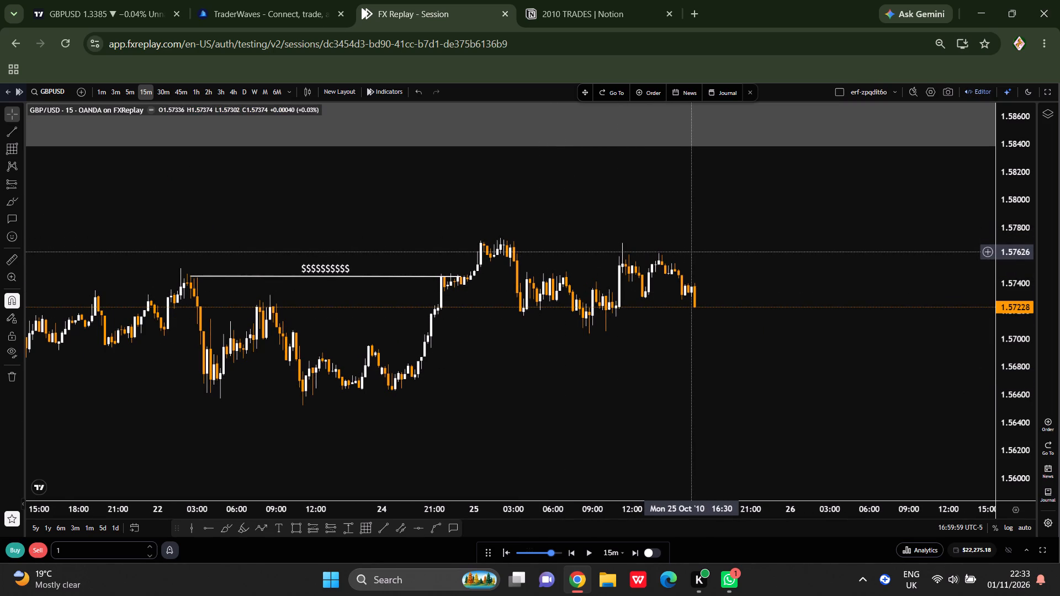
scroll(637, 390, up, 1)
drag(693, 398, 588, 403)
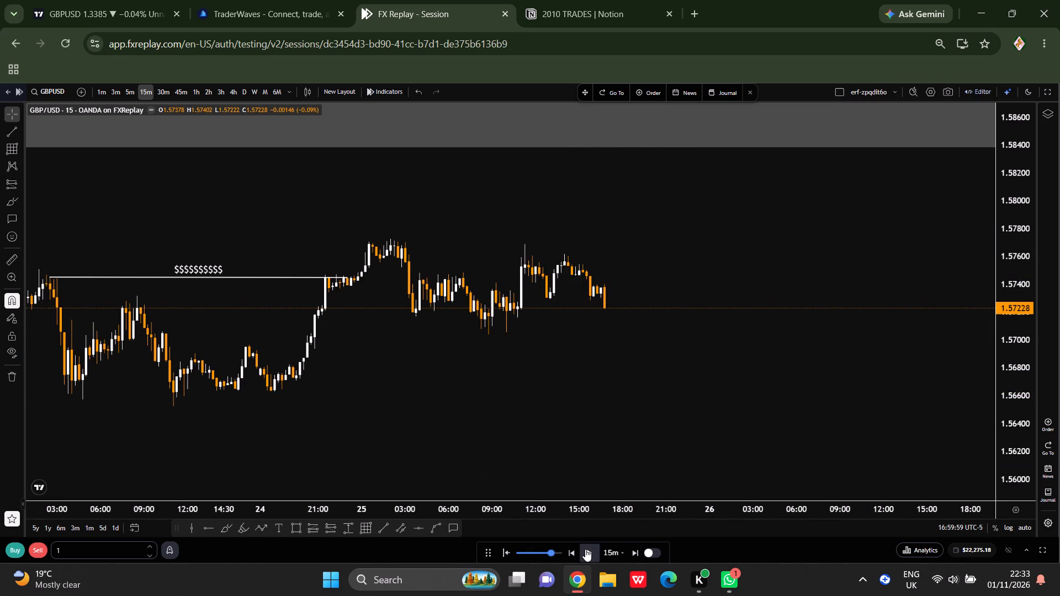
triple_click(586, 549)
click(589, 546)
double_click(589, 545)
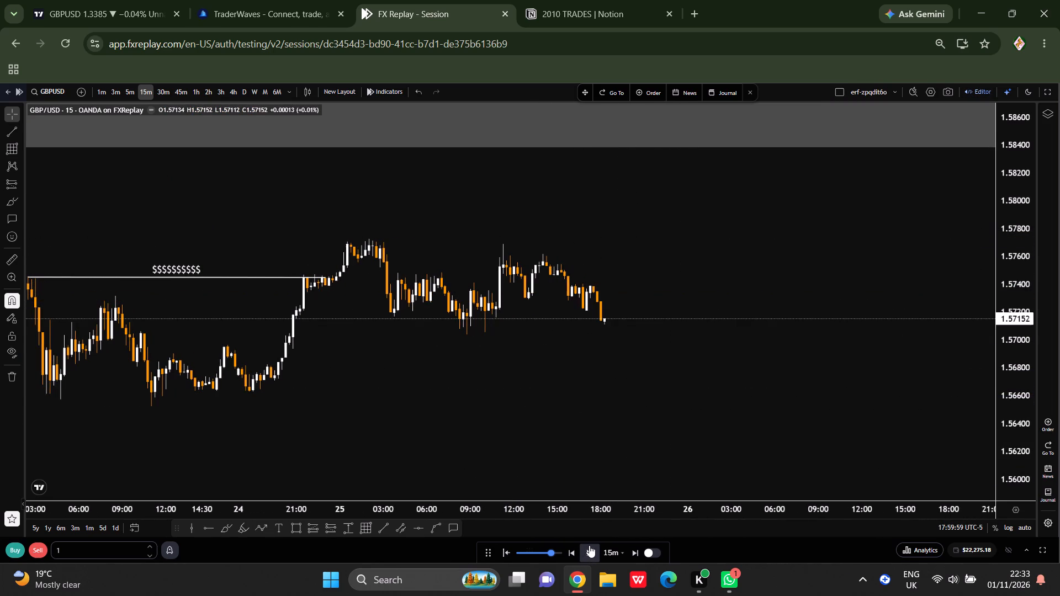
click(589, 545)
click(589, 545)
double_click(589, 545)
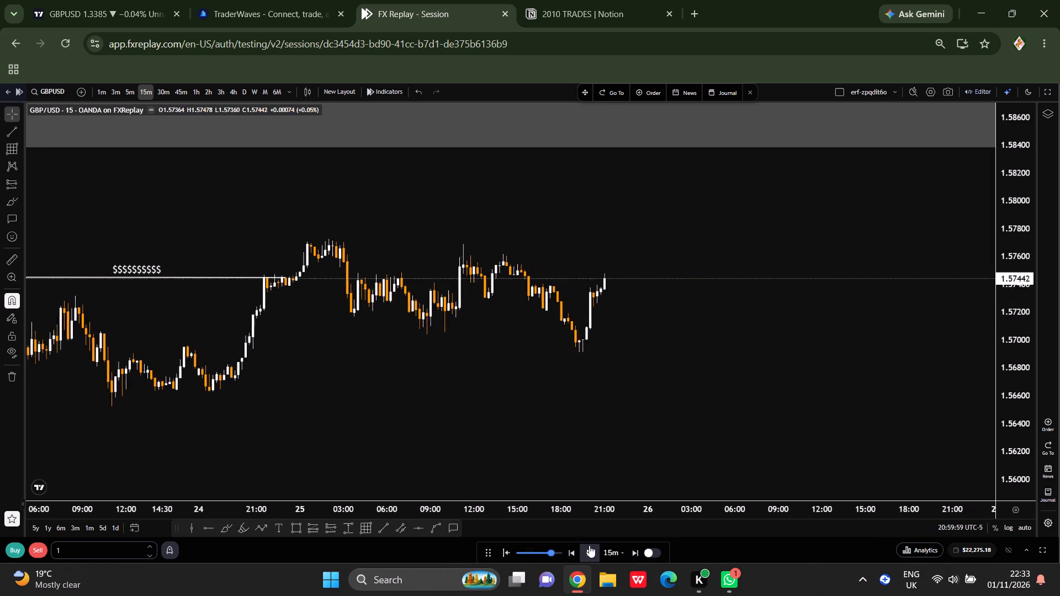
click(589, 545)
click(590, 545)
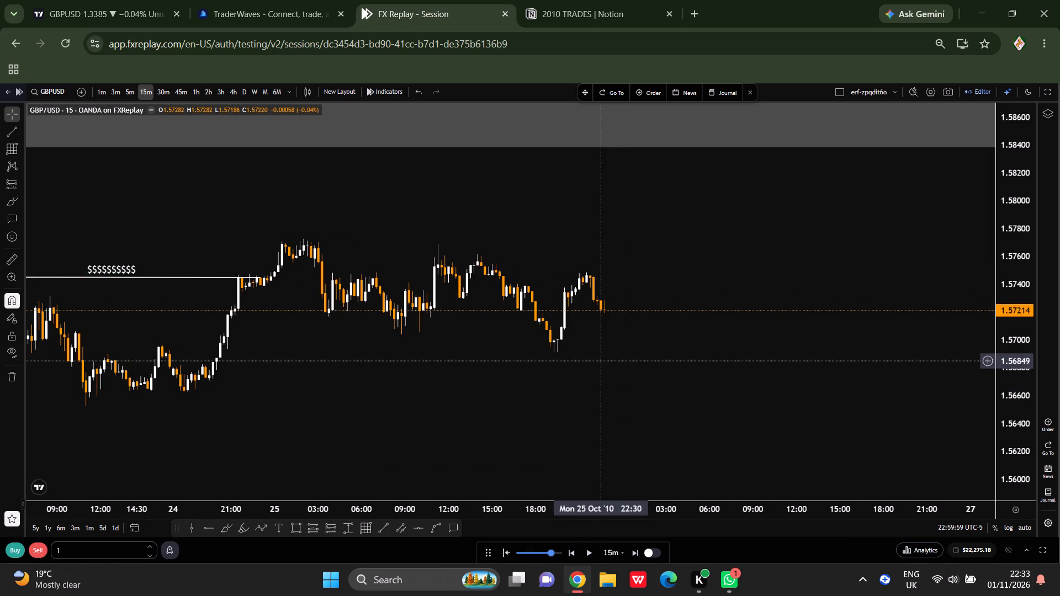
triple_click(586, 550)
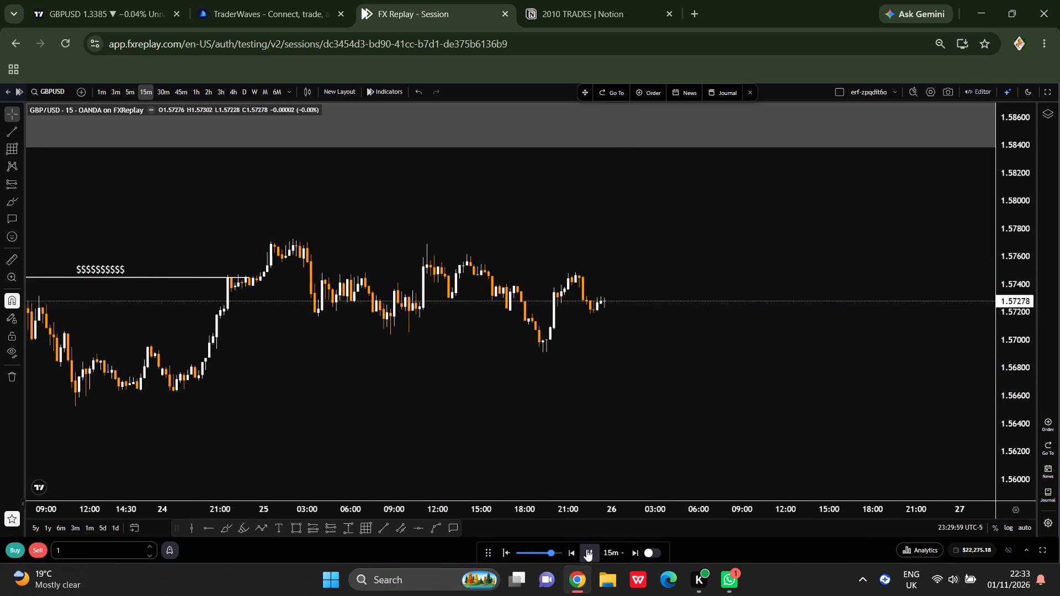
click(586, 549)
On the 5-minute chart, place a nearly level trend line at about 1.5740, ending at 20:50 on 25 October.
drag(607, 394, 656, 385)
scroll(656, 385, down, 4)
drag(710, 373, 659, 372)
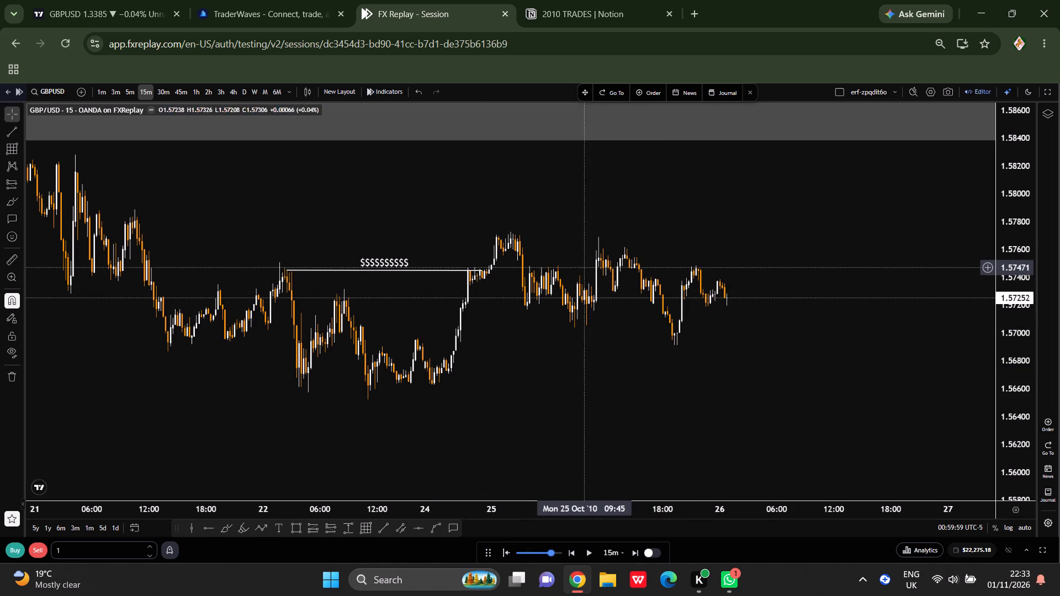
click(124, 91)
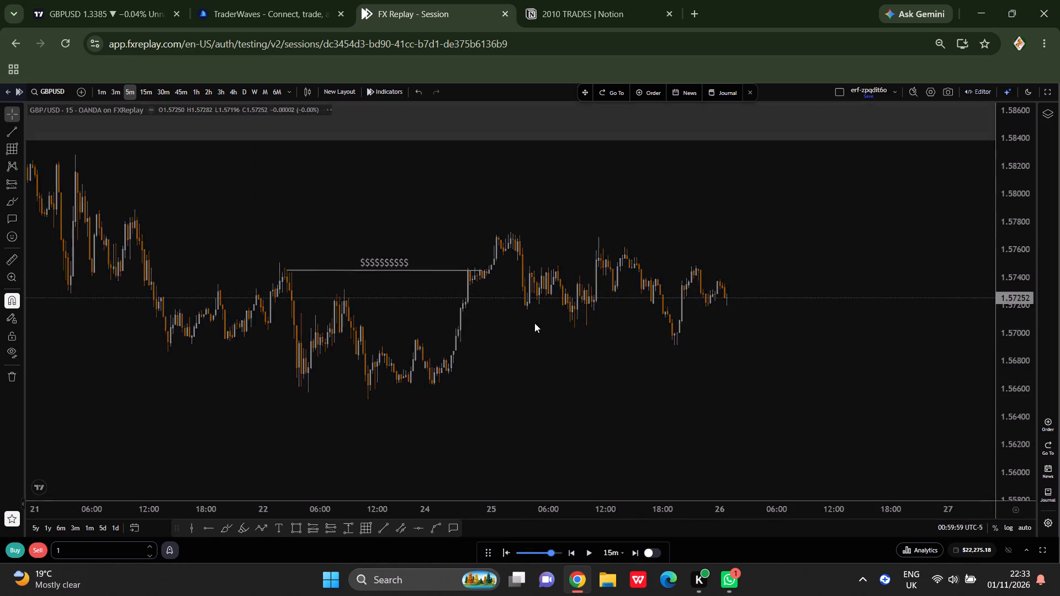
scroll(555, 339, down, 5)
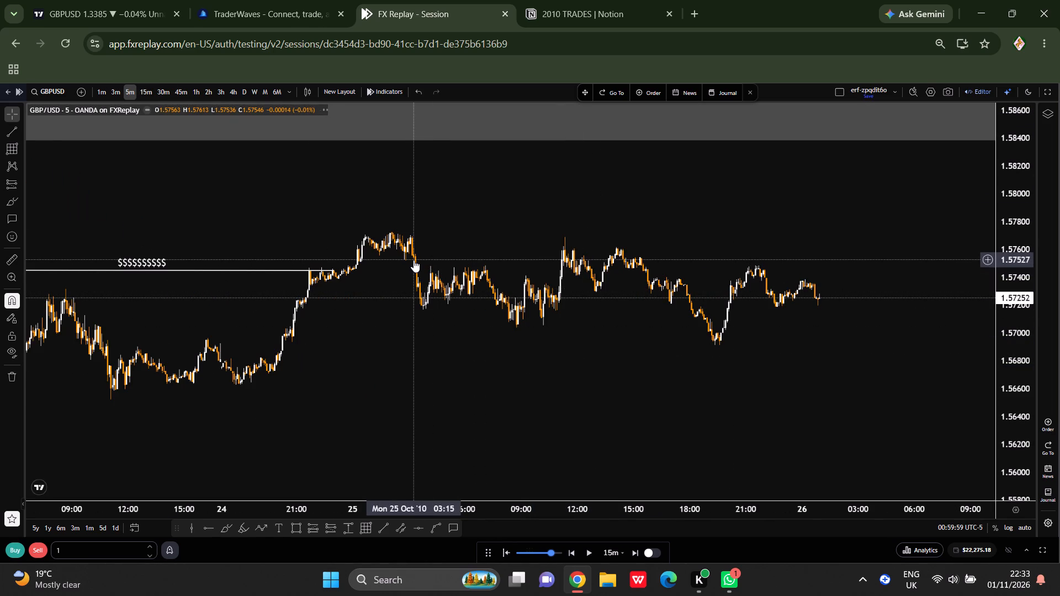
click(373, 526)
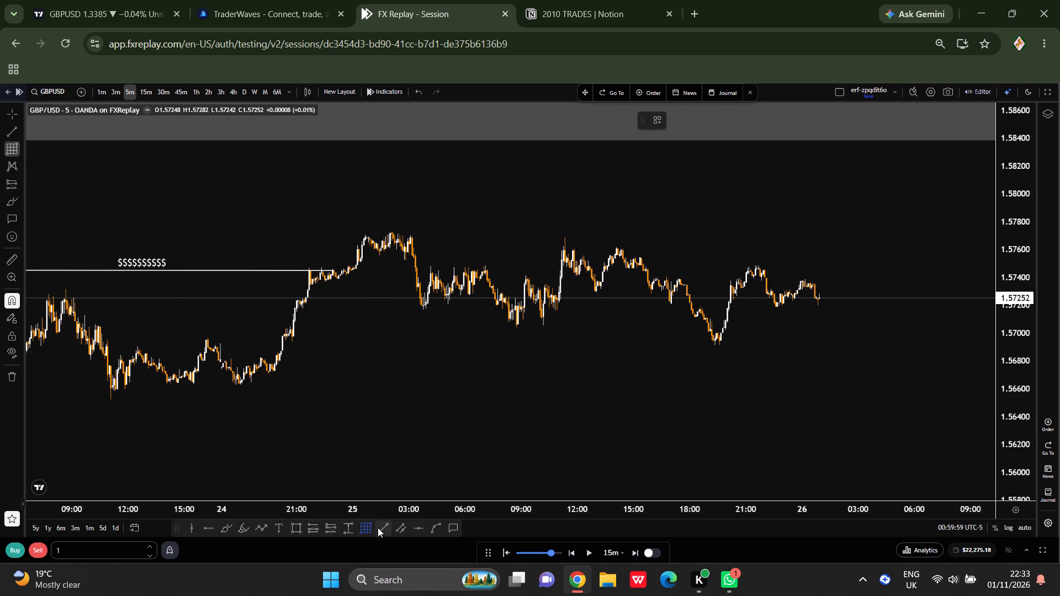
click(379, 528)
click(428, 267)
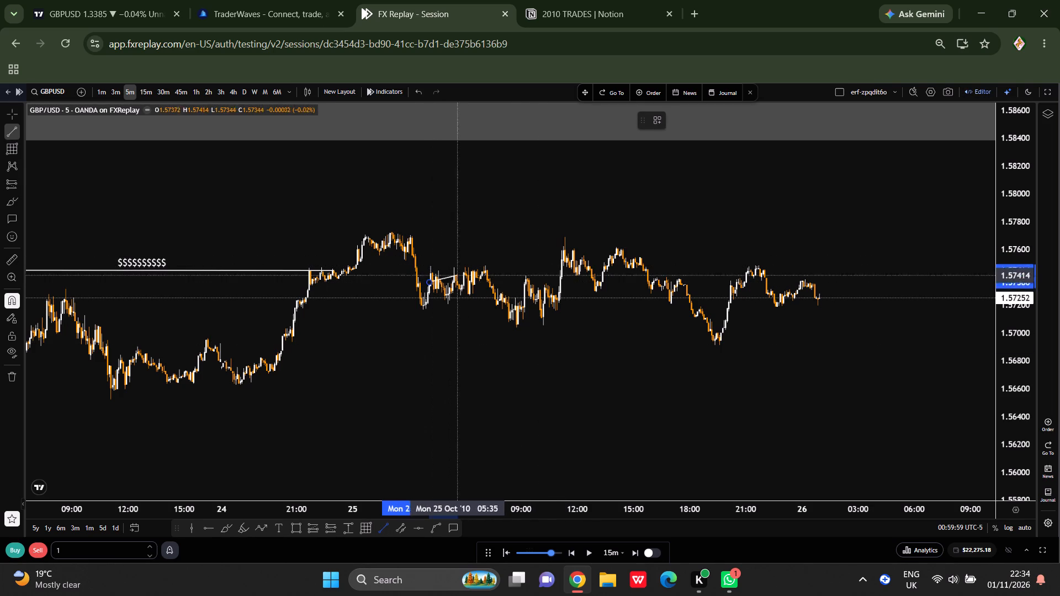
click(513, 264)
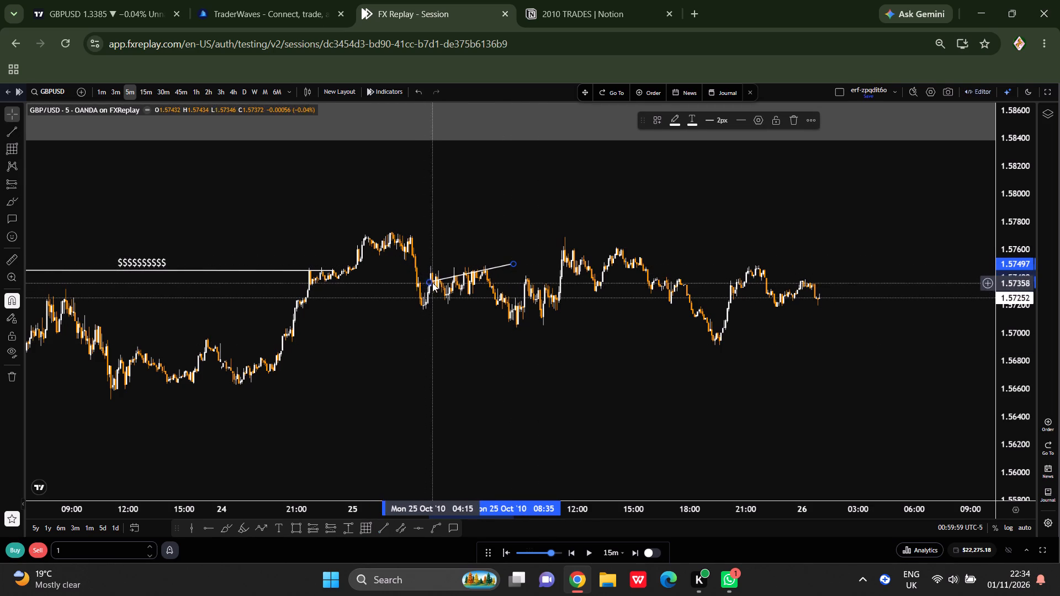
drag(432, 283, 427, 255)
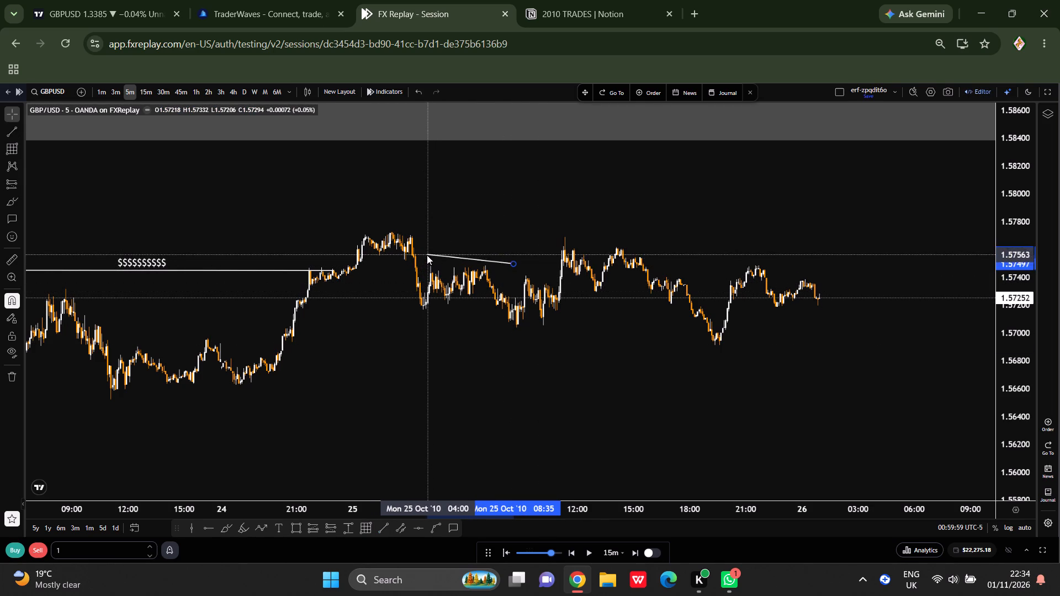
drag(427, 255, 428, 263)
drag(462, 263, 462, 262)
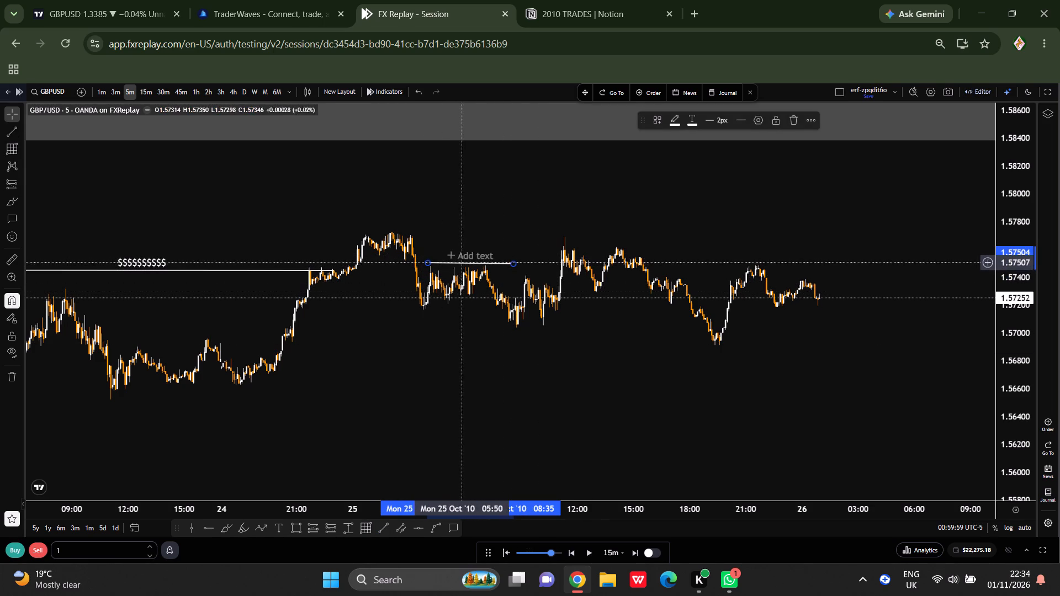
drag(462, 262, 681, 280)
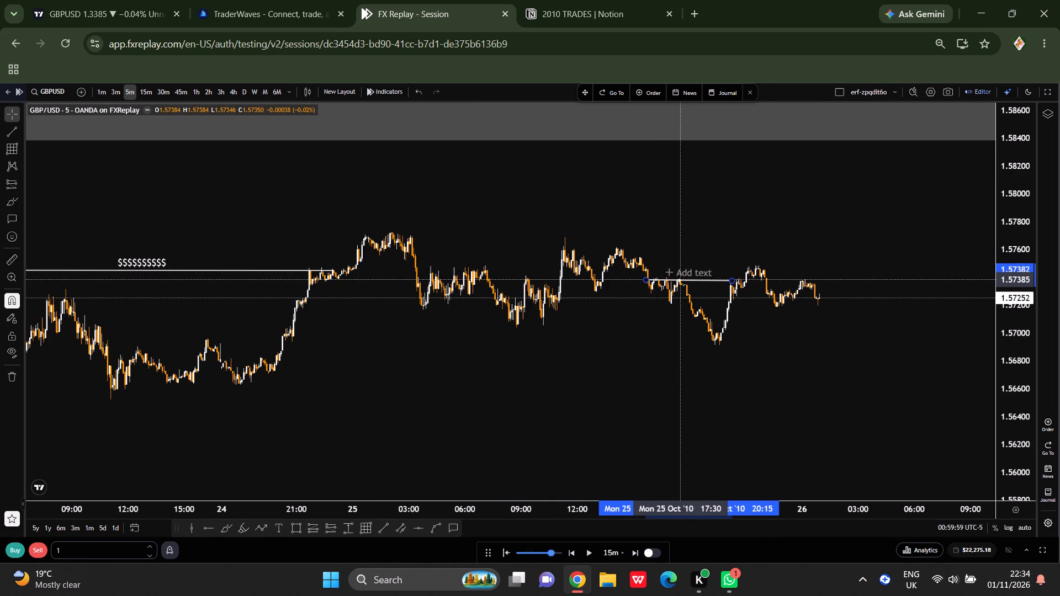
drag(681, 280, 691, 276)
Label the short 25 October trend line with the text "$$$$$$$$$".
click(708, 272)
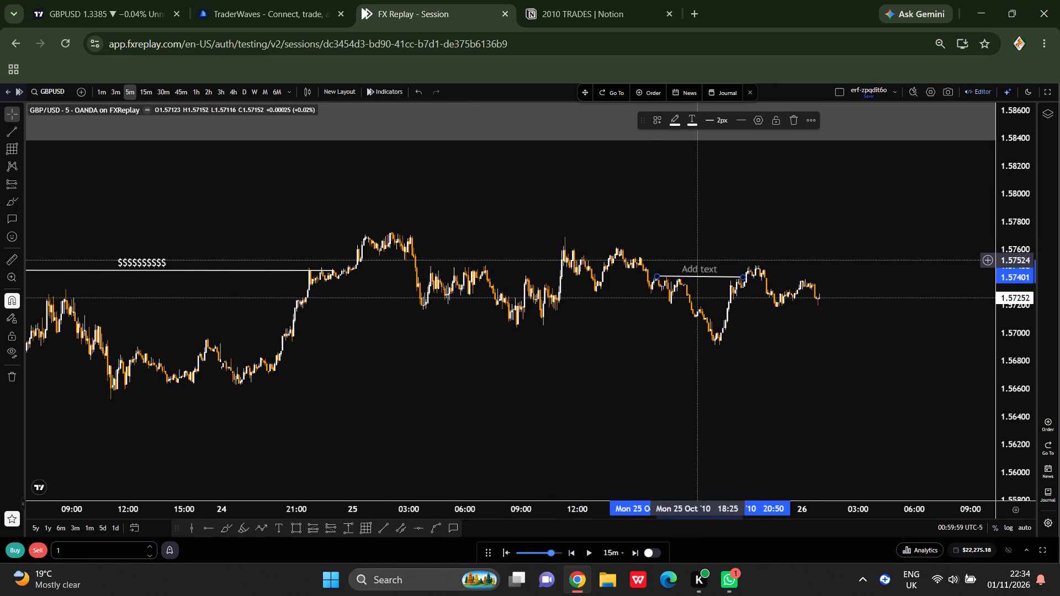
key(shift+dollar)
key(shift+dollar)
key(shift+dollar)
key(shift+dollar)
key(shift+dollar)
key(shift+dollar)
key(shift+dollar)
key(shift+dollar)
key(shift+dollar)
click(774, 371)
Advance the replay in 15-minute steps on the 5-minute chart to 02:44:59 on 26 October 2010.
scroll(777, 378, down, 5)
drag(805, 378, 733, 377)
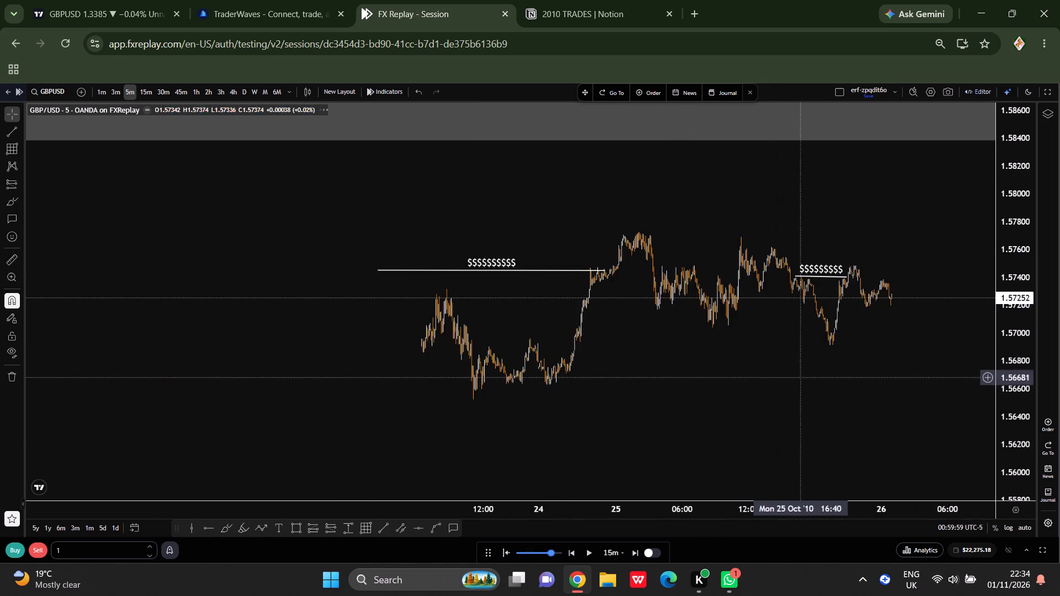
drag(733, 377, 494, 372)
scroll(612, 380, up, 2)
drag(540, 374, 732, 342)
scroll(1002, 438, up, 12)
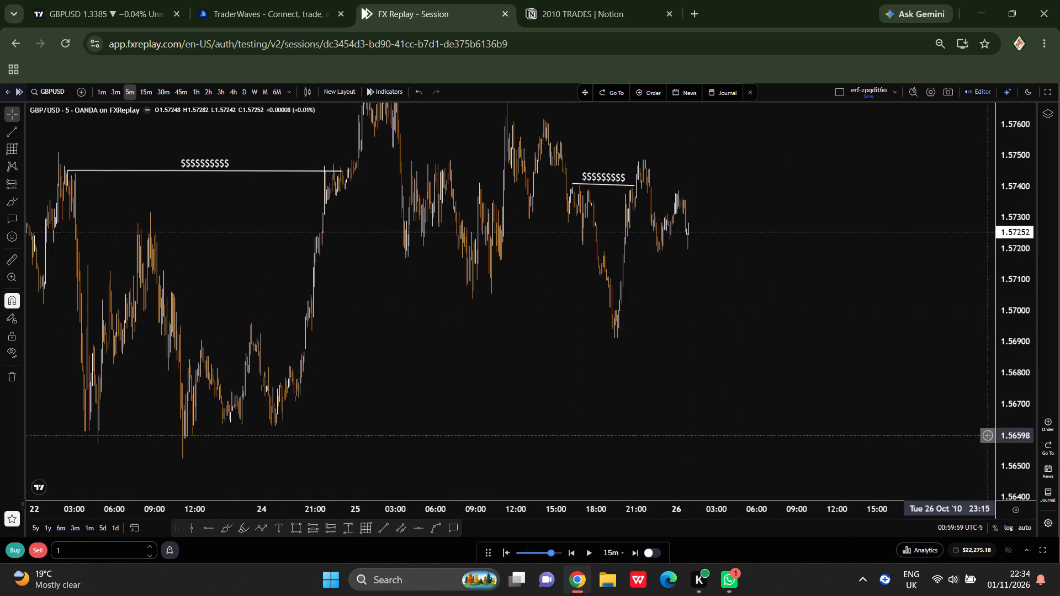
scroll(867, 420, up, 5)
drag(440, 319, 807, 372)
scroll(786, 377, up, 4)
drag(727, 339, 794, 409)
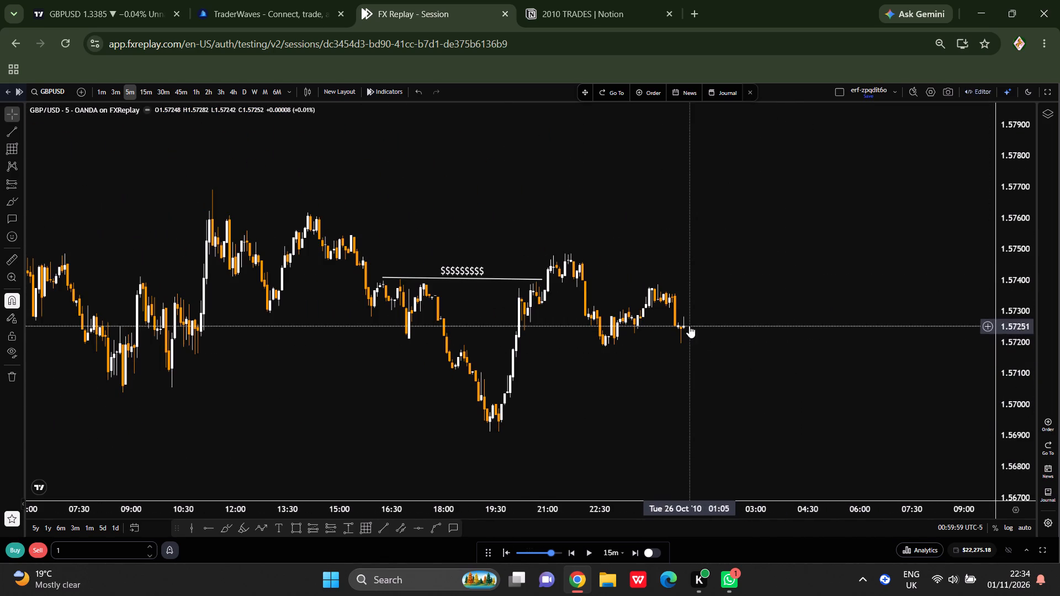
double_click(587, 551)
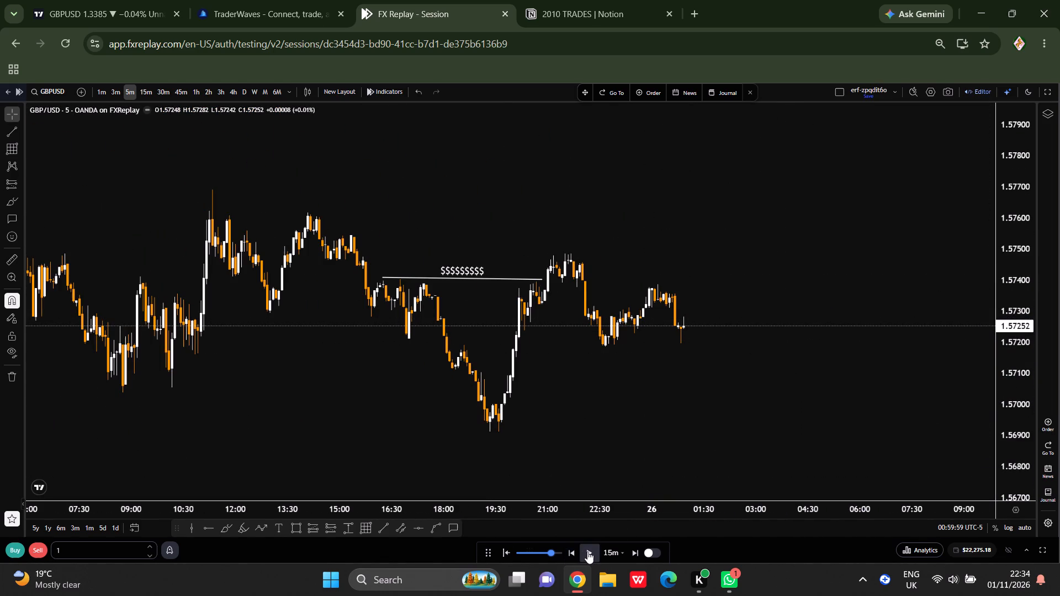
double_click(588, 551)
double_click(588, 551)
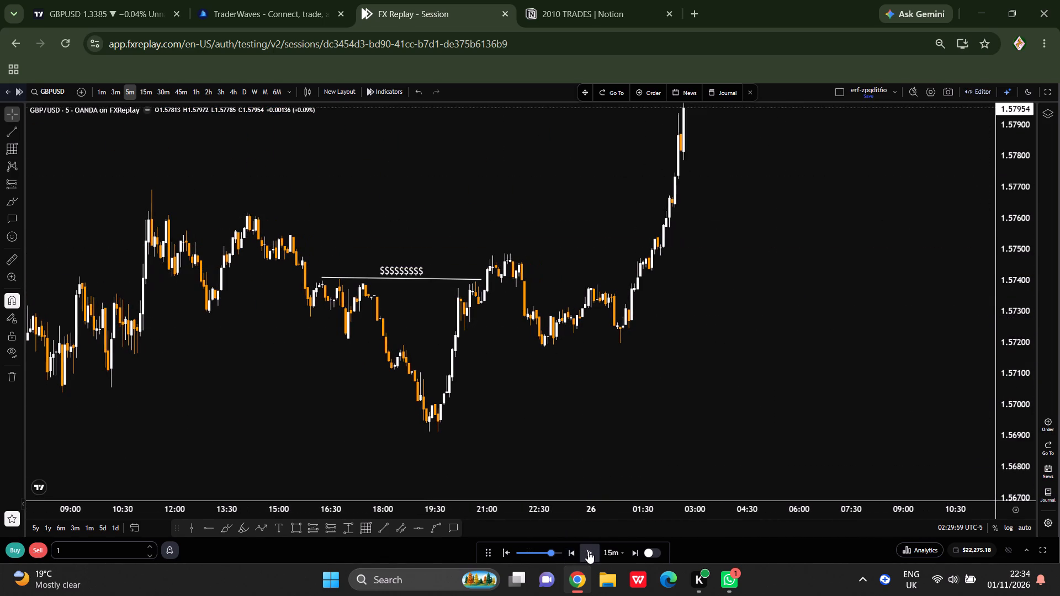
On the 1-hour chart, delete both trend lines labelled with dollar signs.
scroll(653, 435, down, 6)
scroll(1023, 458, down, 13)
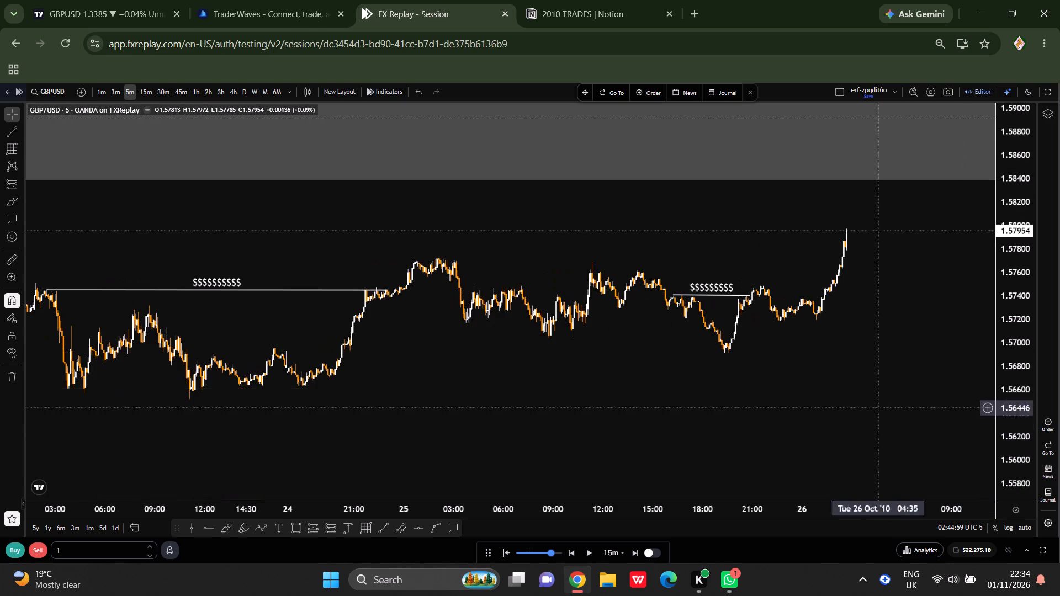
scroll(754, 390, down, 6)
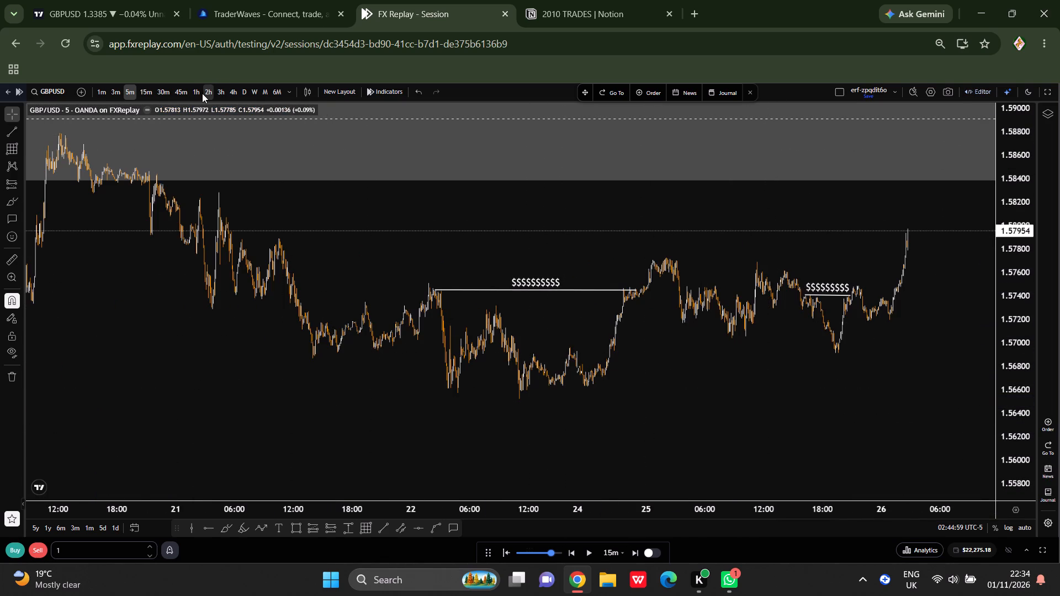
click(202, 93)
scroll(717, 409, up, 12)
scroll(764, 440, up, 5)
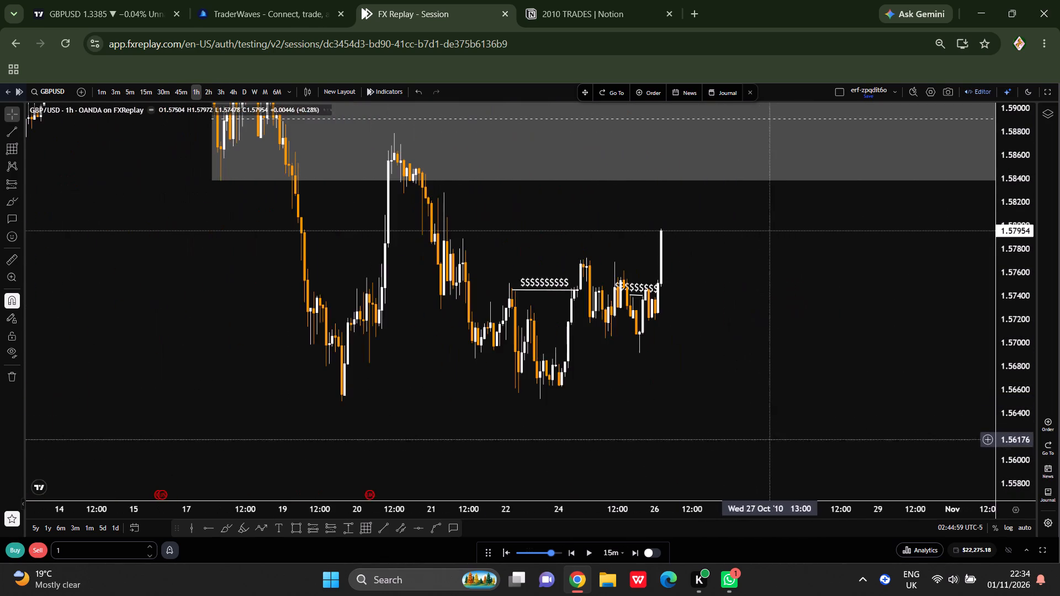
drag(671, 392, 786, 406)
click(721, 285)
click(732, 301)
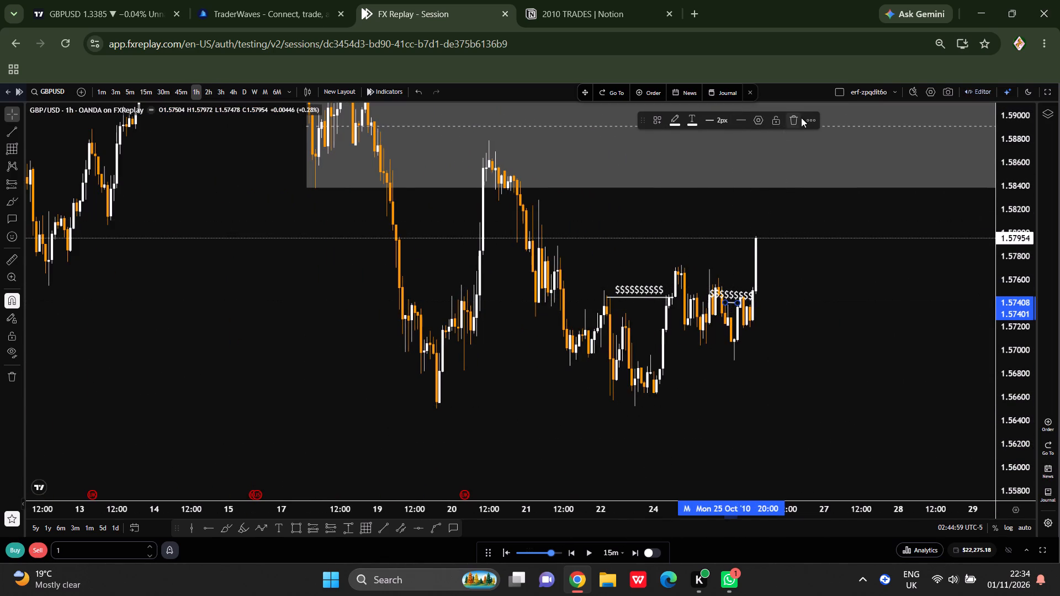
click(791, 123)
click(646, 294)
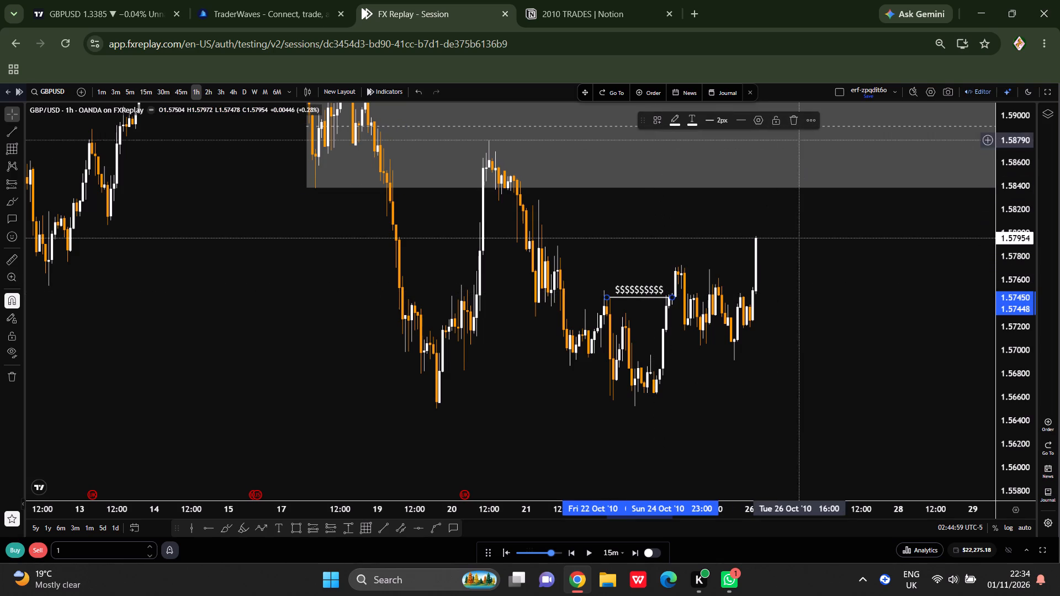
click(799, 120)
Delete the grey zone that starts on 18 October from the 1-hour chart.
scroll(851, 413, down, 5)
scroll(1000, 443, down, 7)
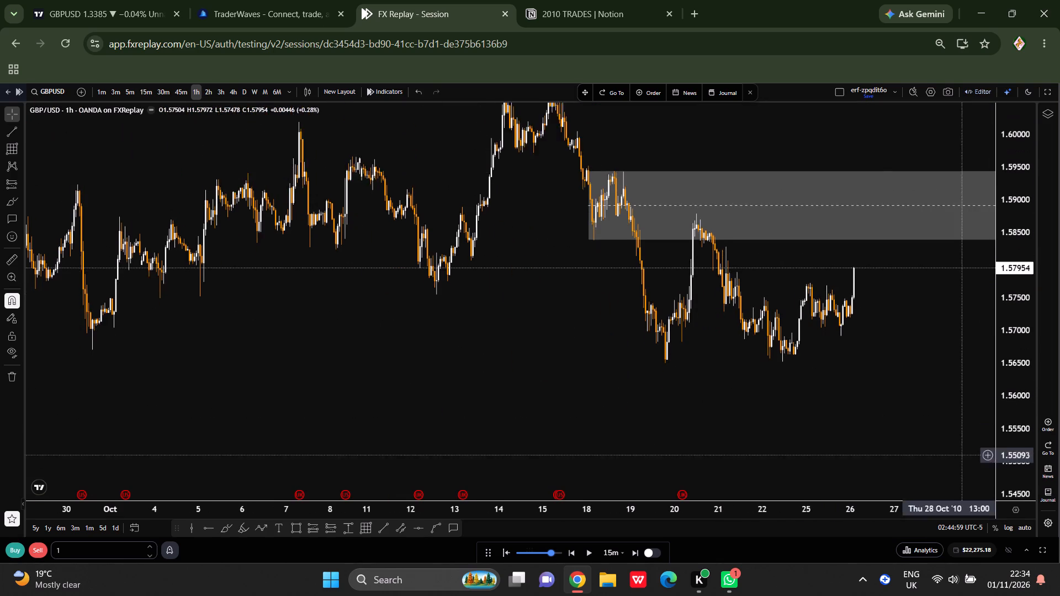
scroll(730, 426, up, 5)
drag(663, 371, 663, 403)
click(576, 255)
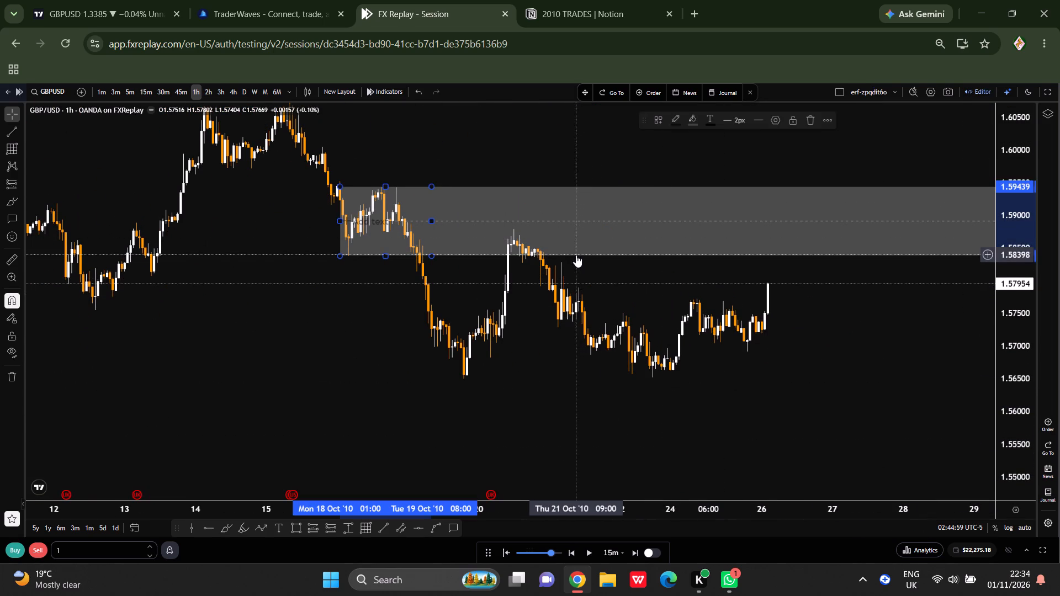
click(809, 121)
Examine GBP/USD's September and October swings on the 1-hour chart and the wider price structure on the daily chart.
scroll(819, 365, down, 4)
drag(813, 406, 716, 394)
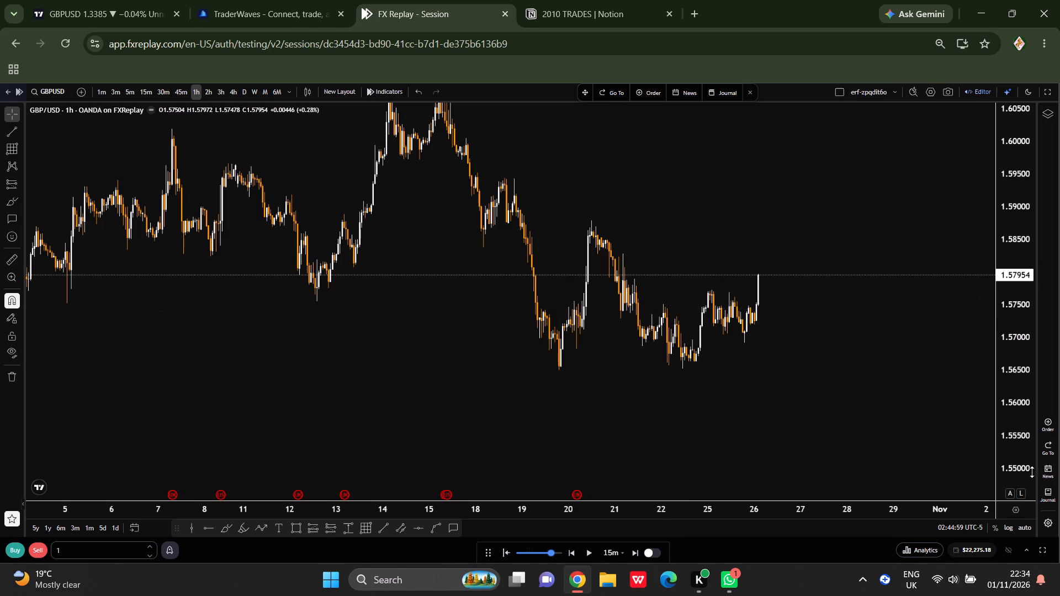
scroll(1017, 455, up, 15)
drag(677, 444, 977, 446)
scroll(905, 459, up, 3)
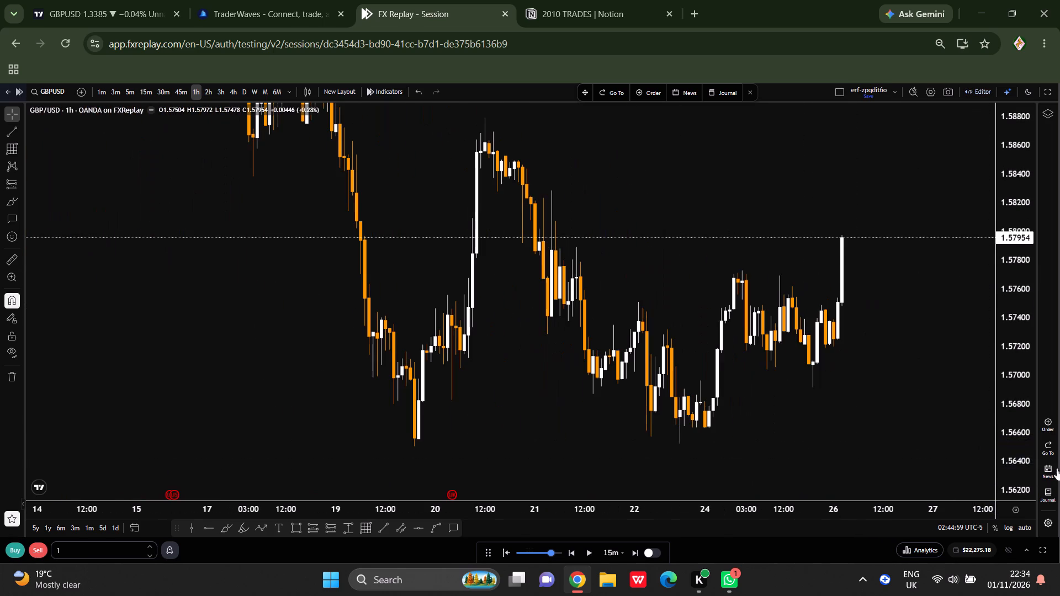
scroll(1026, 472, down, 6)
scroll(683, 423, down, 8)
scroll(390, 414, down, 7)
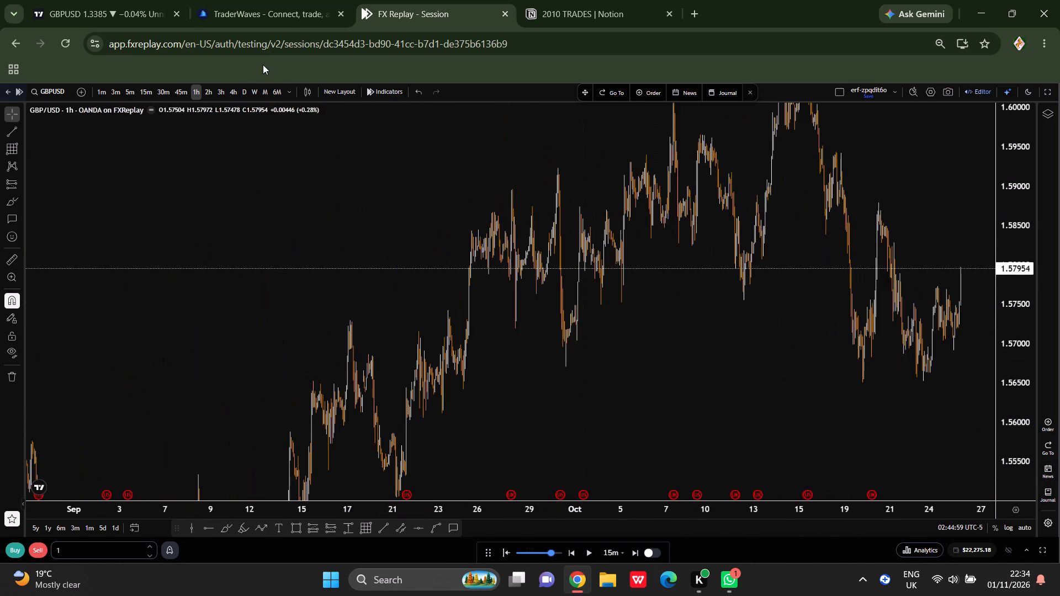
click(242, 93)
scroll(709, 342, up, 20)
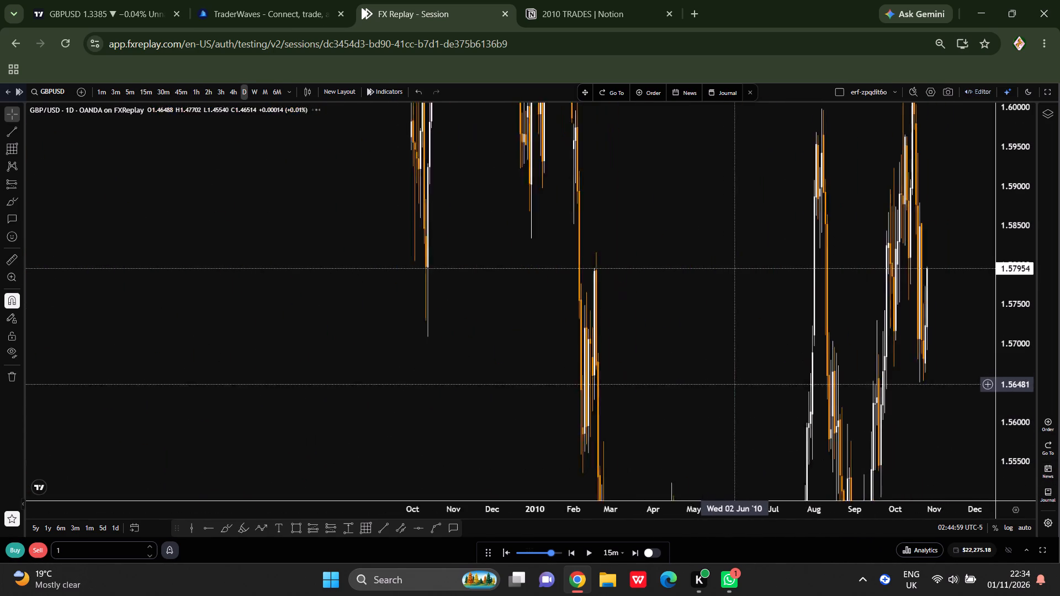
scroll(817, 396, up, 13)
scroll(1016, 435, down, 7)
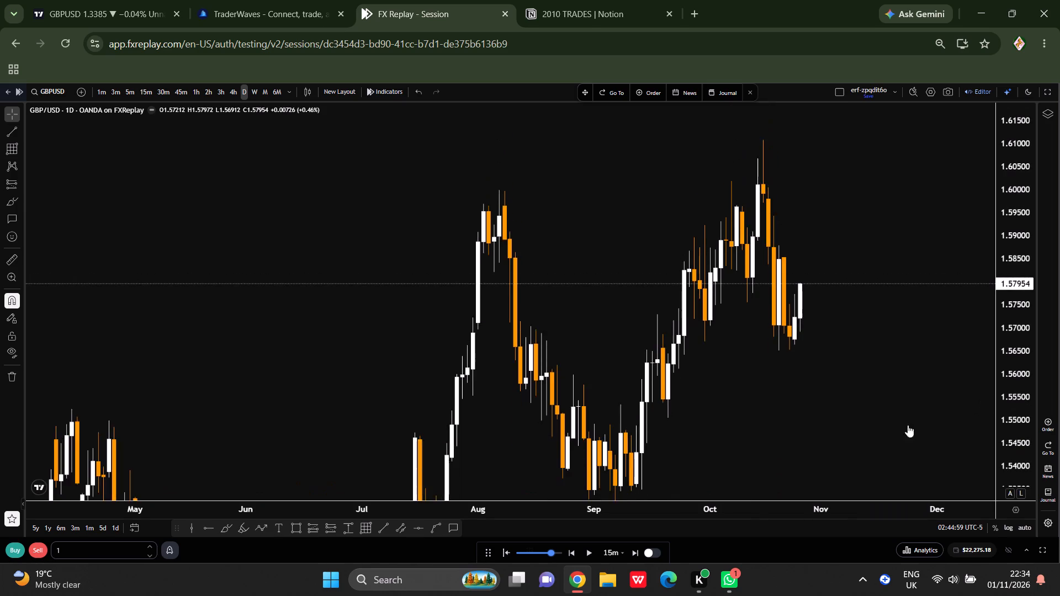
scroll(720, 408, up, 6)
drag(532, 414, 709, 385)
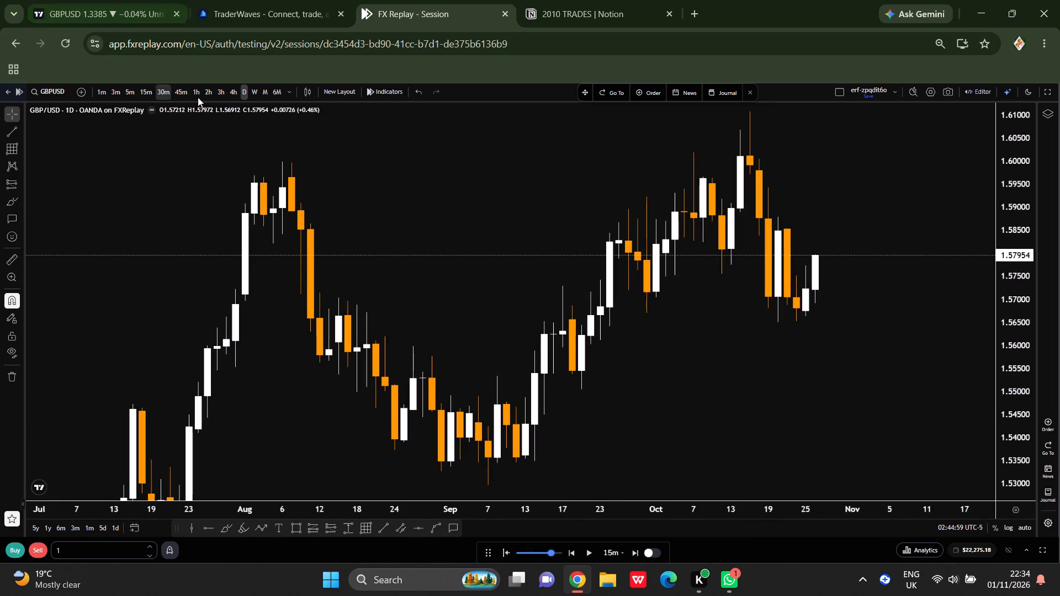
On the 1-hour chart, draw a trend line from the 22 October 01:00 high, about 1.57508, to about 1.57558 on 25 October.
click(202, 93)
scroll(690, 360, down, 7)
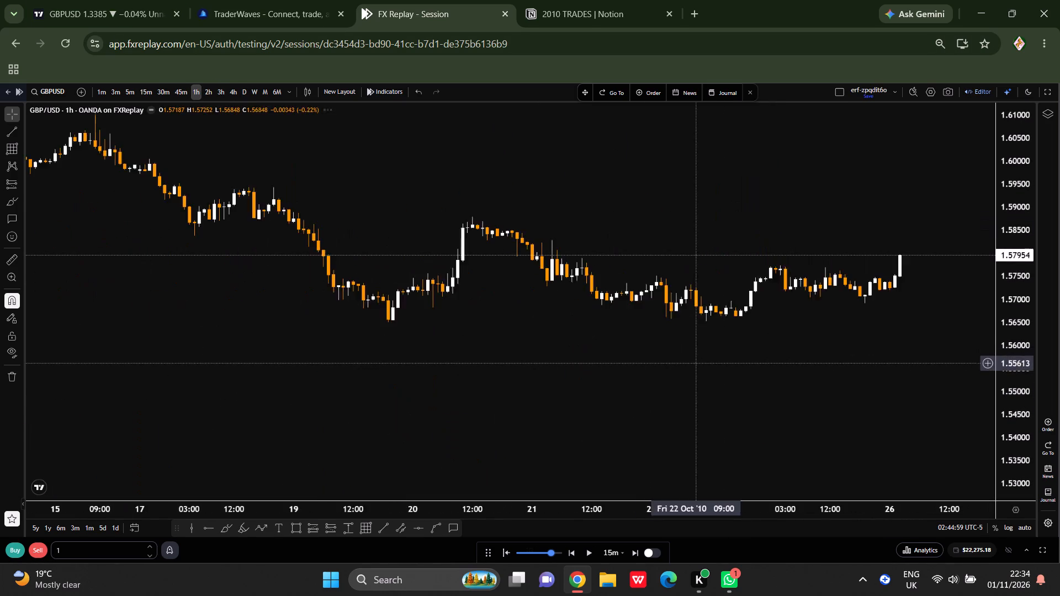
scroll(691, 367, down, 7)
scroll(1001, 443, up, 8)
scroll(703, 405, up, 6)
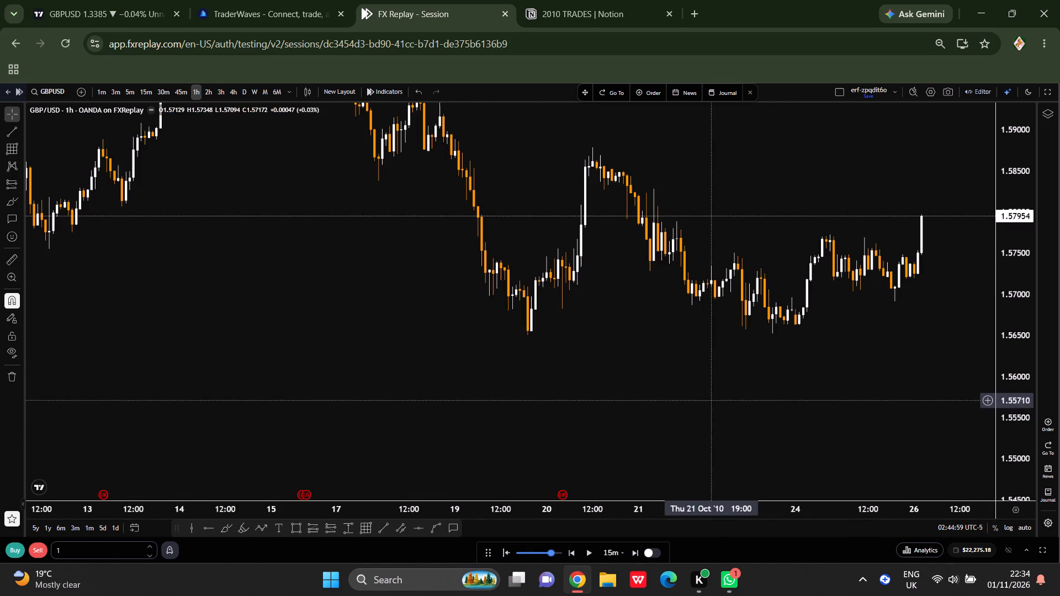
drag(819, 405, 545, 409)
drag(494, 370, 609, 371)
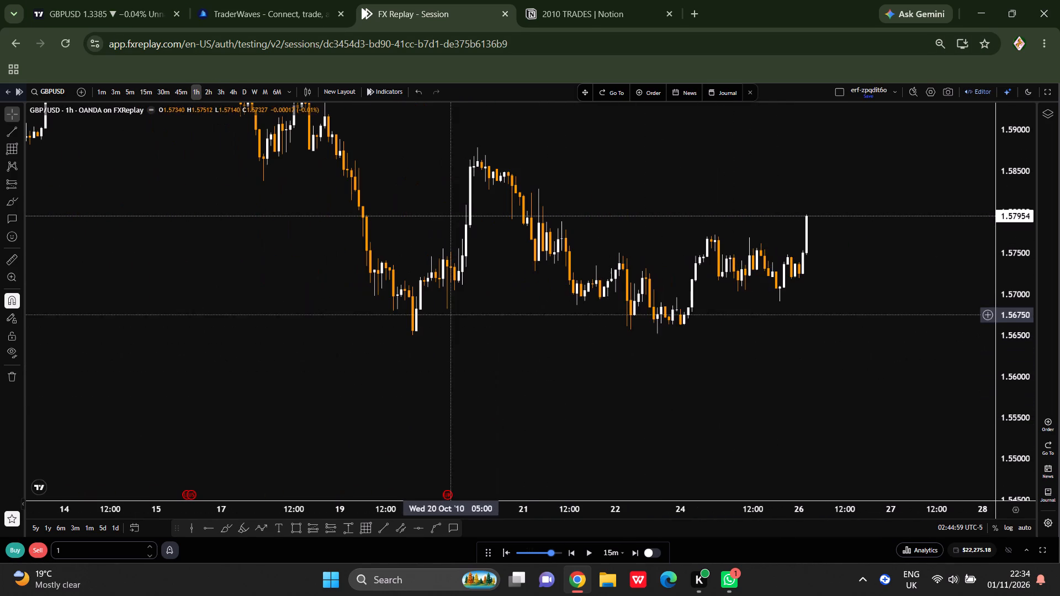
scroll(571, 357, up, 3)
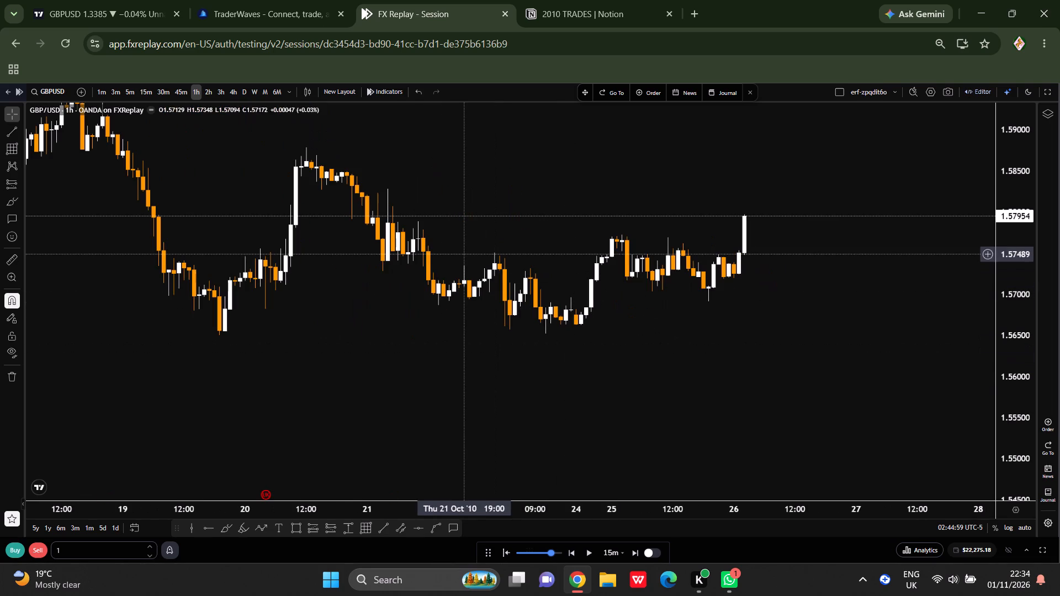
click(390, 531)
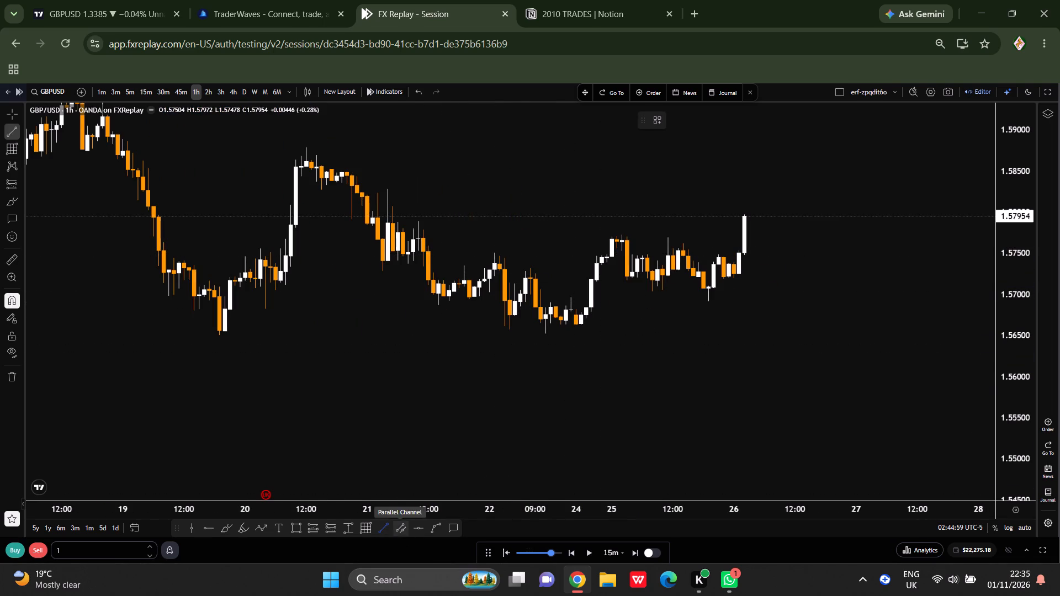
click(495, 255)
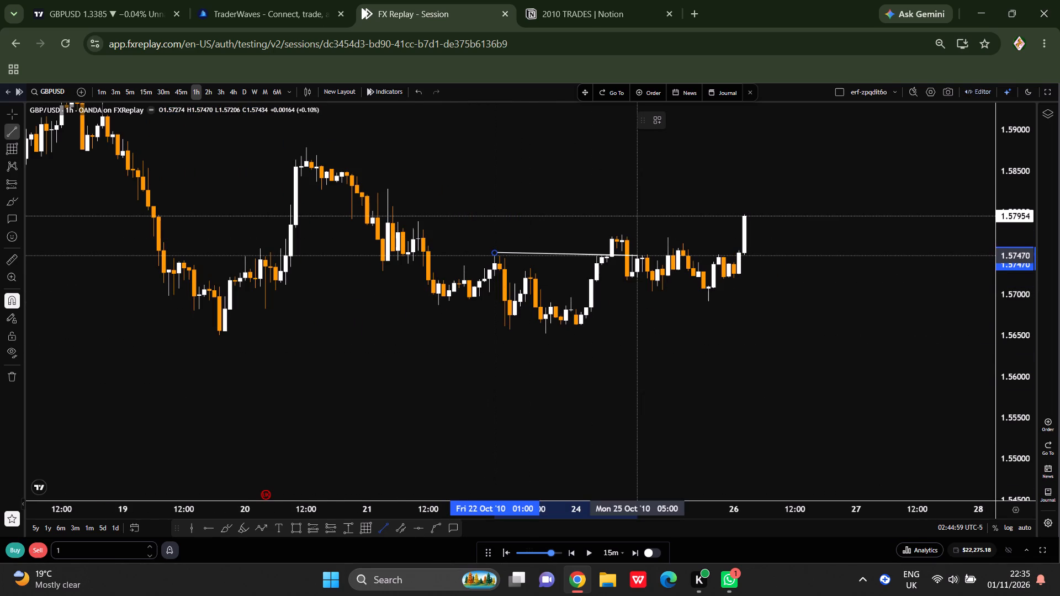
click(614, 248)
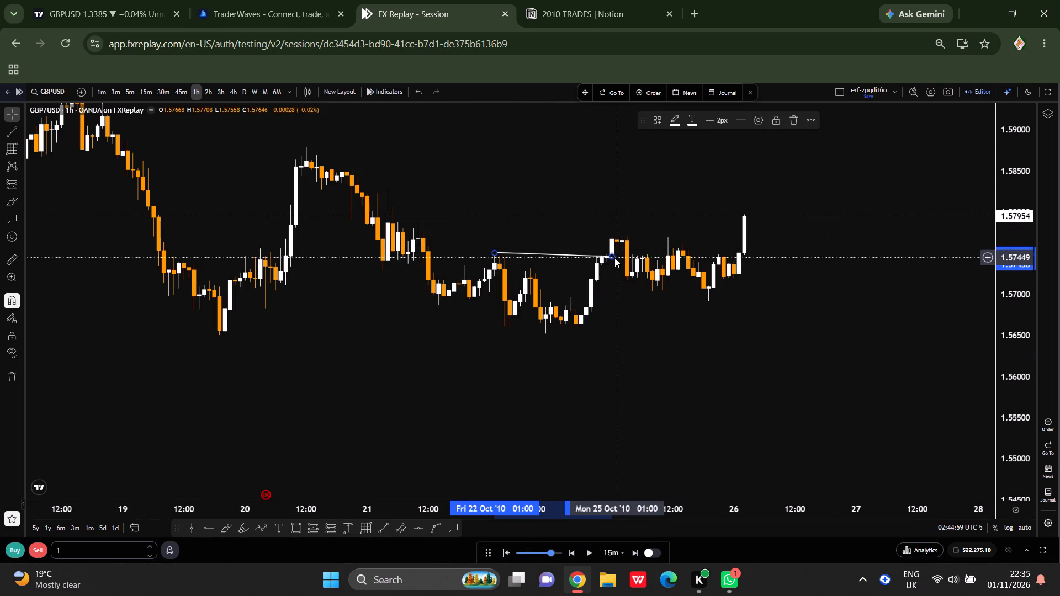
drag(614, 258, 611, 250)
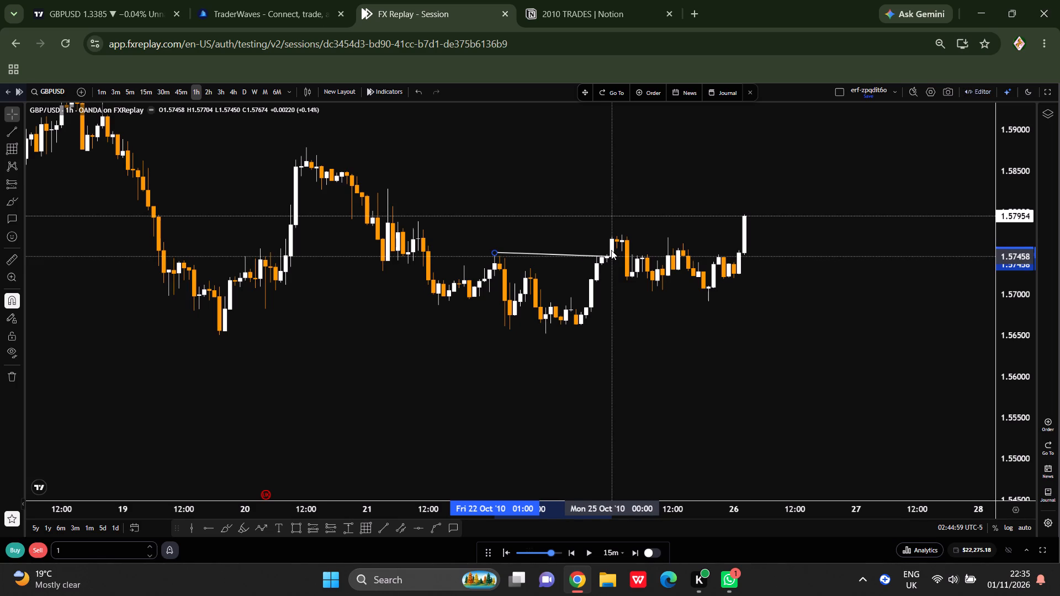
drag(611, 250, 612, 249)
drag(612, 249, 643, 247)
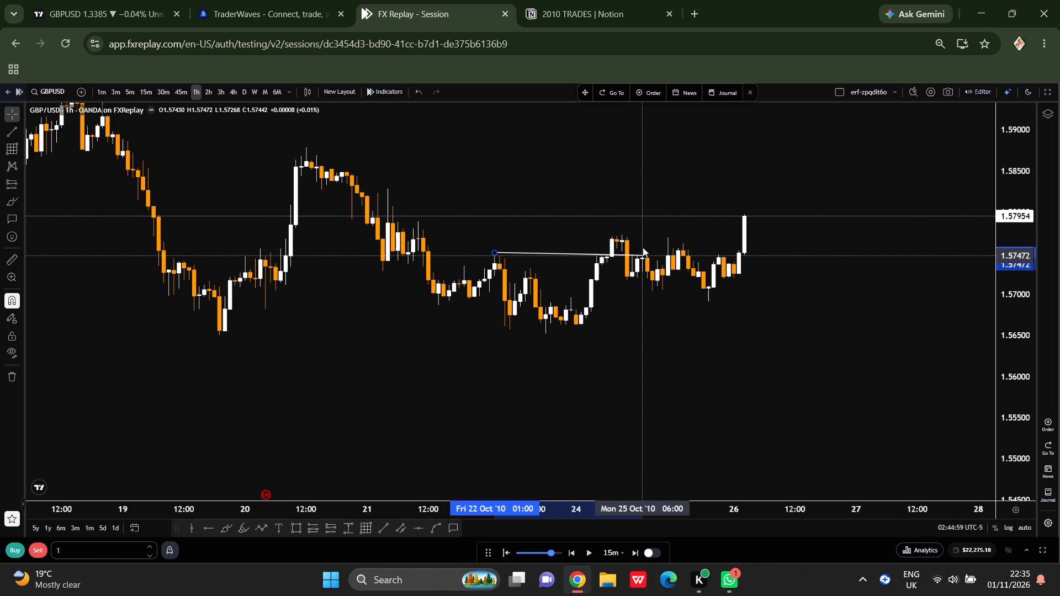
drag(643, 247, 617, 252)
Draw a right-extended rectangle zone from 24 October 19:00, spanning about 1.57155 down to 1.56840.
drag(606, 347, 661, 347)
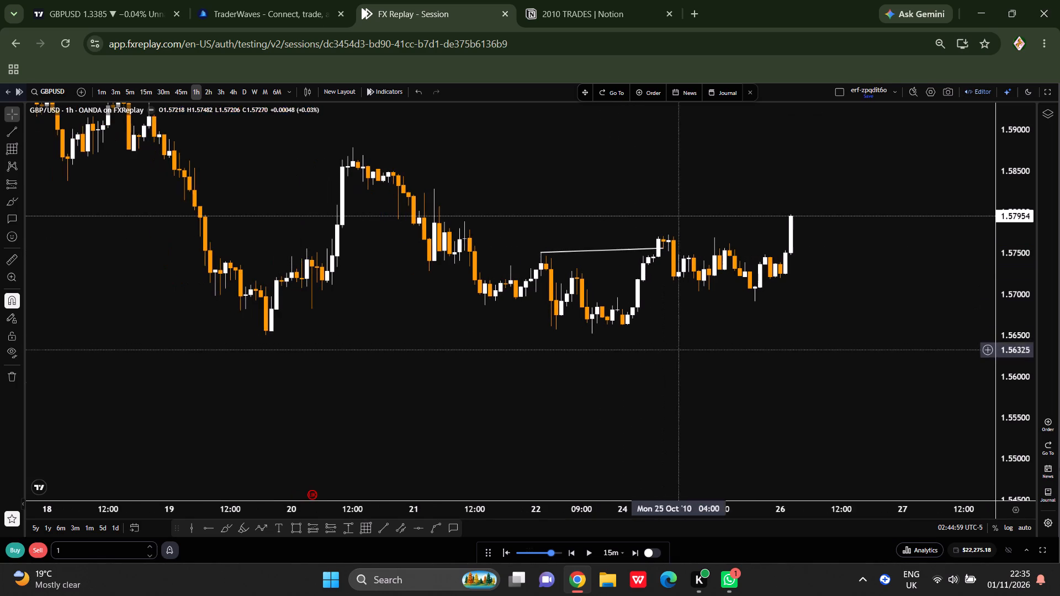
scroll(1015, 456, up, 8)
scroll(760, 444, up, 4)
drag(618, 351, 670, 414)
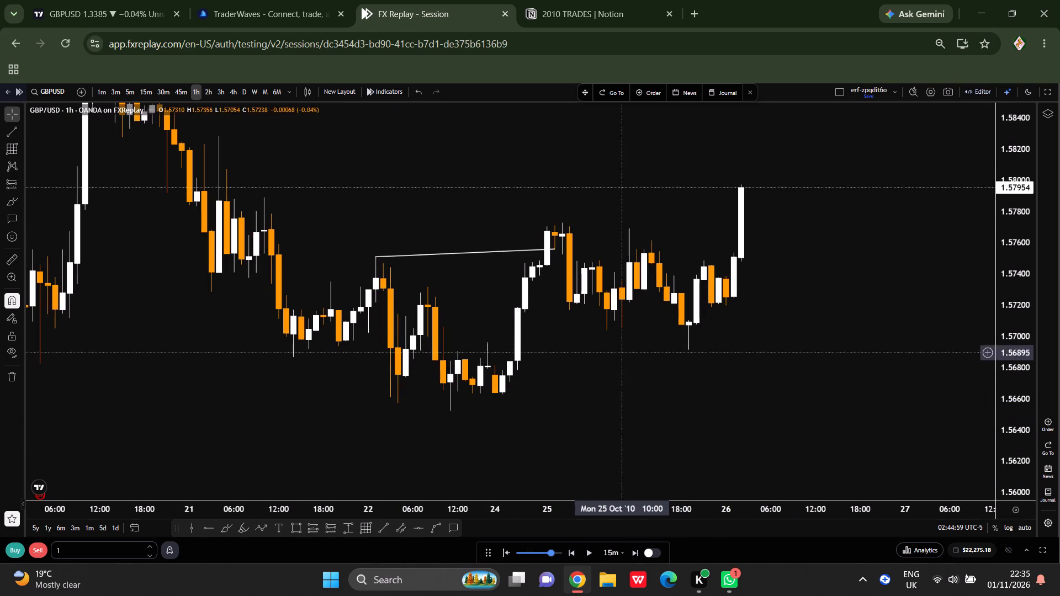
scroll(645, 402, down, 1)
click(292, 524)
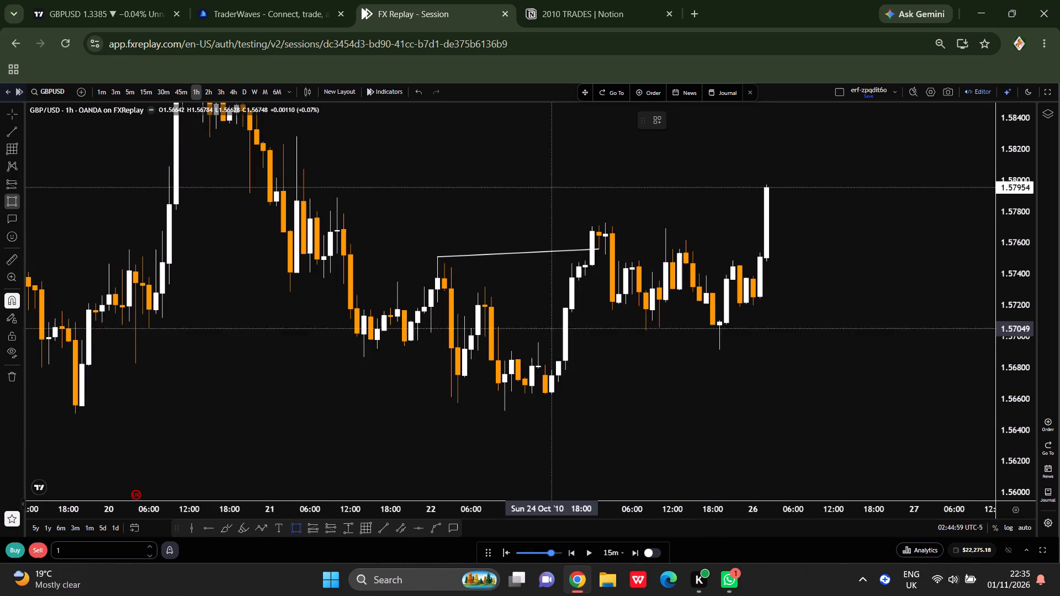
click(570, 311)
click(556, 351)
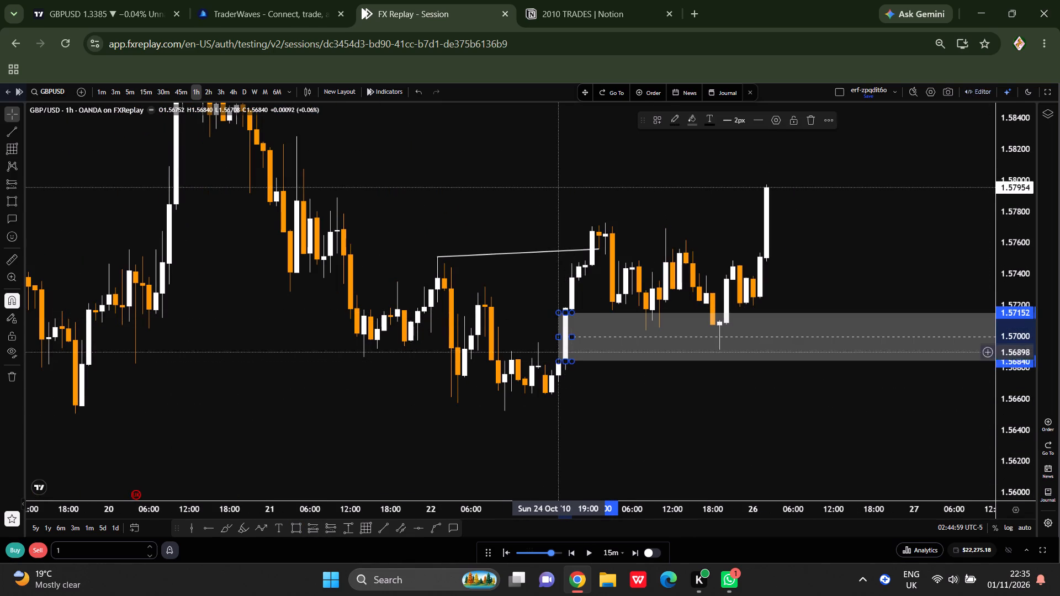
click(600, 408)
drag(570, 313, 589, 312)
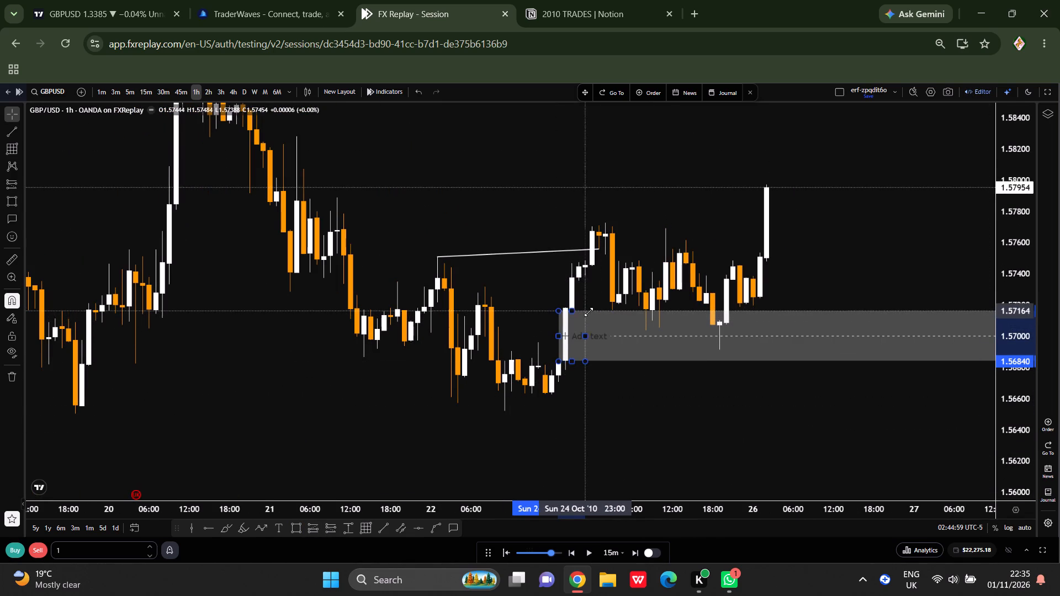
drag(589, 312, 597, 312)
click(797, 130)
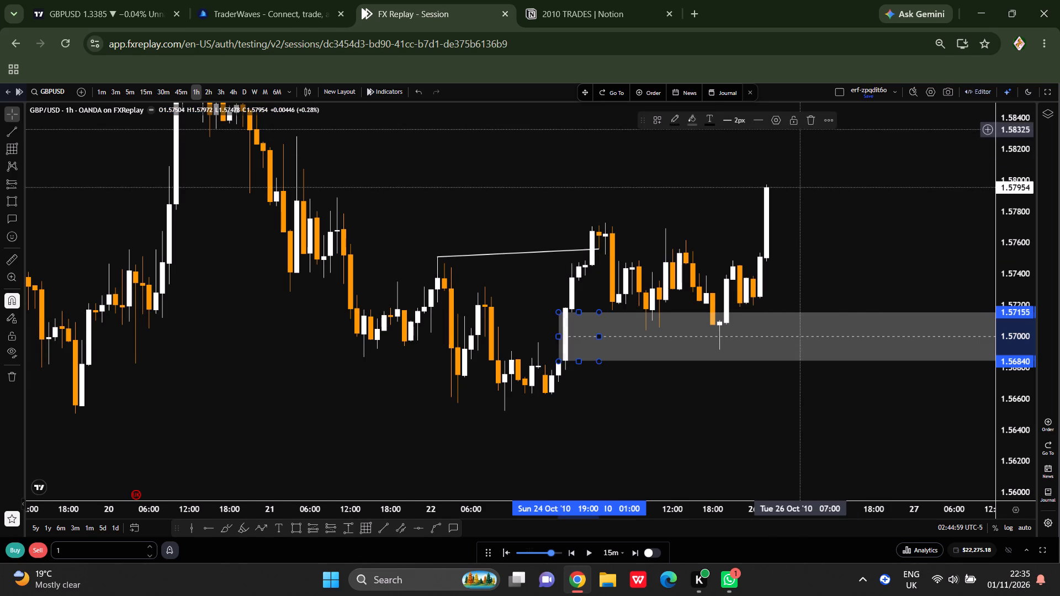
click(621, 311)
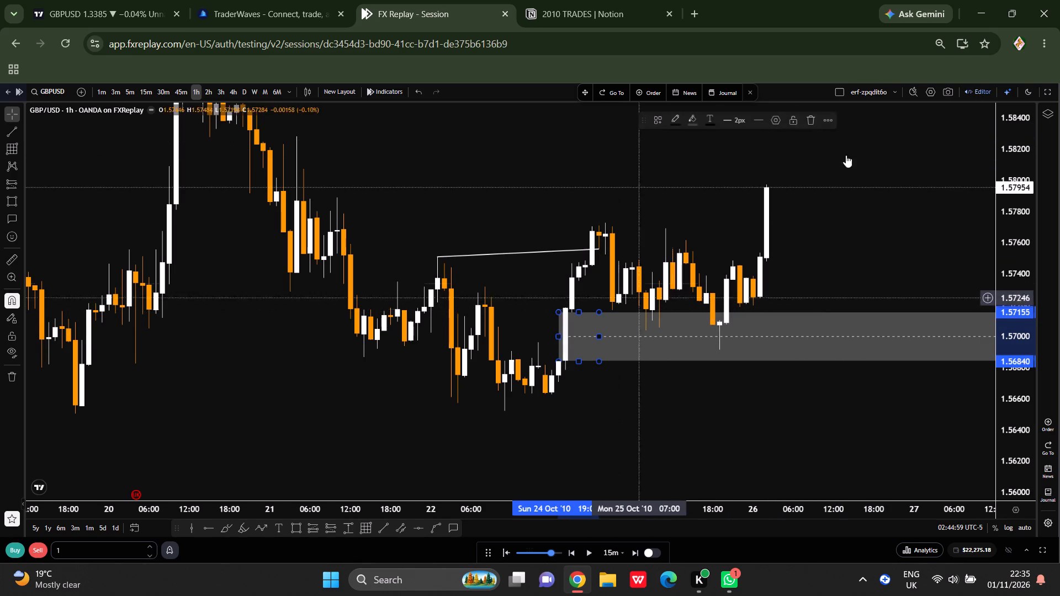
click(789, 125)
click(796, 190)
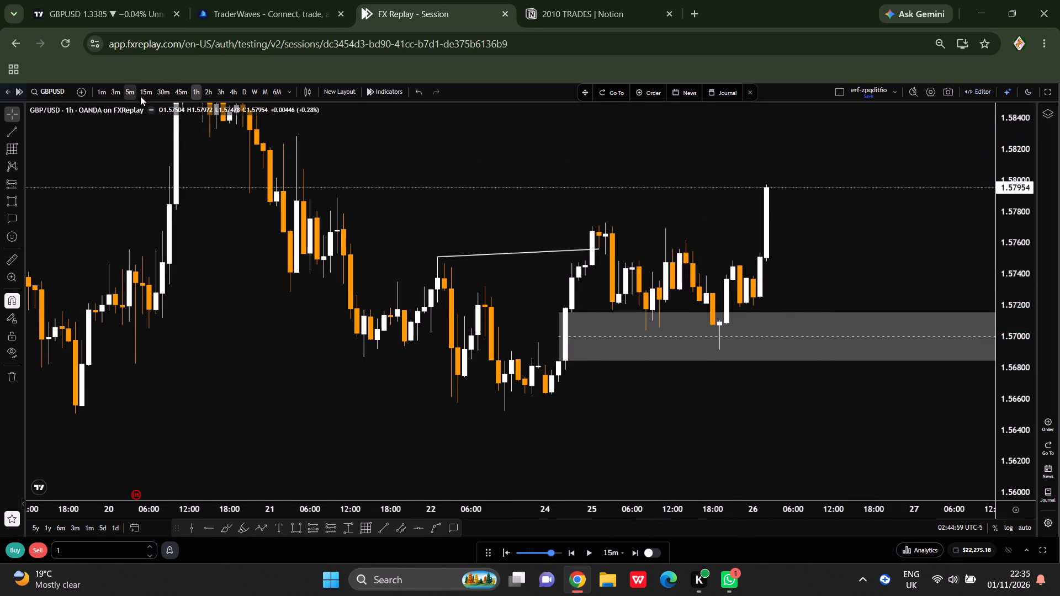
On the 15-minute chart, move the trend line's right end to 25 October 00:15 at about 1.57532.
click(144, 92)
scroll(660, 397, down, 14)
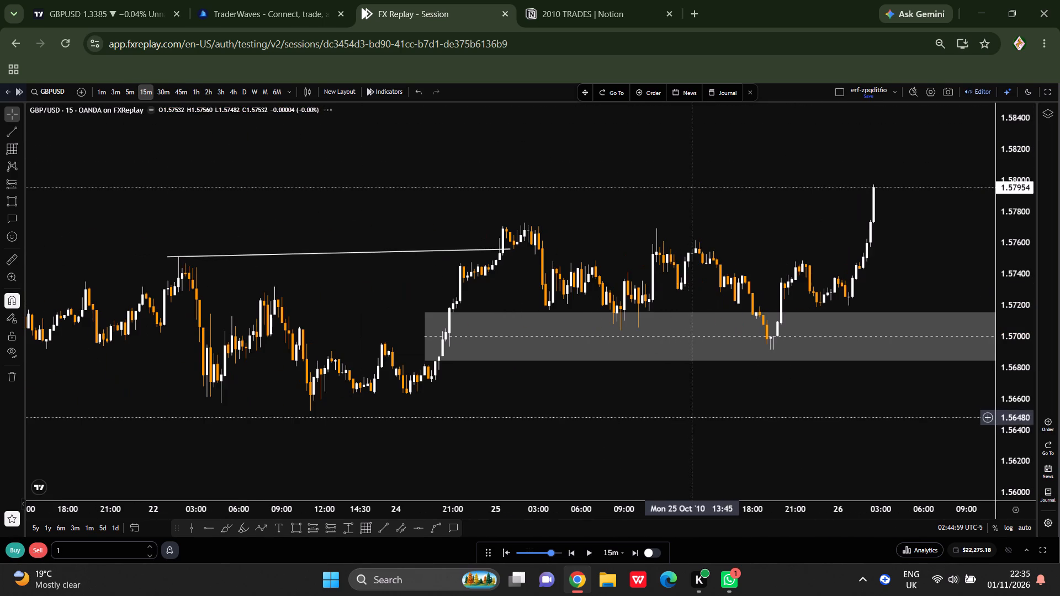
drag(695, 434, 688, 456)
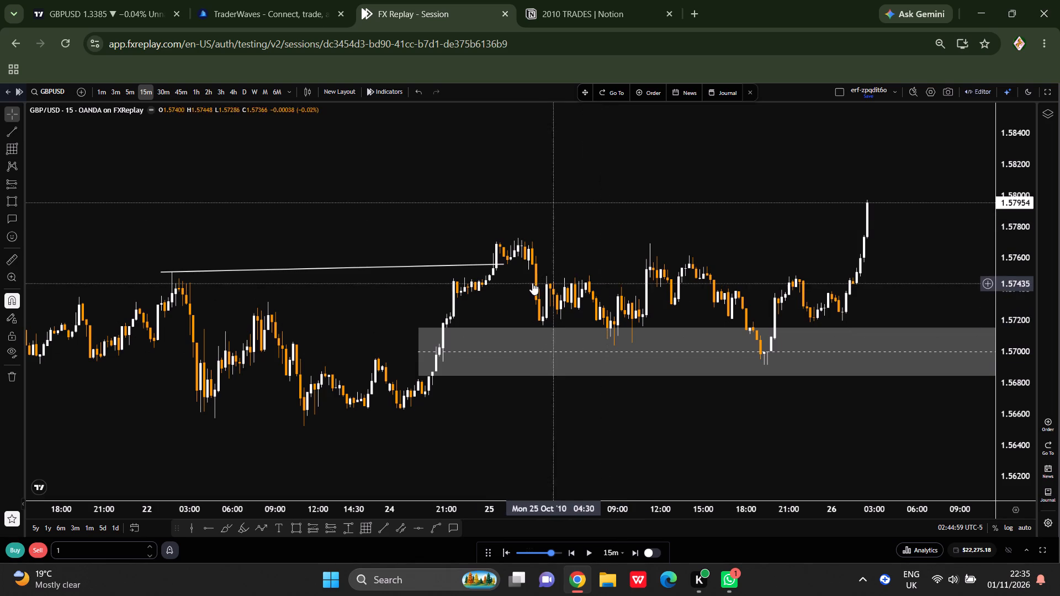
scroll(518, 284, down, 3)
drag(636, 264, 631, 268)
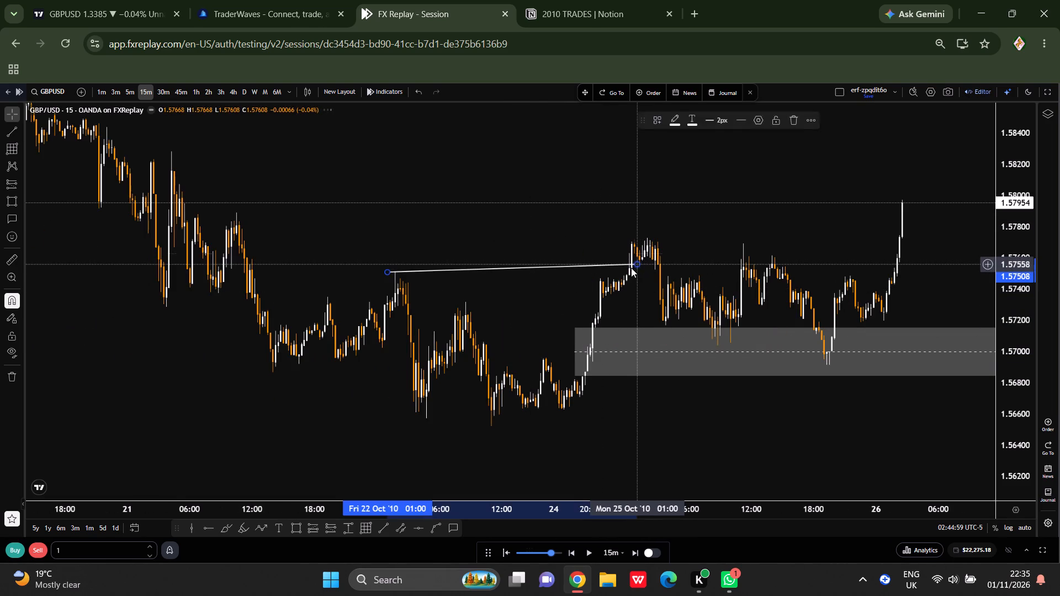
drag(631, 268, 626, 279)
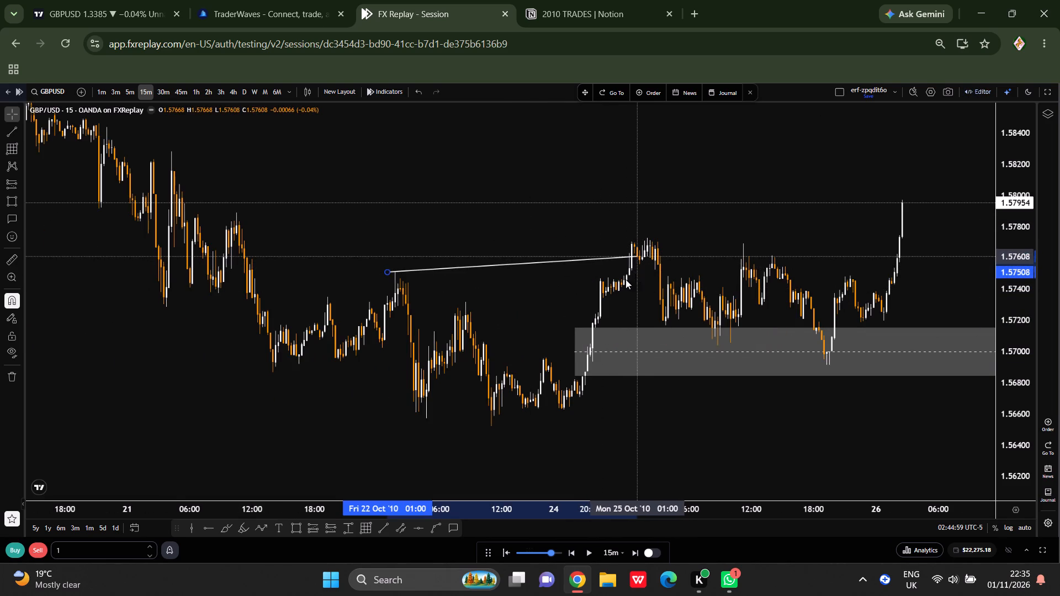
drag(626, 279, 657, 285)
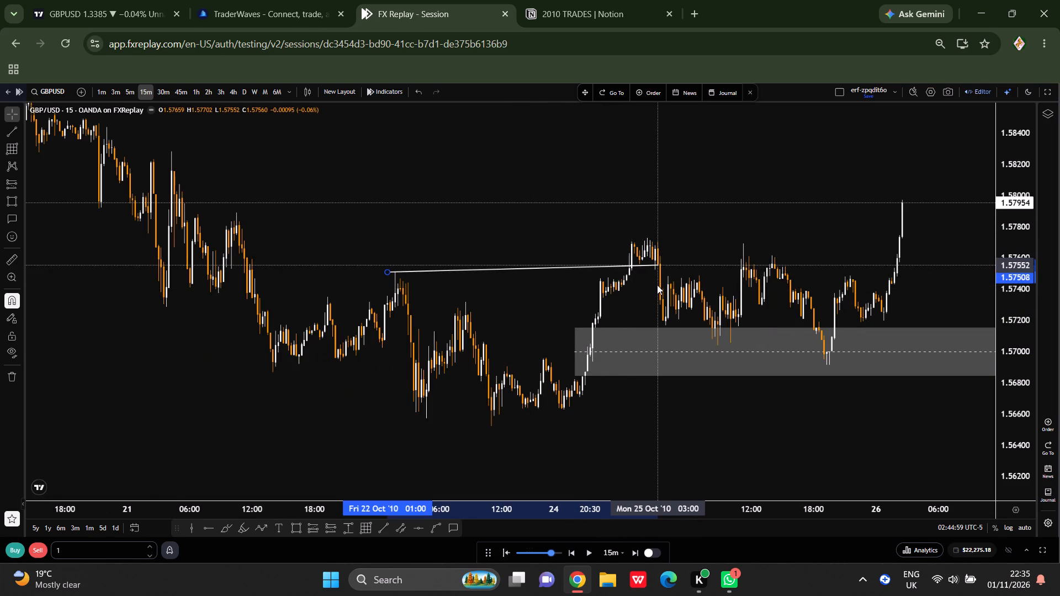
drag(657, 285, 669, 269)
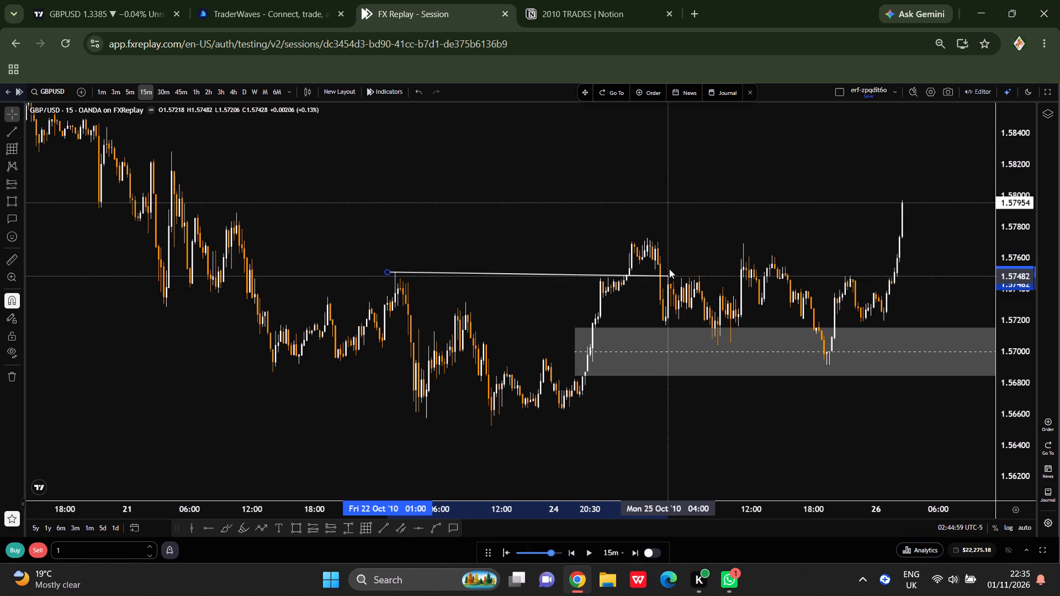
drag(669, 269, 635, 270)
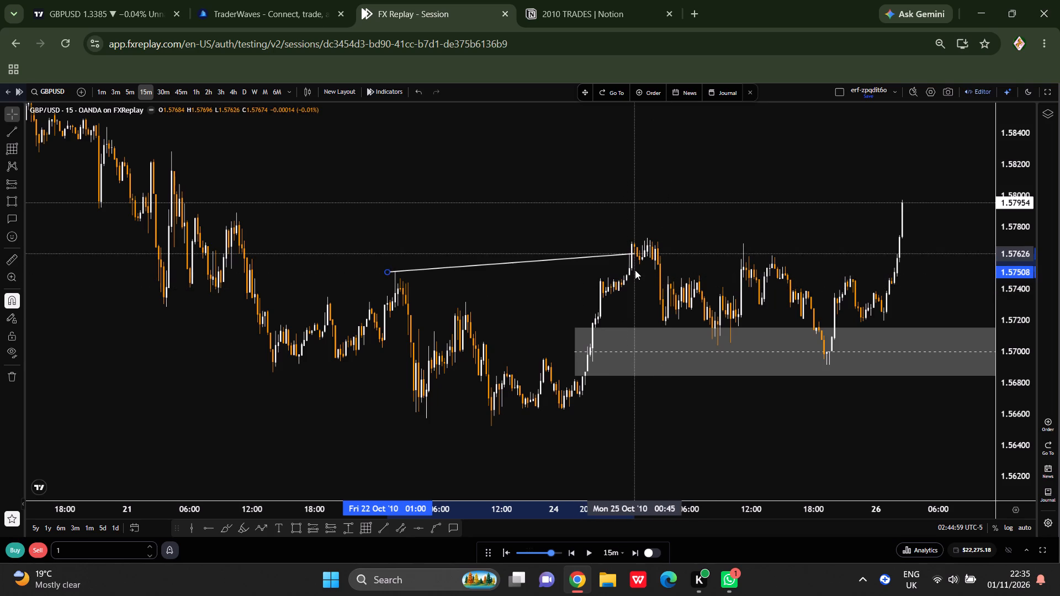
drag(635, 270, 629, 270)
Label the 22–25 October trend line with the text "MOMENTUM BROKEN".
click(519, 265)
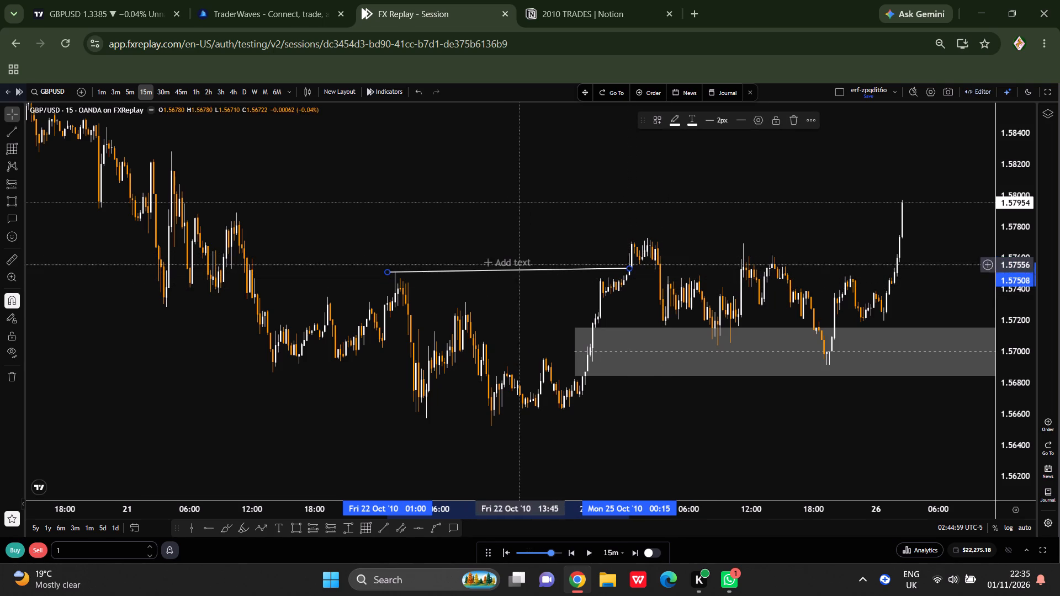
text(MOMENTUM BROKEN)
key(space)
Examine October price action around the labelled momentum break and its zone on the 15-minute and 1-hour charts.
scroll(585, 221, down, 4)
scroll(580, 313, down, 4)
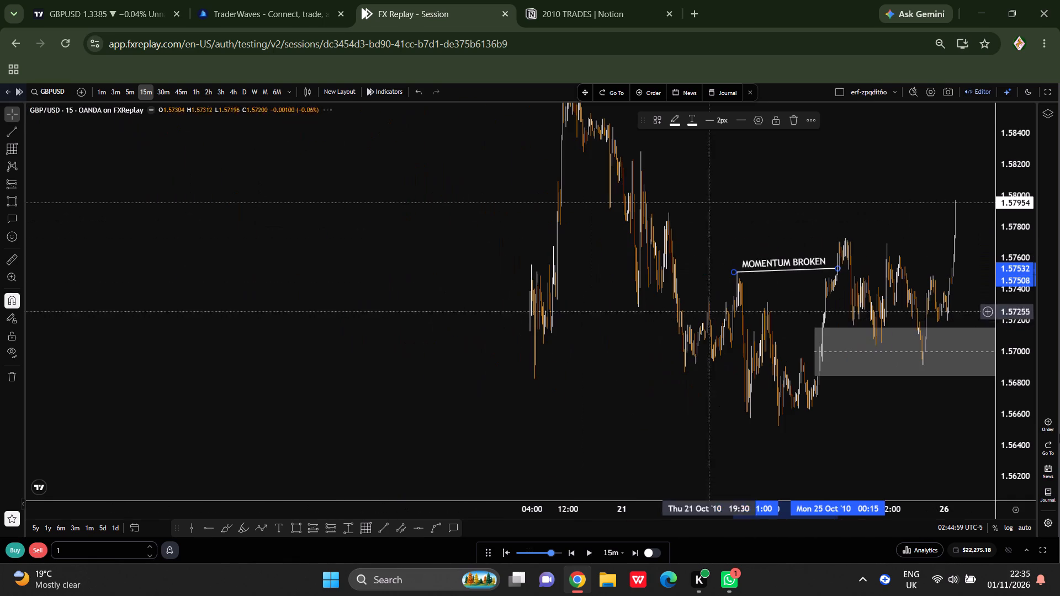
scroll(1015, 476, down, 7)
scroll(708, 385, down, 4)
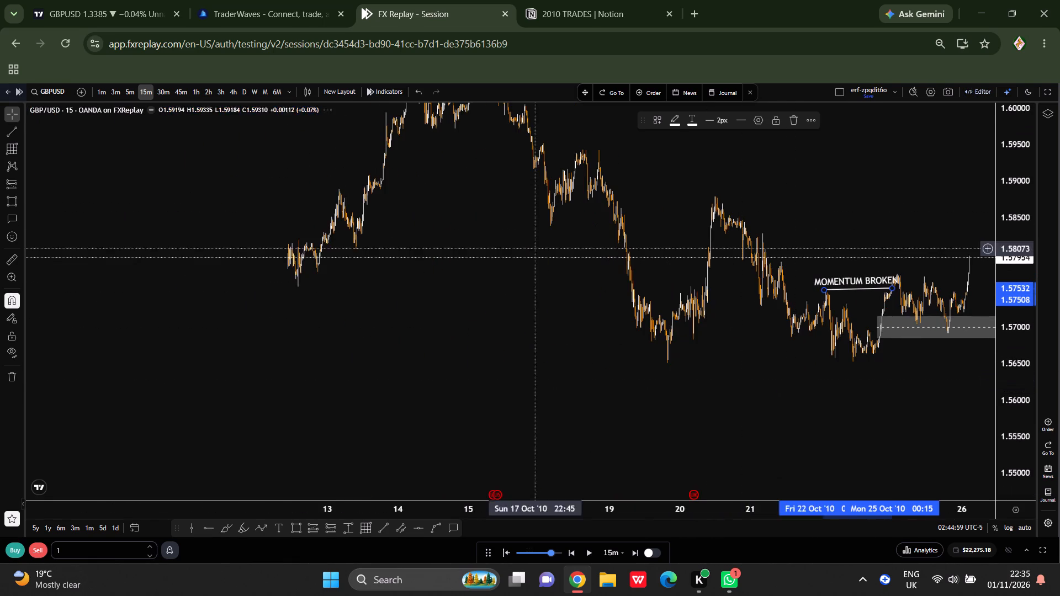
drag(513, 233, 632, 310)
scroll(565, 368, down, 7)
drag(818, 414, 819, 414)
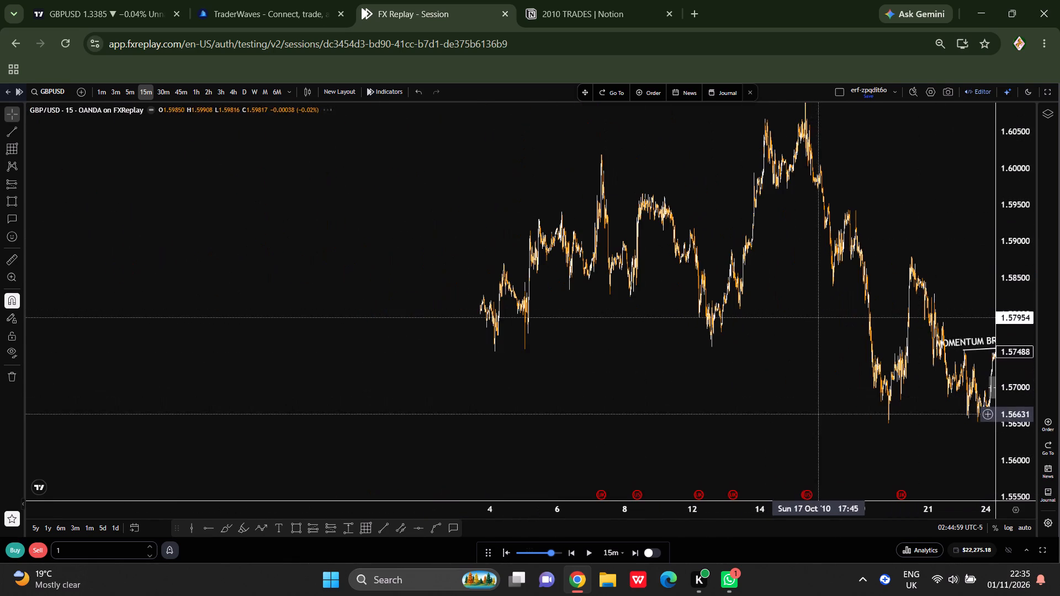
drag(819, 414, 653, 382)
scroll(661, 389, up, 11)
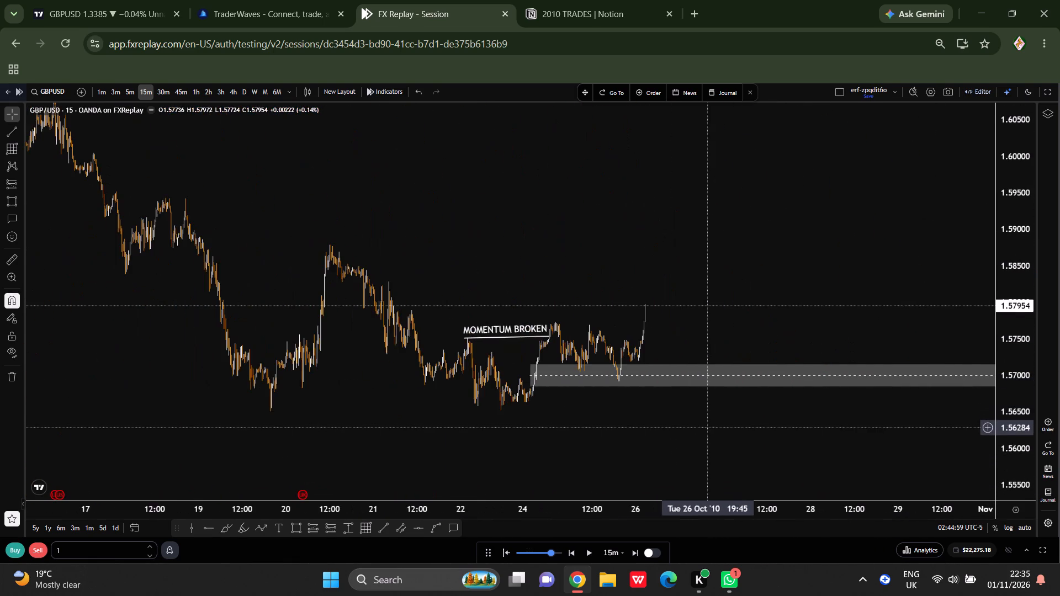
drag(450, 254, 768, 214)
scroll(788, 397, up, 6)
scroll(1017, 477, up, 7)
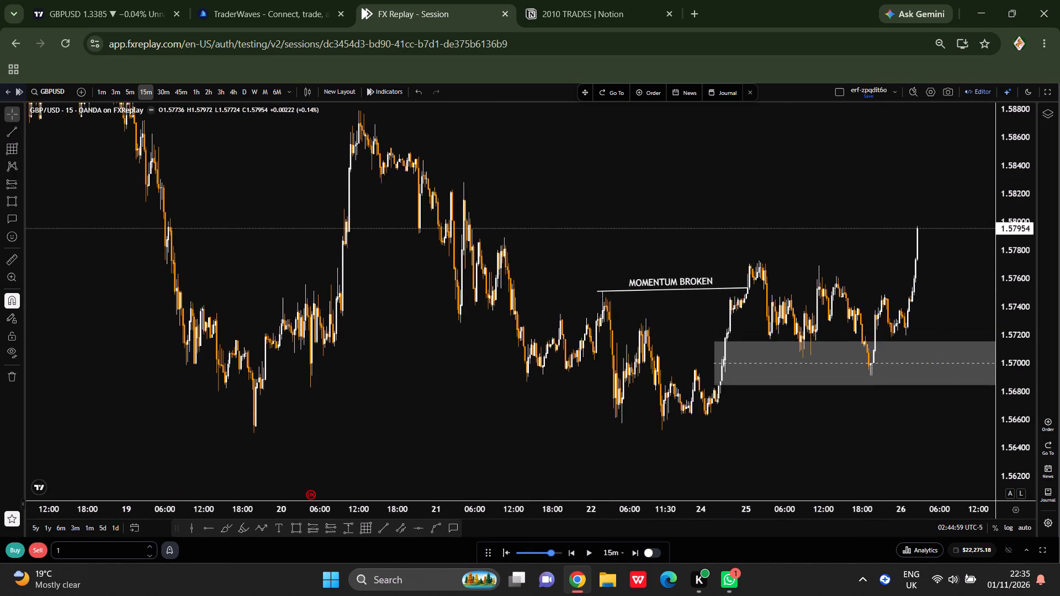
scroll(579, 276, up, 4)
click(191, 86)
scroll(487, 363, up, 6)
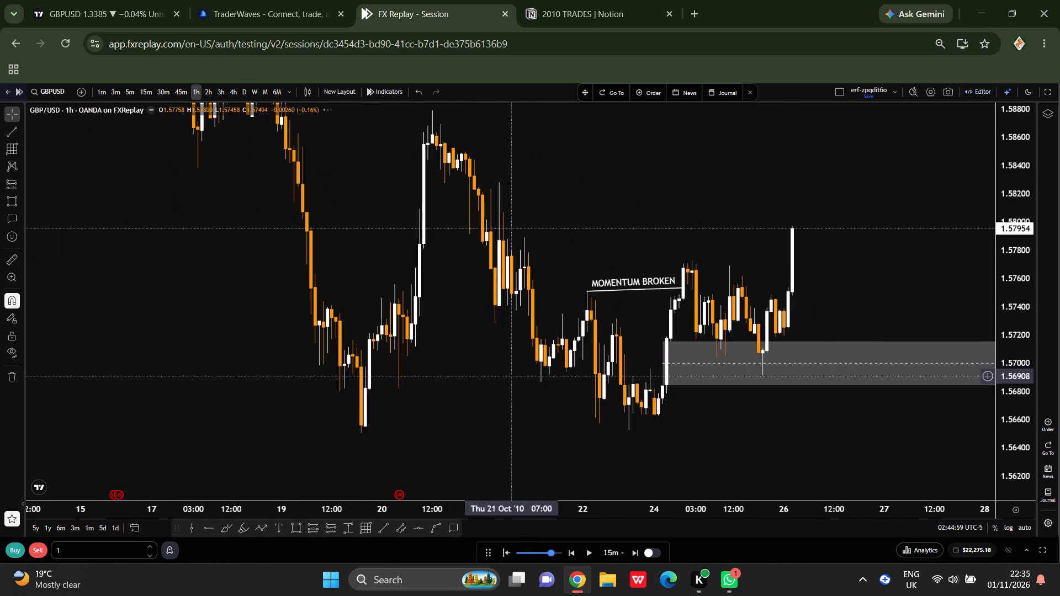
scroll(479, 343, down, 7)
scroll(1017, 444, down, 7)
scroll(659, 379, down, 3)
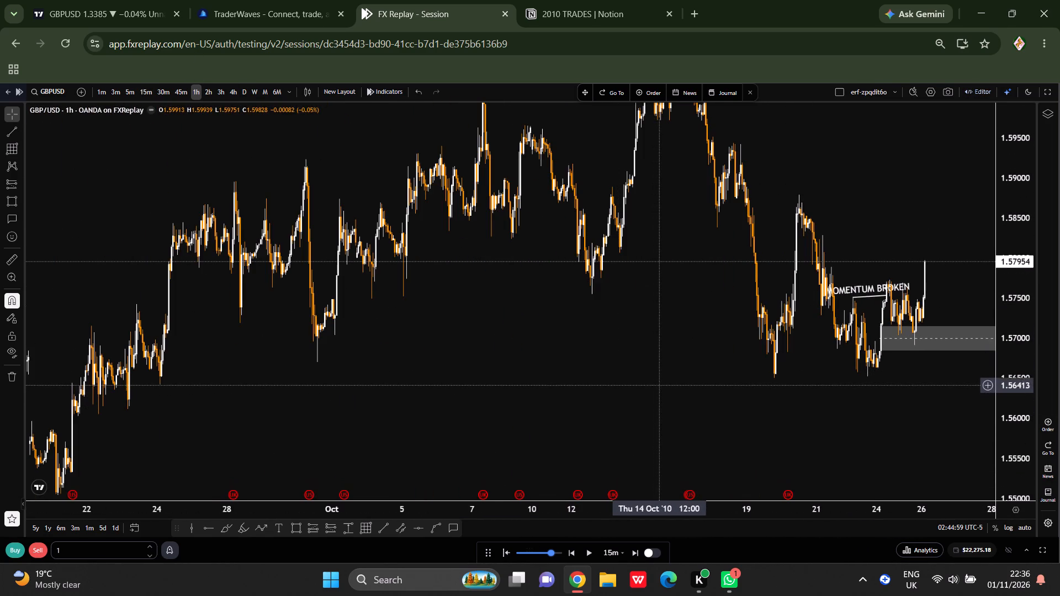
Remove all drawings from the GBP/USD chart, including the locked ones.
click(6, 376)
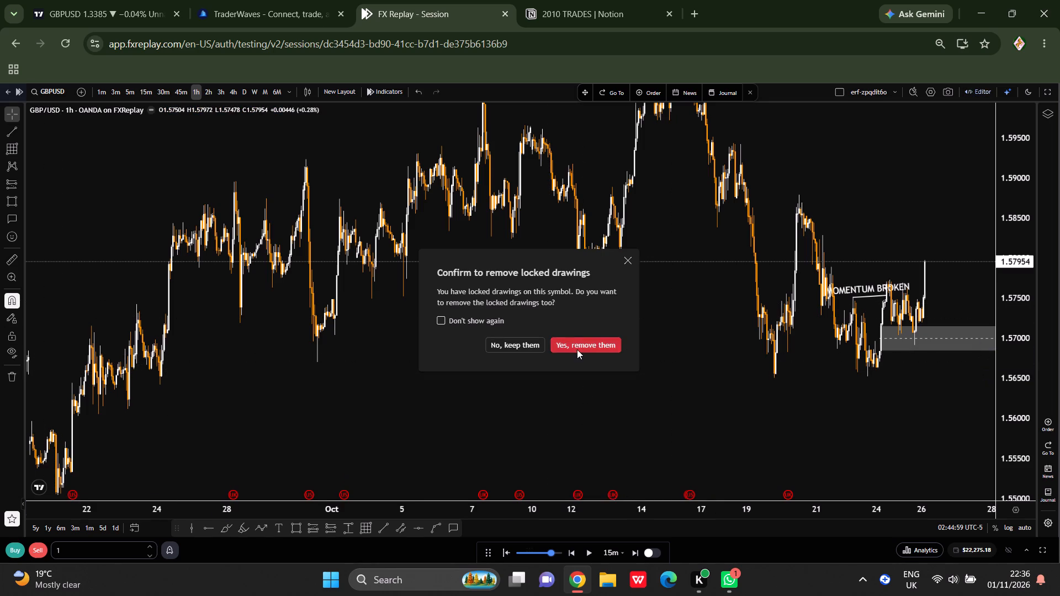
click(577, 349)
Examine the daily chart's price structure from August to late October 2010.
click(244, 90)
scroll(577, 396, up, 4)
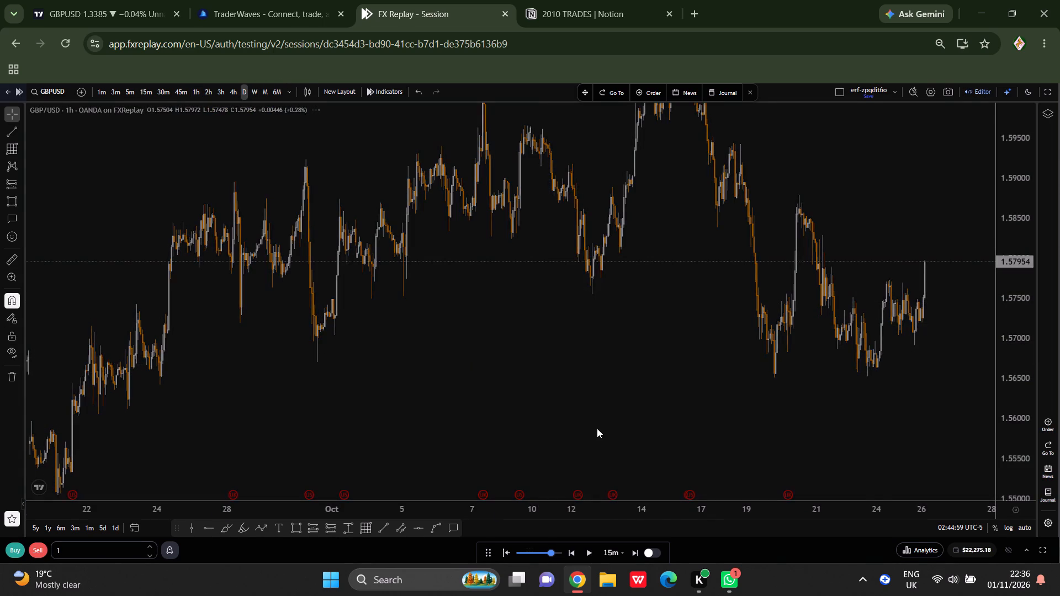
scroll(597, 428, up, 8)
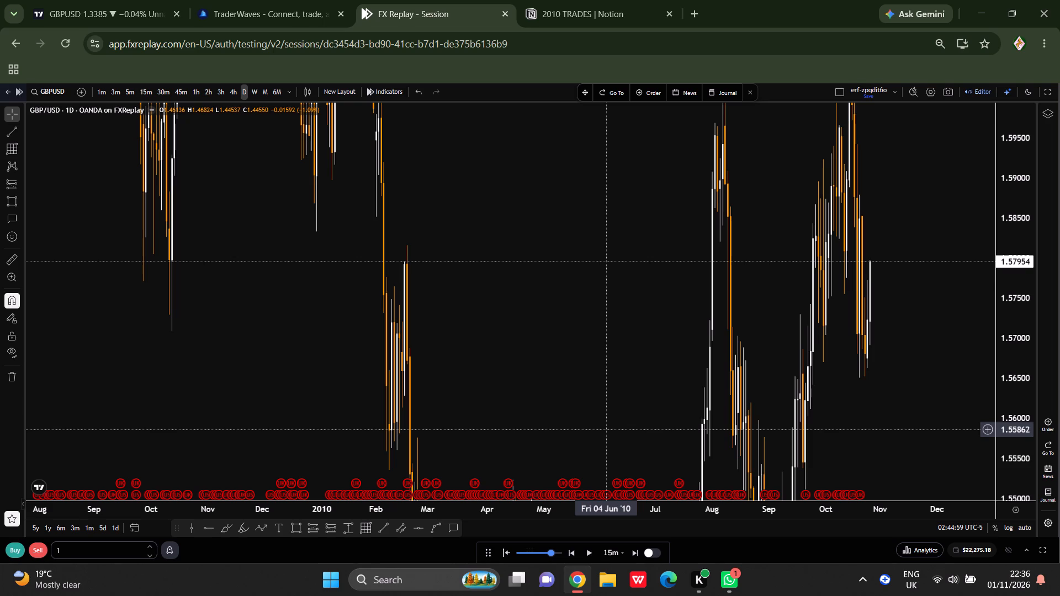
scroll(950, 551, up, 6)
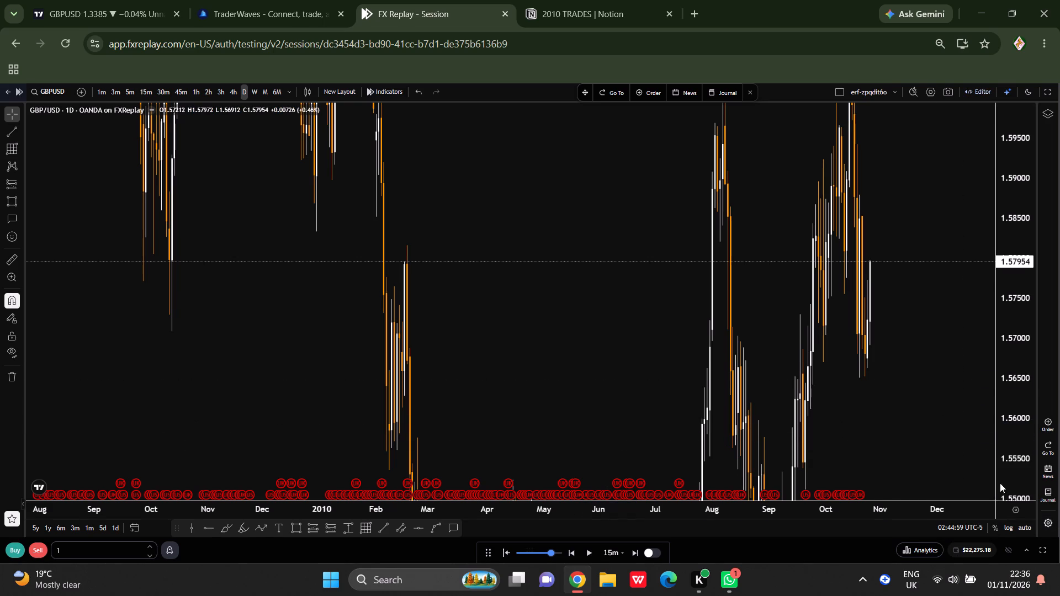
scroll(832, 225, up, 6)
scroll(1027, 452, down, 5)
scroll(732, 407, up, 5)
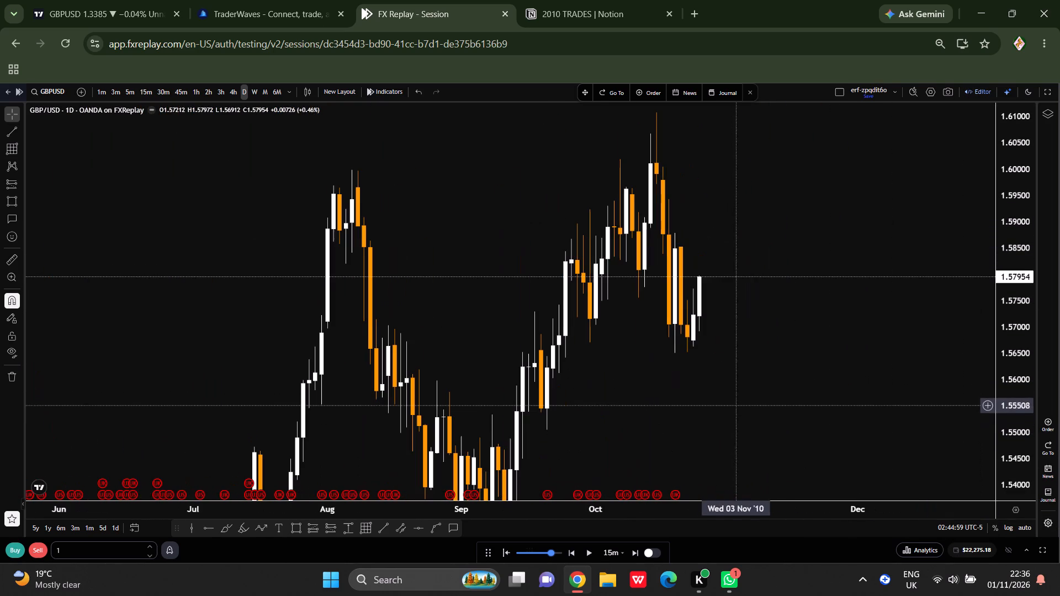
drag(724, 398, 869, 405)
scroll(862, 428, up, 5)
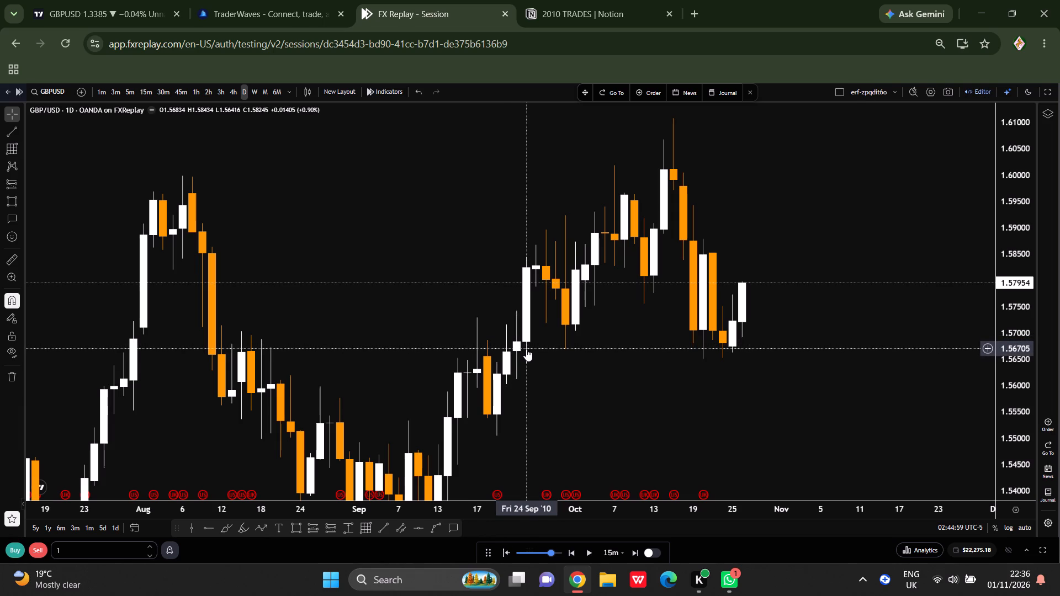
scroll(1010, 470, down, 5)
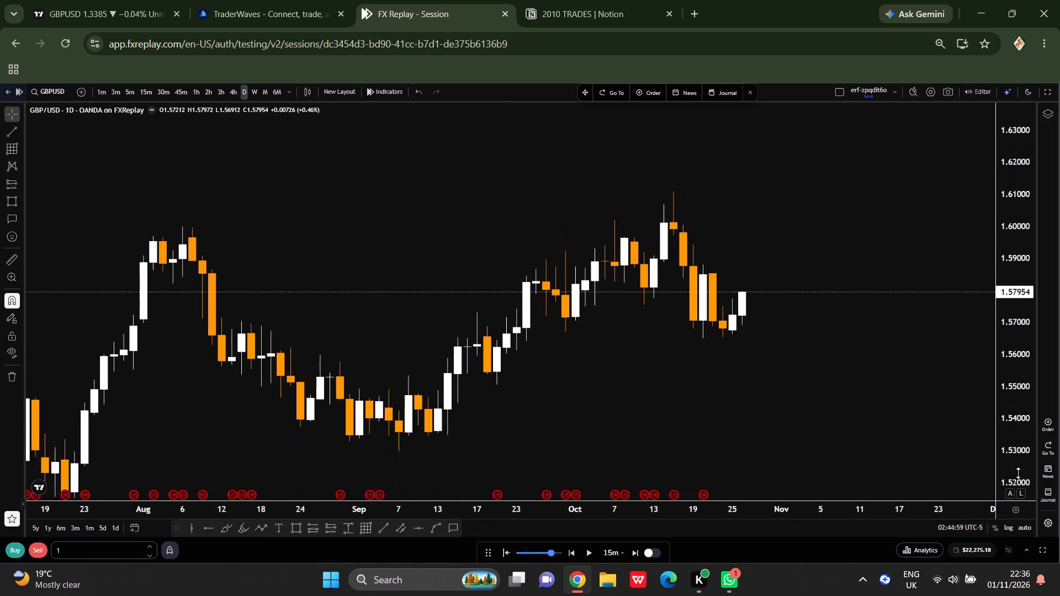
scroll(666, 418, down, 6)
drag(828, 412, 706, 438)
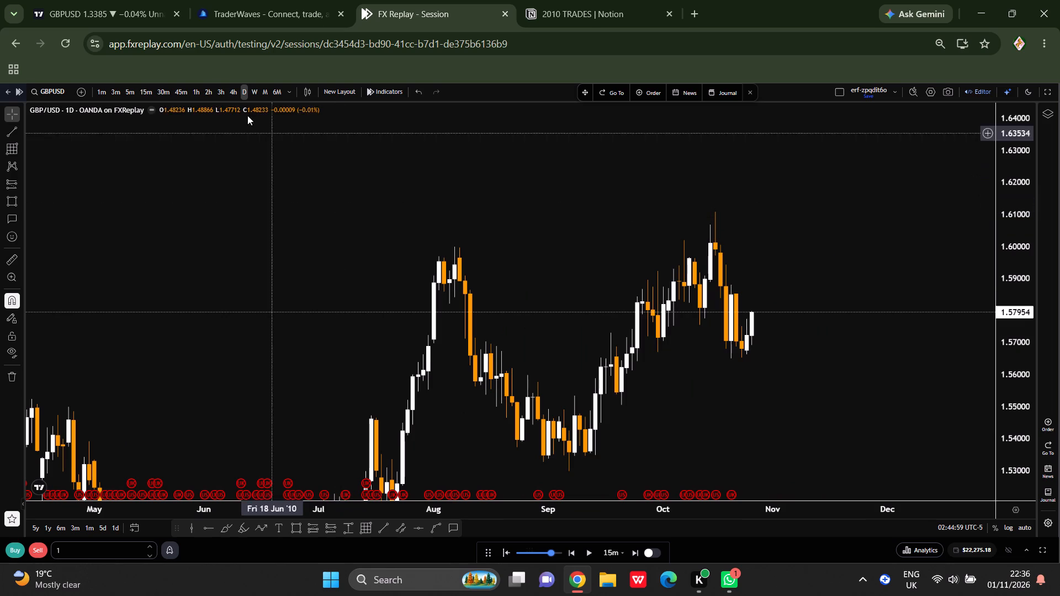
On the 4-hour chart, draw a right-extended rectangle zone from 22 October 01:00, spanning about 1.57187 down to 1.56571, and lock it.
click(229, 89)
scroll(635, 407, down, 7)
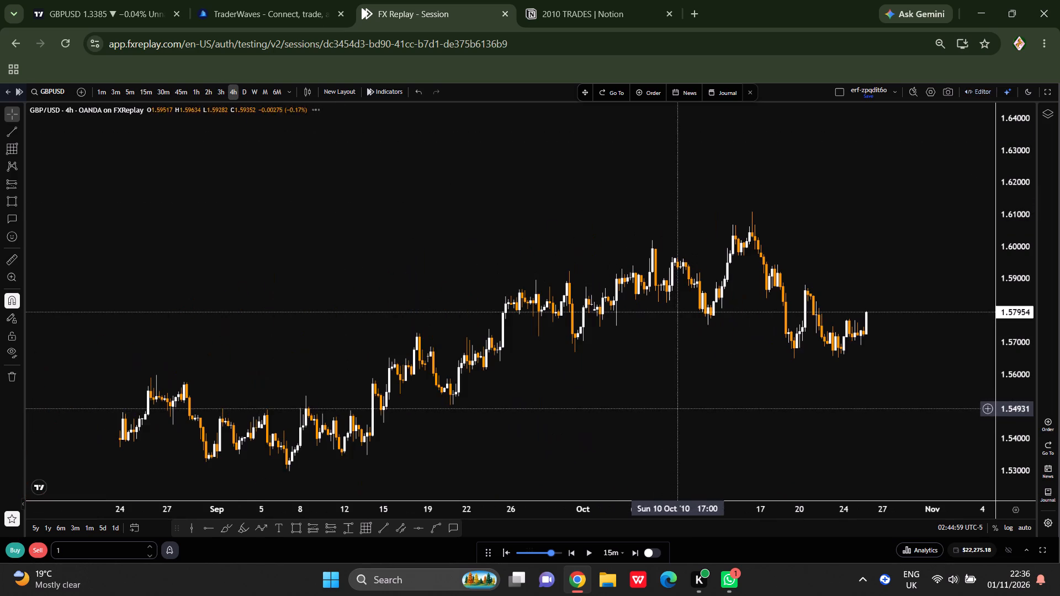
scroll(1018, 441, up, 7)
scroll(517, 364, up, 2)
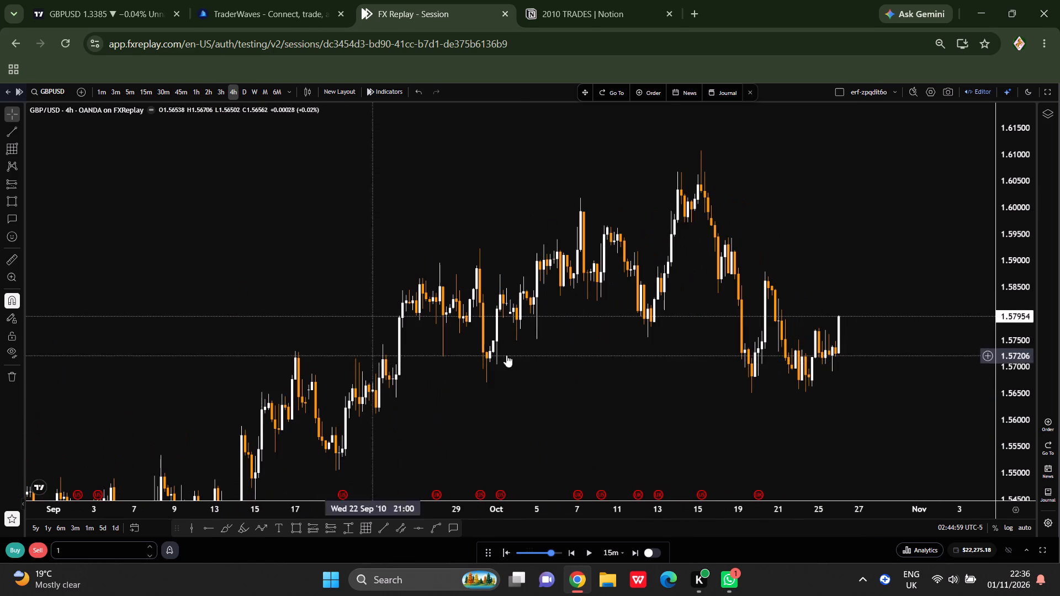
scroll(602, 427, up, 3)
drag(675, 417, 481, 432)
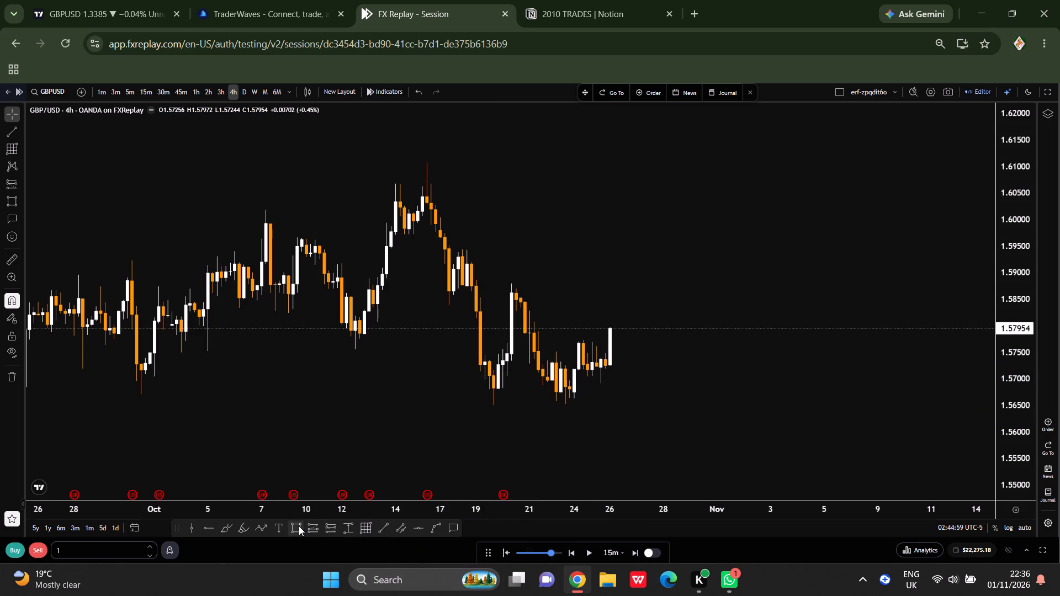
click(299, 526)
click(565, 369)
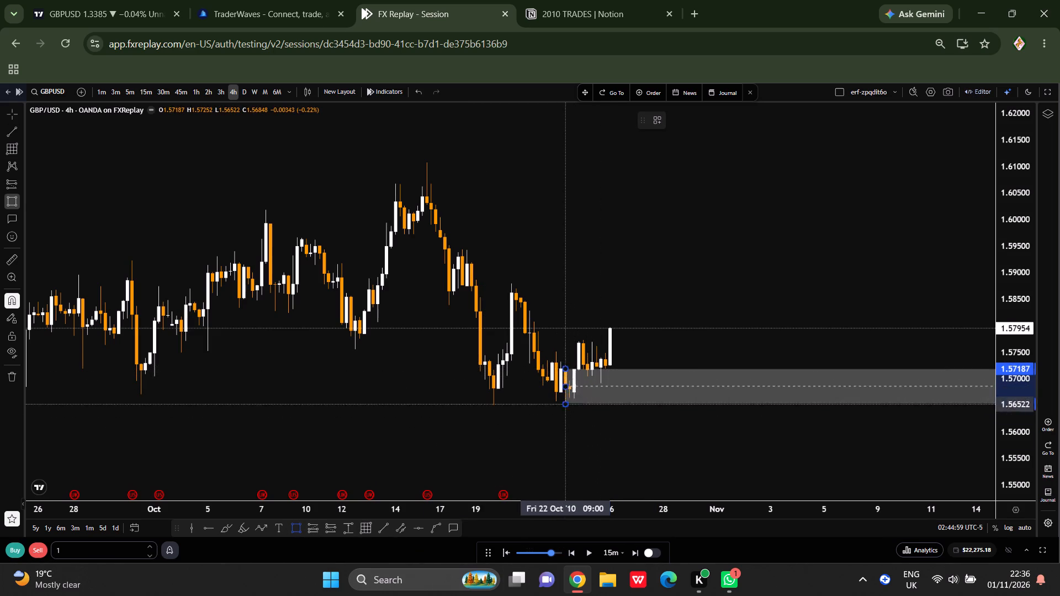
click(557, 405)
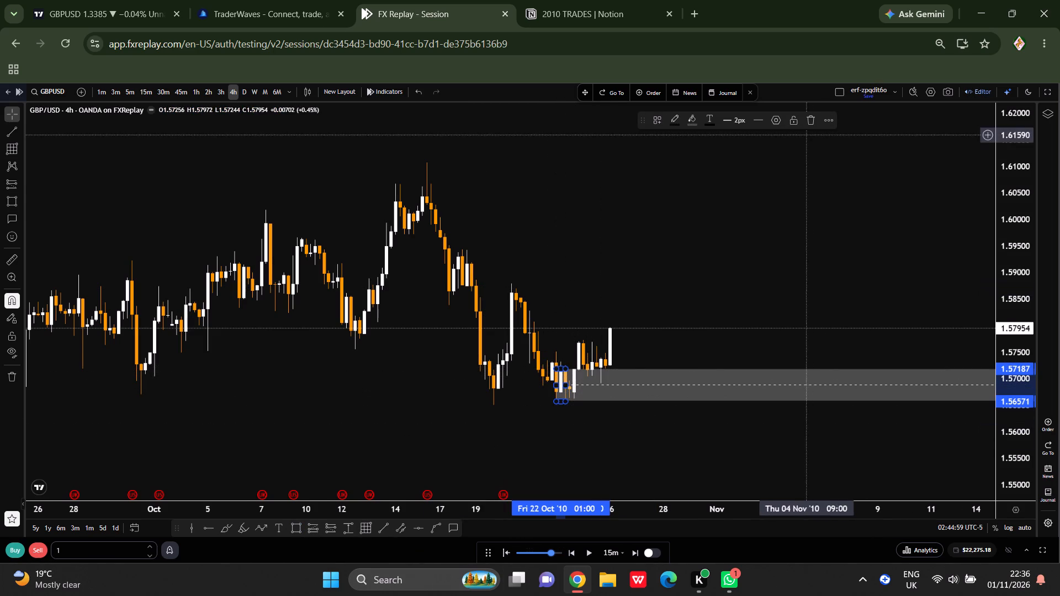
click(791, 123)
click(784, 252)
Examine the October swings leading into the locked zone on the 1-hour chart.
click(199, 86)
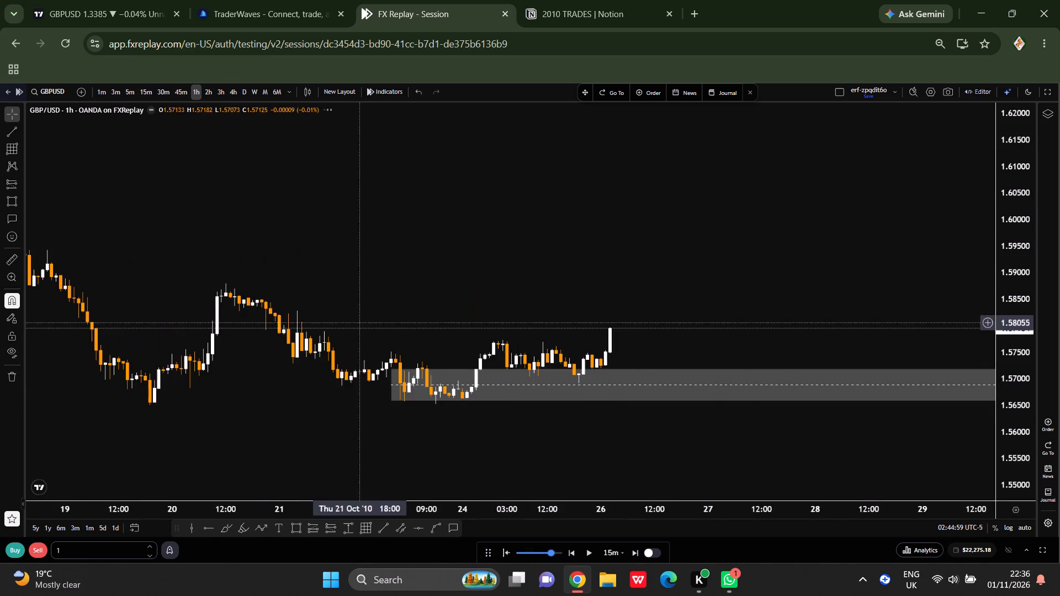
scroll(439, 362, down, 5)
click(645, 294)
scroll(1028, 457, up, 7)
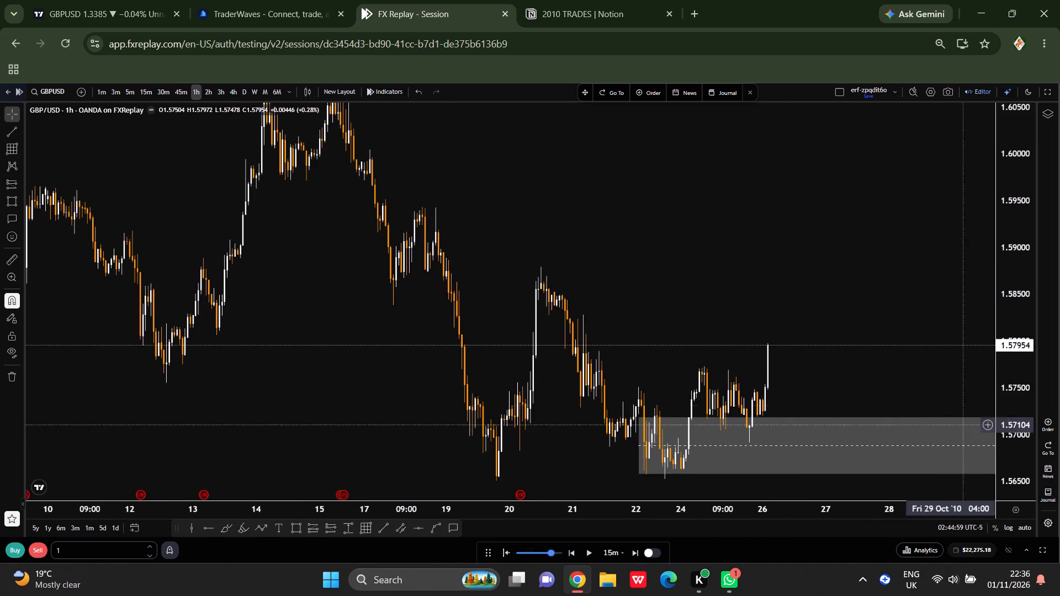
drag(564, 257, 676, 175)
scroll(658, 263, up, 5)
drag(648, 210, 512, 231)
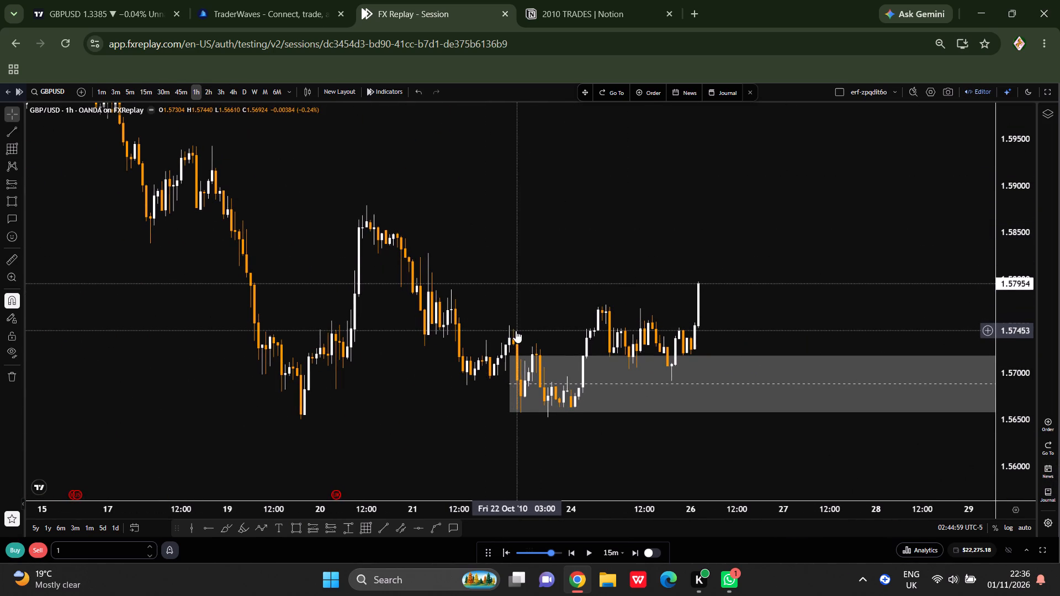
scroll(446, 367, down, 7)
scroll(1028, 439, down, 3)
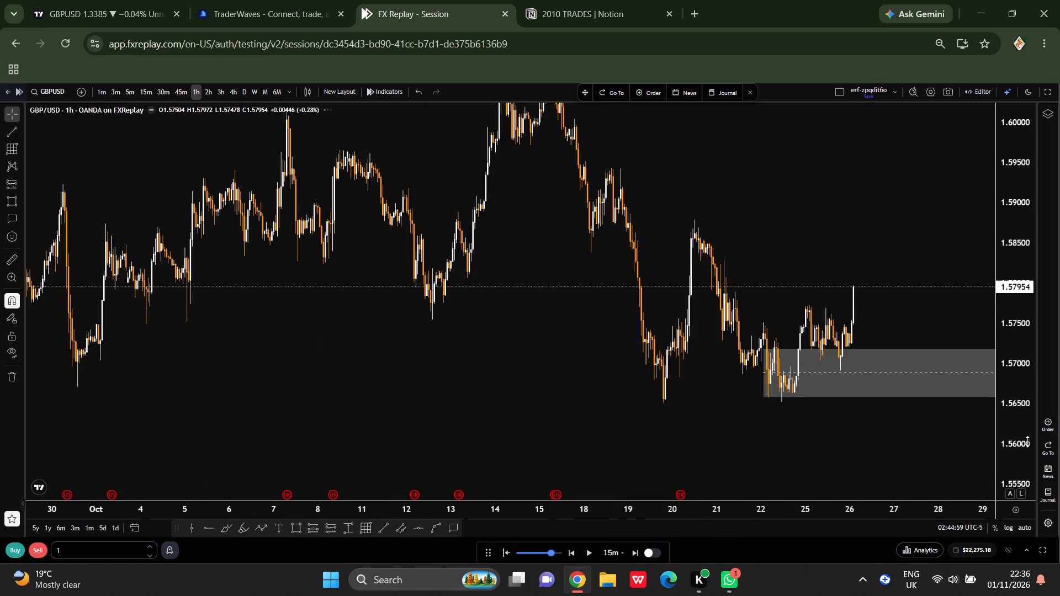
scroll(1027, 441, down, 3)
drag(309, 361, 468, 382)
scroll(465, 382, up, 2)
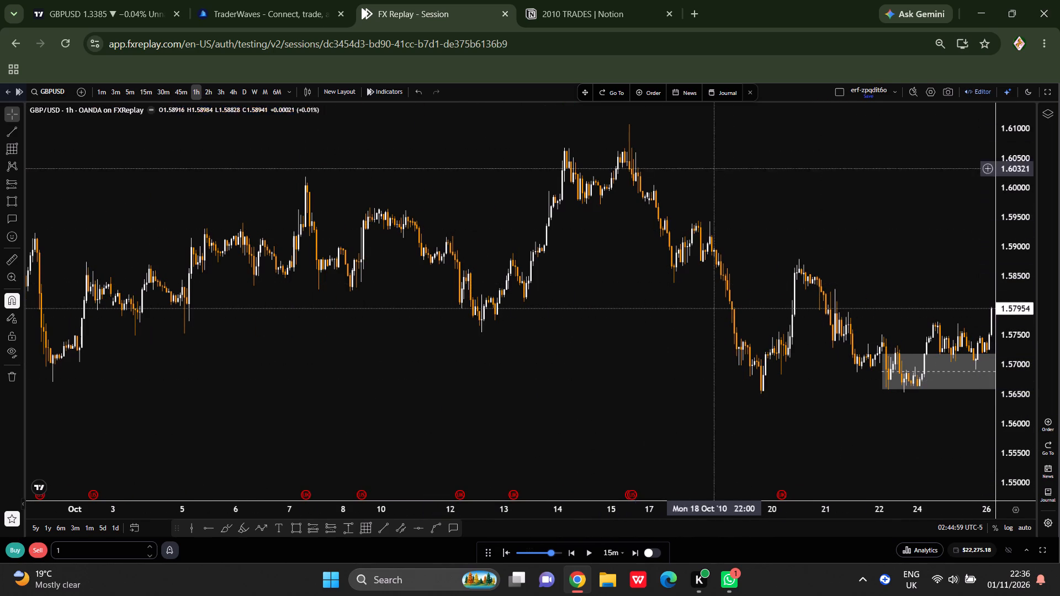
drag(799, 396, 520, 391)
scroll(526, 379, up, 2)
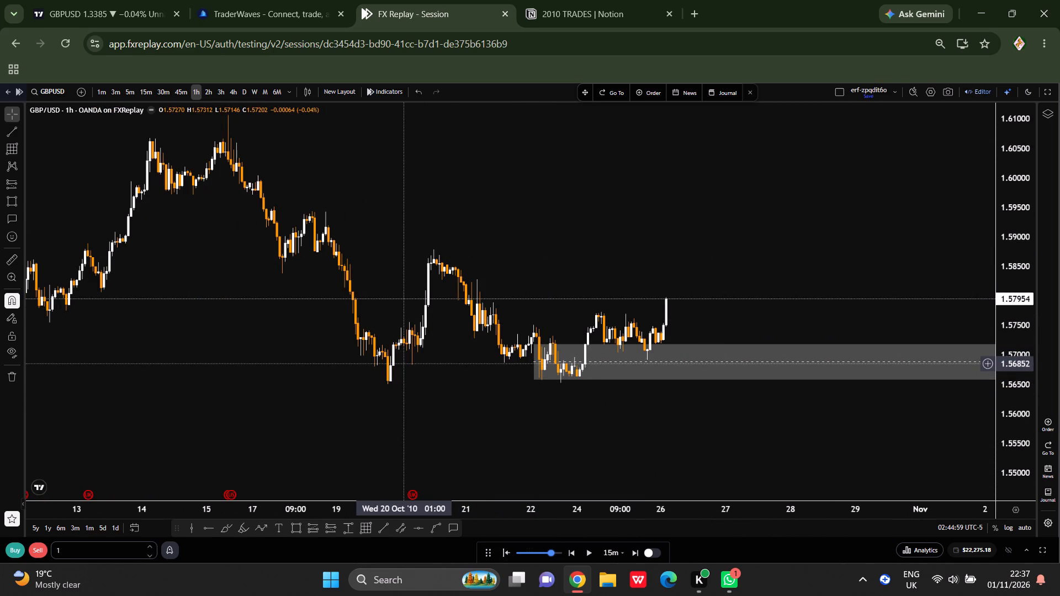
Draw a nearly flat trend line from the 20 October 04:00 low, about 1.56825, to about 1.56836 on 22 October 02:00.
click(392, 531)
click(385, 531)
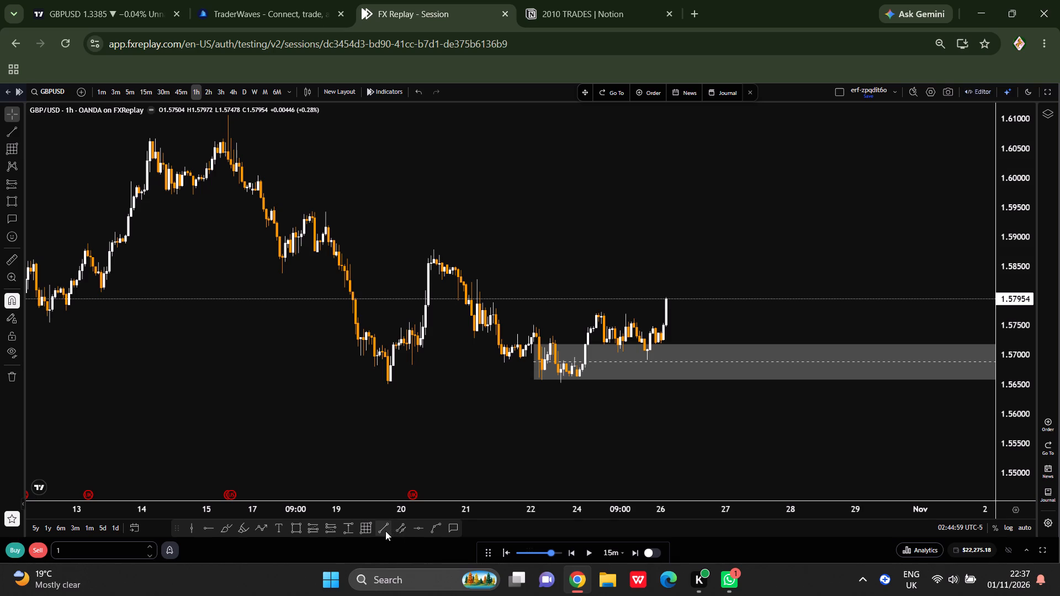
click(411, 368)
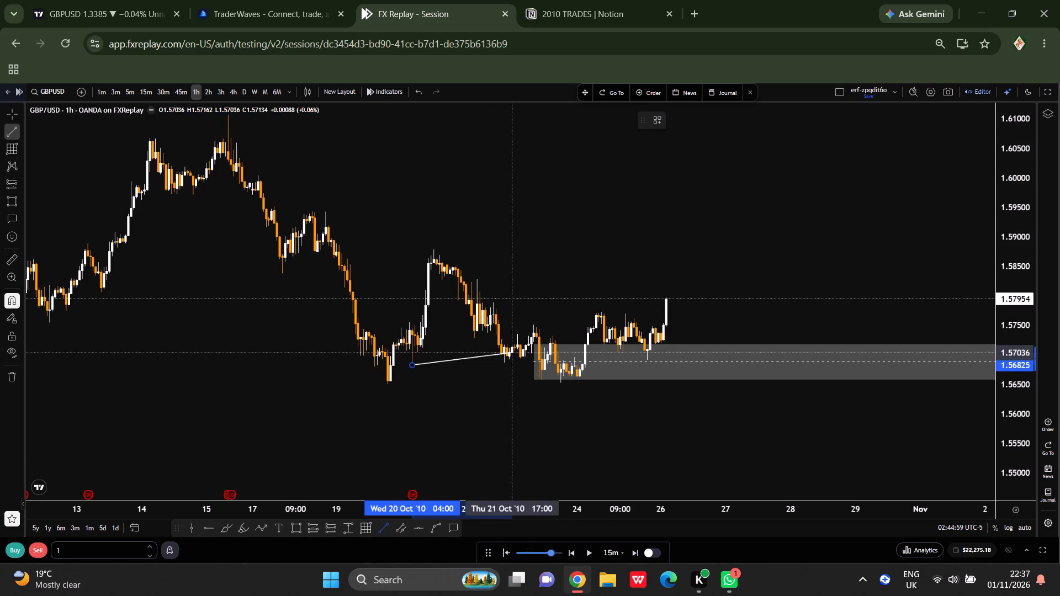
click(519, 369)
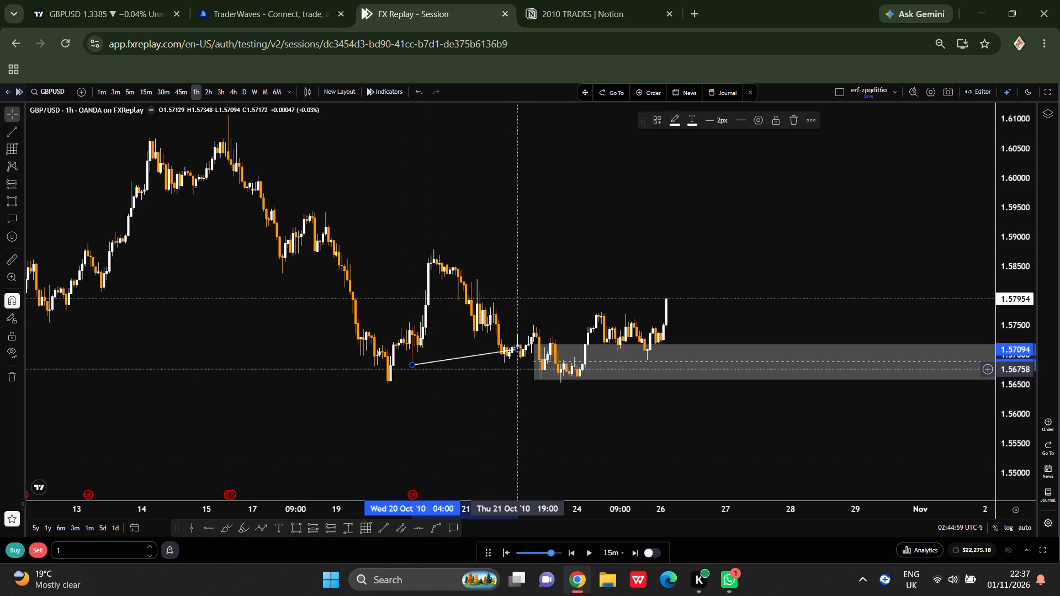
drag(517, 351, 491, 364)
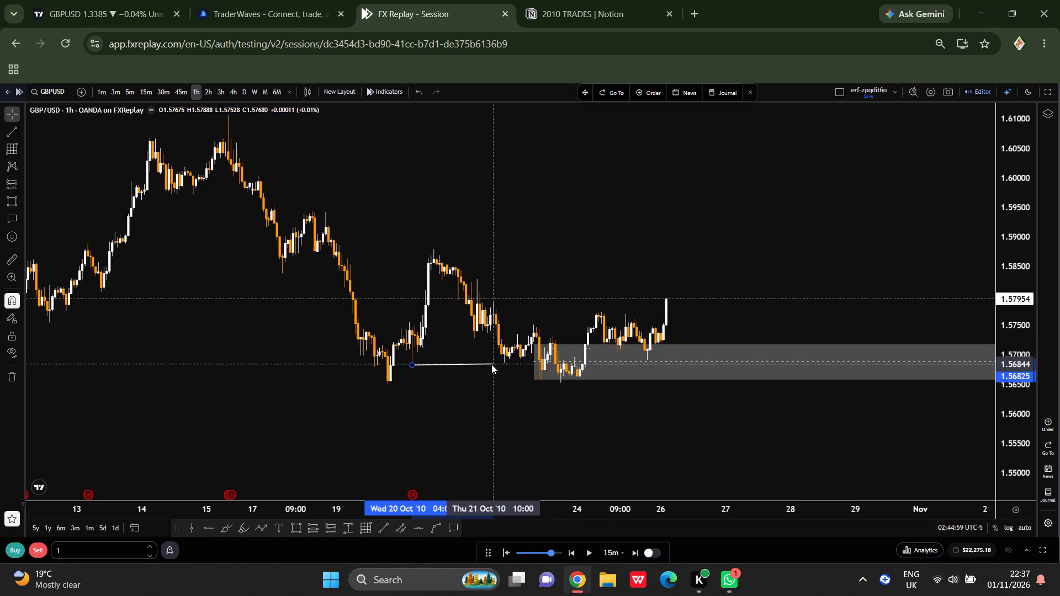
drag(491, 364, 537, 365)
Label the 20–22 October trend line with the text "$$$$$$$$$".
click(468, 359)
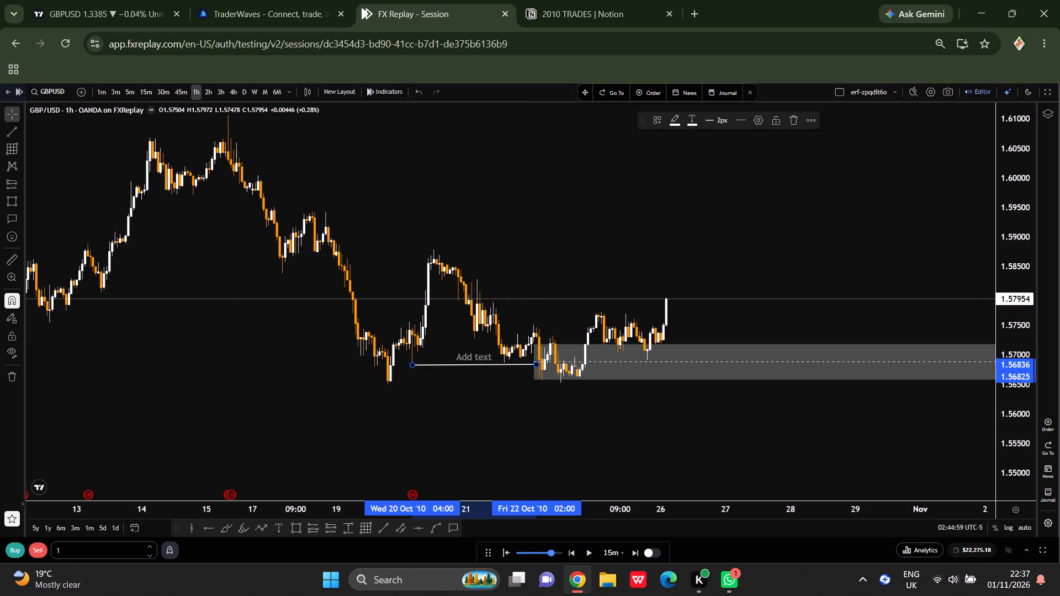
click(483, 361)
key(shift+dollar)
key(shift+dollar)
key(shift+dollar)
key(shift+dollar)
key(shift+dollar)
key(shift+dollar)
key(shift+dollar)
key(shift+dollar)
key(shift+dollar)
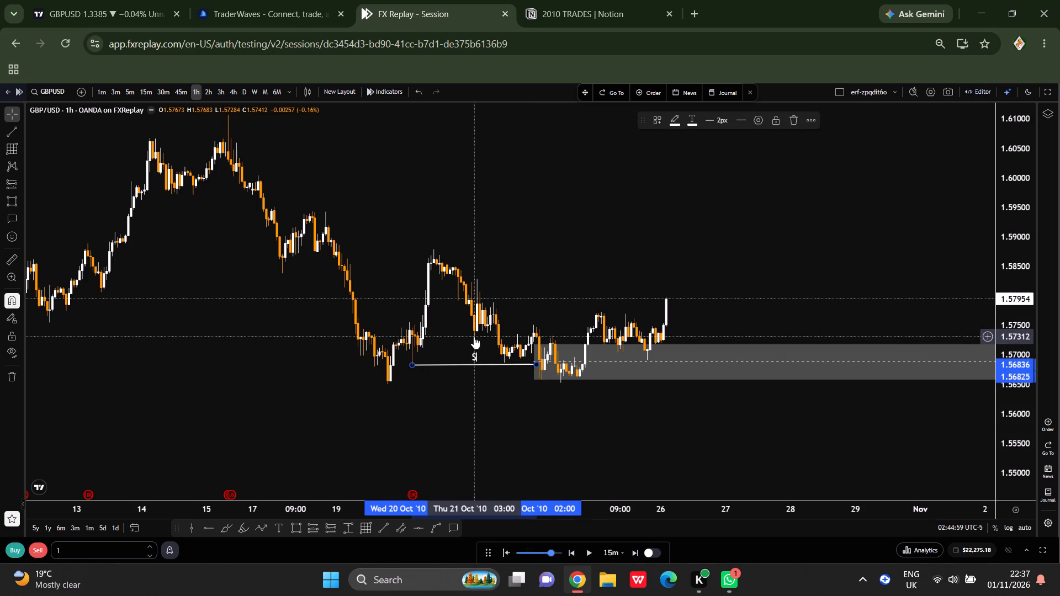
click(483, 421)
Move the labelled "$$$$$$$$$" line slightly up and one hour earlier, ending at 22 October 01:00.
click(478, 359)
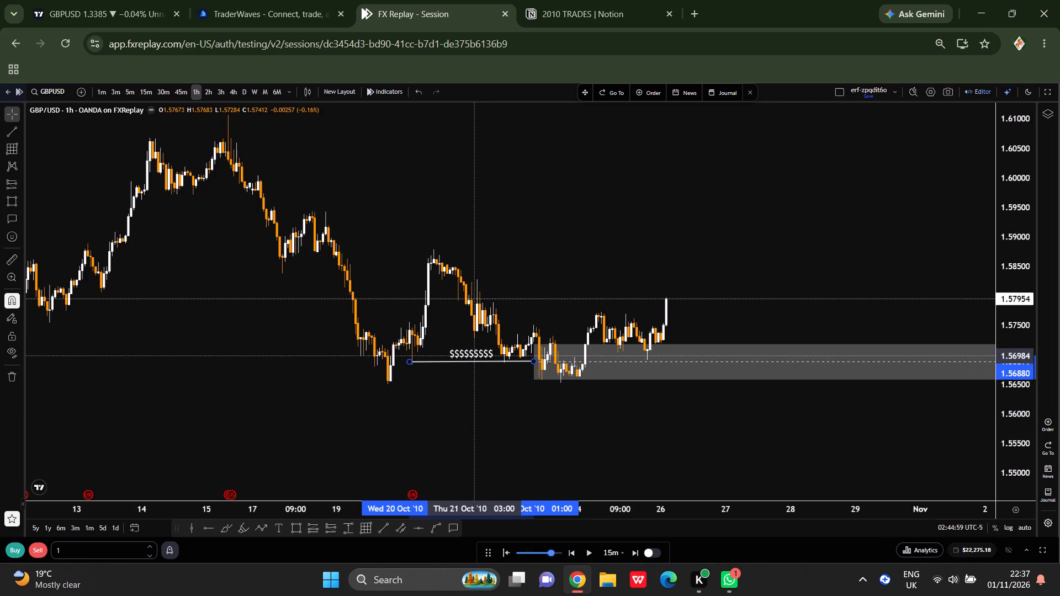
scroll(483, 438, up, 2)
click(476, 437)
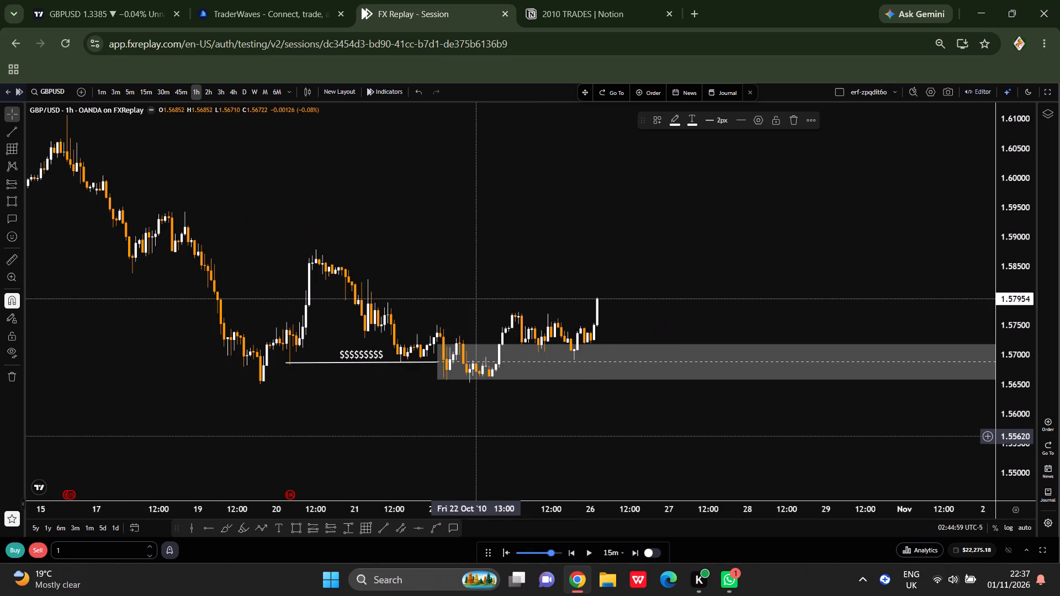
drag(483, 442, 475, 439)
scroll(449, 438, up, 2)
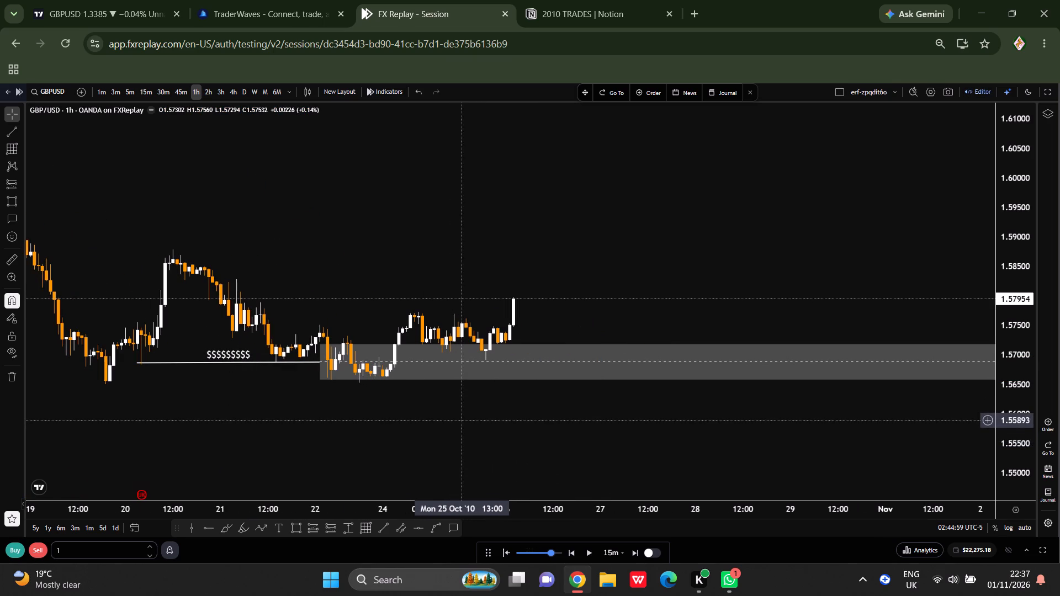
Draw a nearly flat trend line from 22 October 00:00, about 1.57506, to 25 October 02:00, about 1.57522.
drag(344, 410, 516, 413)
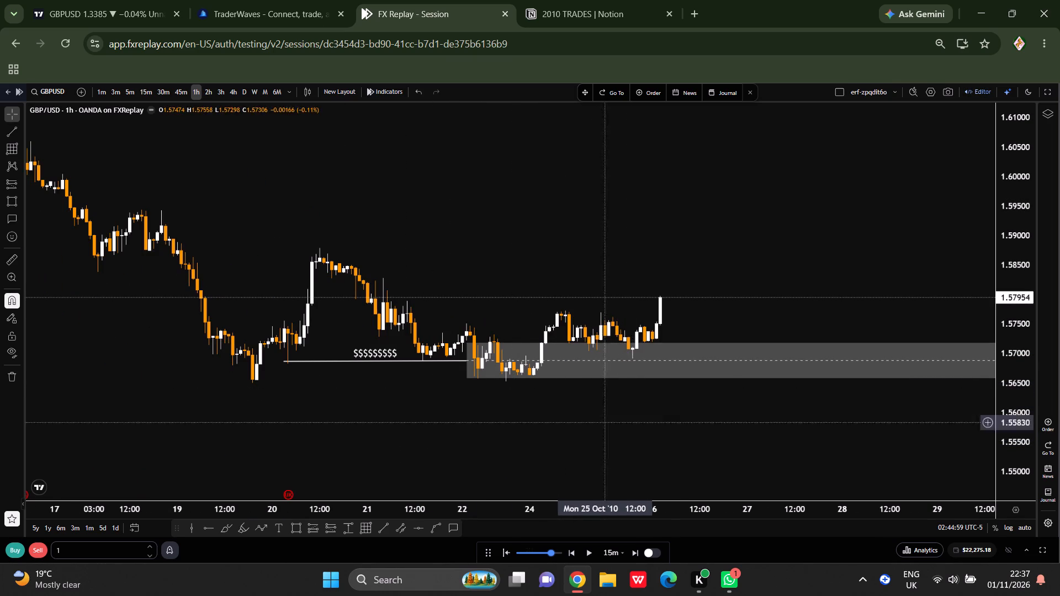
scroll(584, 453, down, 4)
drag(632, 454, 596, 414)
scroll(1014, 472, up, 7)
scroll(662, 383, up, 4)
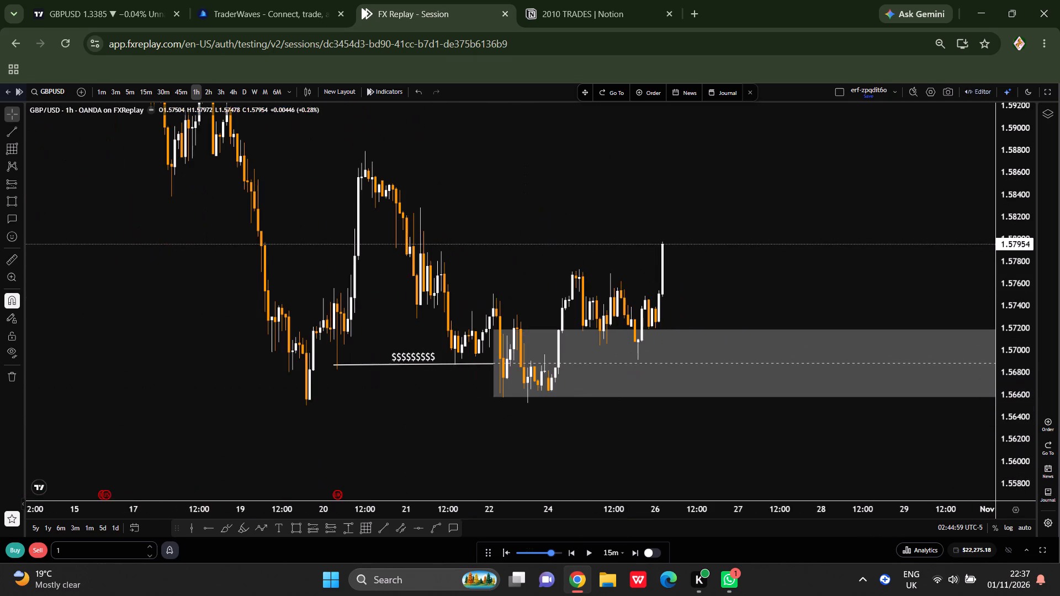
drag(496, 225, 708, 234)
scroll(723, 274, up, 2)
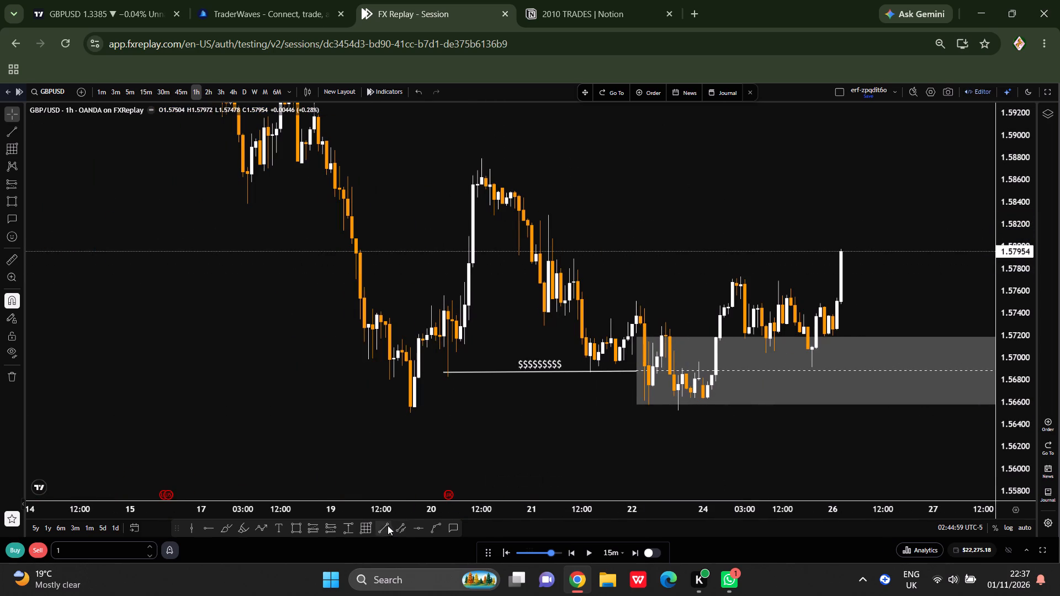
click(384, 526)
click(630, 301)
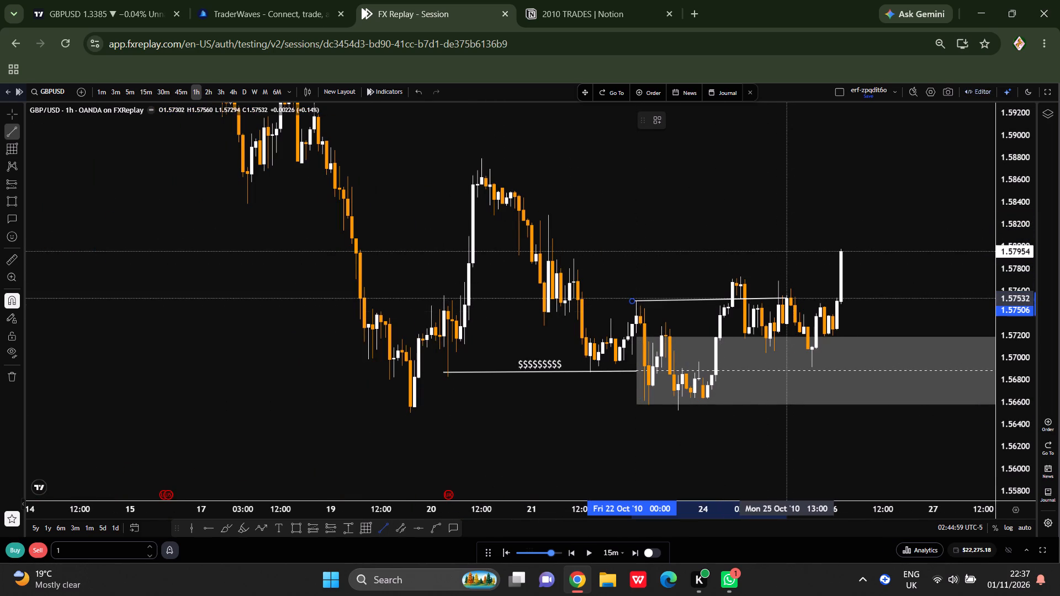
click(788, 304)
drag(786, 296, 740, 304)
Label the 22–25 October trend line with the text "MOMENTUM BREAK".
click(677, 296)
text(MOMENTUM BREAK)
key(space)
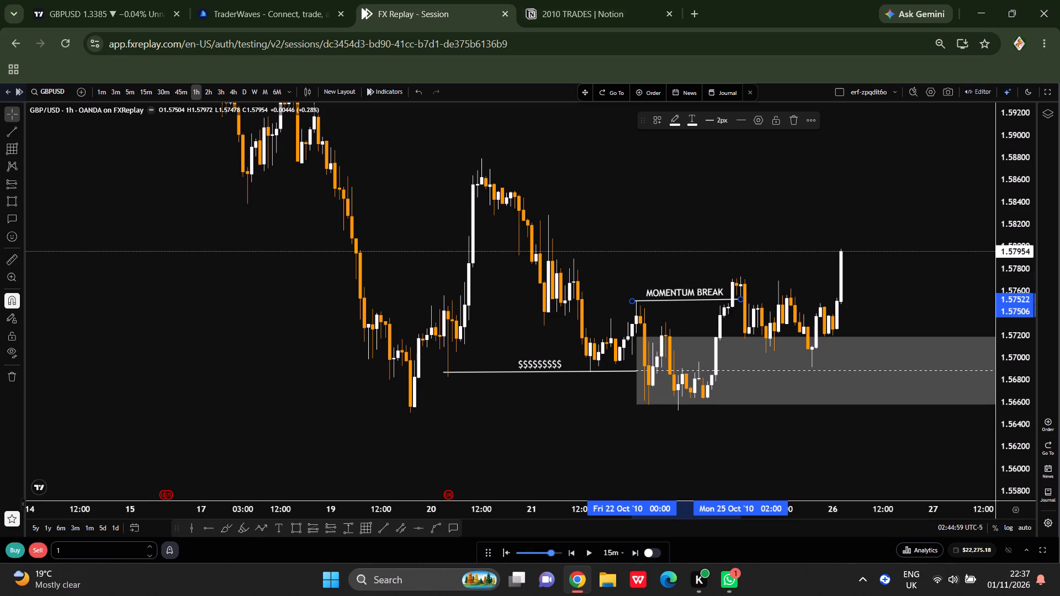
Switch the GBP/USD chart to the 15-minute timeframe and show it full screen.
click(146, 78)
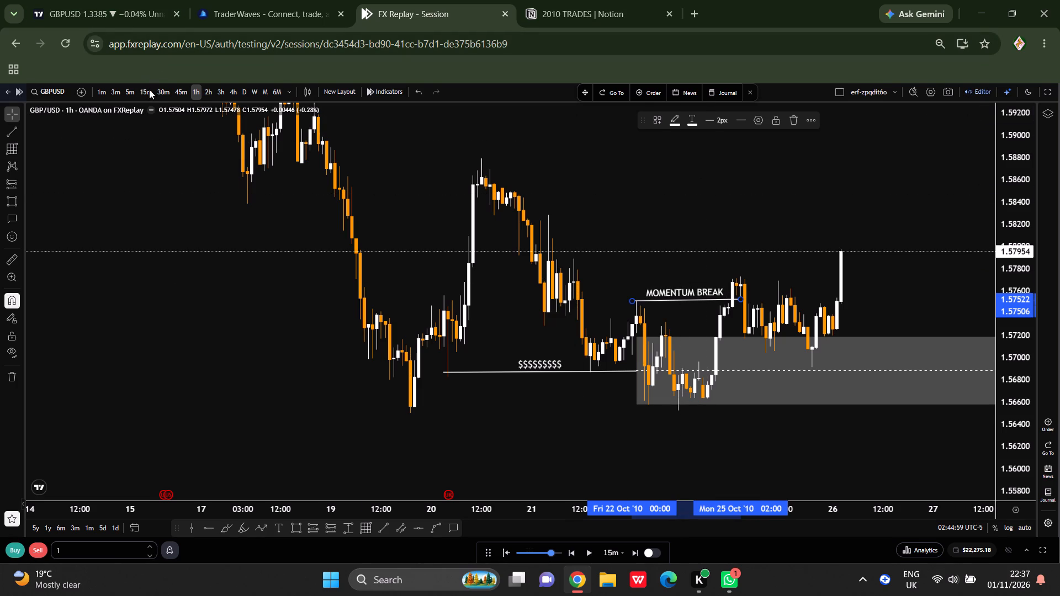
click(149, 90)
scroll(436, 290, down, 8)
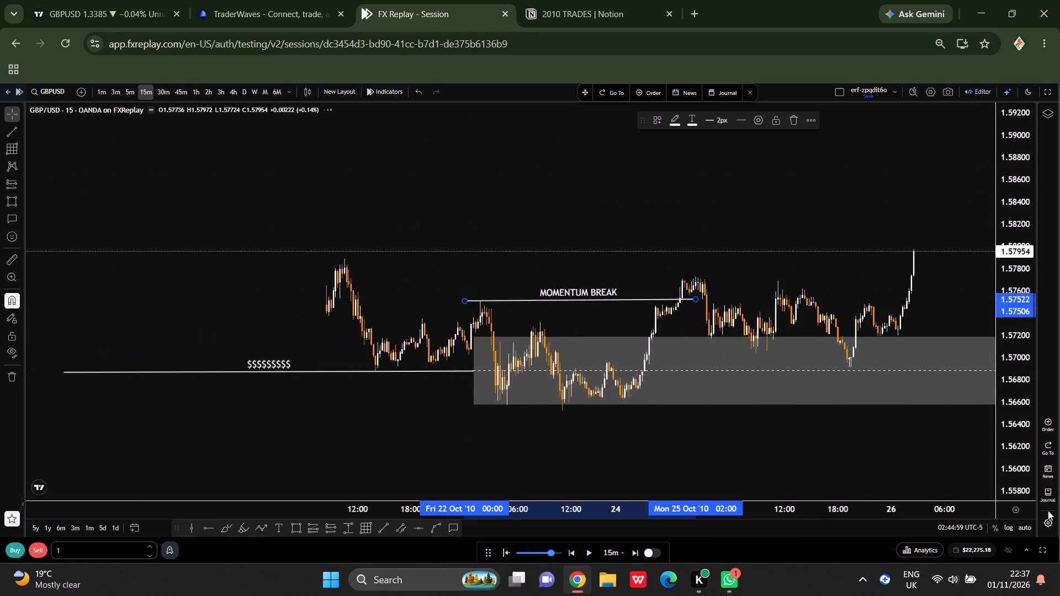
scroll(1013, 478, up, 6)
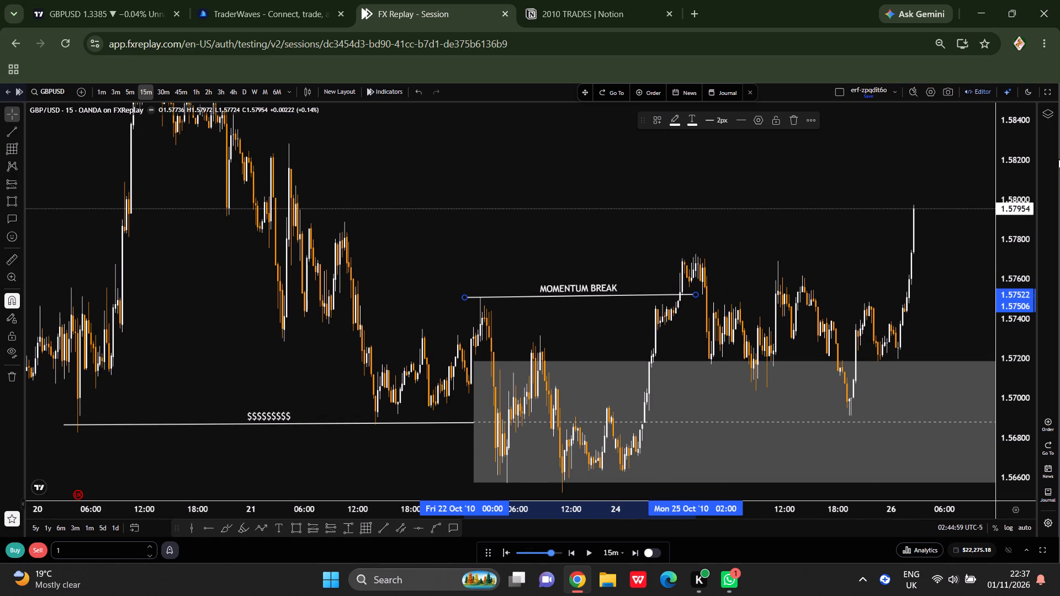
click(1046, 91)
Shorten the "MOMENTUM BREAK" line so it ends at the breaking candle, 25 October 00:15, about 1.57532.
scroll(813, 233, up, 3)
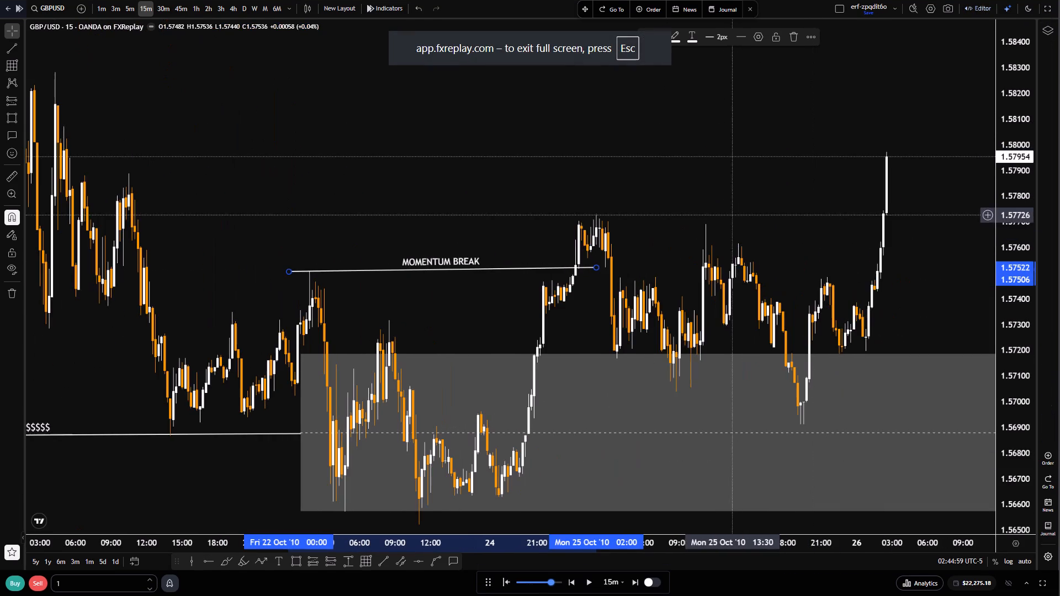
drag(720, 213, 751, 171)
scroll(766, 209, up, 3)
scroll(555, 321, down, 2)
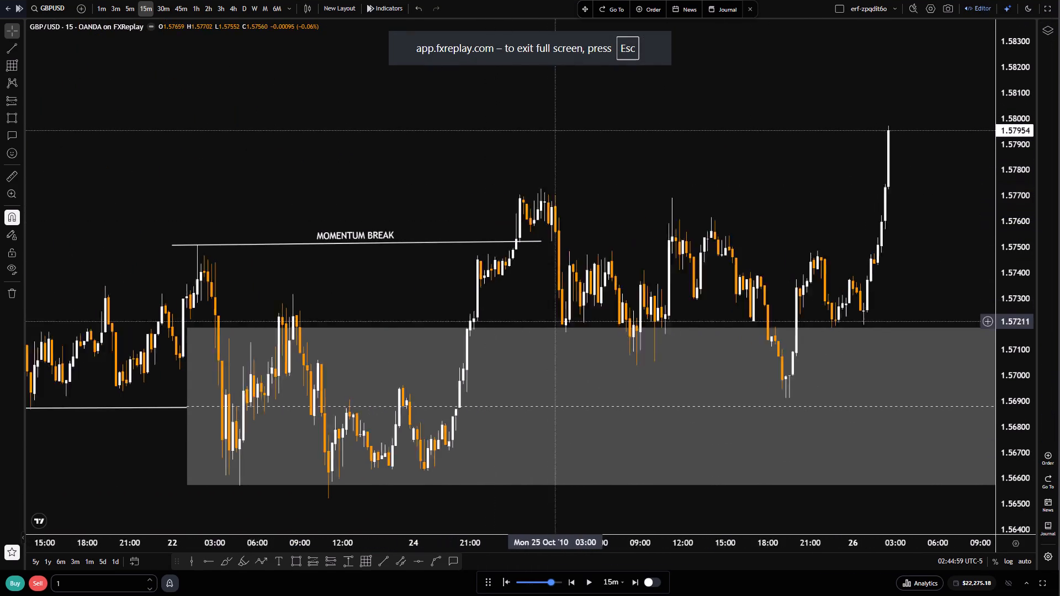
scroll(576, 325, down, 1)
drag(628, 240, 612, 247)
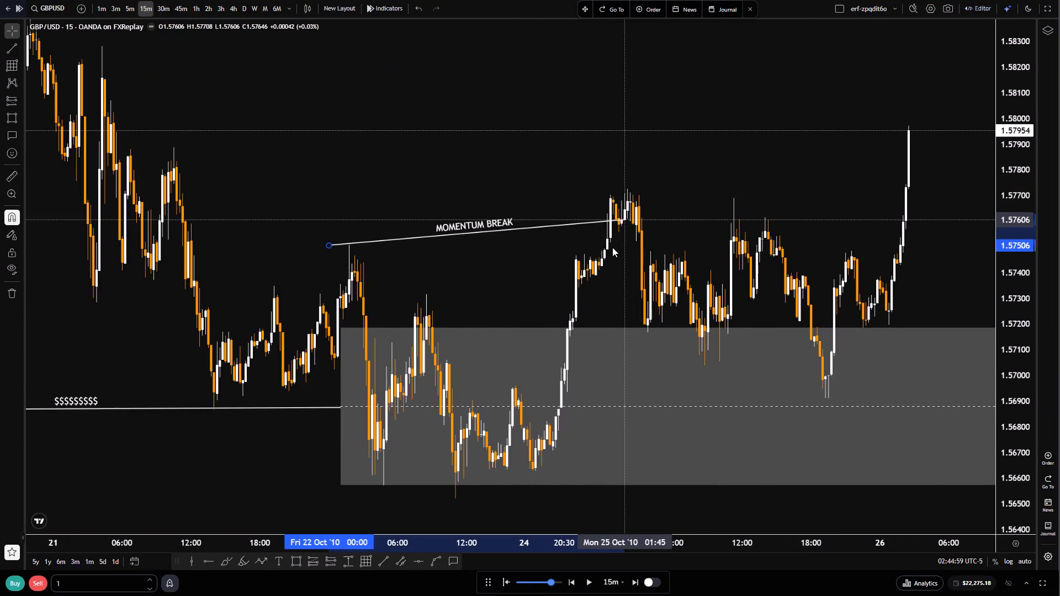
drag(612, 247, 612, 248)
click(612, 248)
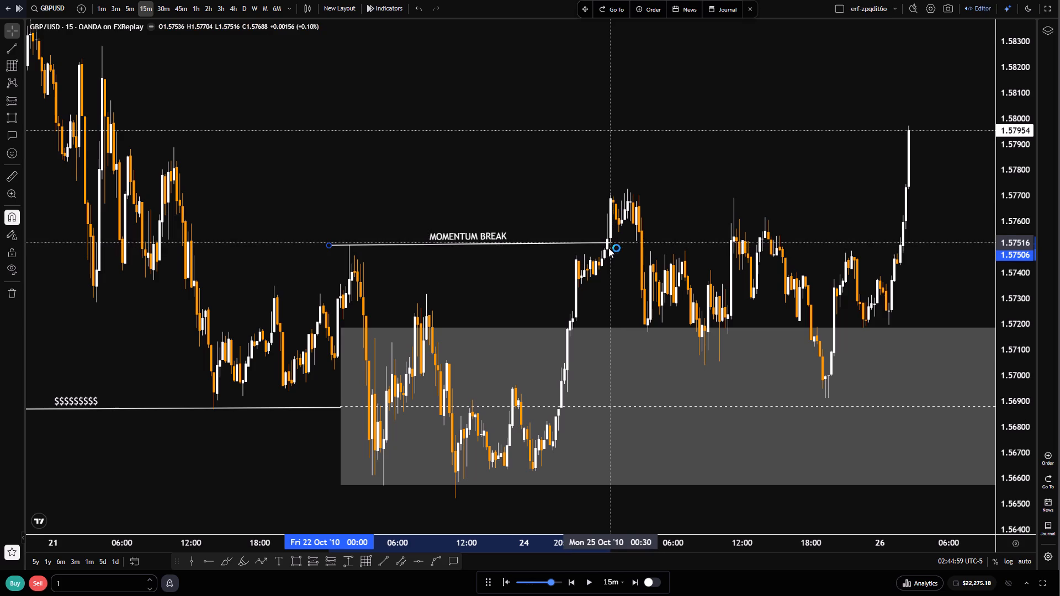
Examine the 15-minute price action around the zone, the momentum break and the preceding swings.
scroll(612, 310, up, 4)
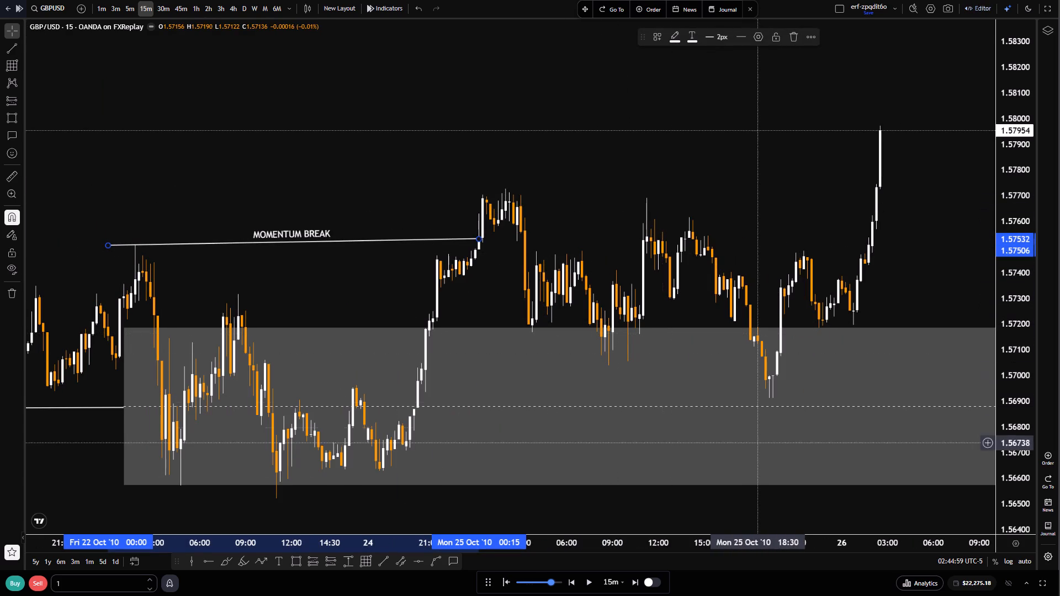
scroll(631, 370, up, 3)
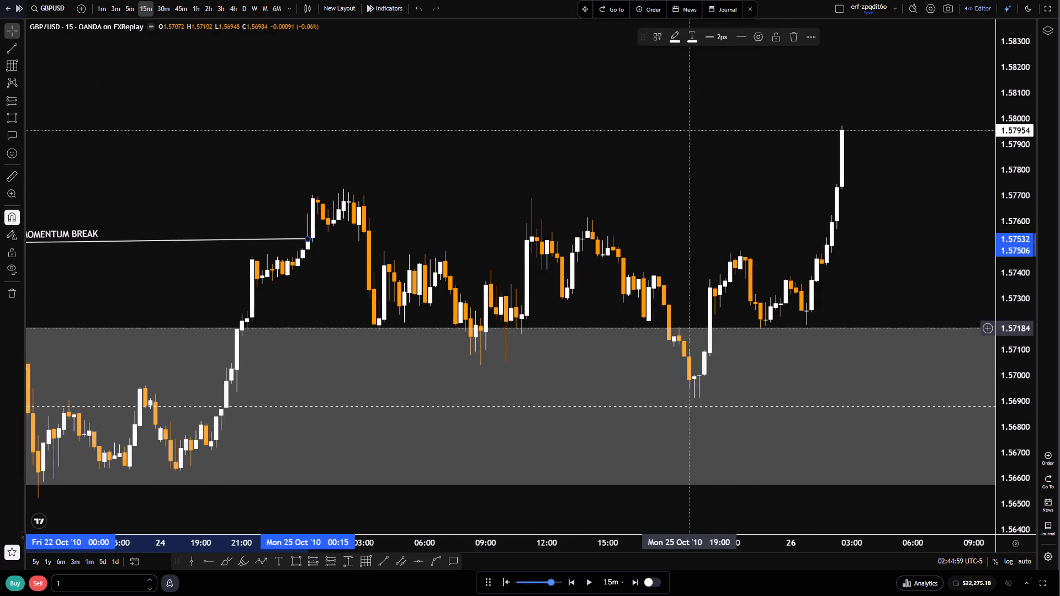
drag(715, 207, 659, 262)
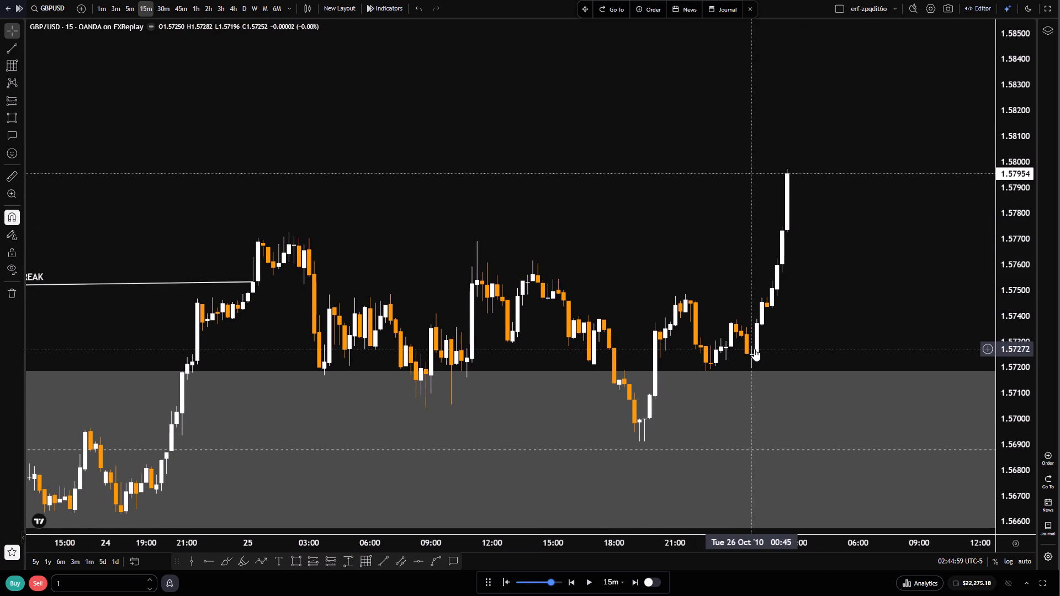
scroll(781, 390, down, 7)
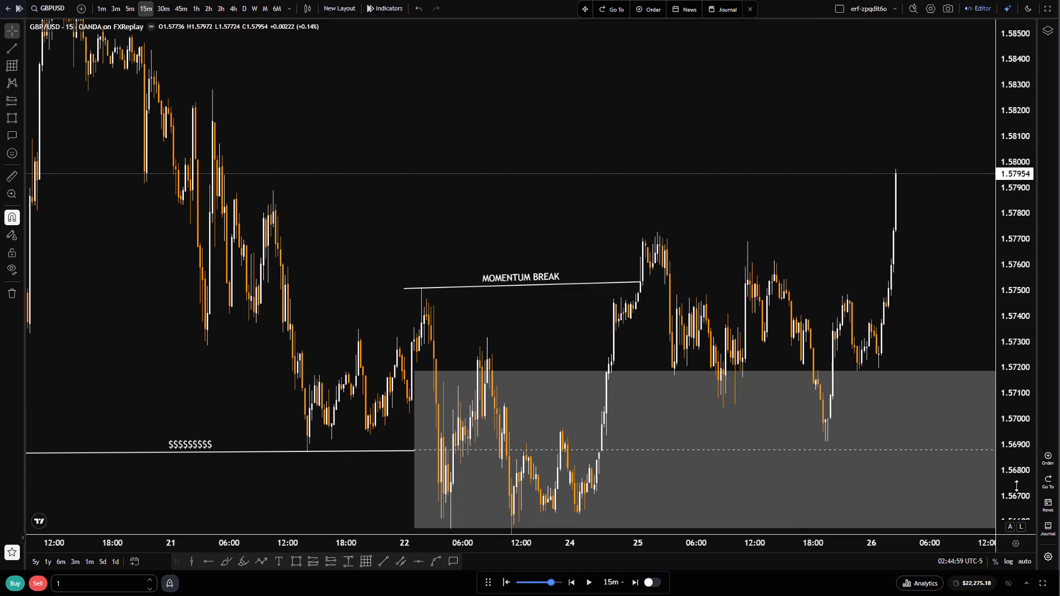
scroll(1016, 486, down, 7)
drag(824, 249, 575, 297)
scroll(439, 204, down, 7)
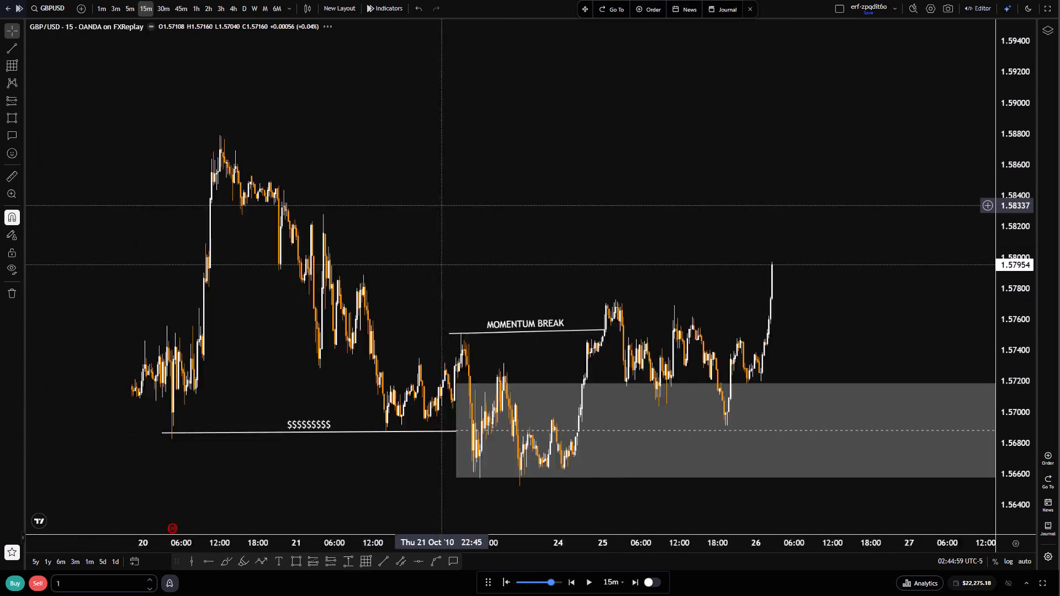
scroll(672, 337, down, 6)
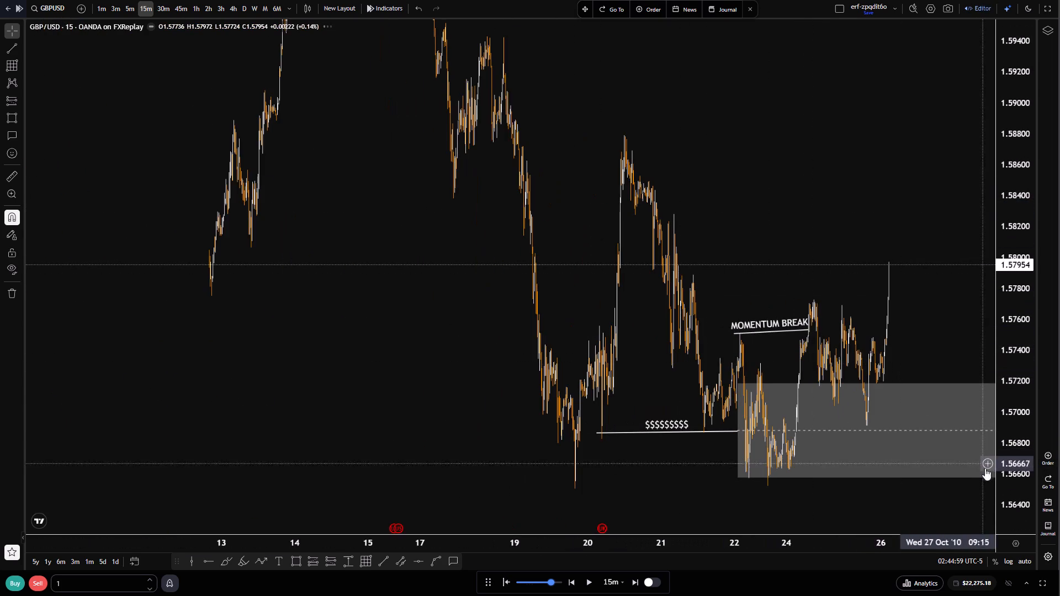
scroll(994, 486, down, 14)
drag(628, 402, 543, 442)
scroll(655, 448, up, 5)
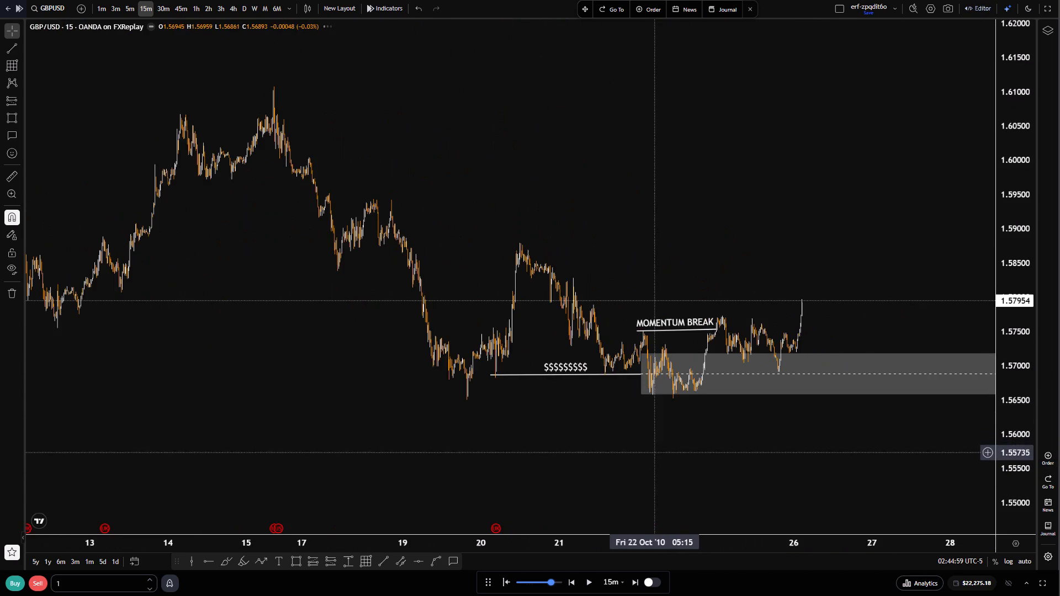
scroll(638, 438, up, 5)
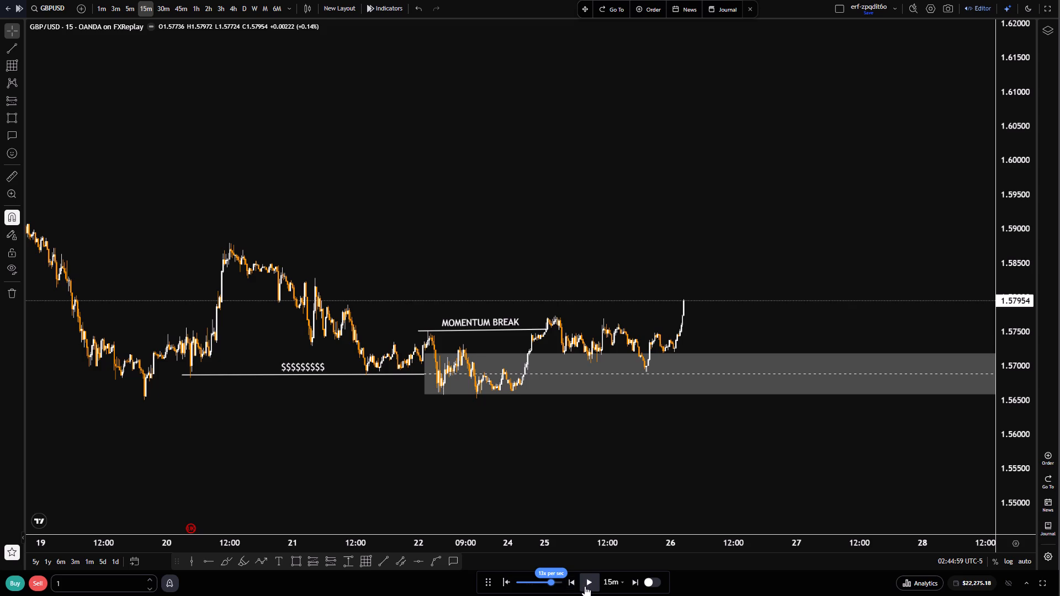
Play the replay forward to 26 October 05:14 and pause it.
triple_click(585, 586)
click(588, 586)
click(591, 587)
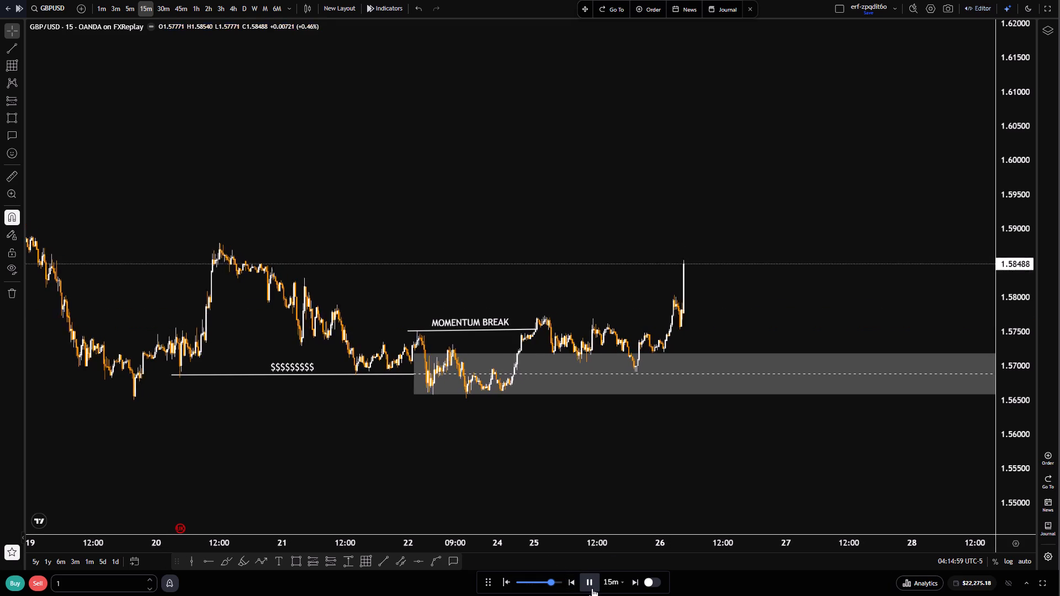
click(592, 588)
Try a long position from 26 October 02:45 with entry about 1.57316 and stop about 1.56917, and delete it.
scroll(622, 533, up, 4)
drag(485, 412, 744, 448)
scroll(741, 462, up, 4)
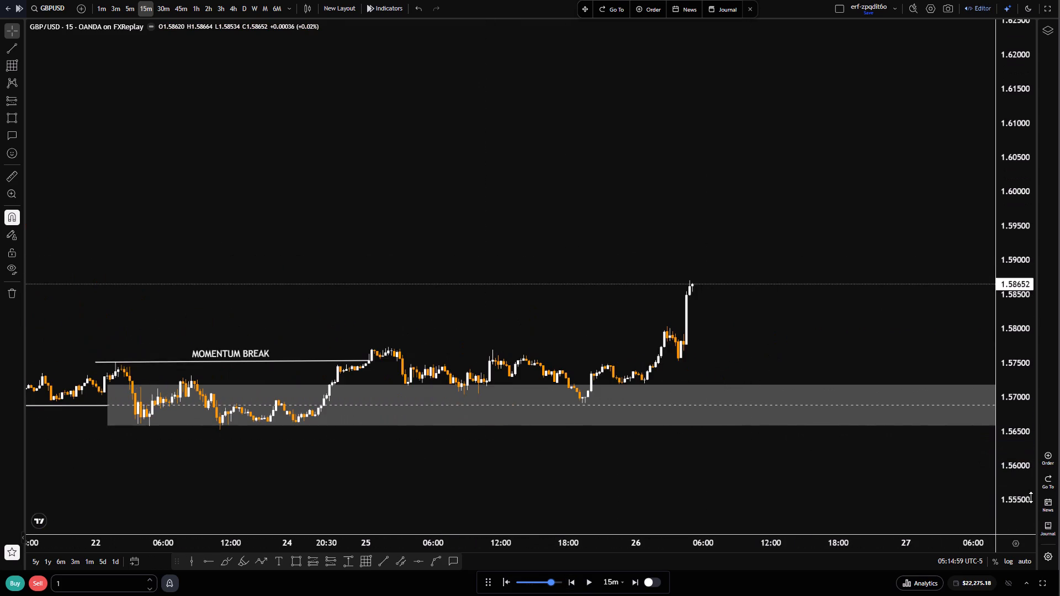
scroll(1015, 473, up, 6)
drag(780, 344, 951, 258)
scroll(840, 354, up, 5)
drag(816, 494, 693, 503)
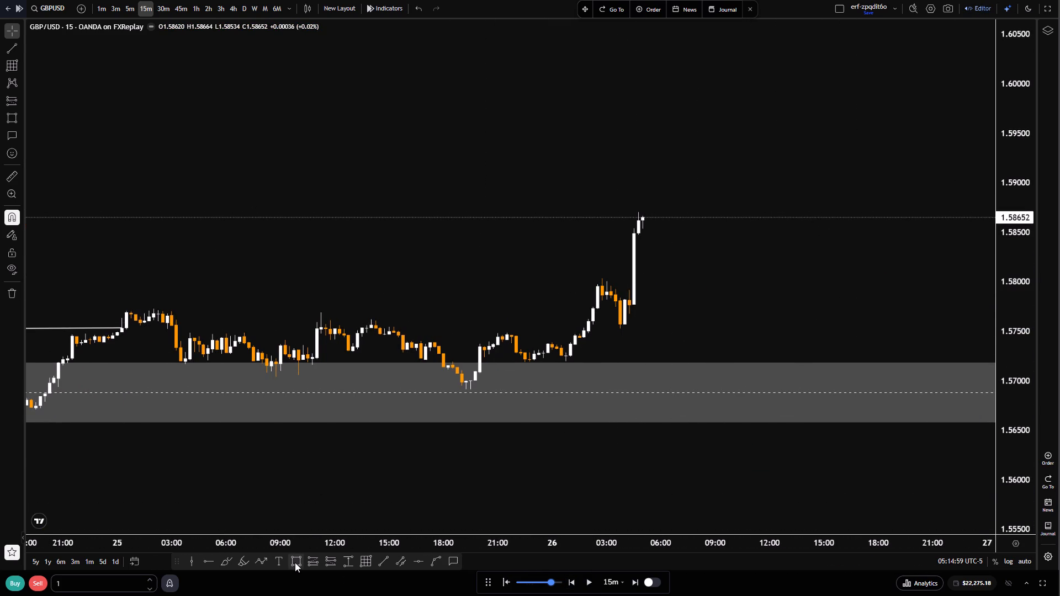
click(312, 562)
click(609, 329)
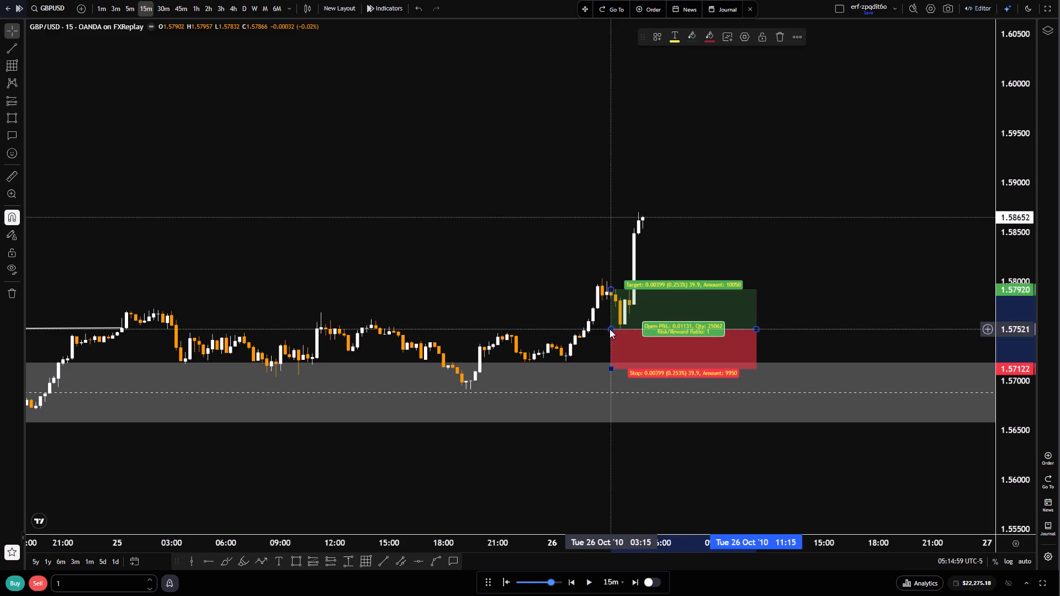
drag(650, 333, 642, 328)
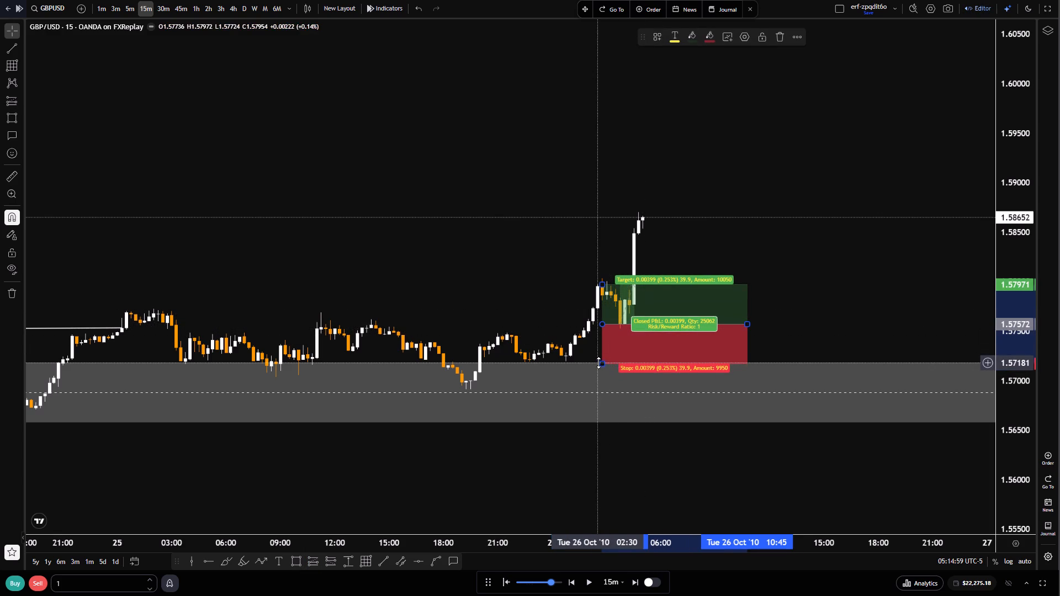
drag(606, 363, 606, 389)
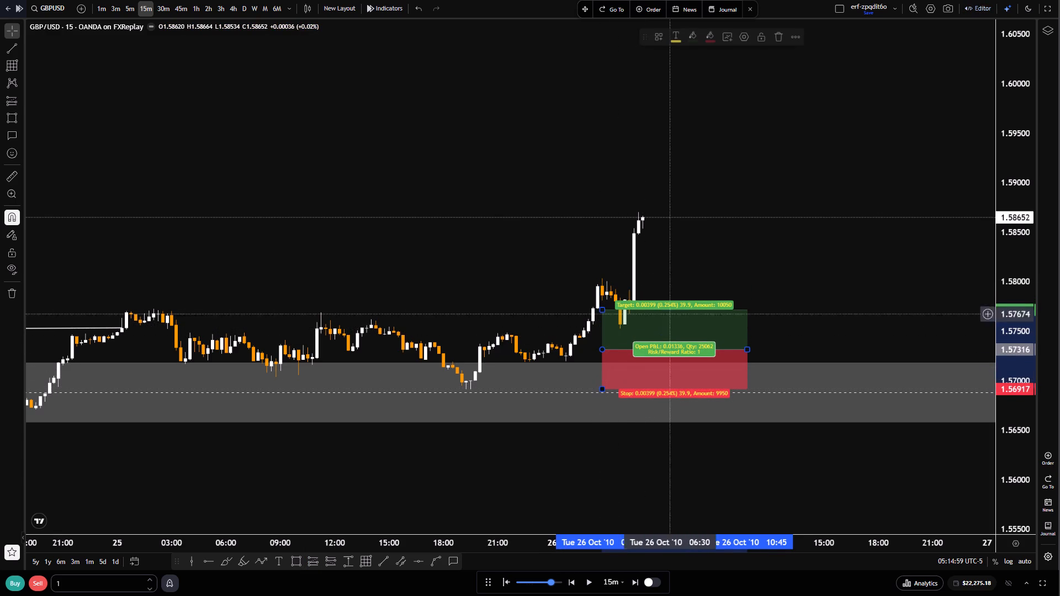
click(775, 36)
Play the replay forward in short bursts to 26 October 08:44 and pause it.
scroll(794, 254, down, 3)
drag(818, 276, 733, 308)
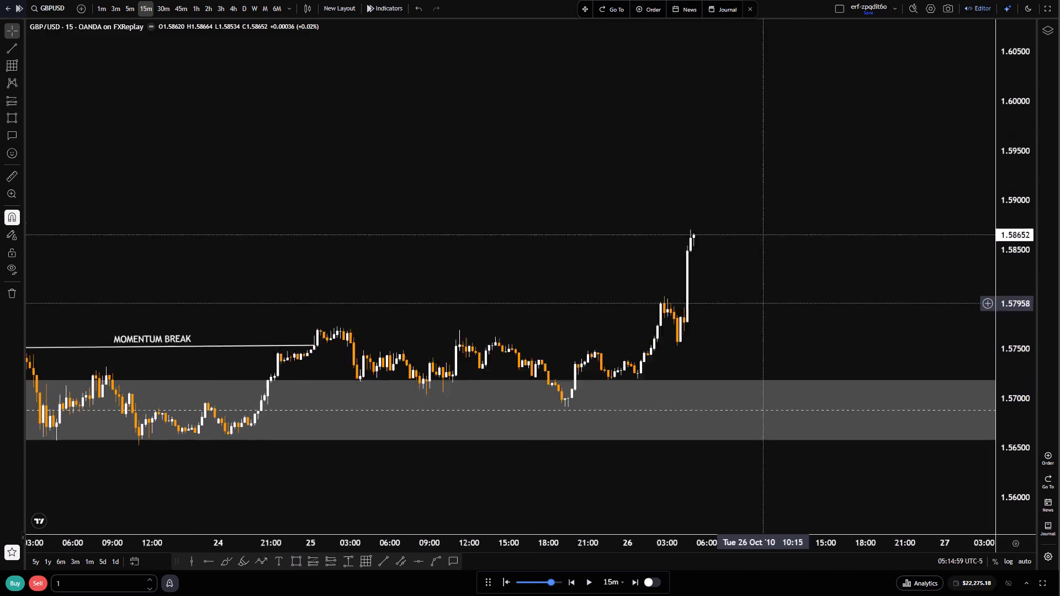
drag(733, 308, 720, 312)
scroll(740, 352, down, 8)
drag(706, 264, 580, 286)
scroll(589, 292, down, 8)
drag(741, 291, 624, 295)
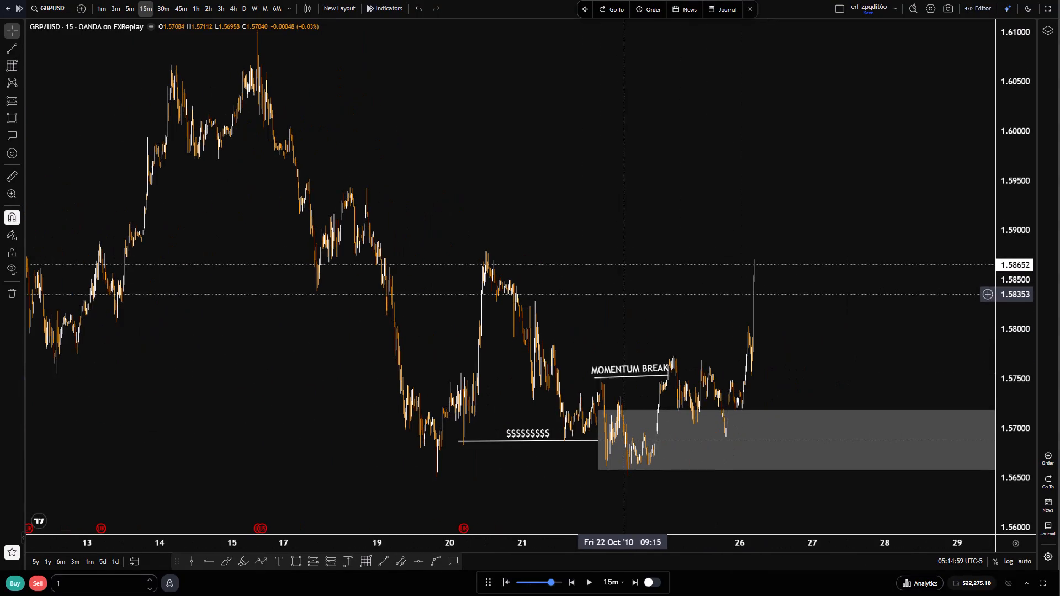
double_click(591, 584)
click(591, 584)
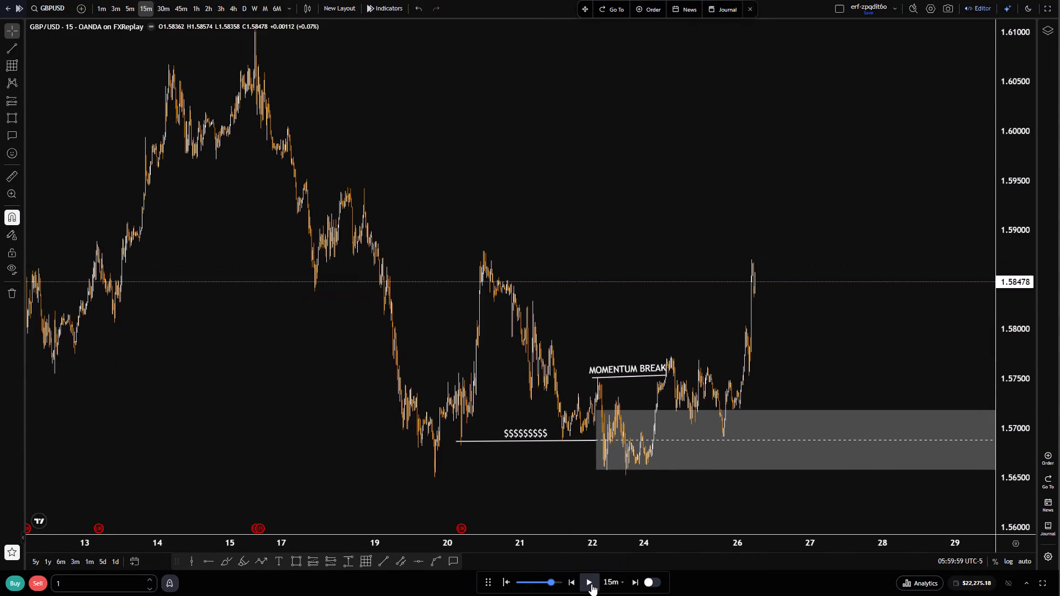
click(591, 584)
triple_click(591, 584)
click(591, 583)
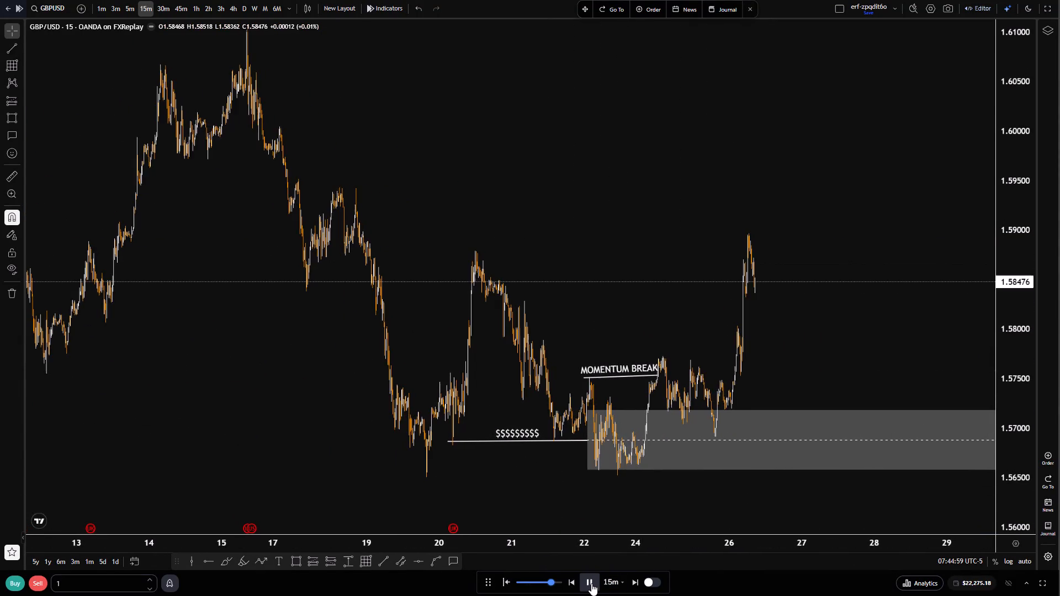
Examine the 26 October rally away from the zone on the 15-minute chart against the earlier swings.
scroll(630, 308, up, 9)
drag(571, 332, 836, 320)
scroll(759, 339, up, 5)
drag(662, 357, 708, 357)
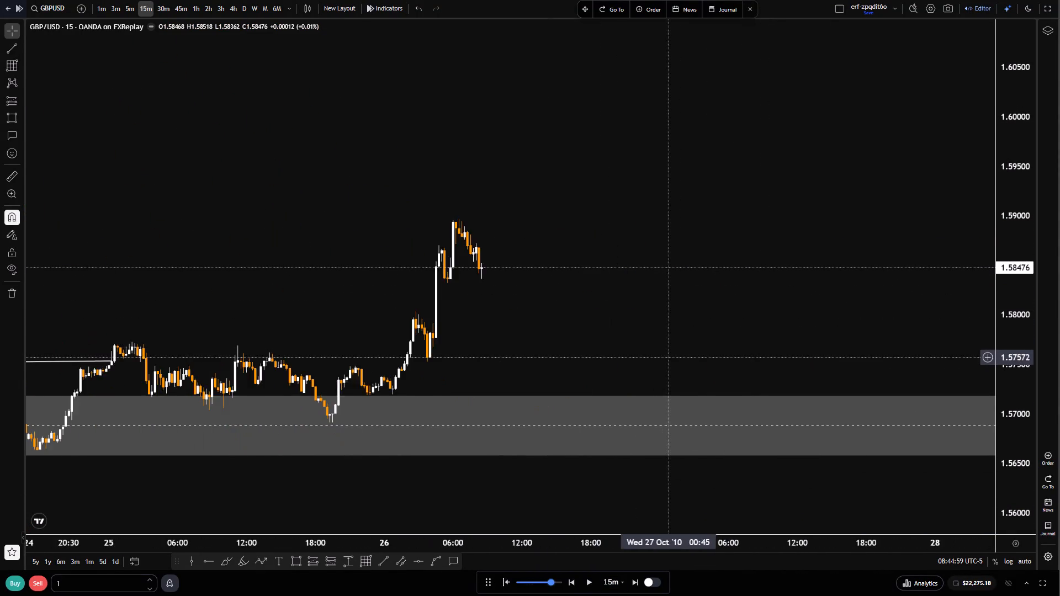
drag(708, 357, 788, 356)
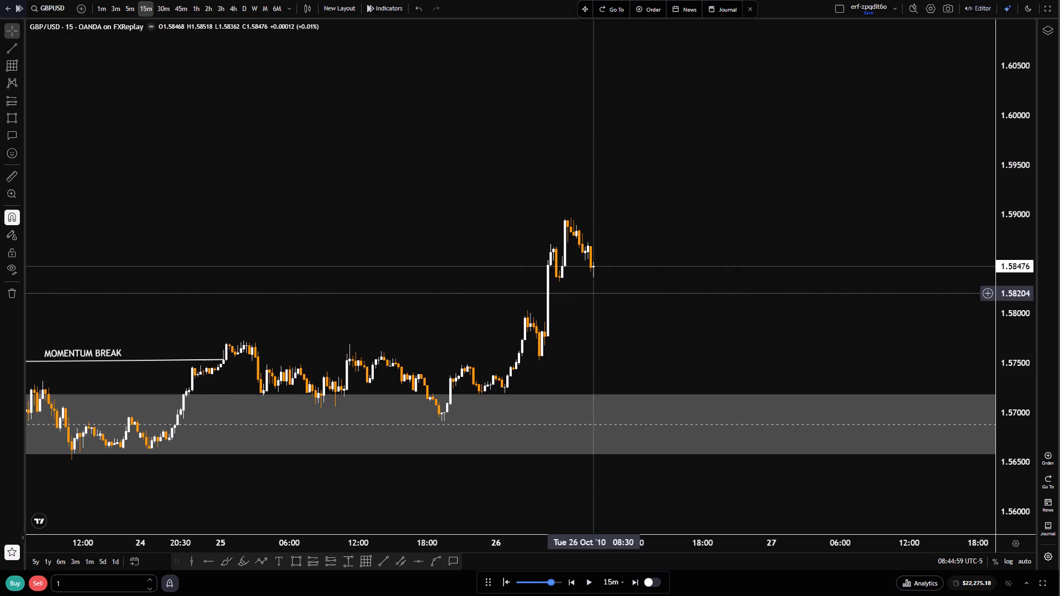
drag(586, 310, 679, 312)
scroll(709, 352, down, 7)
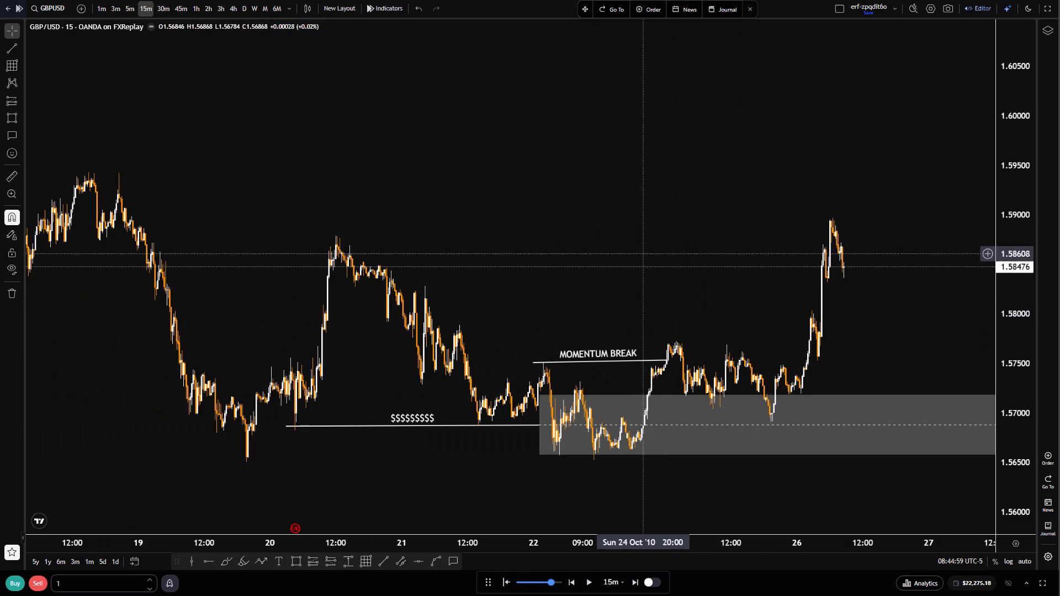
scroll(708, 351, up, 9)
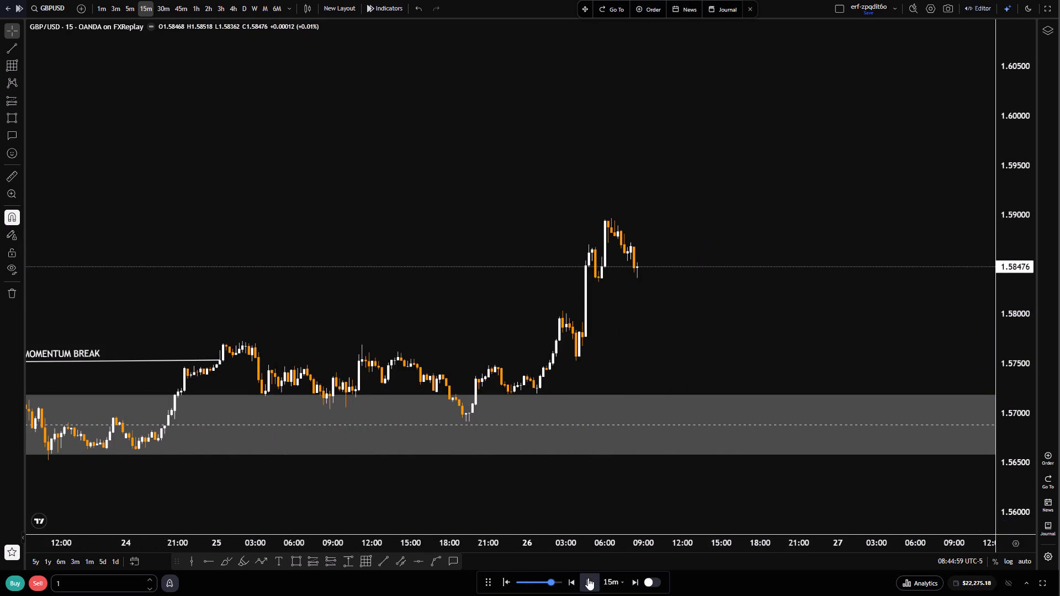
Play the replay forward in short bursts on the 15-minute chart to 27 October 04:29 and pause it.
click(588, 578)
click(592, 581)
click(592, 581)
double_click(592, 581)
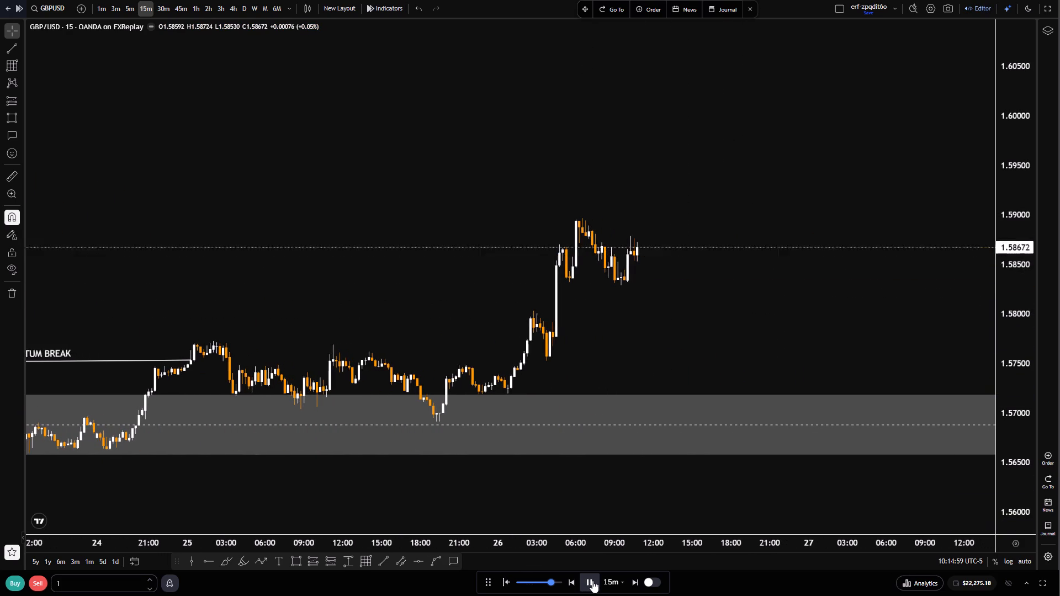
double_click(592, 581)
double_click(592, 581)
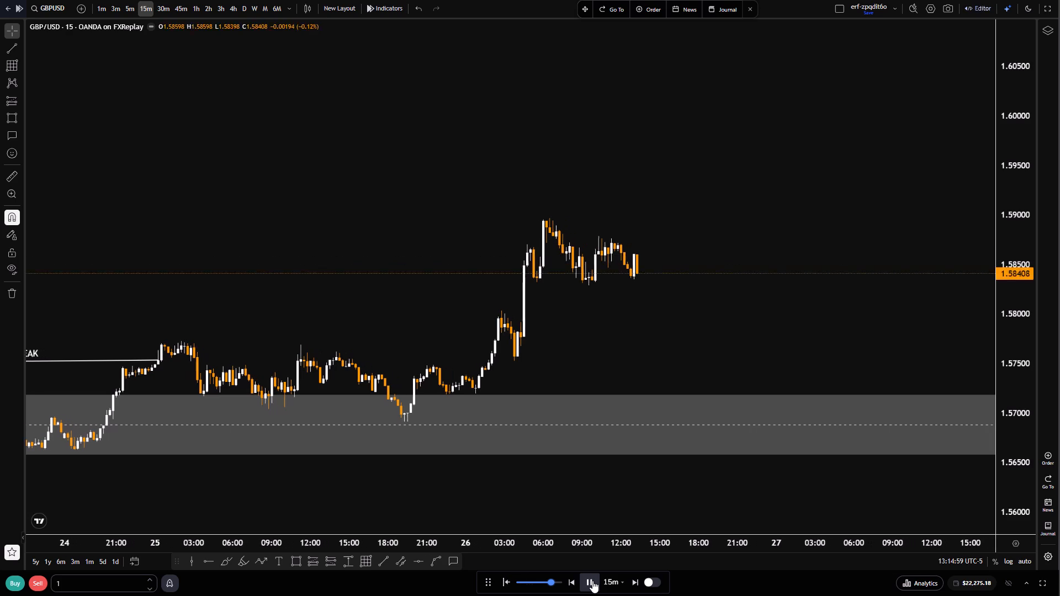
double_click(592, 581)
double_click(592, 581)
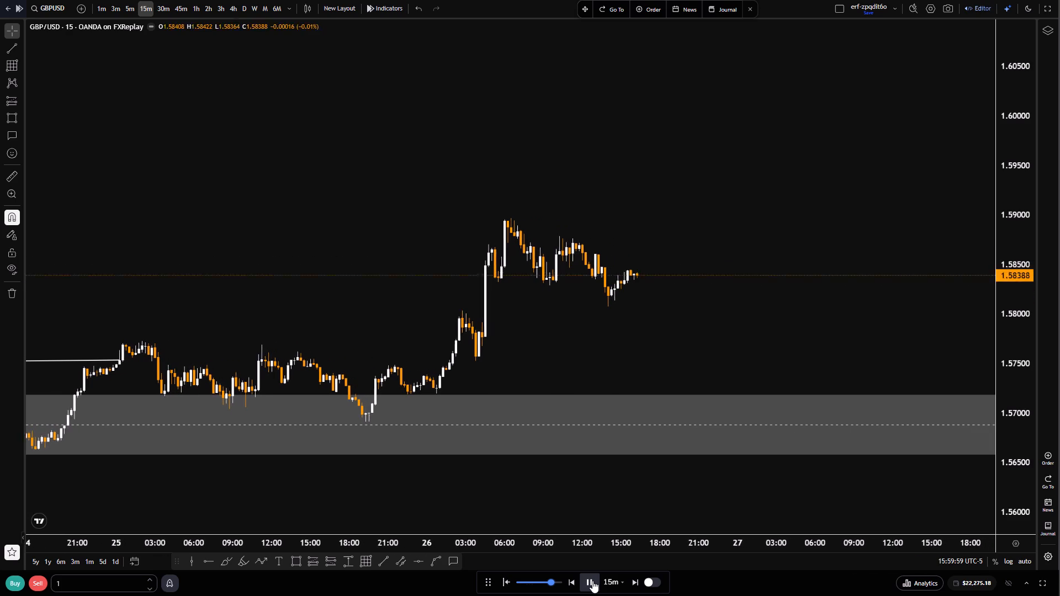
triple_click(592, 581)
triple_click(592, 581)
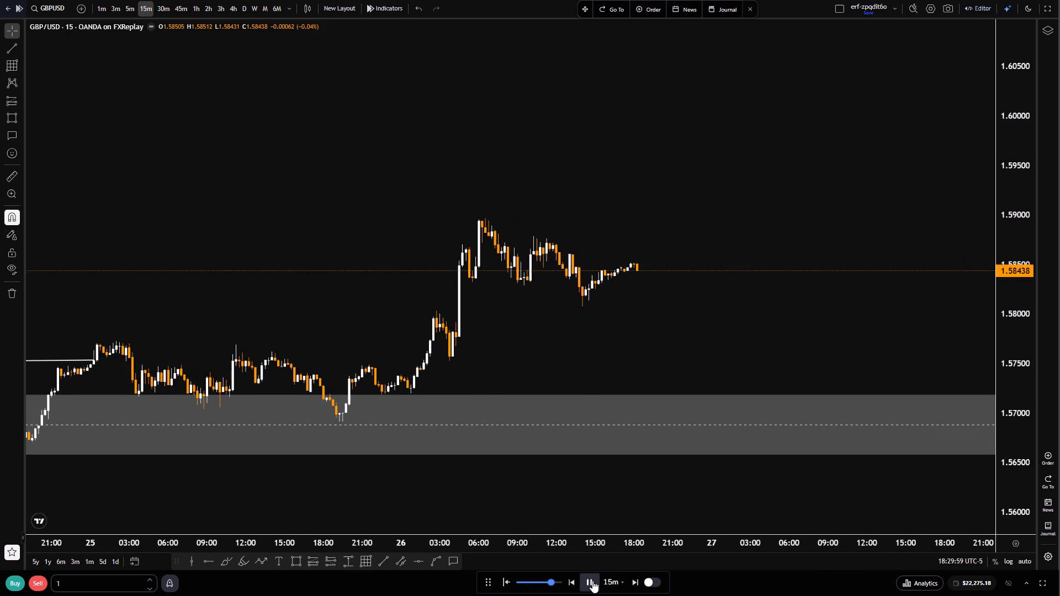
click(592, 581)
click(592, 581)
click(592, 581)
double_click(592, 581)
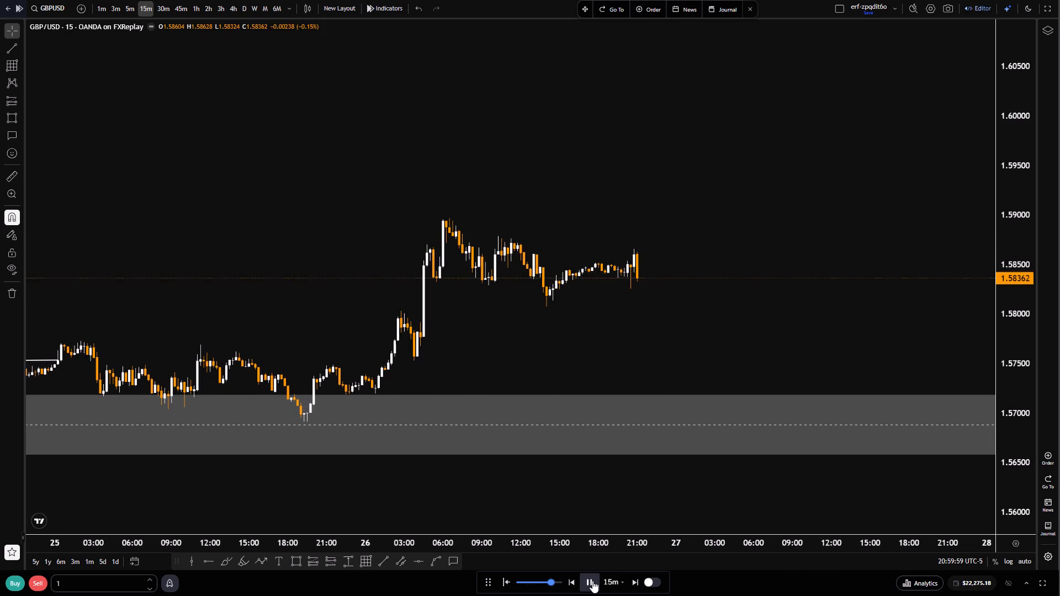
double_click(592, 576)
double_click(592, 576)
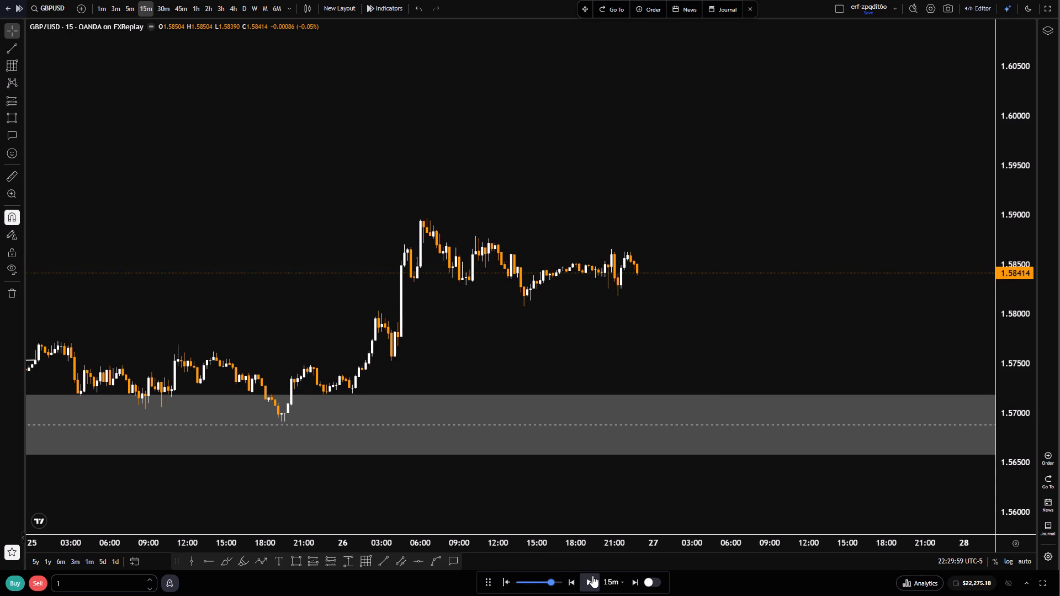
triple_click(592, 576)
click(592, 576)
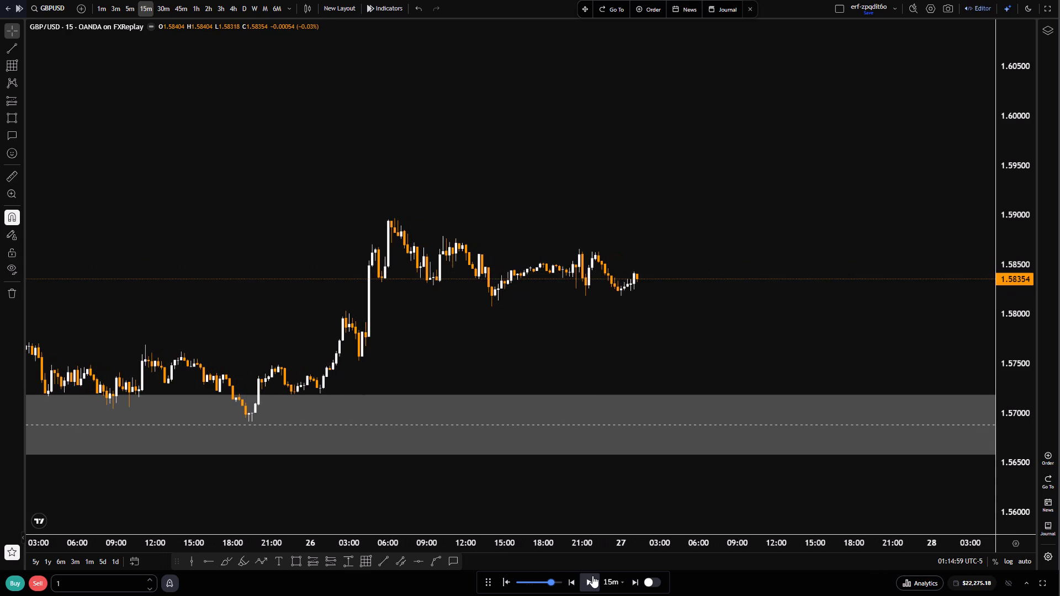
click(592, 576)
triple_click(592, 576)
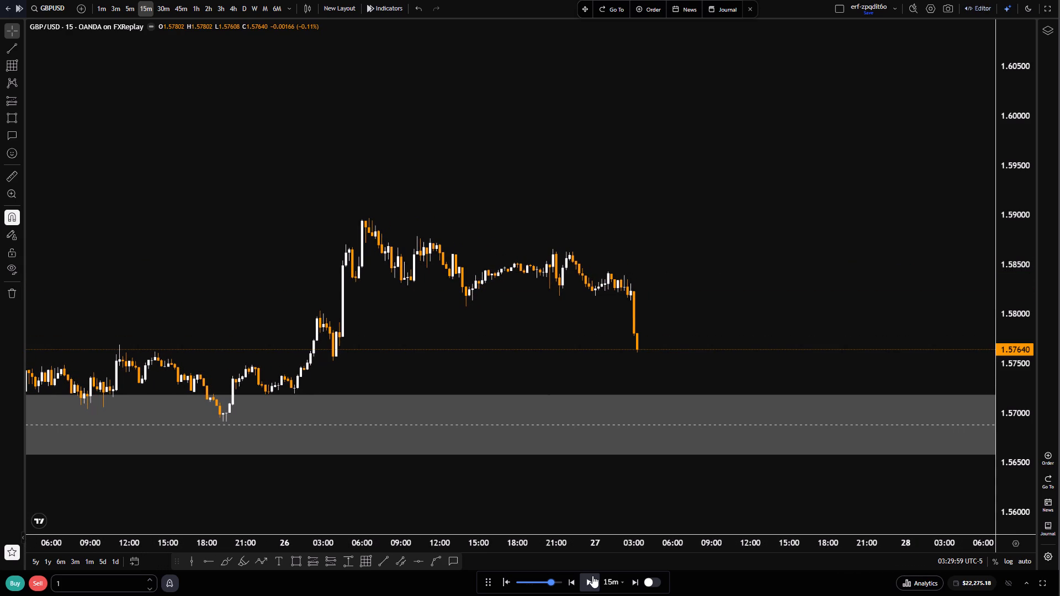
double_click(592, 576)
double_click(592, 576)
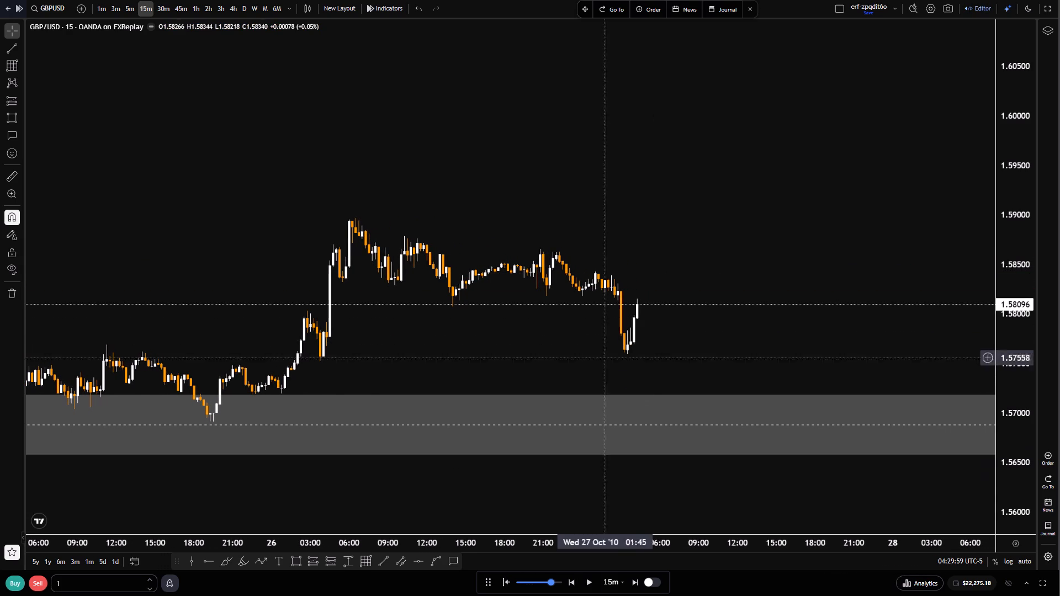
Examine the 27 October drop and rebound on the 5-minute chart against the 26 October rally and the zone.
scroll(555, 327, down, 4)
click(127, 3)
scroll(617, 446, down, 6)
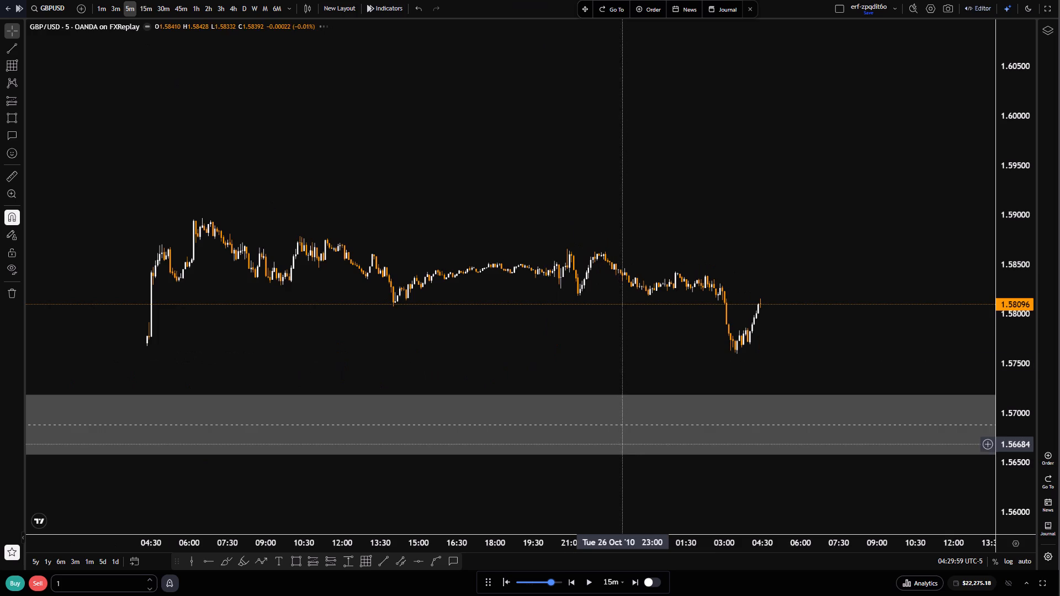
scroll(510, 310, down, 5)
drag(615, 347, 532, 352)
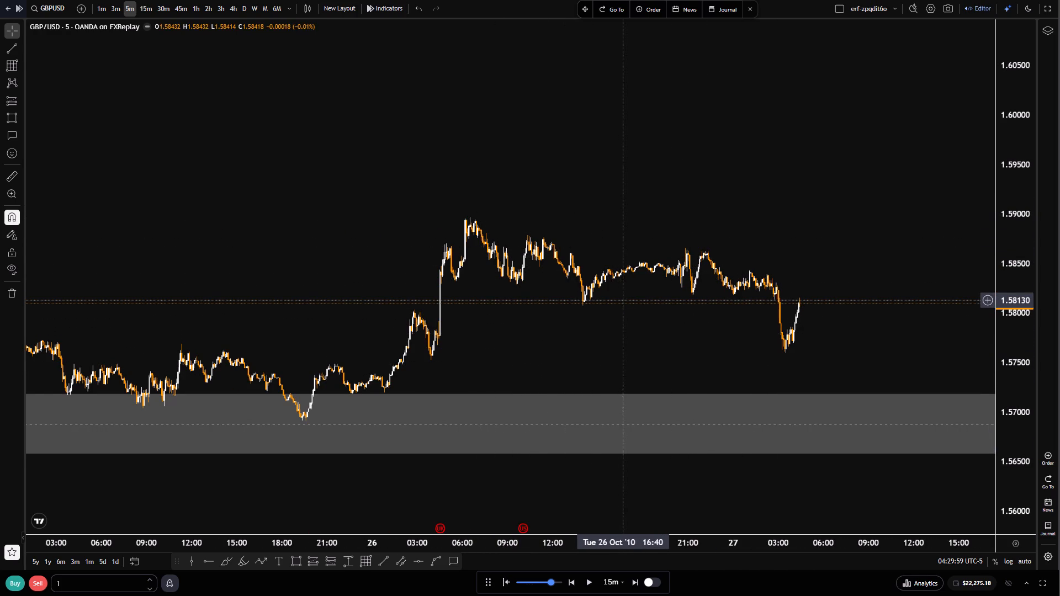
scroll(649, 405, up, 4)
scroll(1020, 492, up, 10)
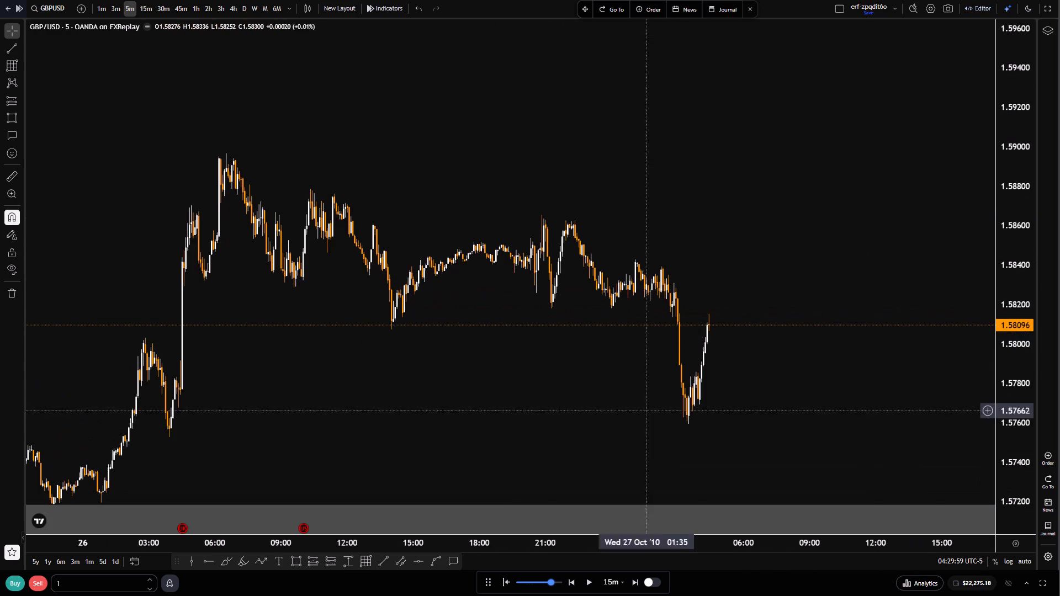
drag(521, 393, 587, 372)
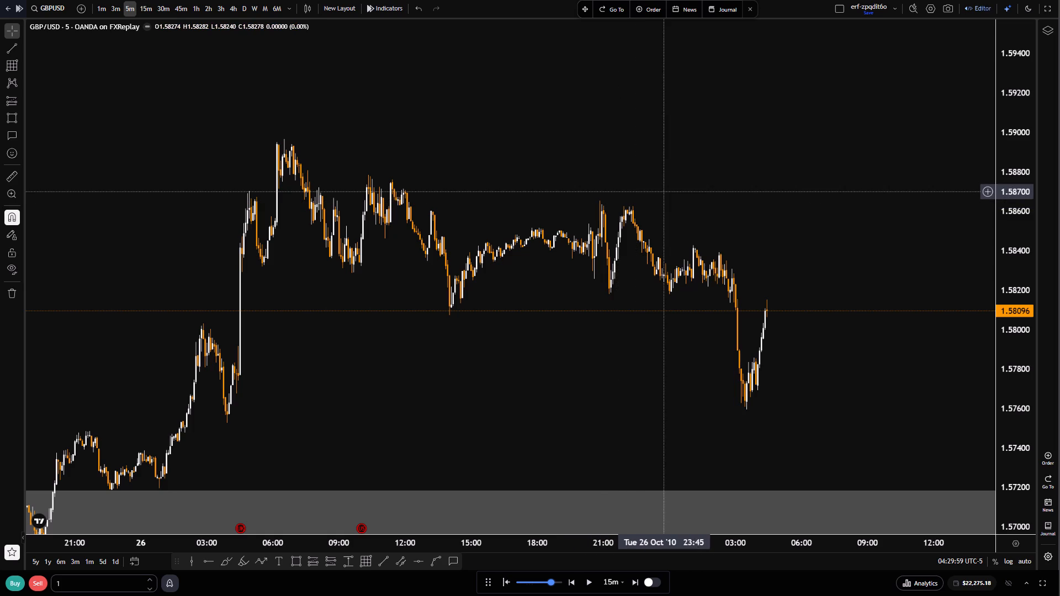
scroll(571, 371, up, 5)
Play the replay on to 27 October 05:29 and rewind it to 04:54.
double_click(588, 586)
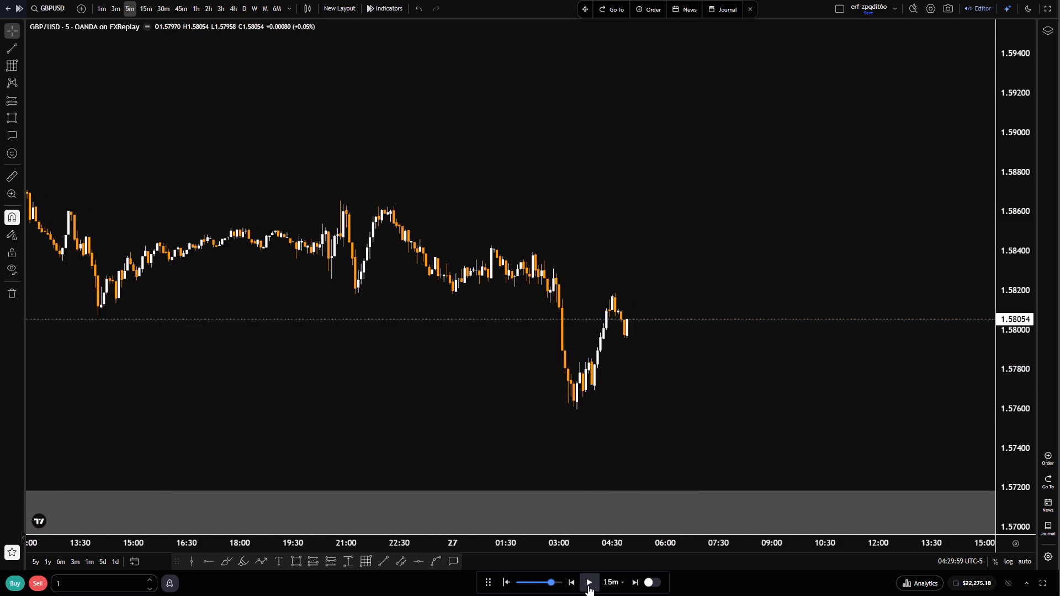
double_click(588, 586)
click(504, 583)
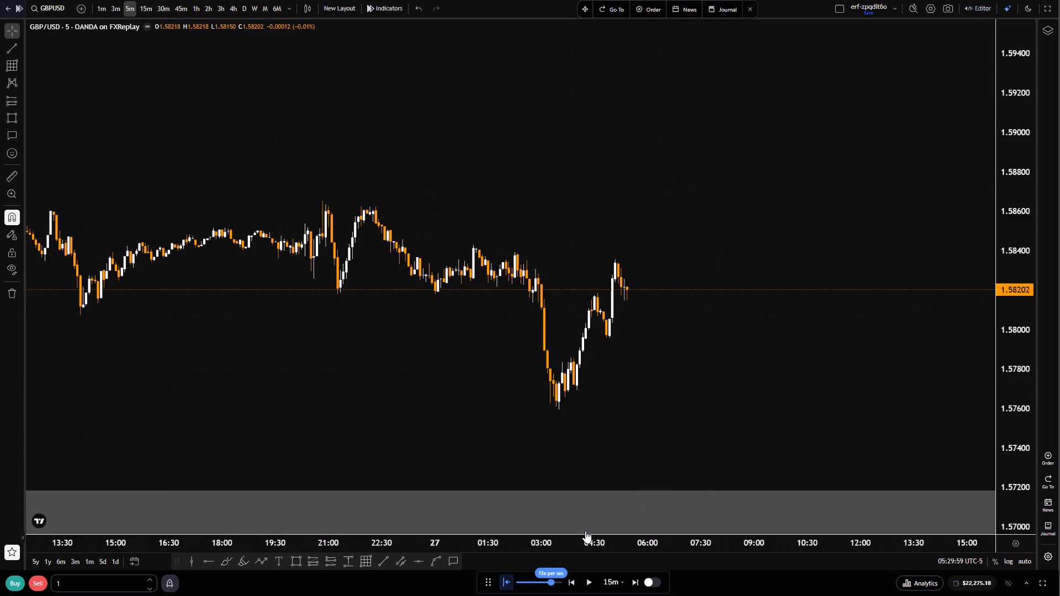
click(608, 526)
scroll(636, 457, down, 8)
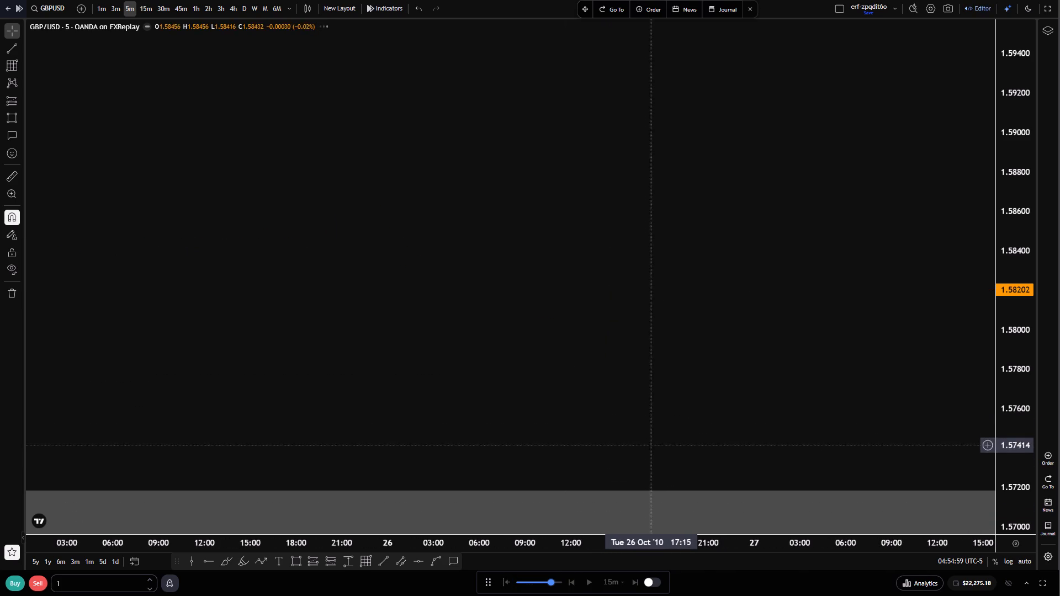
Set the replay interval to 1m, play forward to 27 October 05:37 and pause.
click(607, 584)
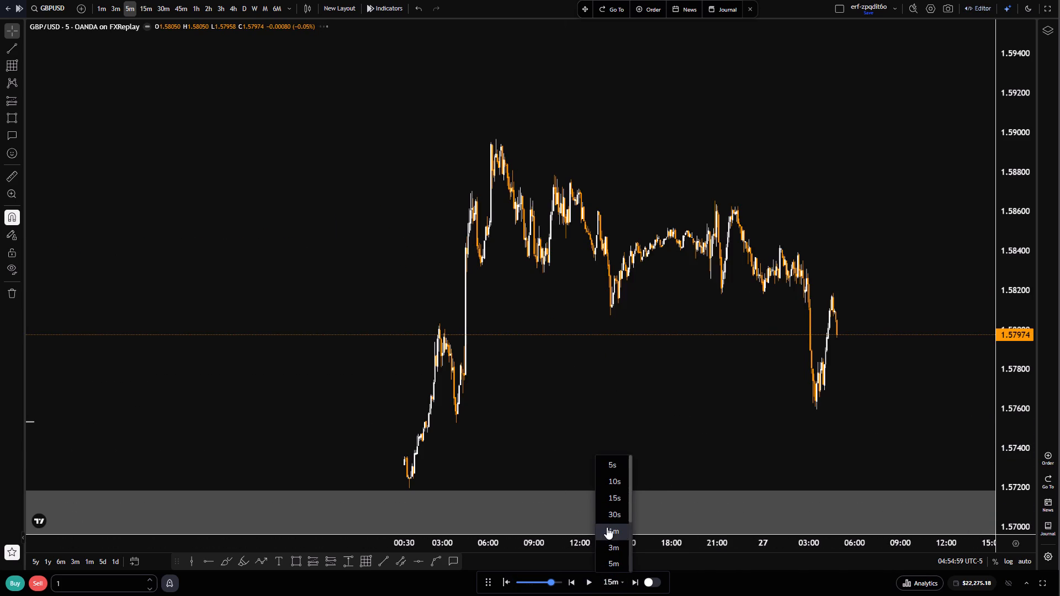
click(607, 527)
scroll(609, 458, up, 6)
scroll(556, 440, down, 6)
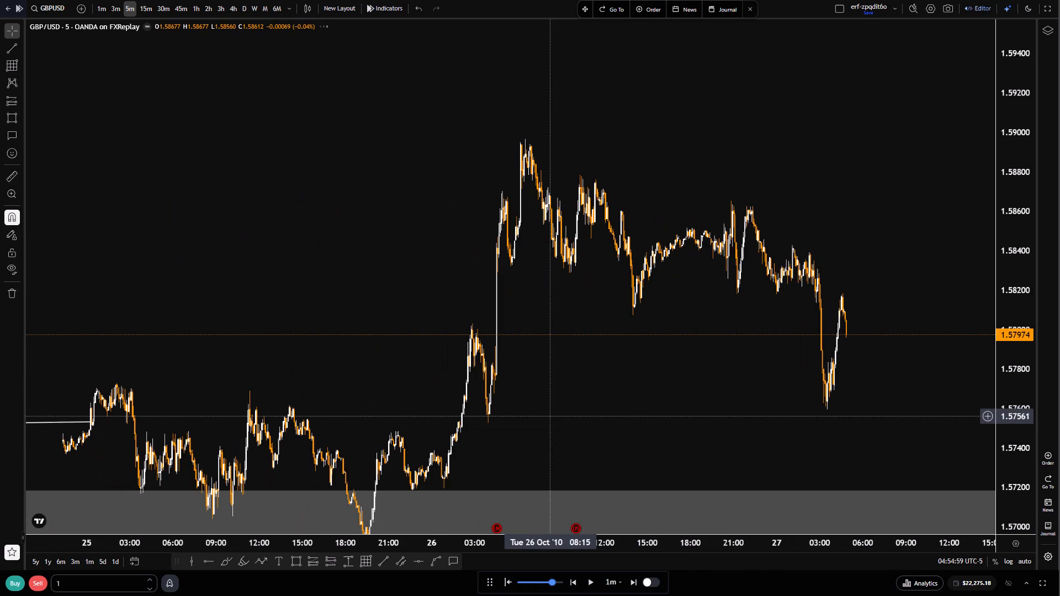
click(588, 590)
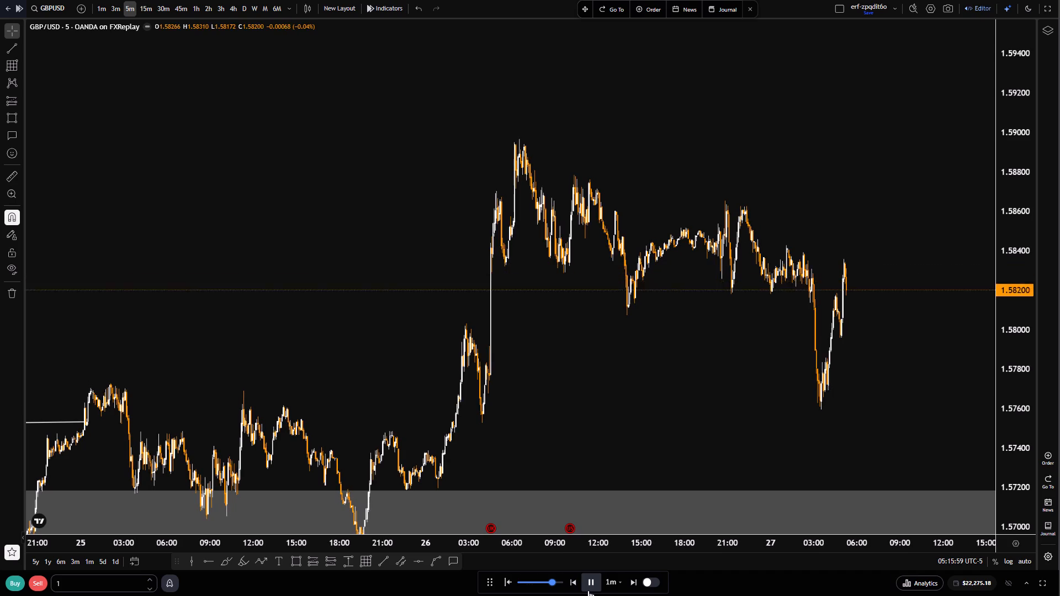
click(588, 590)
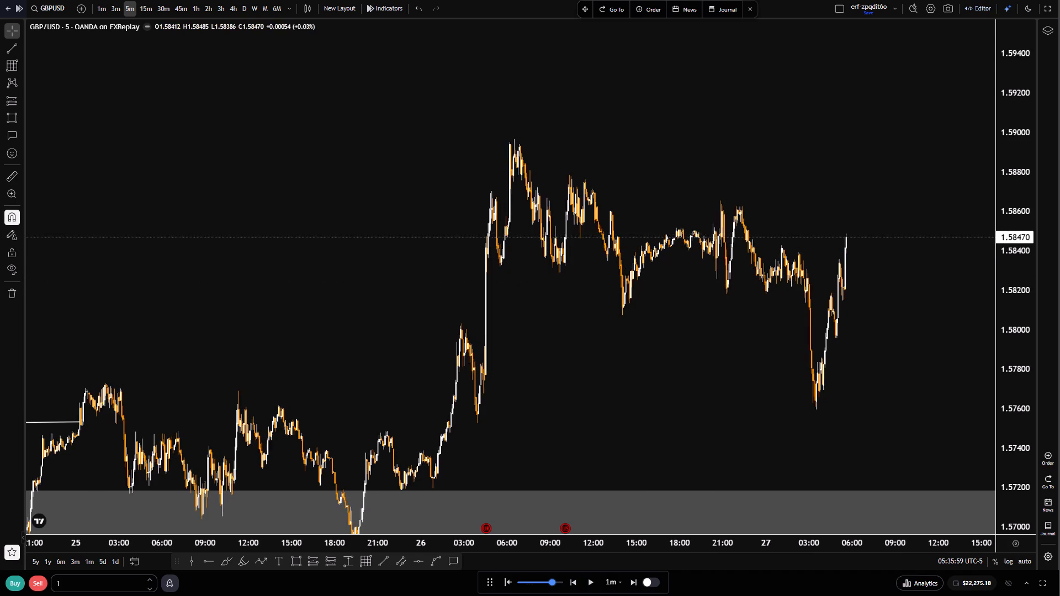
Draw a zone rectangle on the 1-hour chart at the 26 October 02:00–05:00 candles, from 1.57866 down to 1.57559, and lock it.
scroll(646, 432, up, 11)
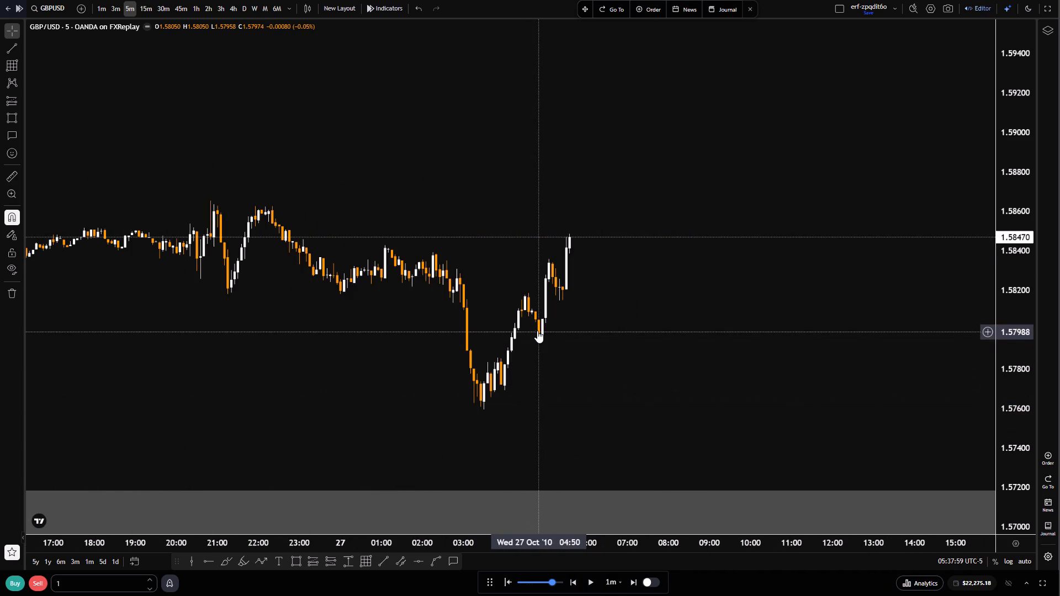
scroll(523, 425, down, 4)
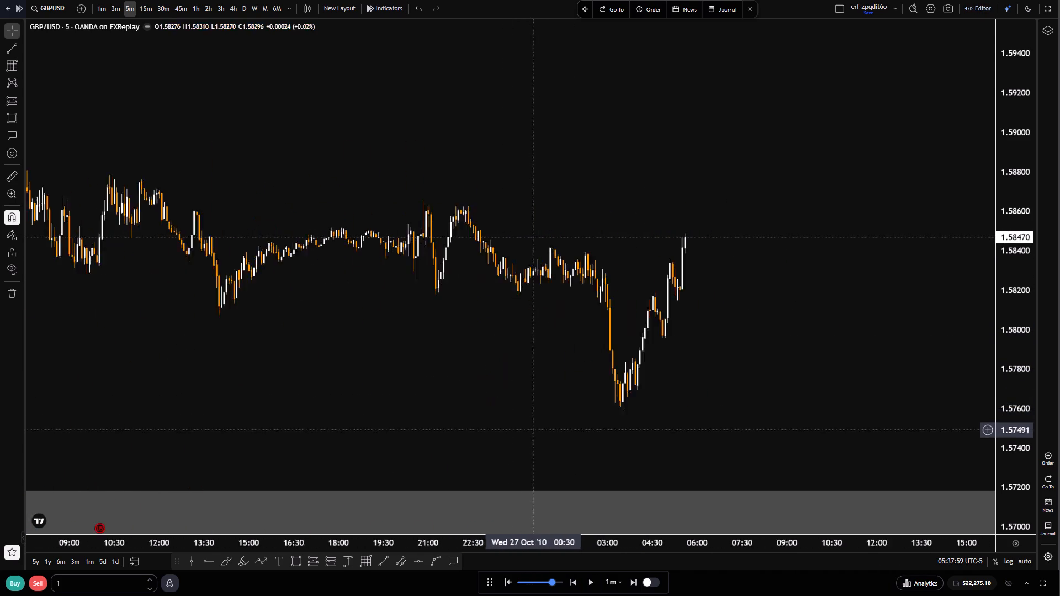
scroll(539, 432, down, 2)
scroll(1023, 507, down, 6)
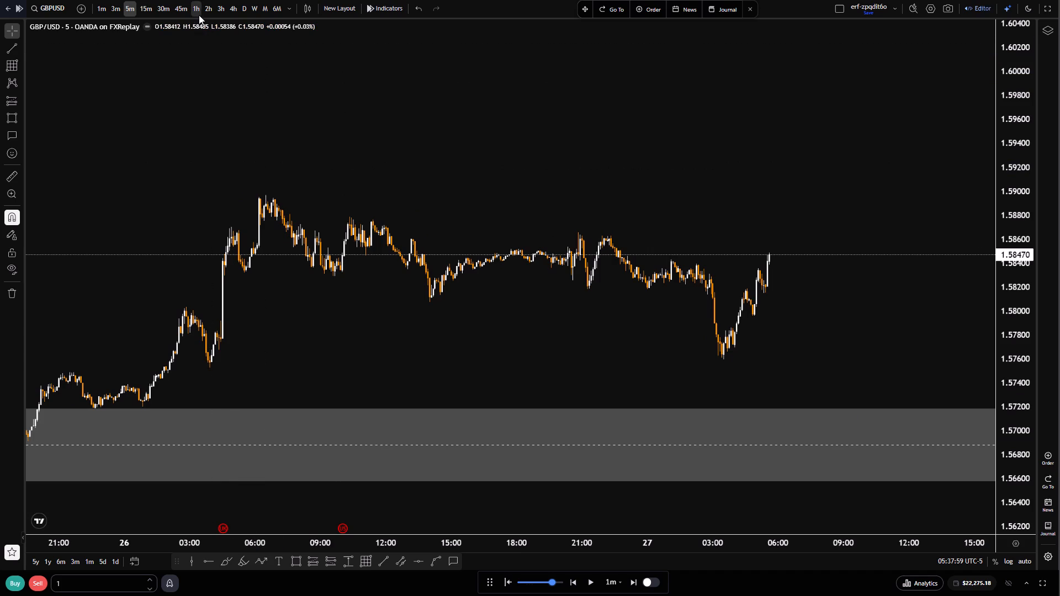
click(199, 14)
scroll(587, 340, up, 5)
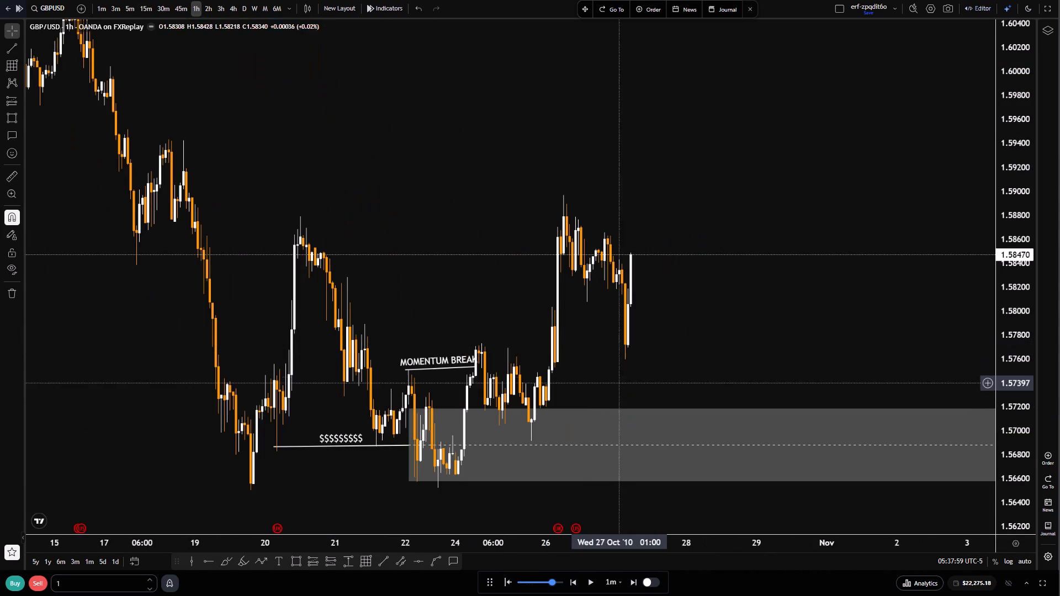
drag(611, 373, 809, 372)
scroll(786, 372, up, 5)
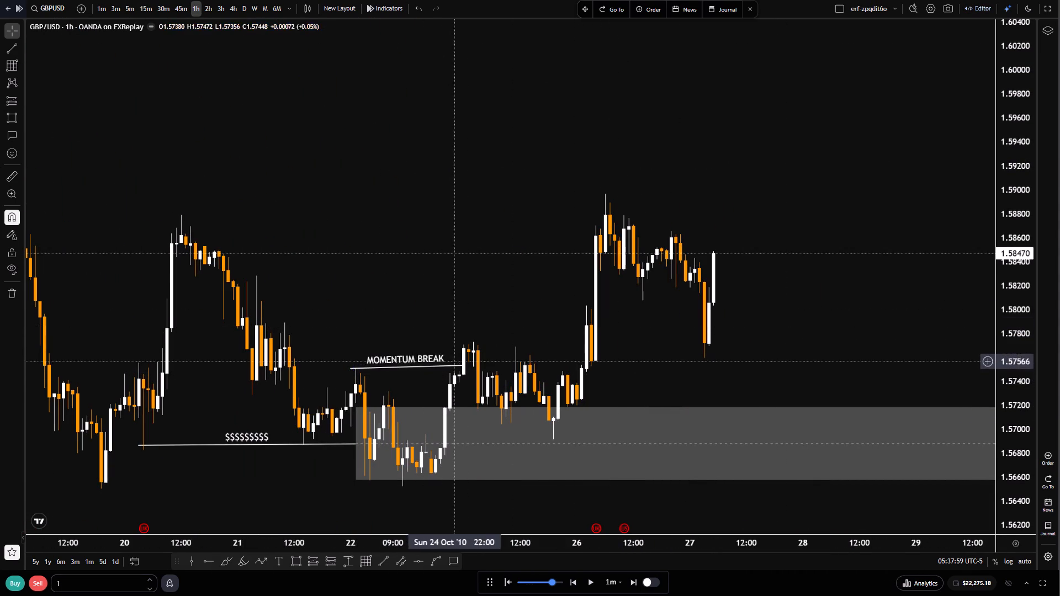
click(298, 562)
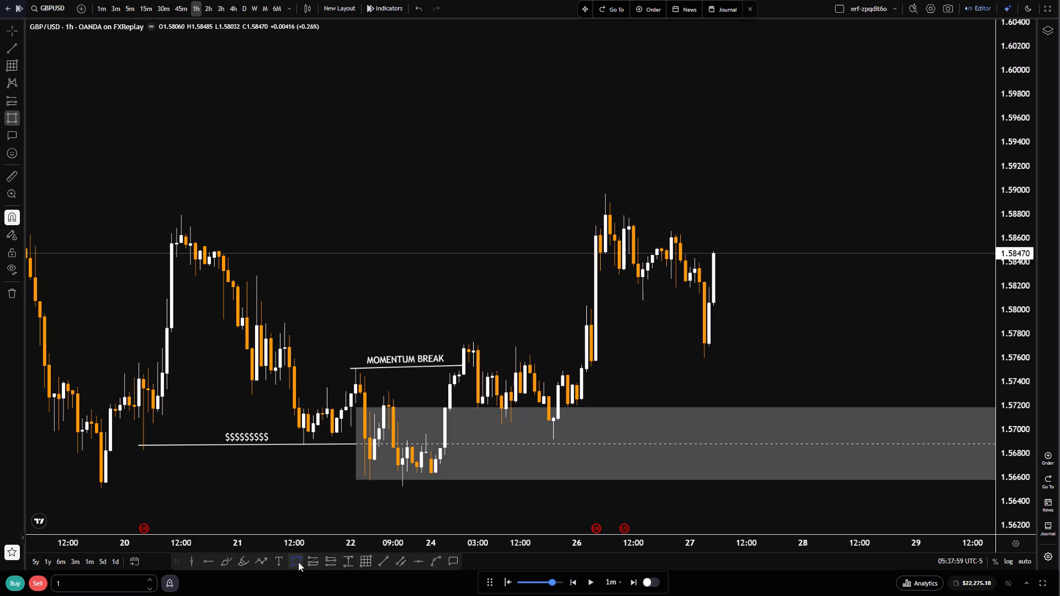
click(587, 321)
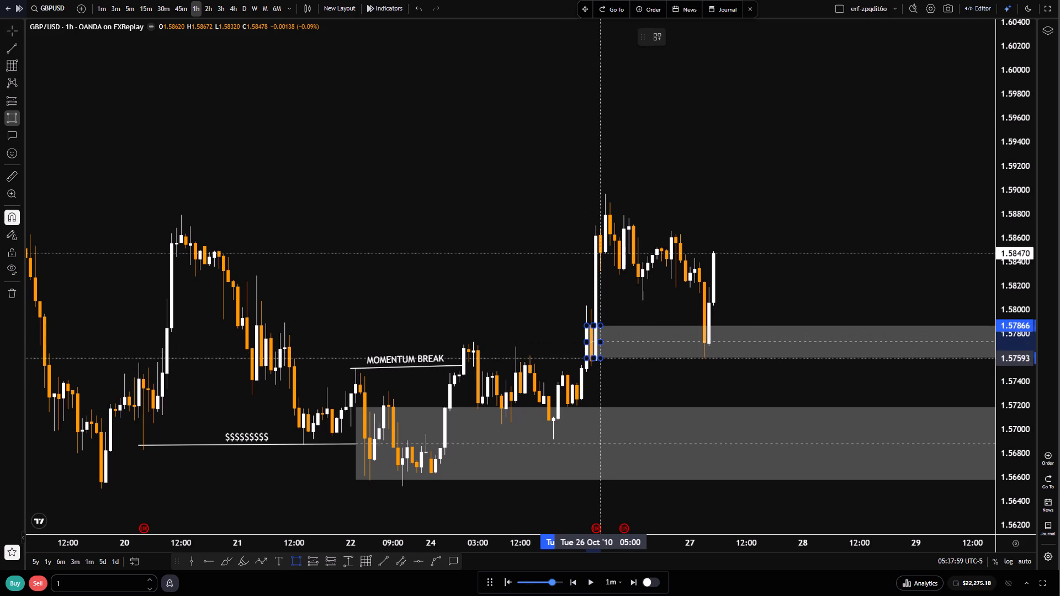
click(599, 362)
click(797, 34)
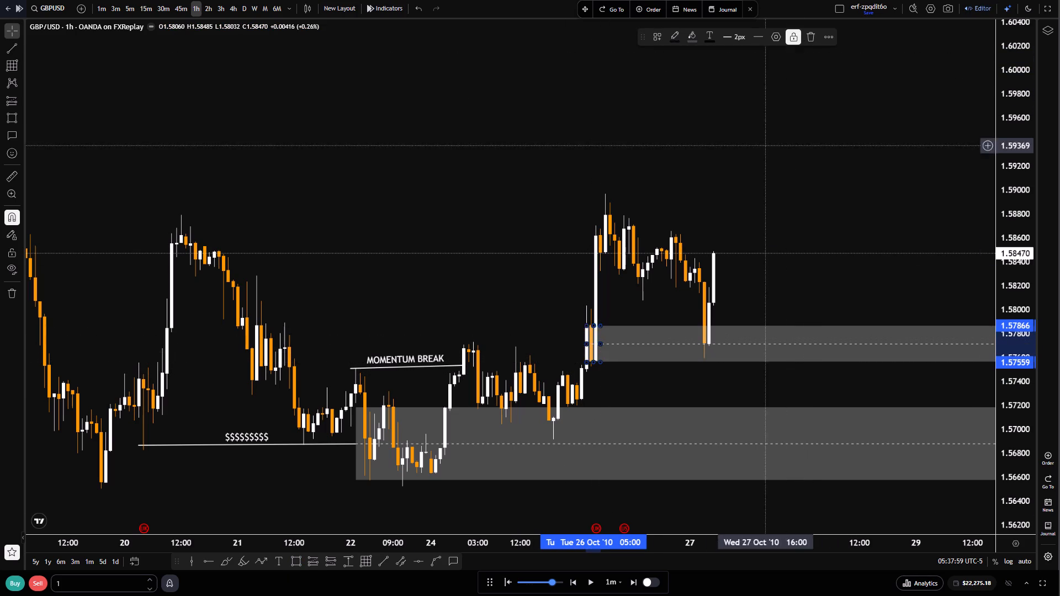
click(765, 151)
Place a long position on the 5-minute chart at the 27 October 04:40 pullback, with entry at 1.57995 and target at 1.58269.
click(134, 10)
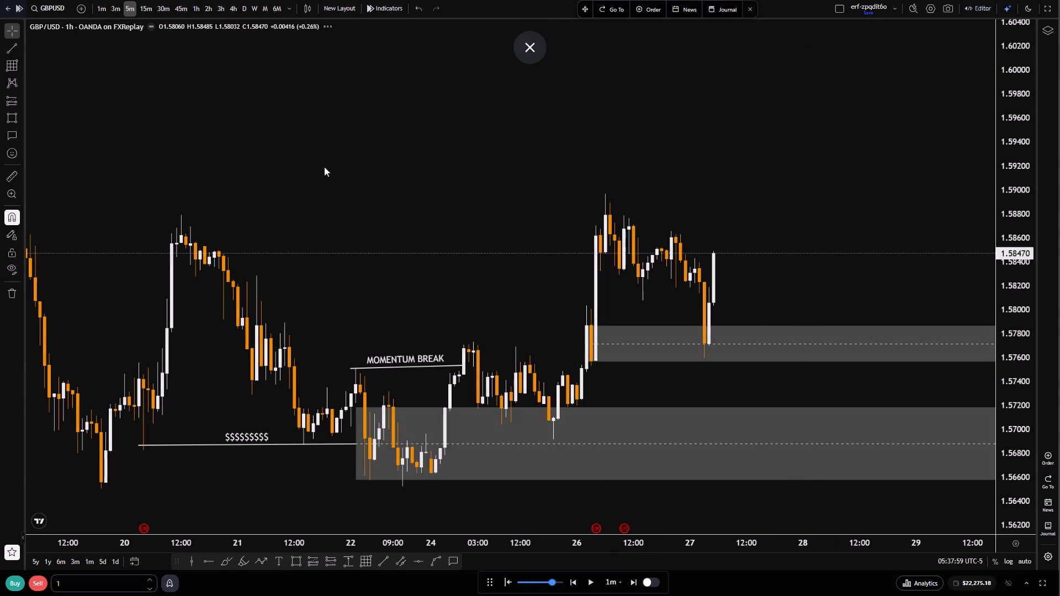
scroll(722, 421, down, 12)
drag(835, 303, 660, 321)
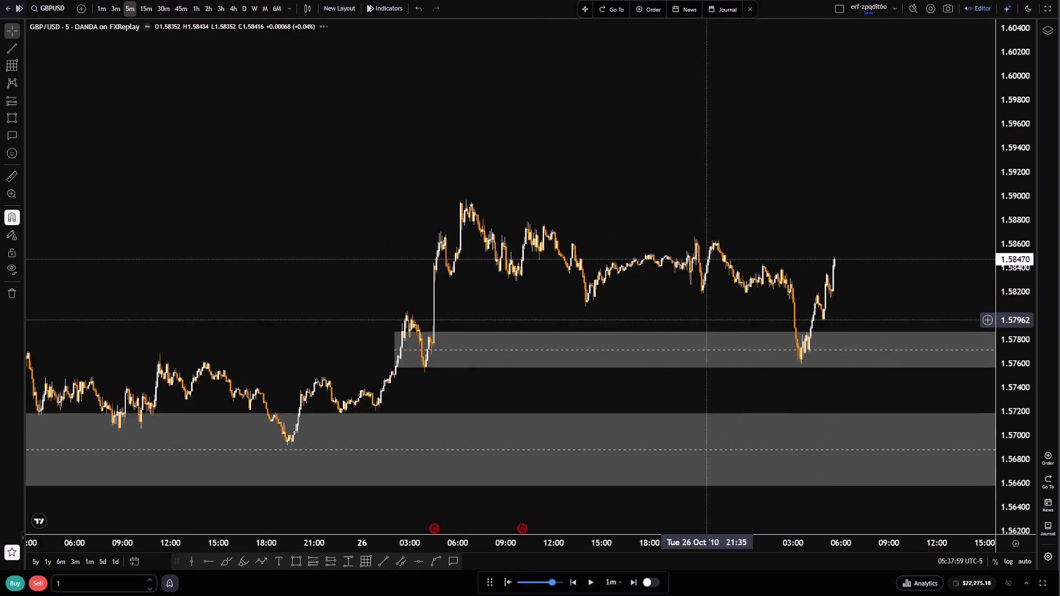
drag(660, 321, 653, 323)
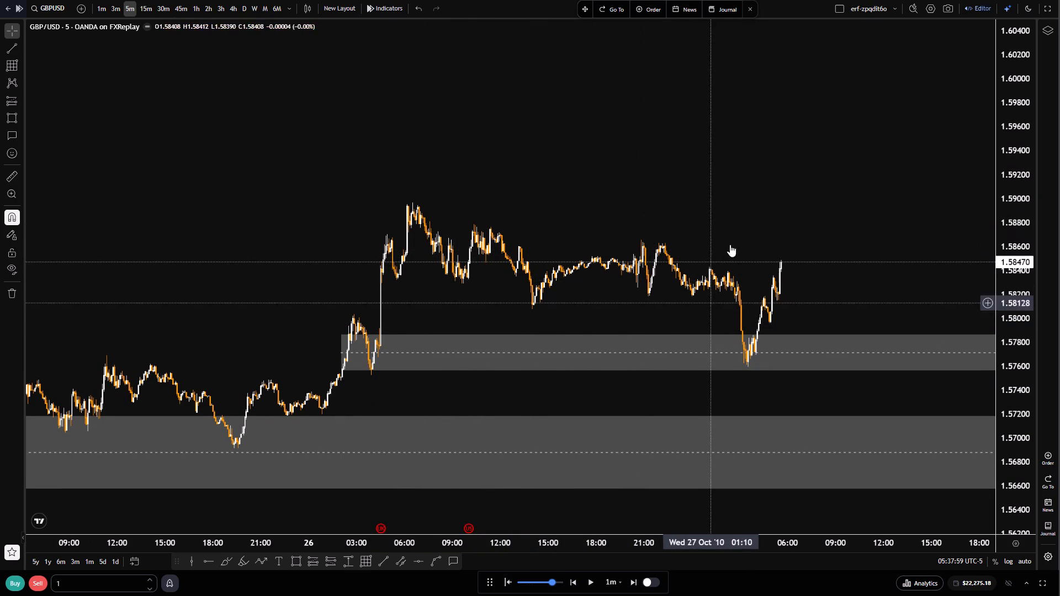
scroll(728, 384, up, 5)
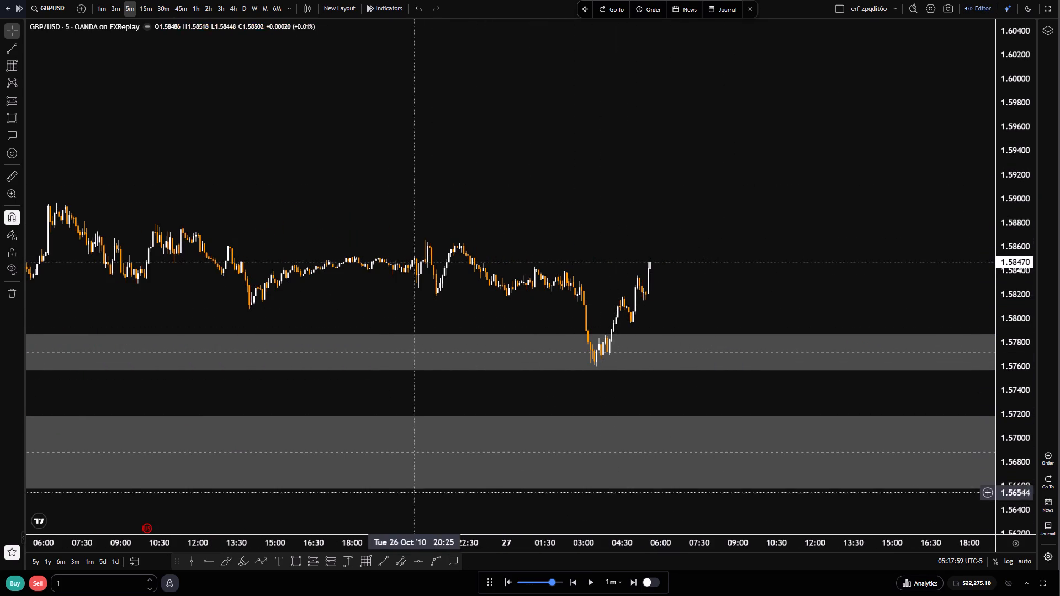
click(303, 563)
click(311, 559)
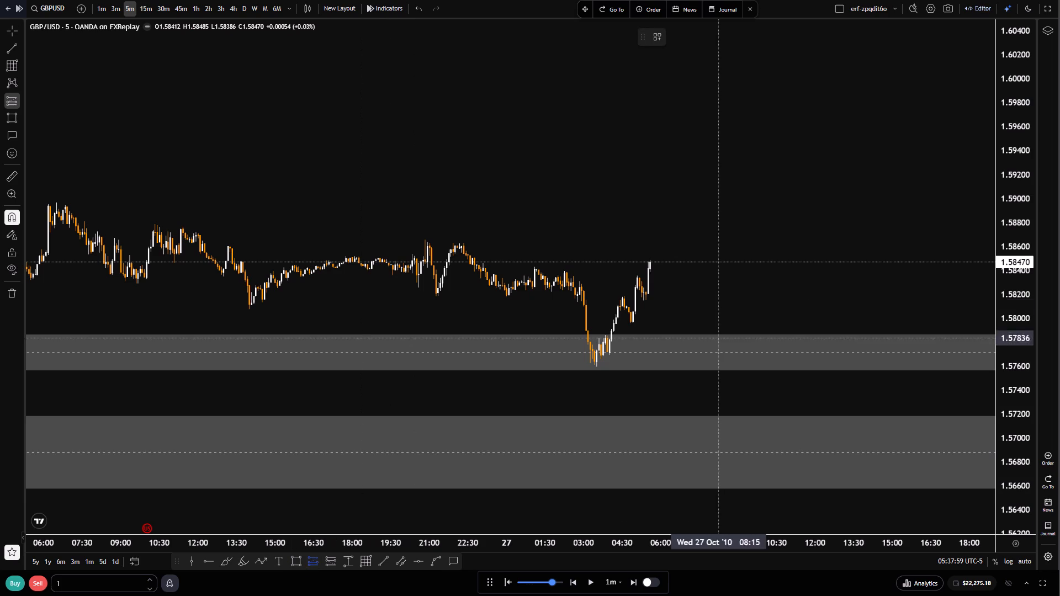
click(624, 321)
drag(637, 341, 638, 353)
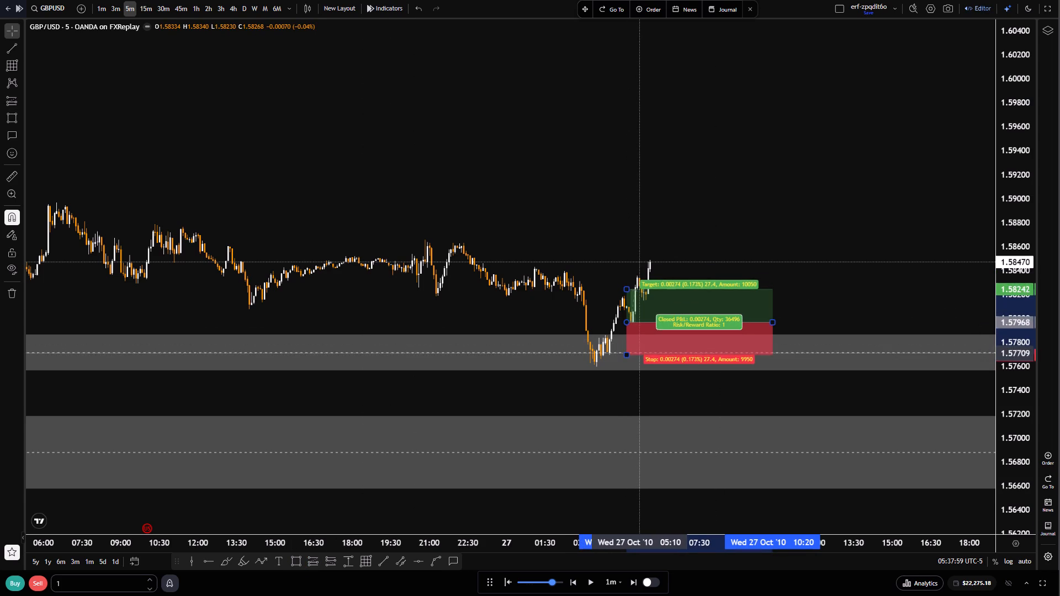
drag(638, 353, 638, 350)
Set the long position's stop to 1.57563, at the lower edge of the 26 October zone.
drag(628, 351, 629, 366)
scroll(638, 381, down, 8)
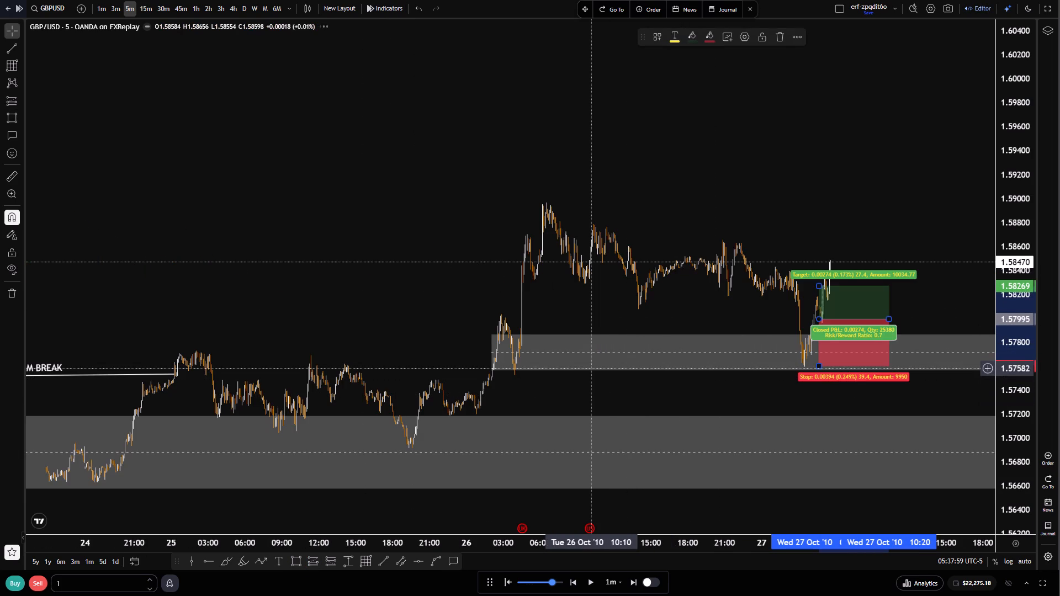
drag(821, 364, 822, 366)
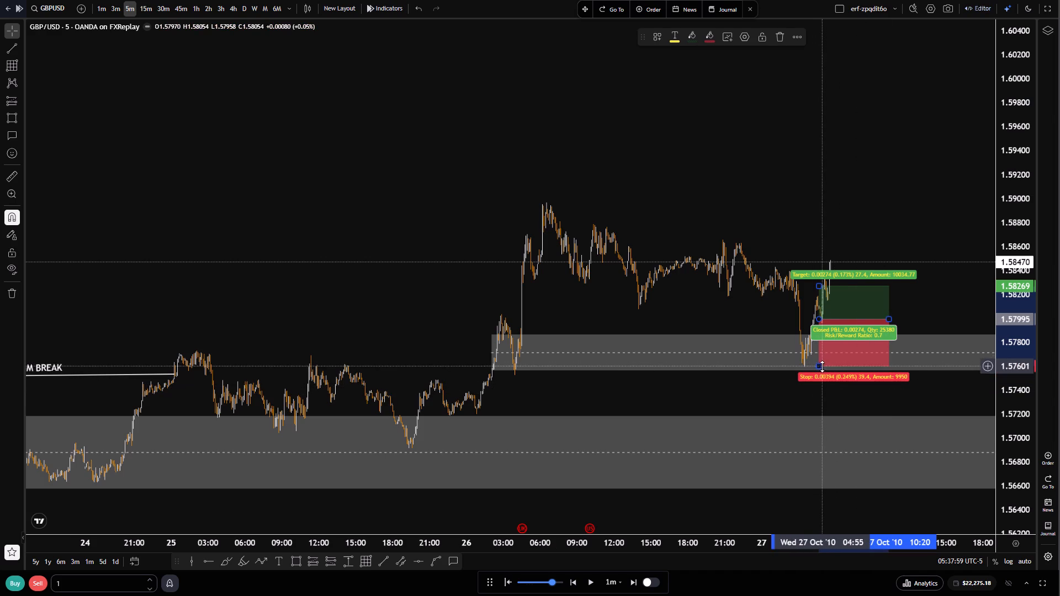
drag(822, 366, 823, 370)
Examine the long position against the 26–27 October price action and the zone.
drag(698, 292, 711, 385)
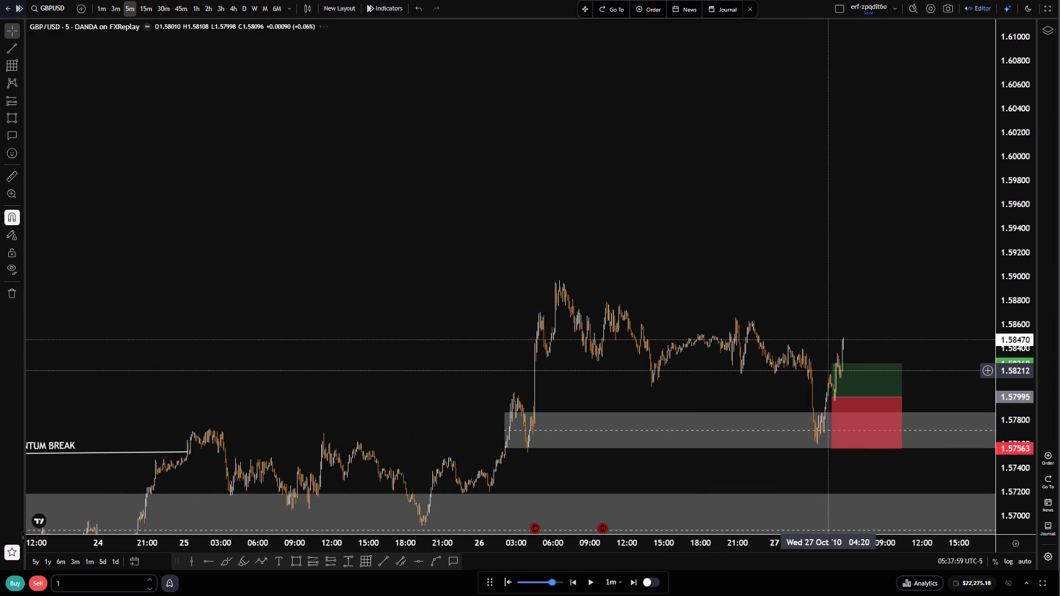
drag(828, 365, 839, 316)
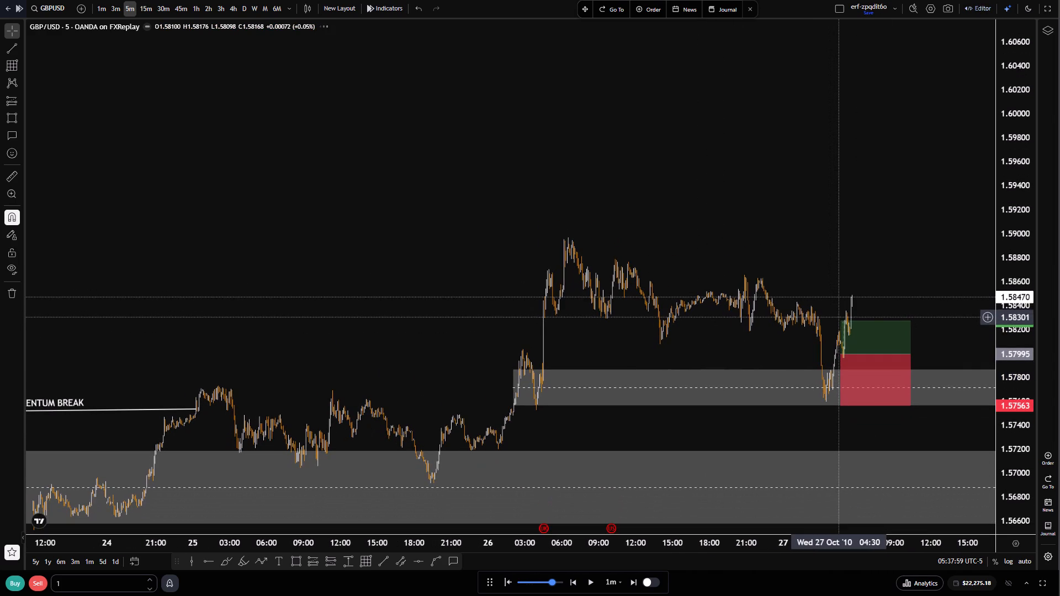
drag(839, 317, 845, 288)
drag(801, 249, 563, 285)
scroll(612, 334, up, 3)
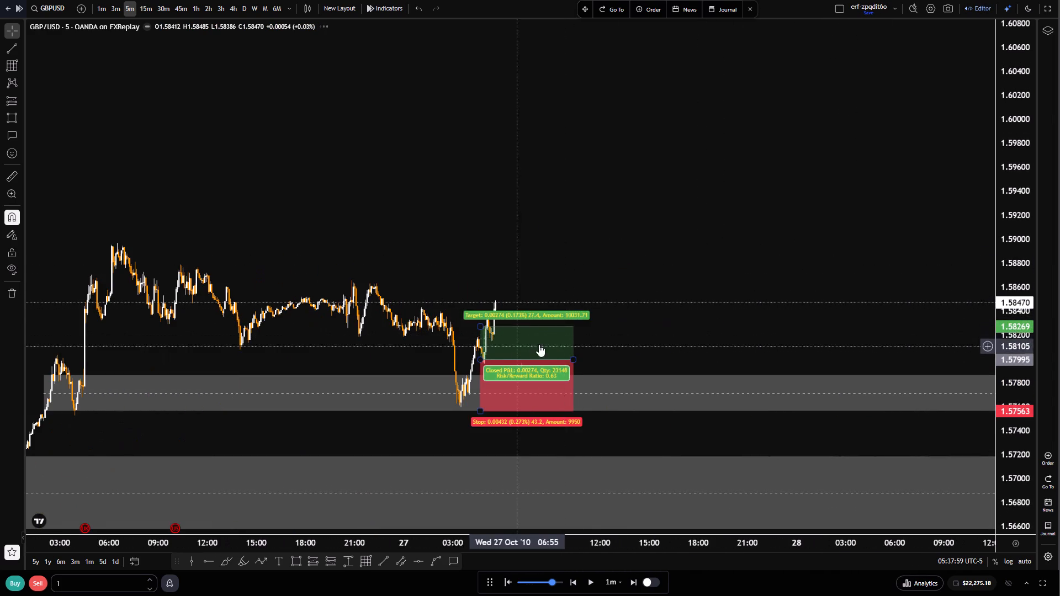
drag(600, 278, 856, 270)
scroll(1025, 513, up, 7)
scroll(526, 435, up, 2)
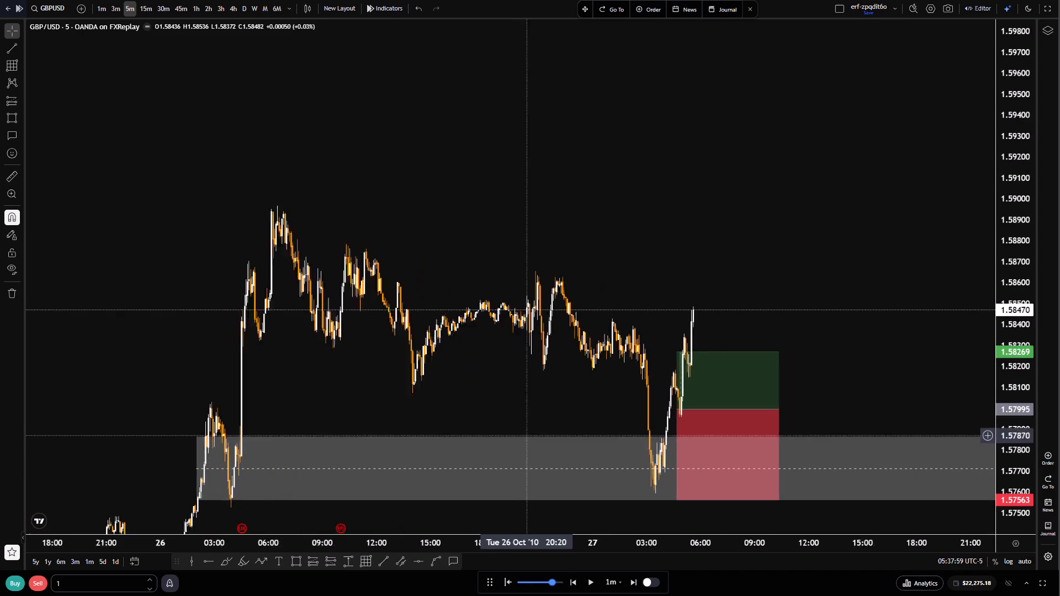
scroll(539, 432, up, 1)
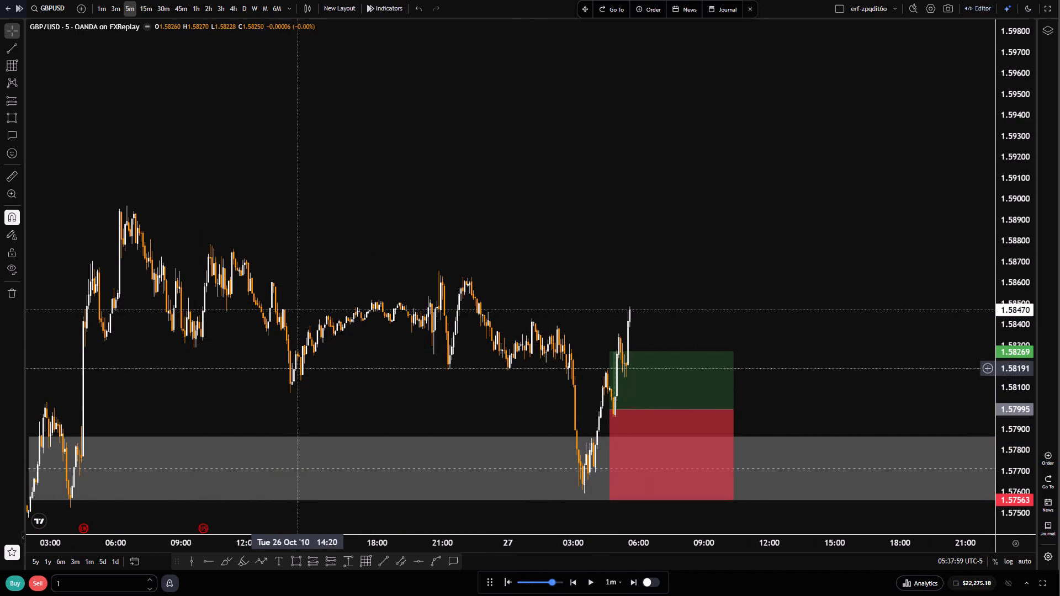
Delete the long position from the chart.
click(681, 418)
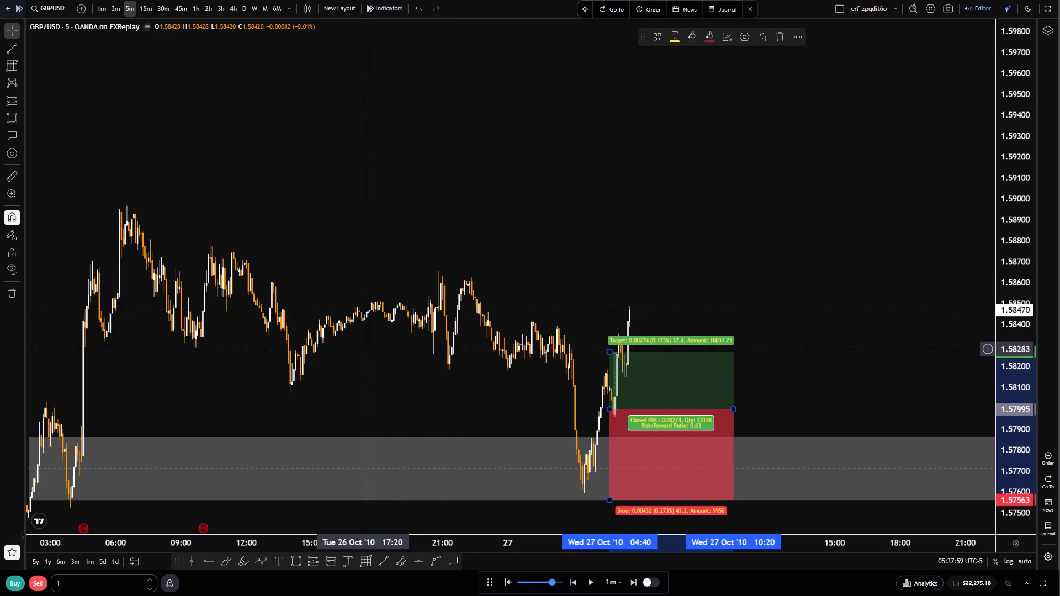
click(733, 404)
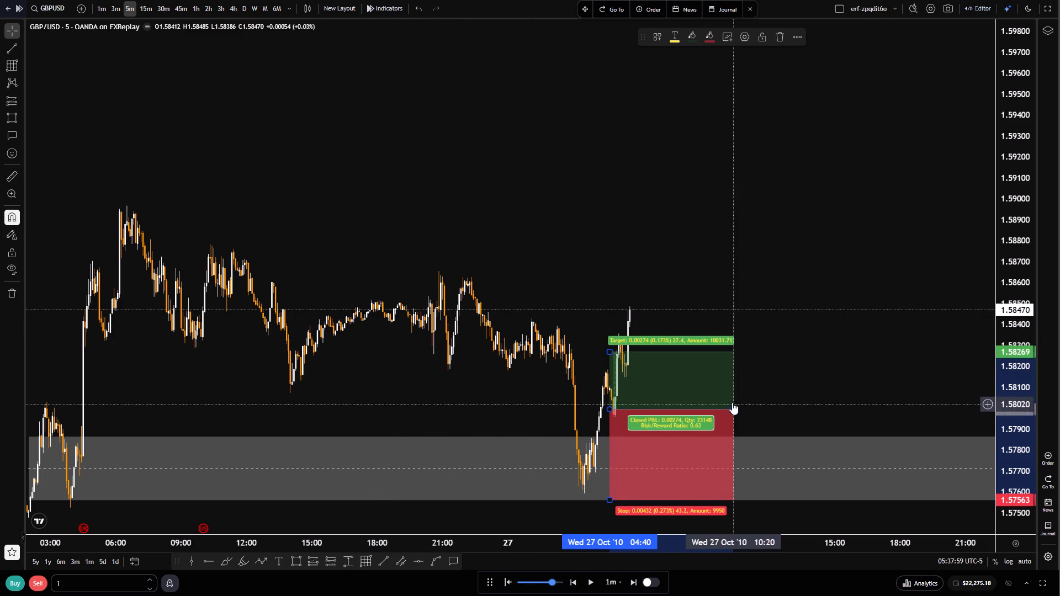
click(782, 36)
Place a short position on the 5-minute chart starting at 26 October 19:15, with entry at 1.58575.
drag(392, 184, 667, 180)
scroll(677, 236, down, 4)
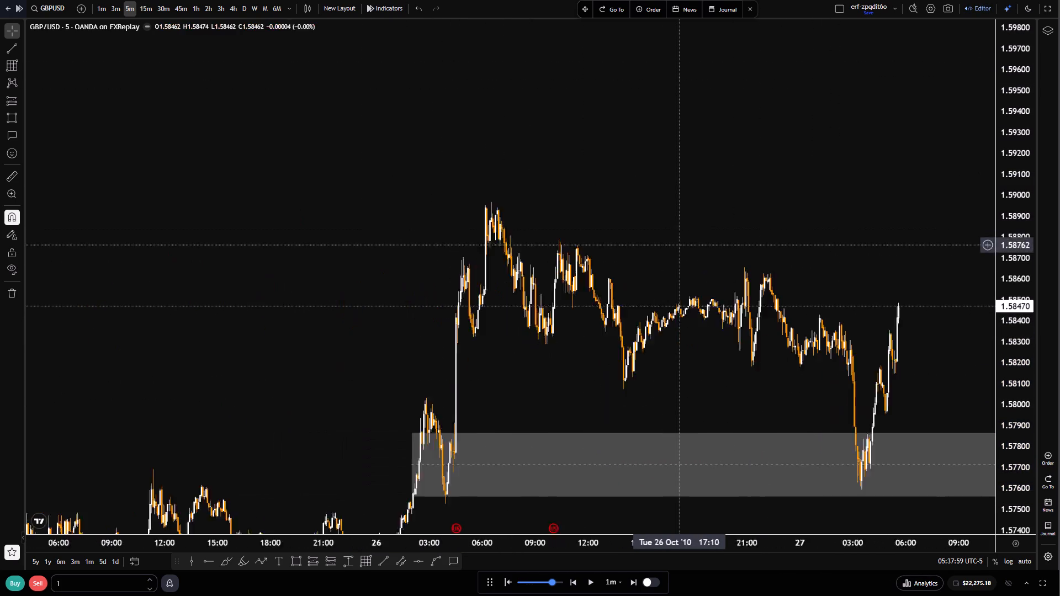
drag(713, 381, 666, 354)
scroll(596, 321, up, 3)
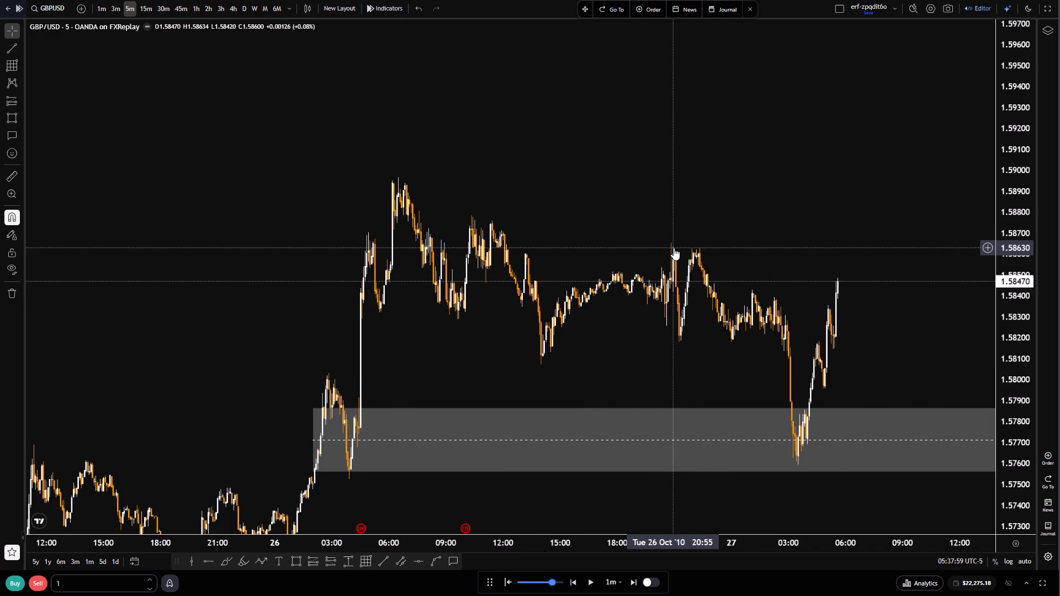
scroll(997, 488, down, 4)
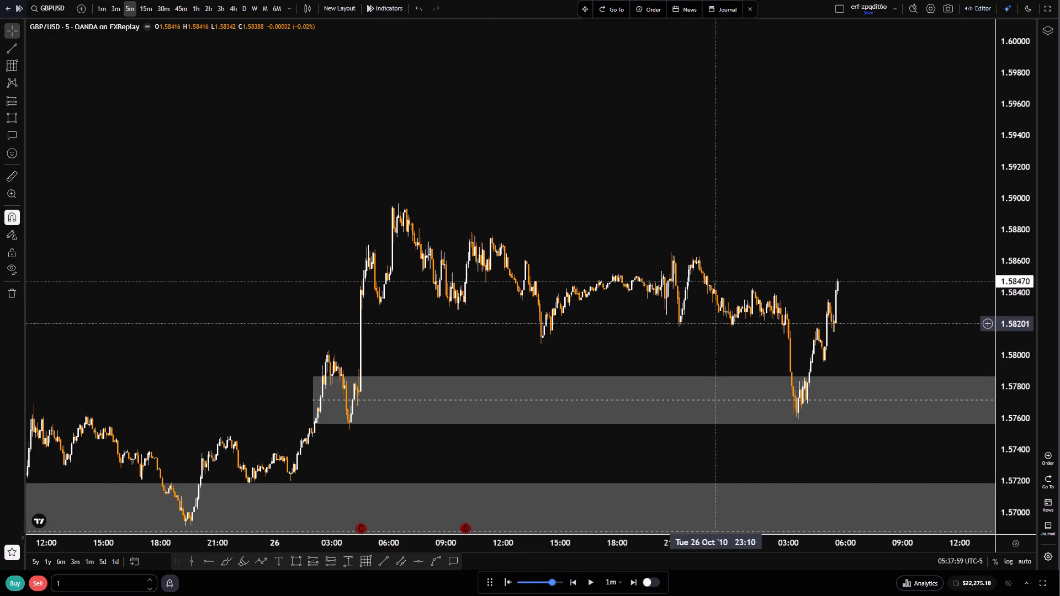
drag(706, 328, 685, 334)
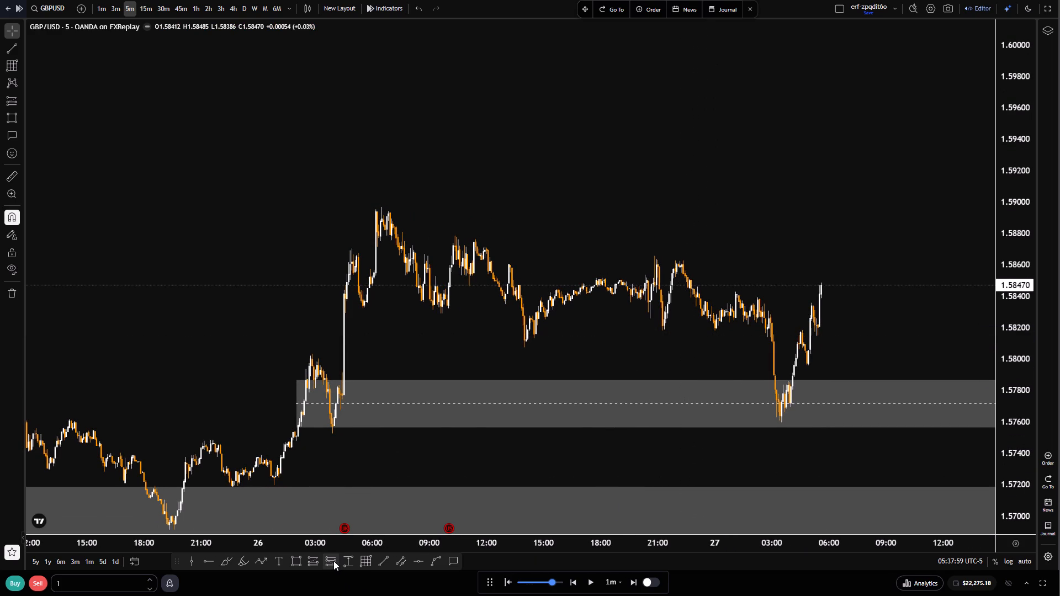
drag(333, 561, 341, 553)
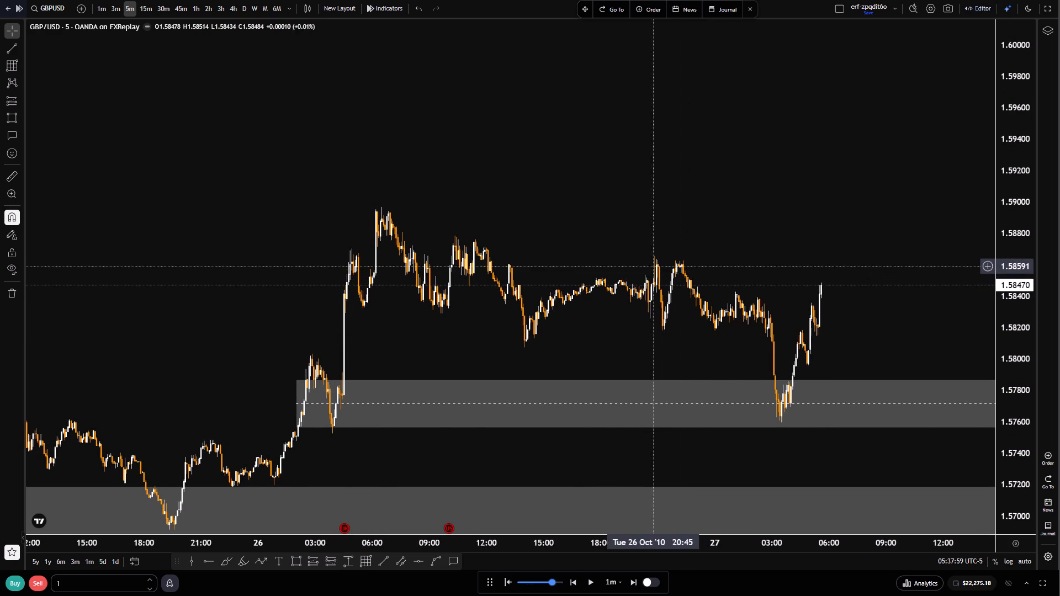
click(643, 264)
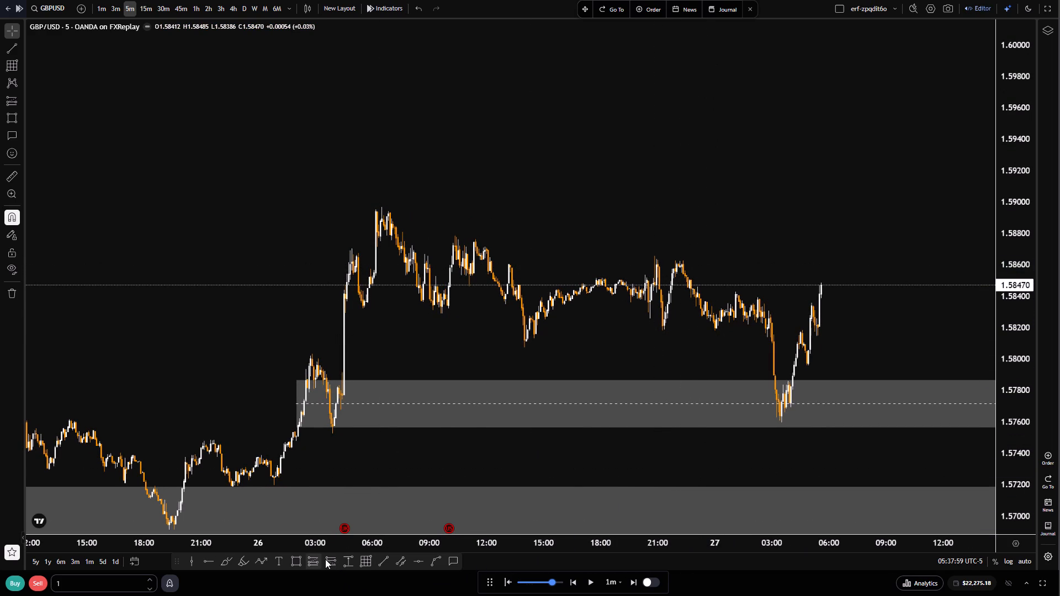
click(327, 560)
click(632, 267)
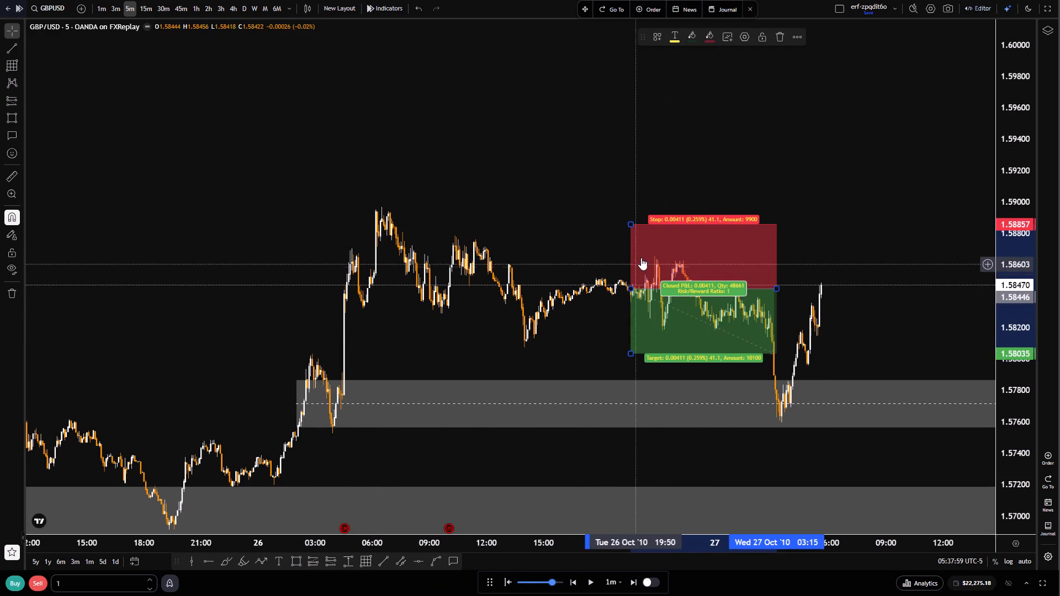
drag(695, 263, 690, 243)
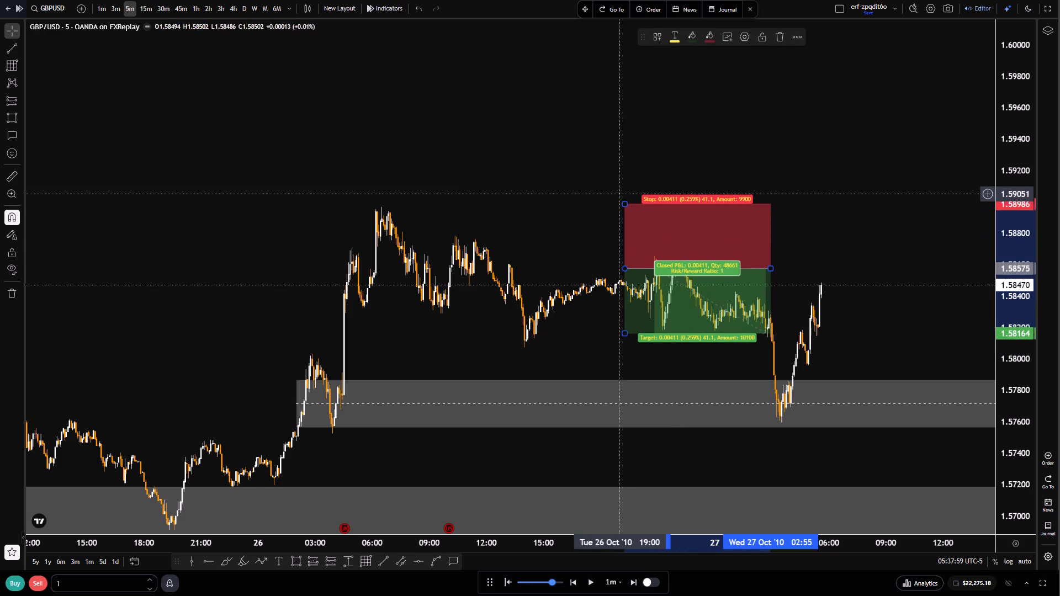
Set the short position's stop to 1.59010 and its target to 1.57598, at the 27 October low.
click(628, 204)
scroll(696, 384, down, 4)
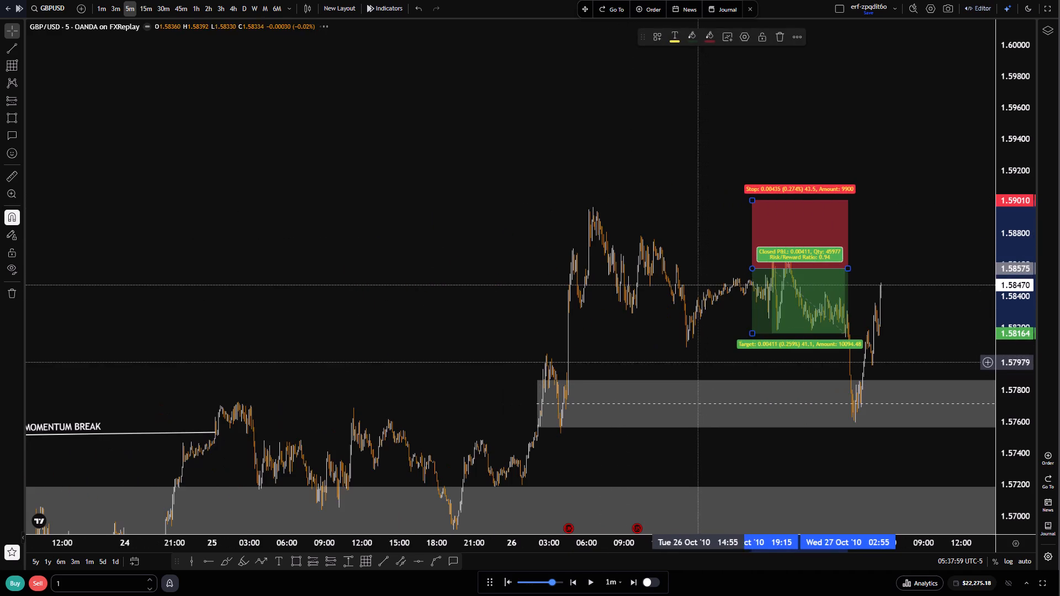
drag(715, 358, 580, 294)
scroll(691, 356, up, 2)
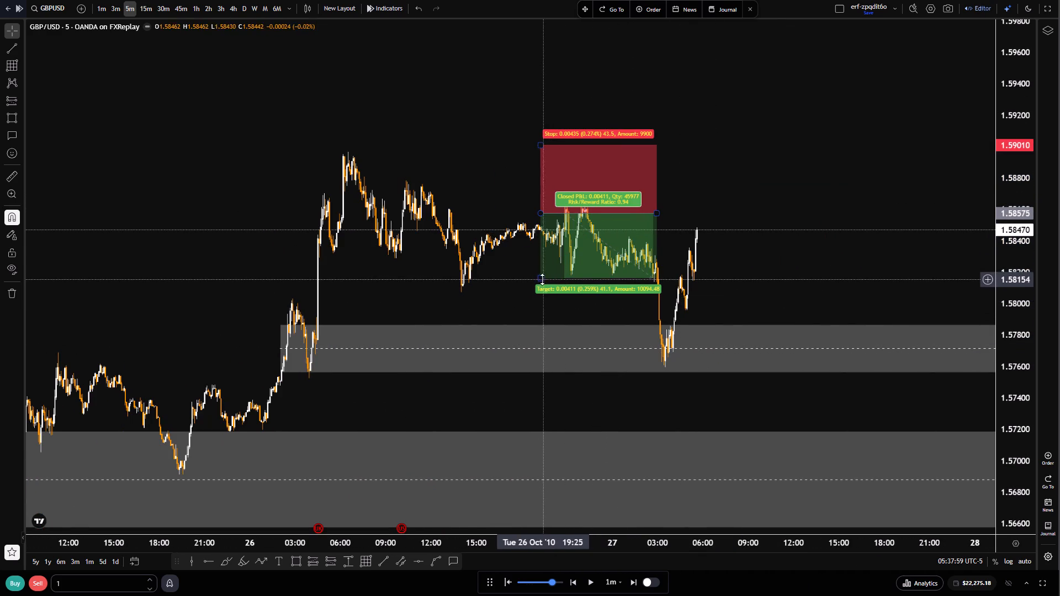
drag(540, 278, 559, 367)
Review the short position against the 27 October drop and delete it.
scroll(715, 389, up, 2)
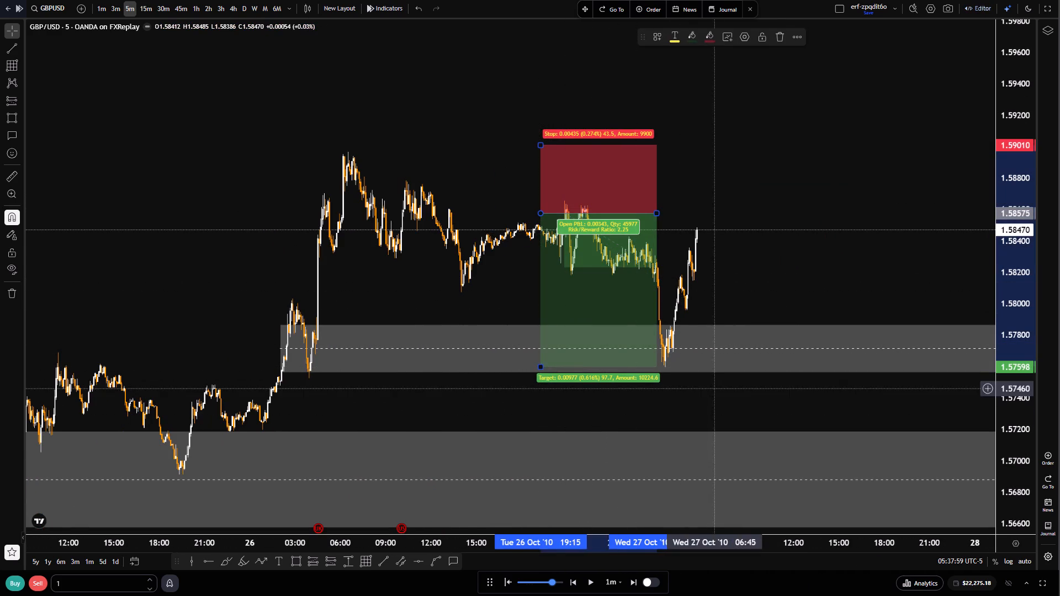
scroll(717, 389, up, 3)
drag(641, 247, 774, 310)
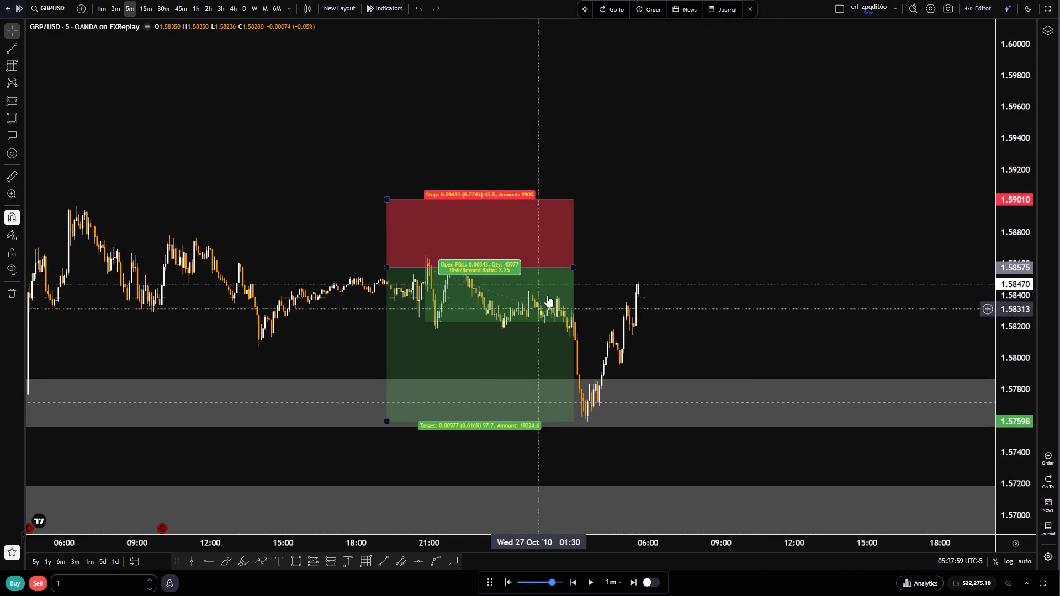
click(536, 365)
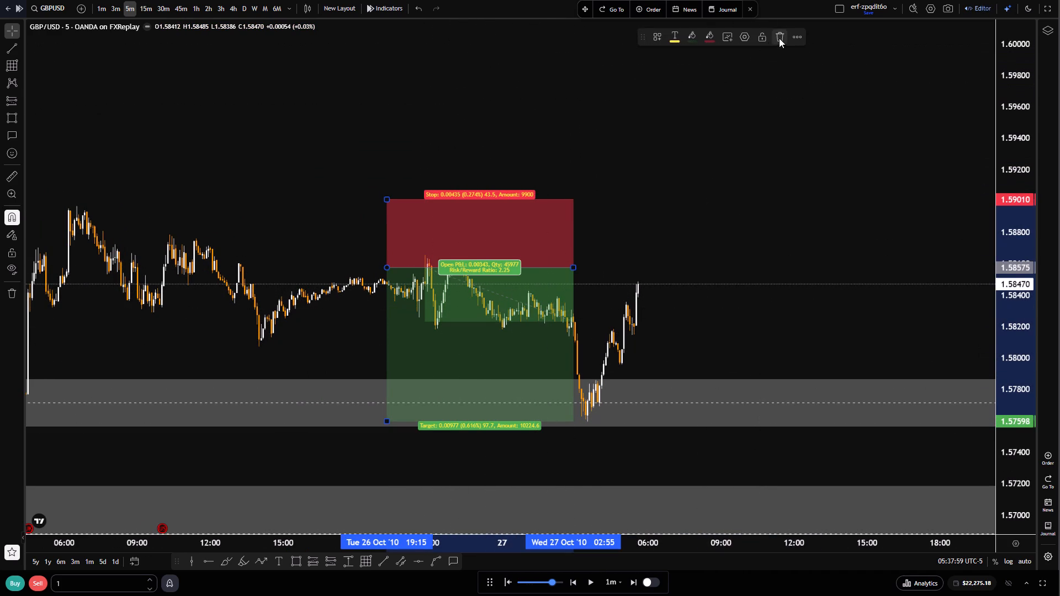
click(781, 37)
Play the replay forward in 1m intervals on the 5-minute chart to 27 October 05:53, pausing along the way.
double_click(591, 585)
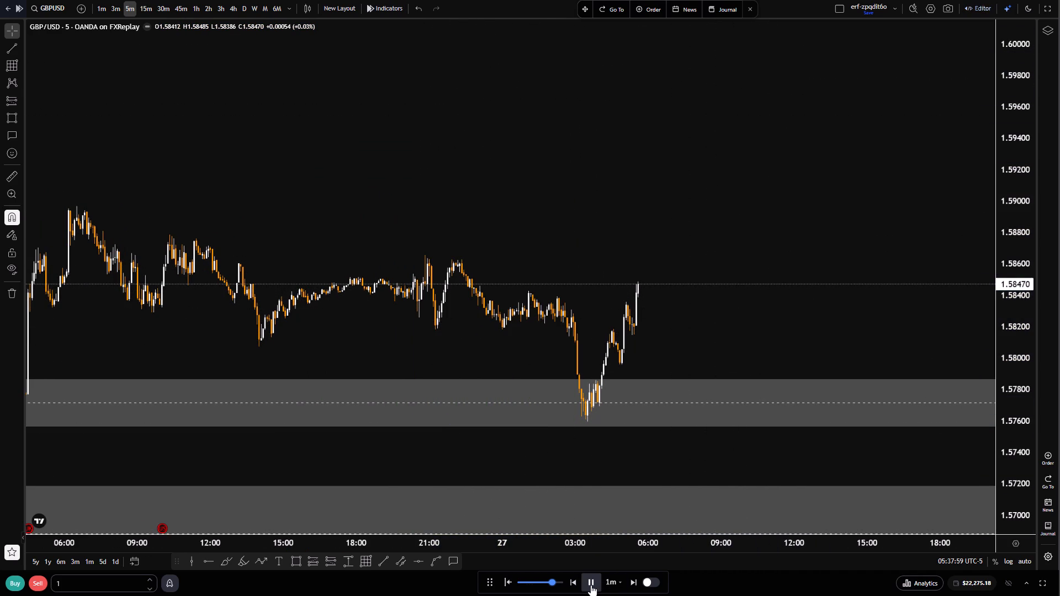
click(591, 585)
click(591, 585)
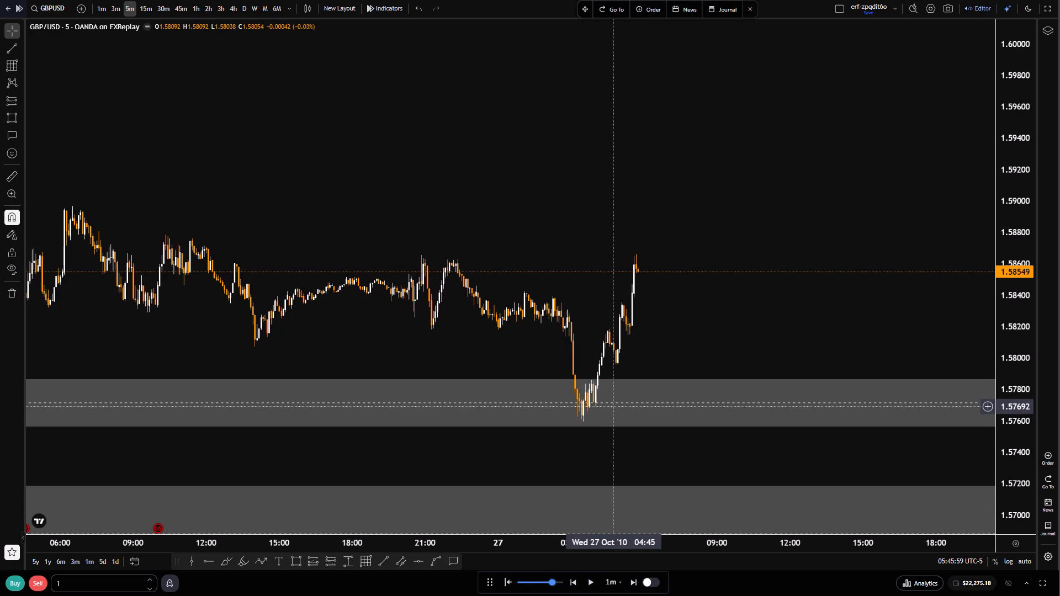
click(586, 588)
click(586, 588)
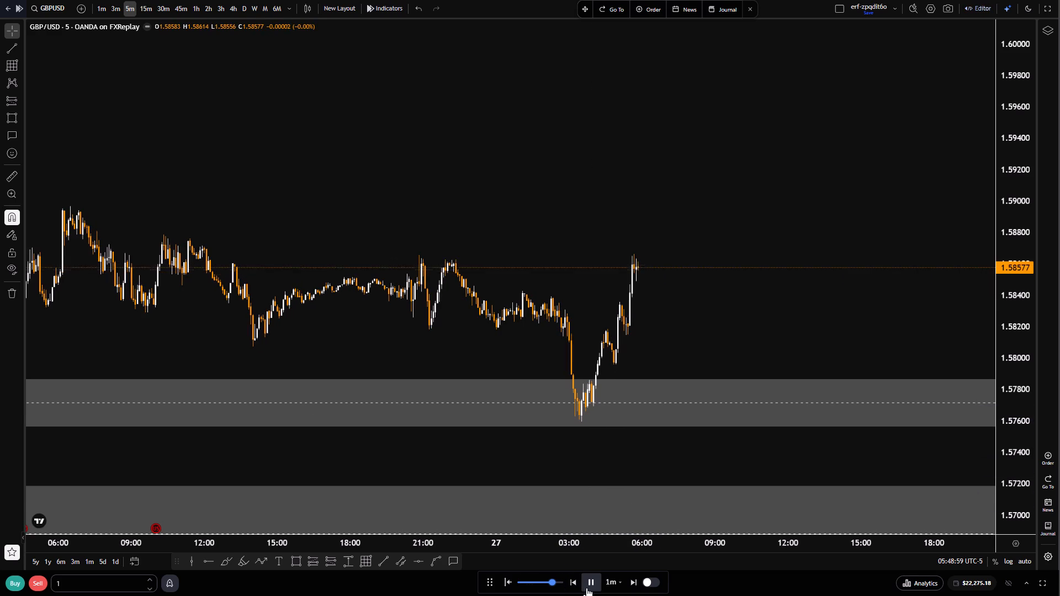
Play the replay forward in 1m intervals on the 45-minute chart to 27 October 06:30, pausing along the way.
click(182, 2)
scroll(529, 352, up, 6)
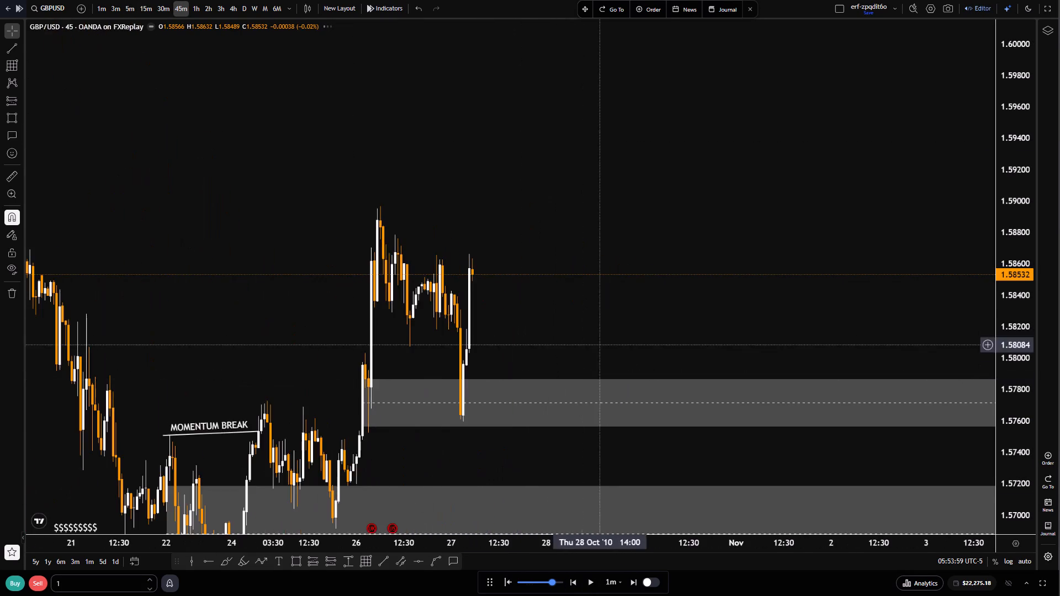
drag(521, 285, 867, 296)
scroll(851, 307, up, 5)
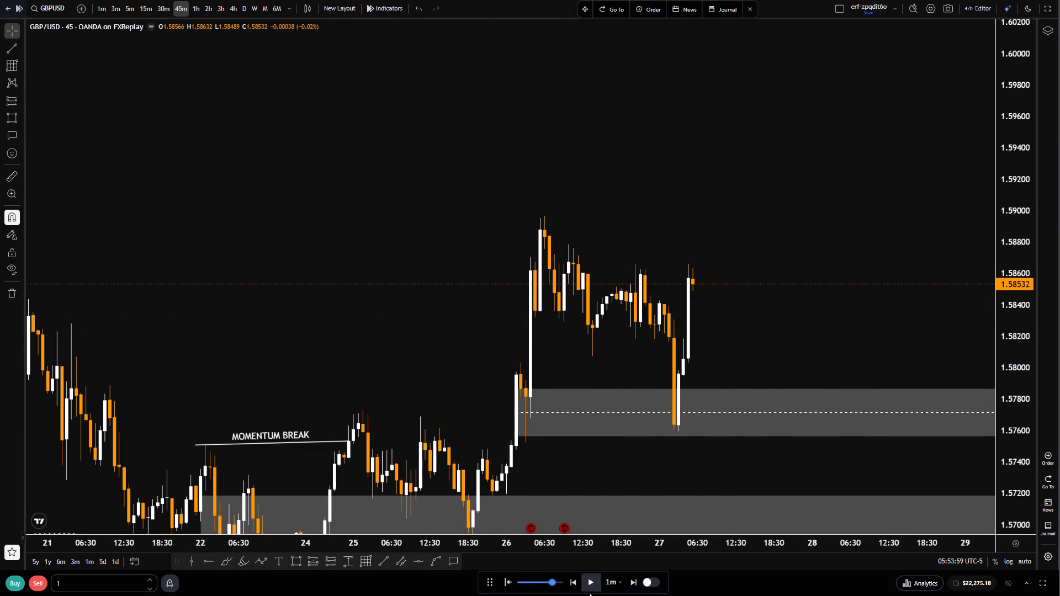
click(589, 588)
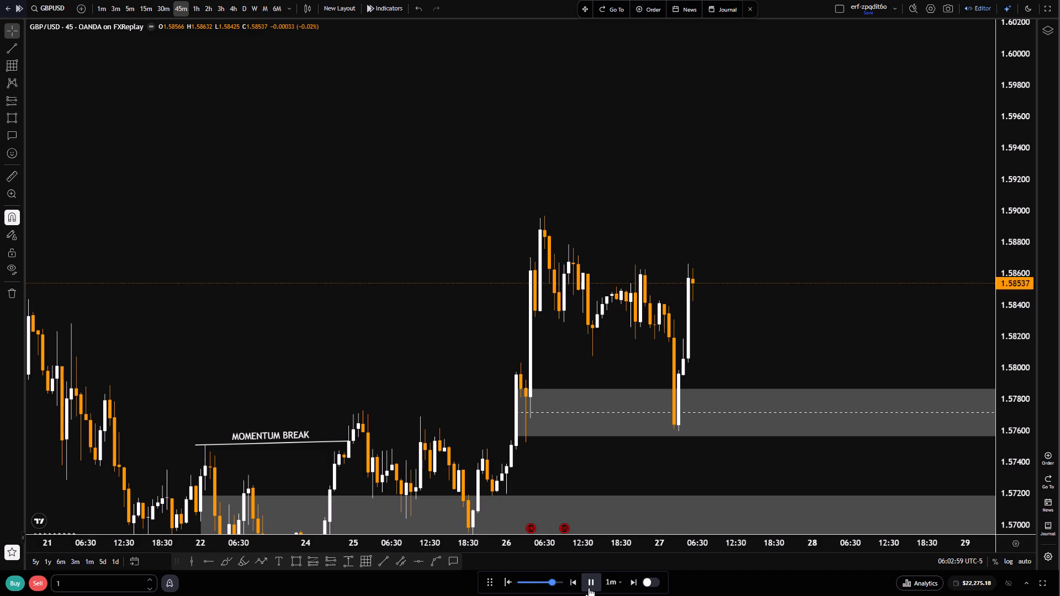
click(589, 588)
click(589, 588)
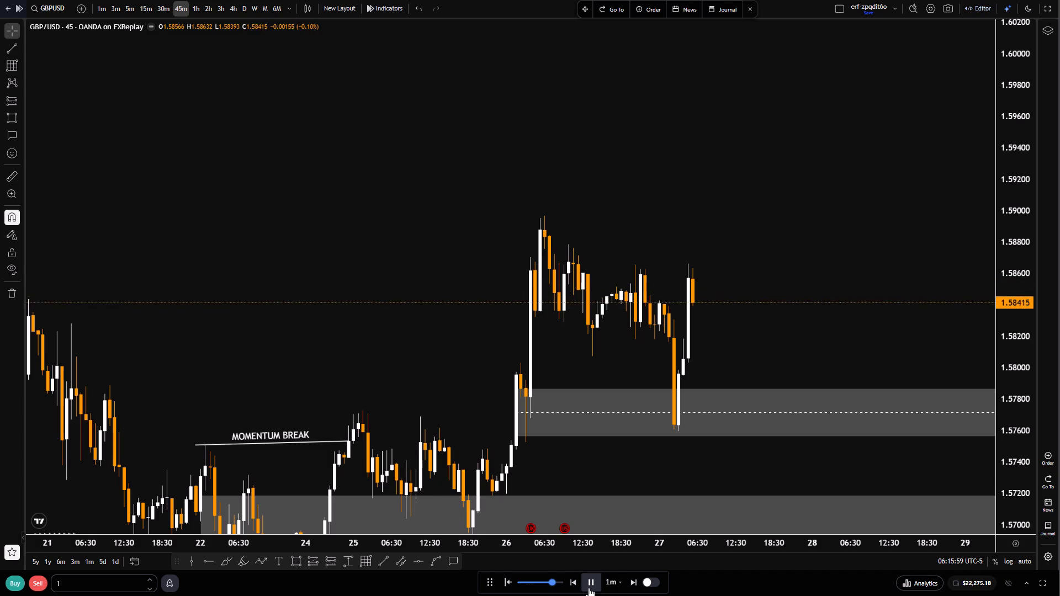
click(589, 588)
click(589, 588)
click(589, 588)
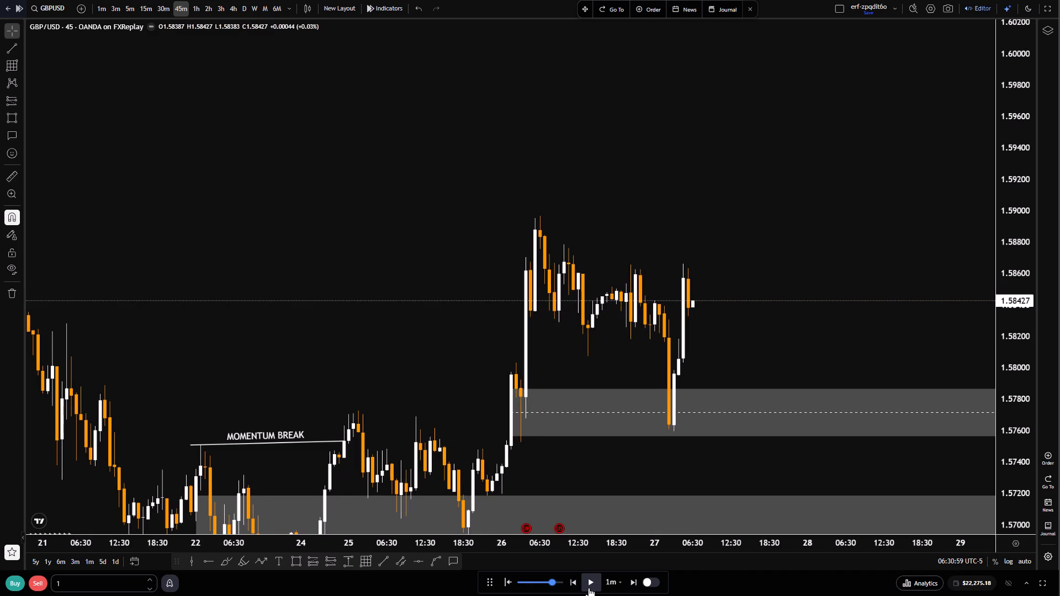
Switch to the 15-minute chart, set the replay interval to 30m and play forward to 27 October 09:30.
click(140, 3)
scroll(567, 484, down, 4)
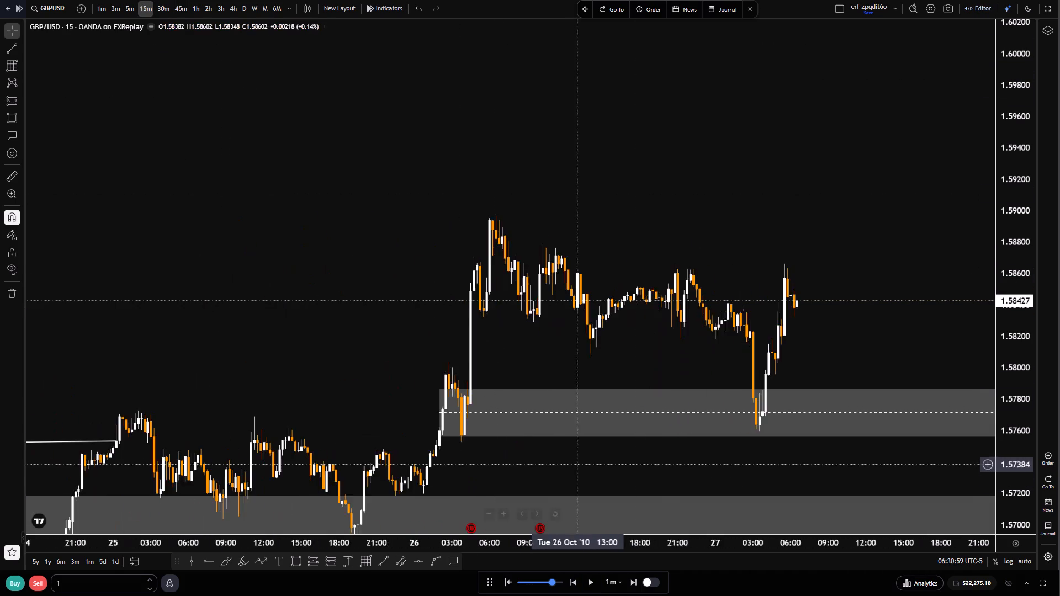
scroll(659, 357, up, 6)
click(614, 583)
scroll(613, 567, down, 3)
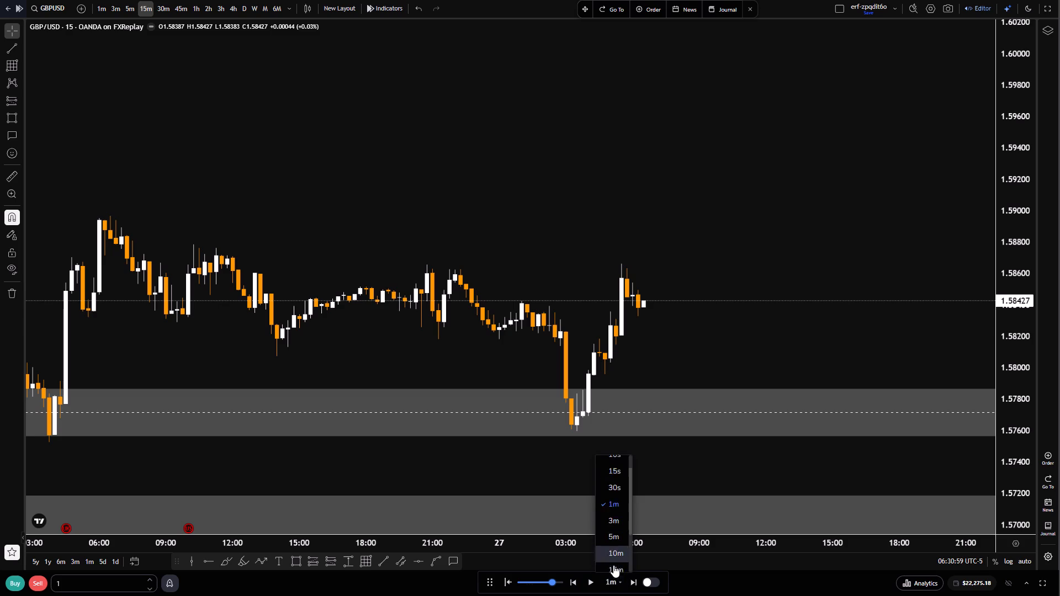
click(618, 526)
triple_click(590, 584)
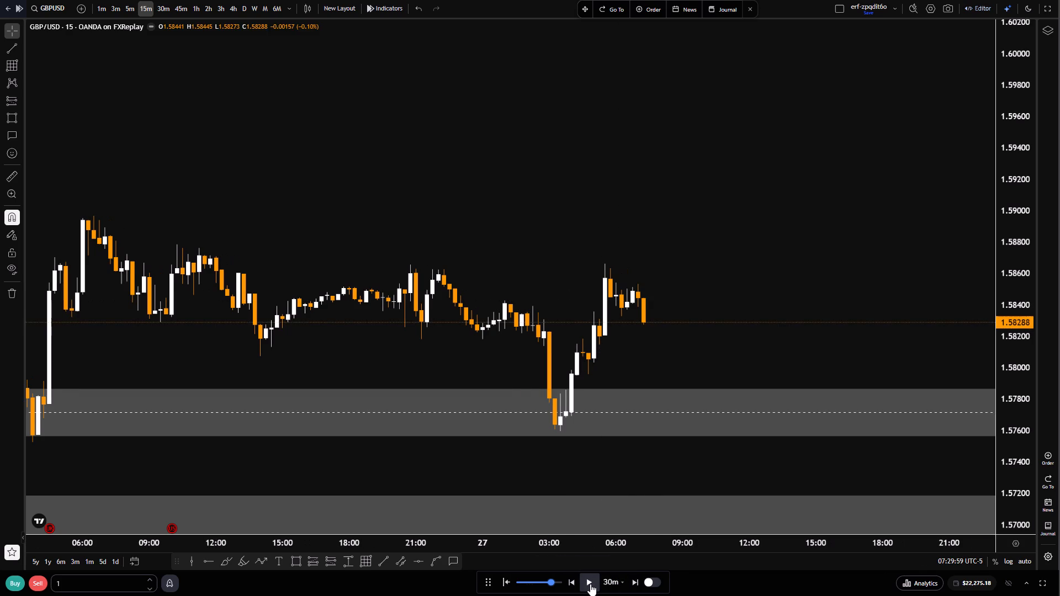
click(590, 584)
double_click(590, 584)
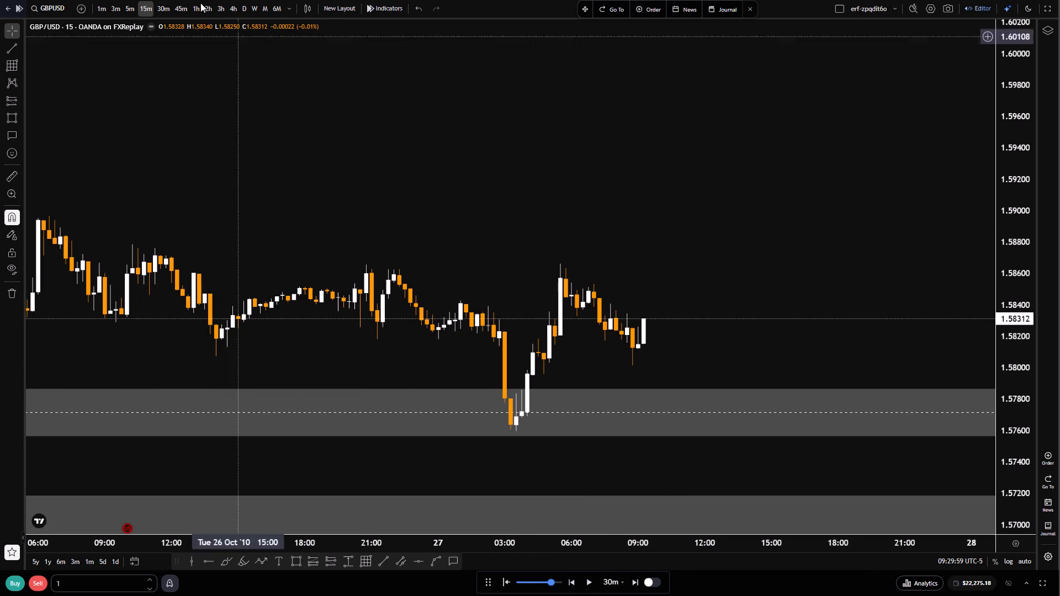
Rewind the replay to the 27 October 09:00 candle on the 5-minute chart.
click(129, 4)
scroll(621, 471, down, 5)
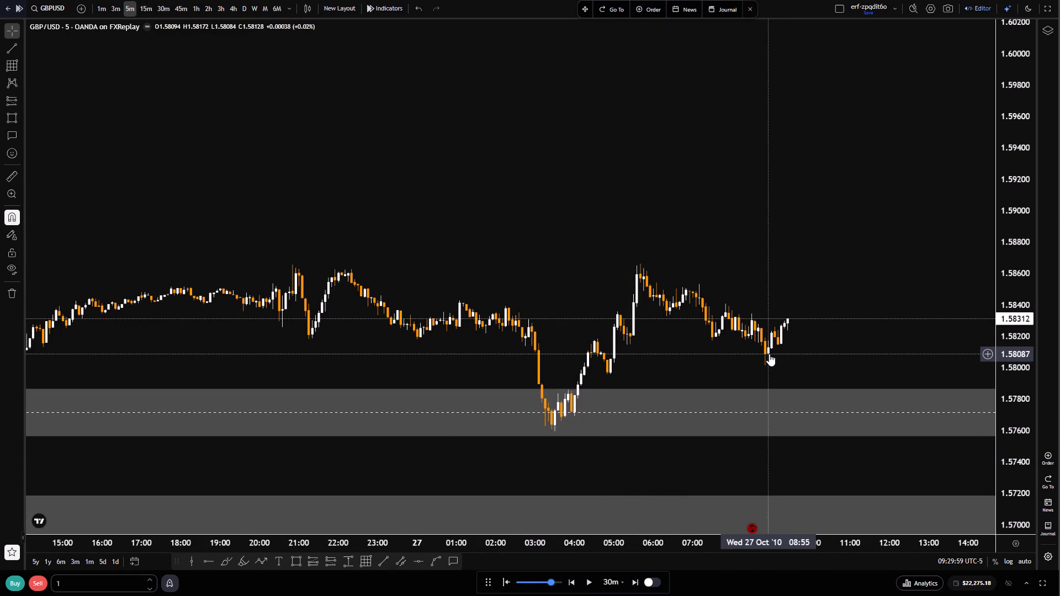
click(502, 586)
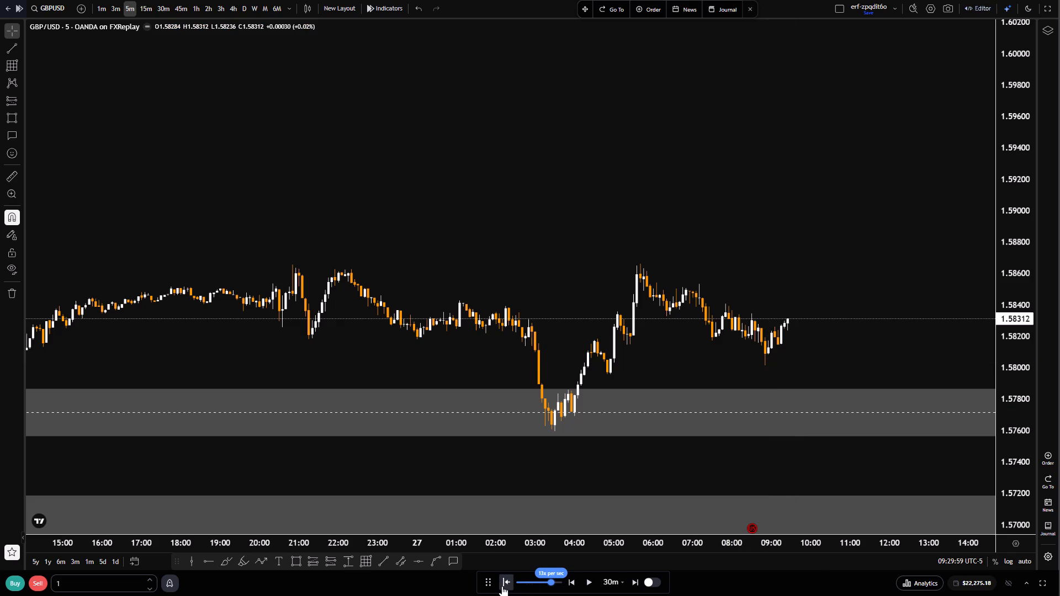
click(772, 407)
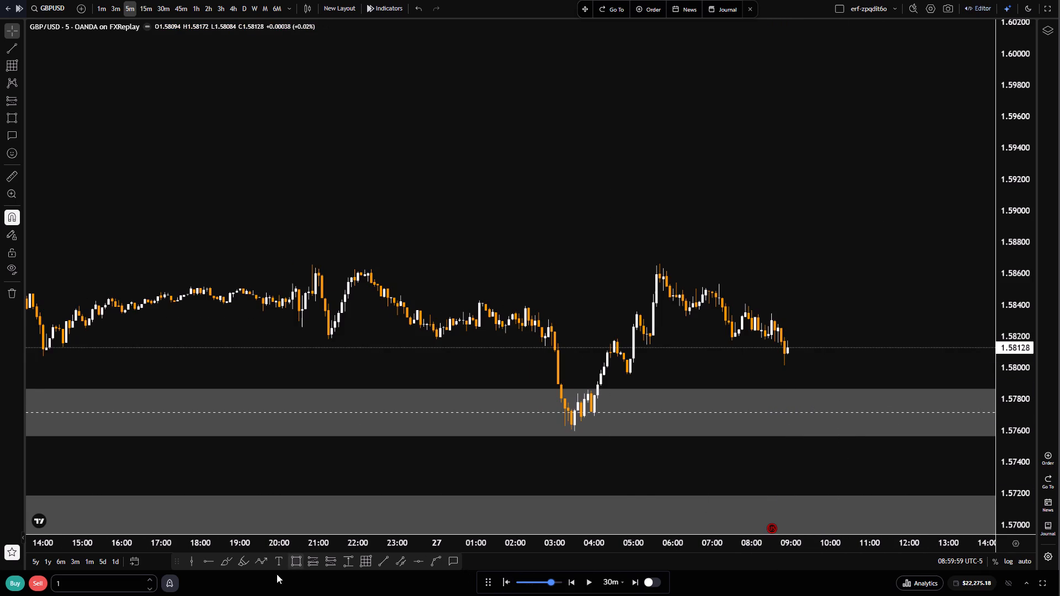
Place a long position at about 27 October 09:00 with entry at 1.58131 and stop at 1.57604, at the 27 October low.
click(321, 554)
click(790, 346)
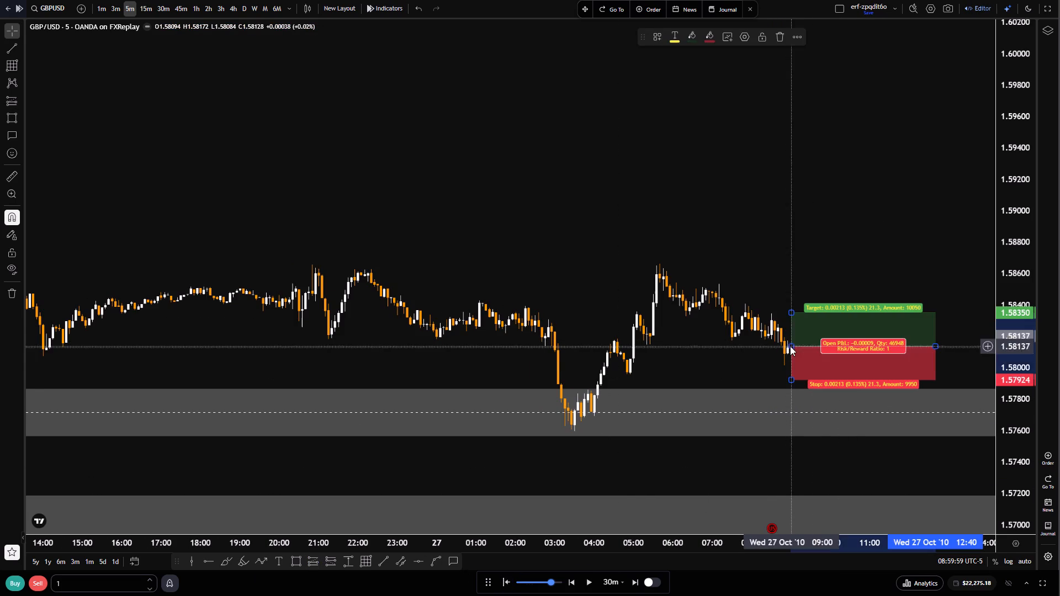
drag(796, 379, 792, 379)
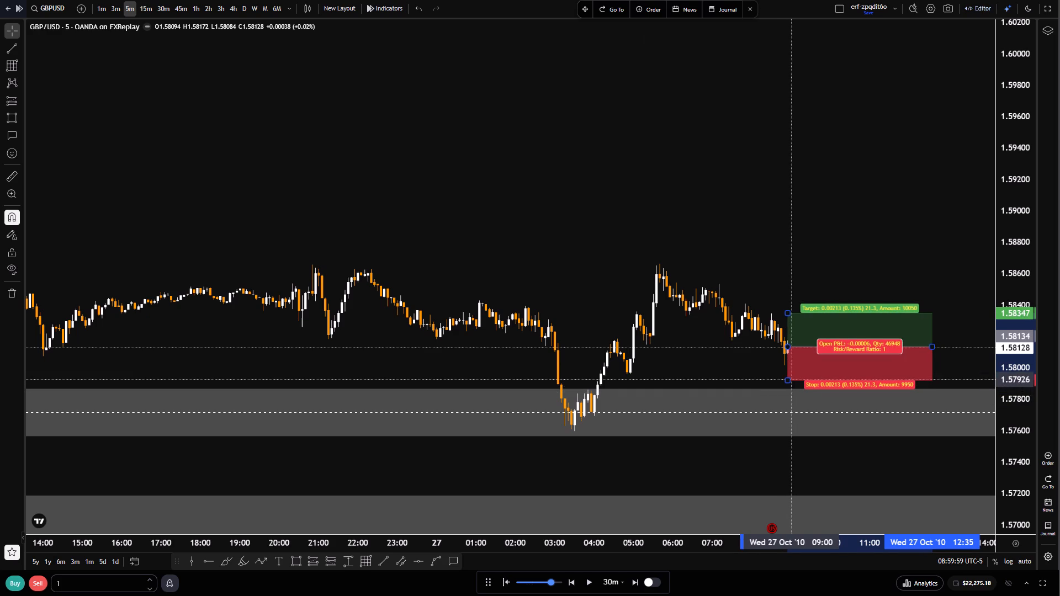
drag(792, 379, 794, 387)
drag(798, 381, 799, 374)
drag(791, 380, 798, 430)
Raise the long position's target to 1.59412 on the 1-hour chart and extend the position to 29 October 04:00.
scroll(725, 390, down, 7)
scroll(783, 384, down, 7)
drag(886, 182, 754, 244)
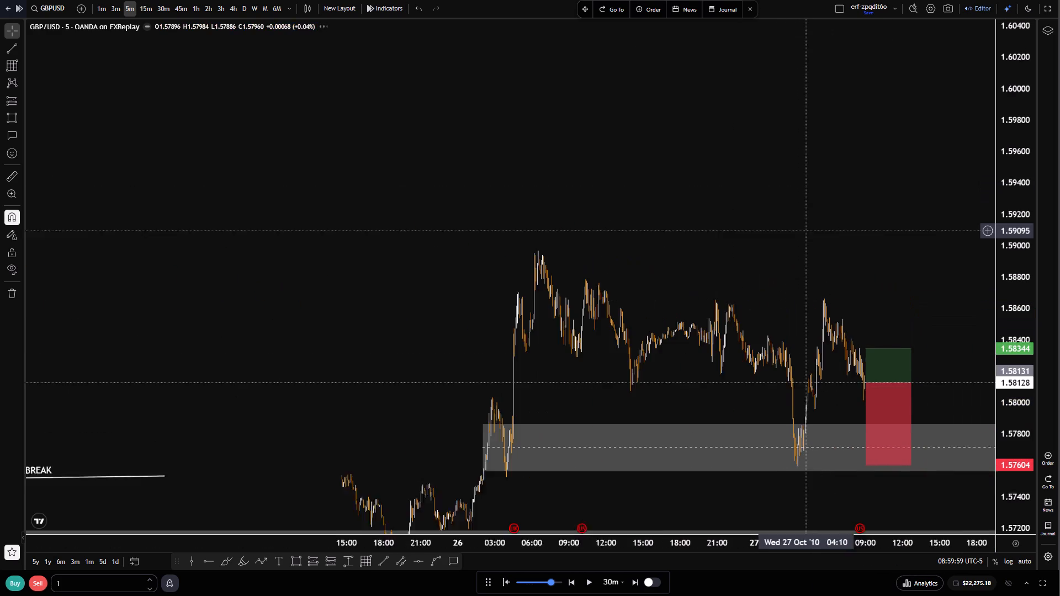
drag(754, 244, 745, 247)
drag(803, 363, 818, 259)
scroll(1006, 466, down, 7)
scroll(472, 328, down, 8)
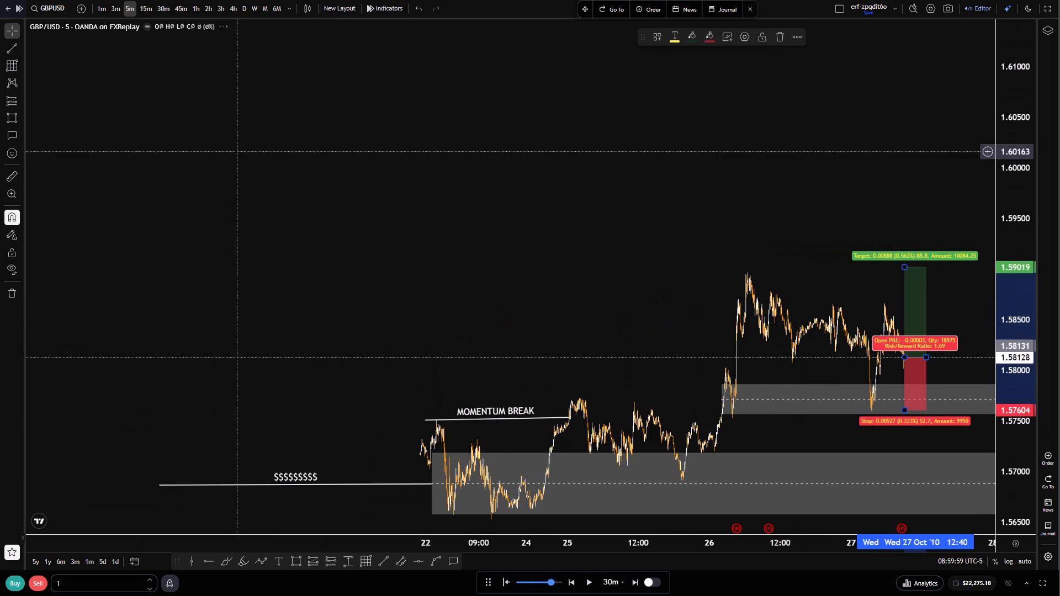
click(200, 11)
scroll(472, 369, up, 13)
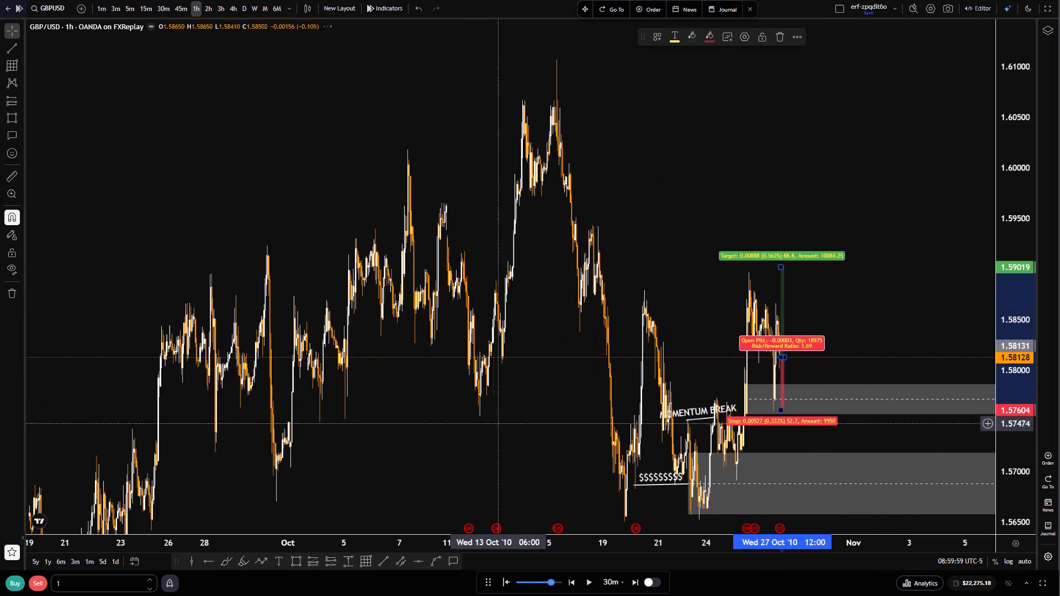
scroll(507, 414, up, 5)
drag(689, 358, 754, 354)
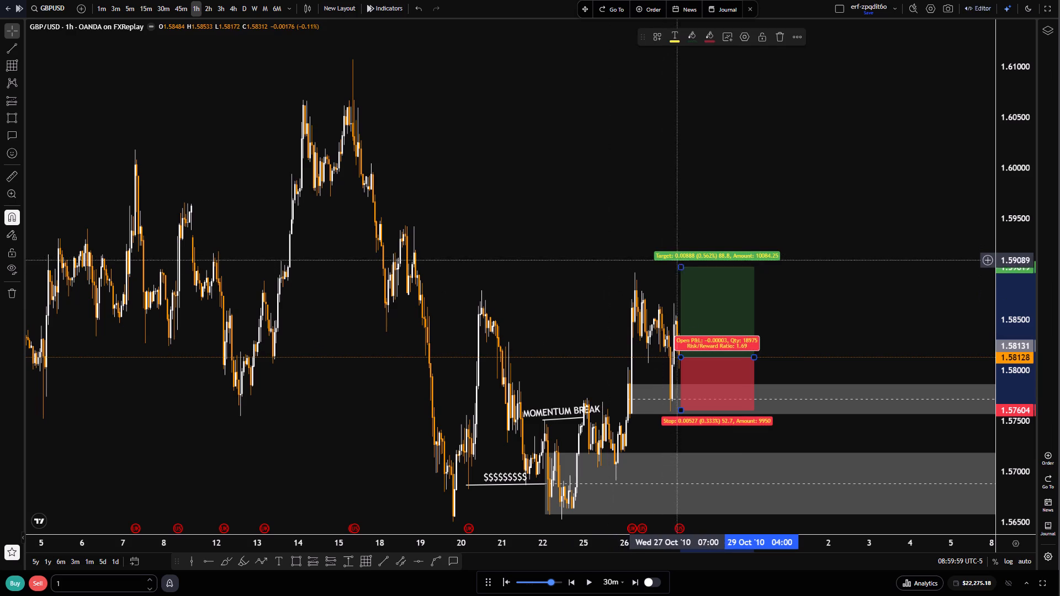
drag(683, 267, 683, 227)
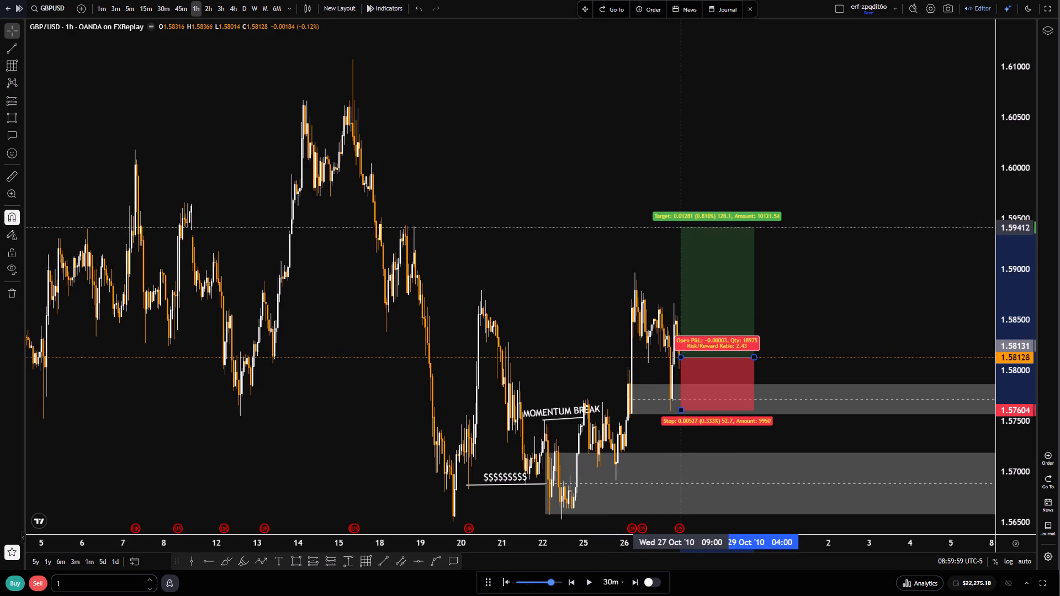
Place a buy stop order from the long position with 0.50% risk, entry 1.58131 and stop loss 1.57604.
scroll(565, 302, up, 4)
click(618, 304)
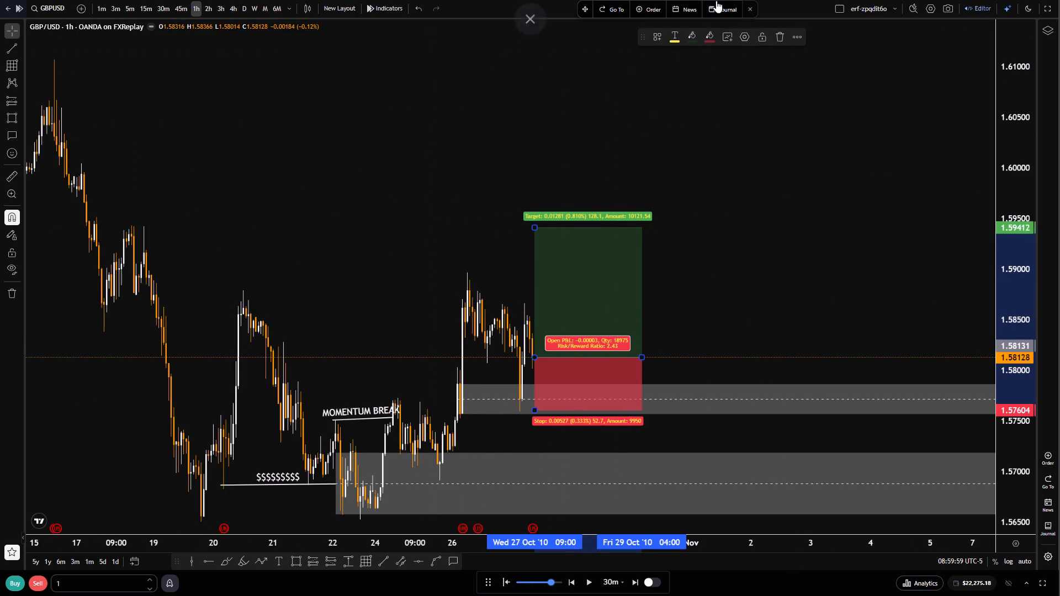
click(647, 8)
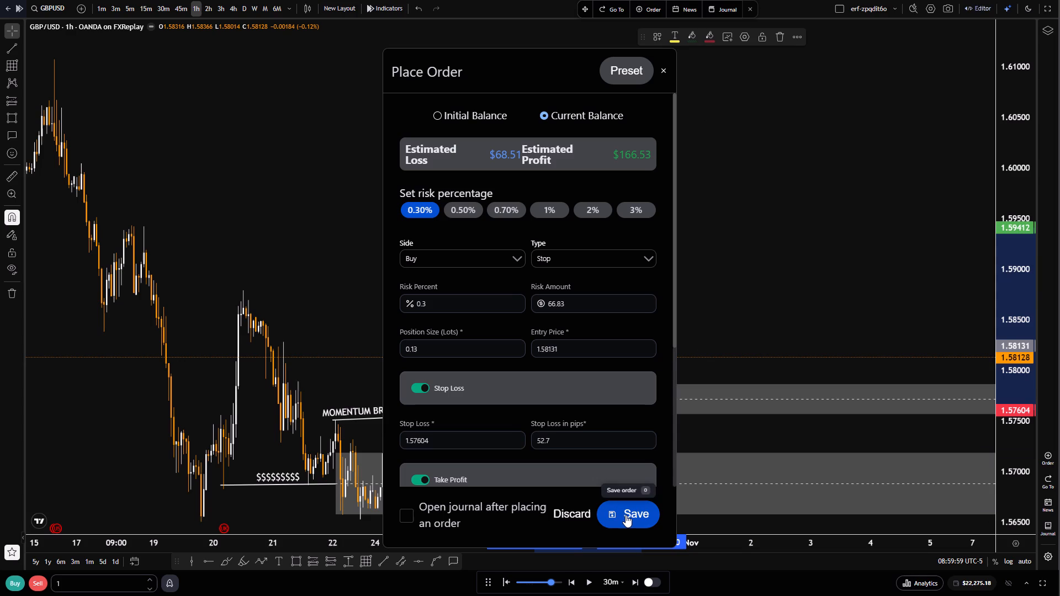
click(464, 214)
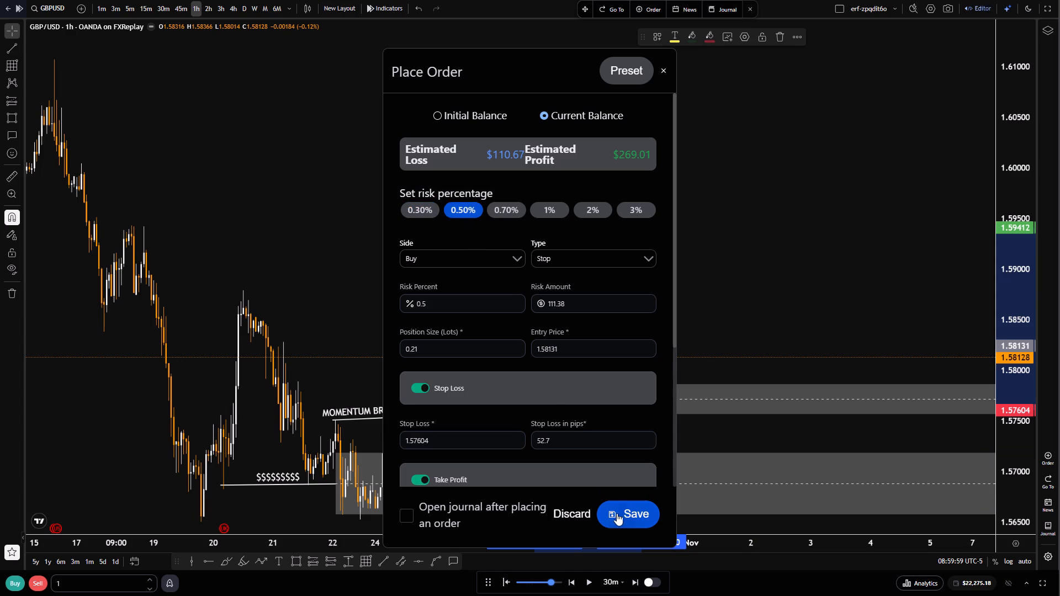
click(612, 512)
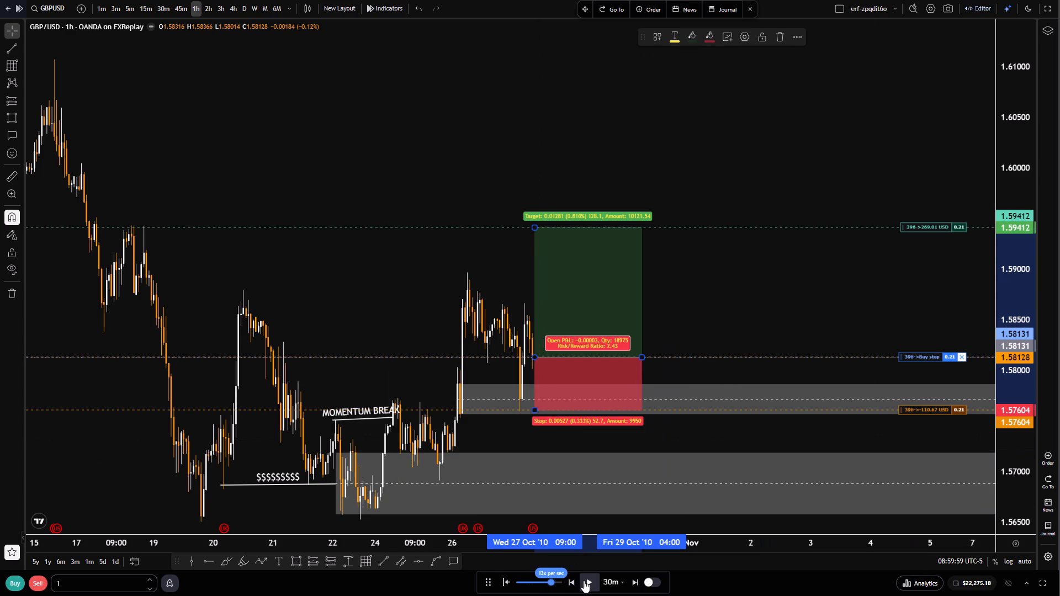
Play the replay forward in 30m intervals to 27 October 14:00 to run the buy trade and delete the long position drawing.
double_click(588, 583)
click(588, 583)
click(588, 583)
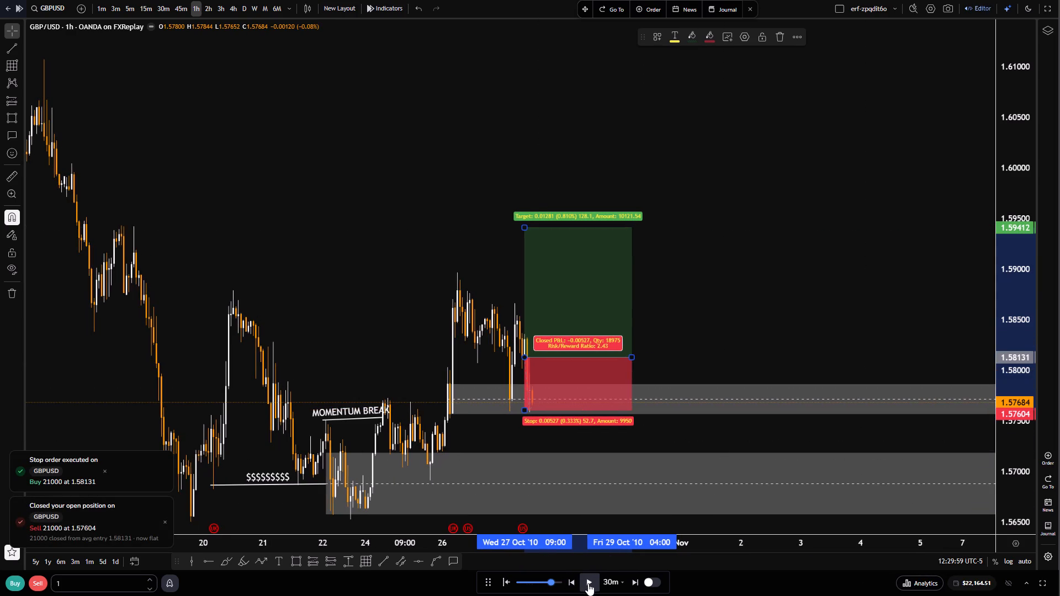
double_click(588, 583)
click(561, 318)
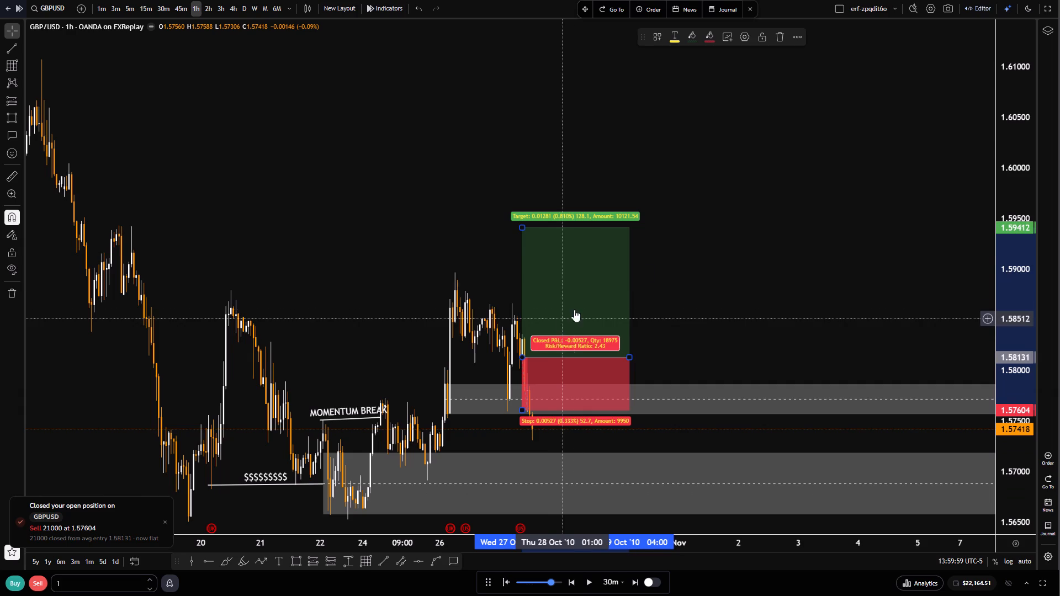
click(774, 39)
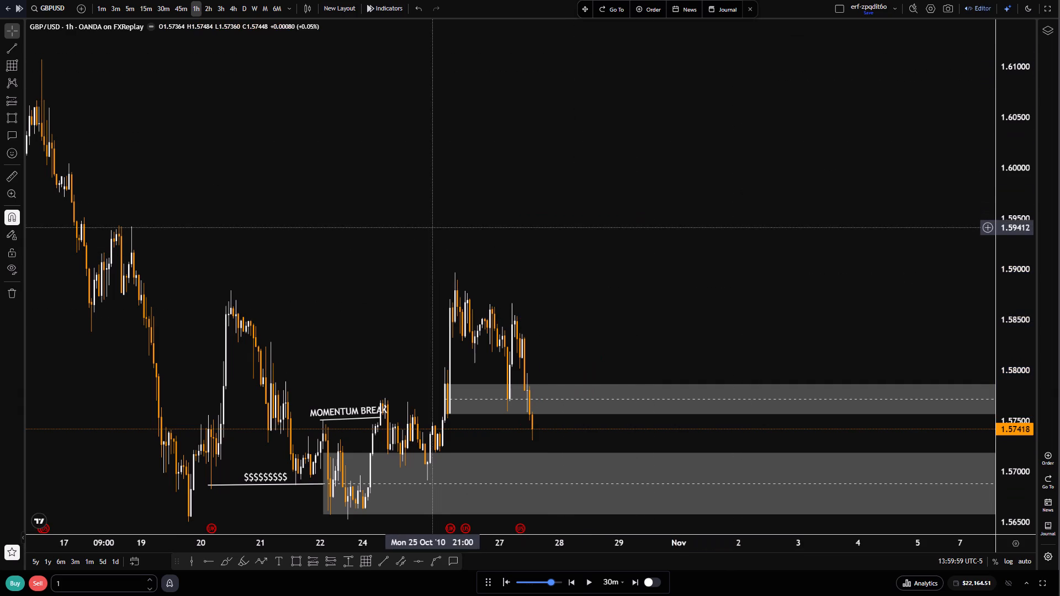
Unlock and delete the upper zone between 1.57559 and 1.57866 that starts on 26 October.
drag(436, 227, 627, 179)
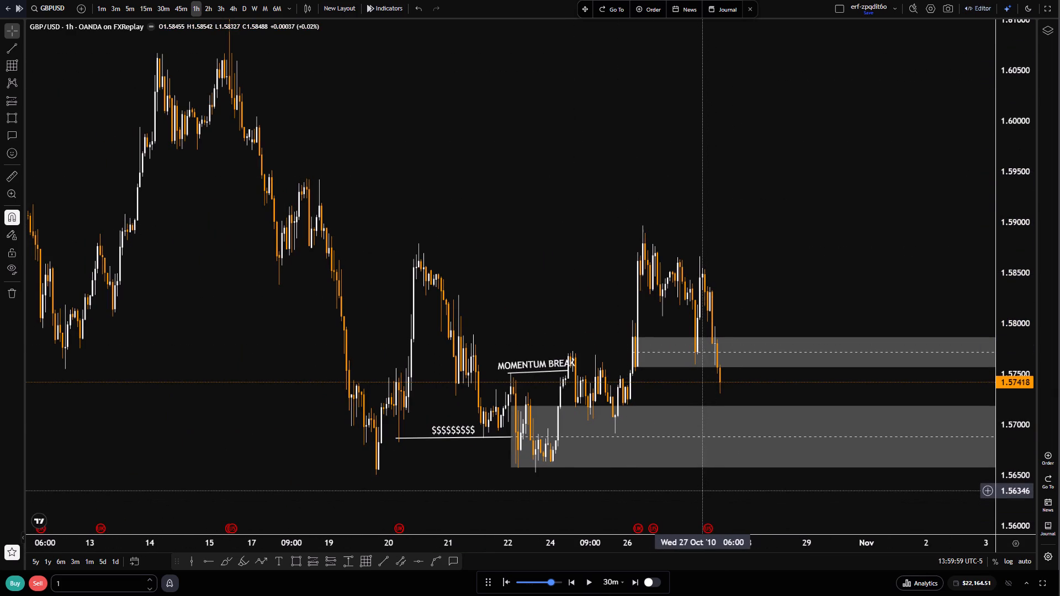
scroll(726, 493, up, 3)
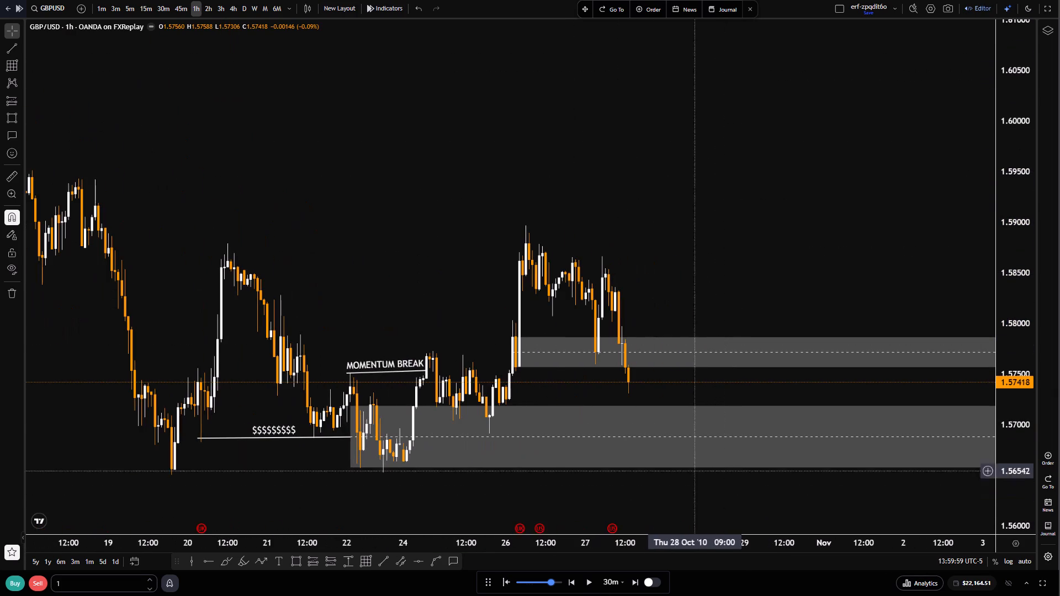
click(566, 363)
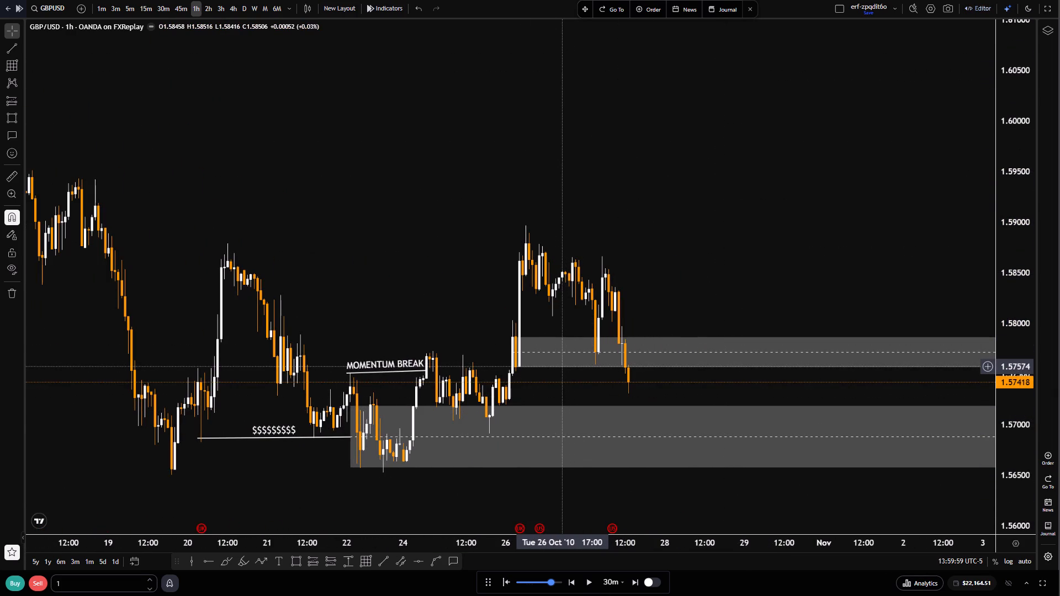
click(561, 366)
click(559, 370)
click(559, 366)
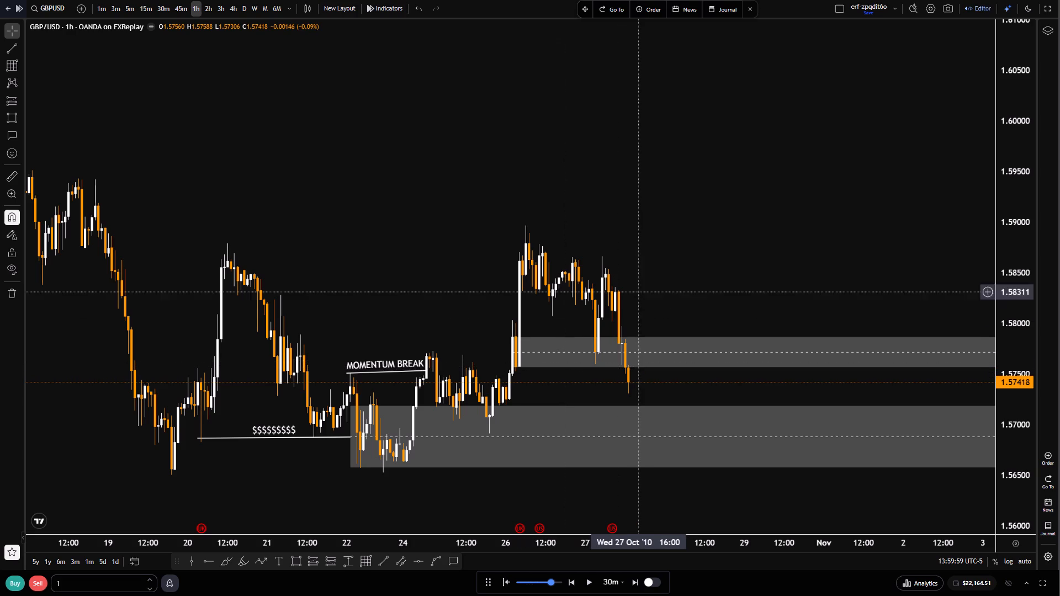
click(639, 334)
click(639, 336)
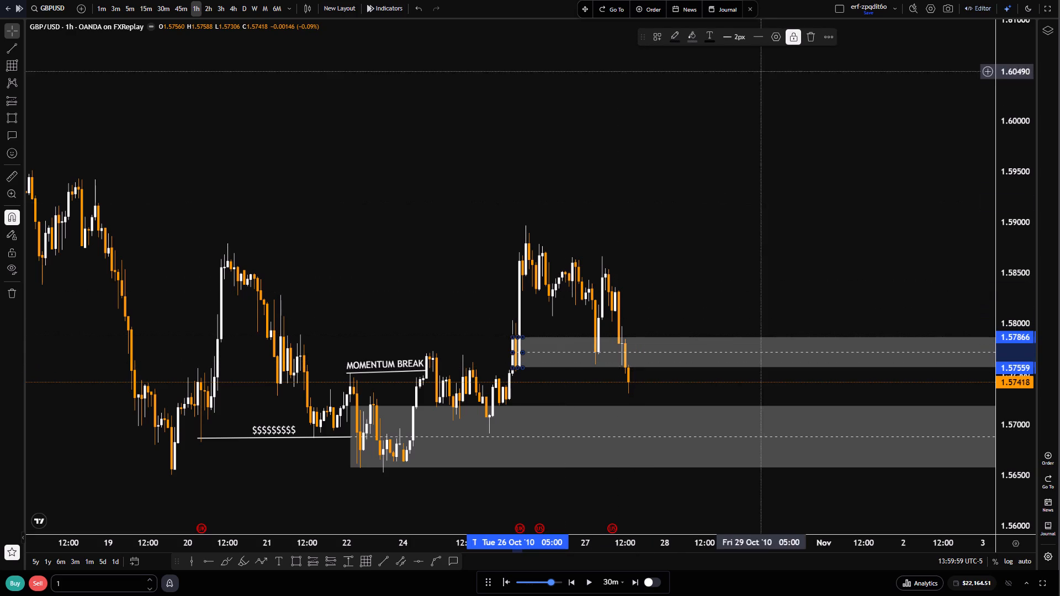
click(793, 35)
click(813, 42)
Play the replay forward in 30m intervals on the 1-hour chart to 27 October 16:00.
scroll(755, 360, up, 3)
drag(593, 364, 637, 361)
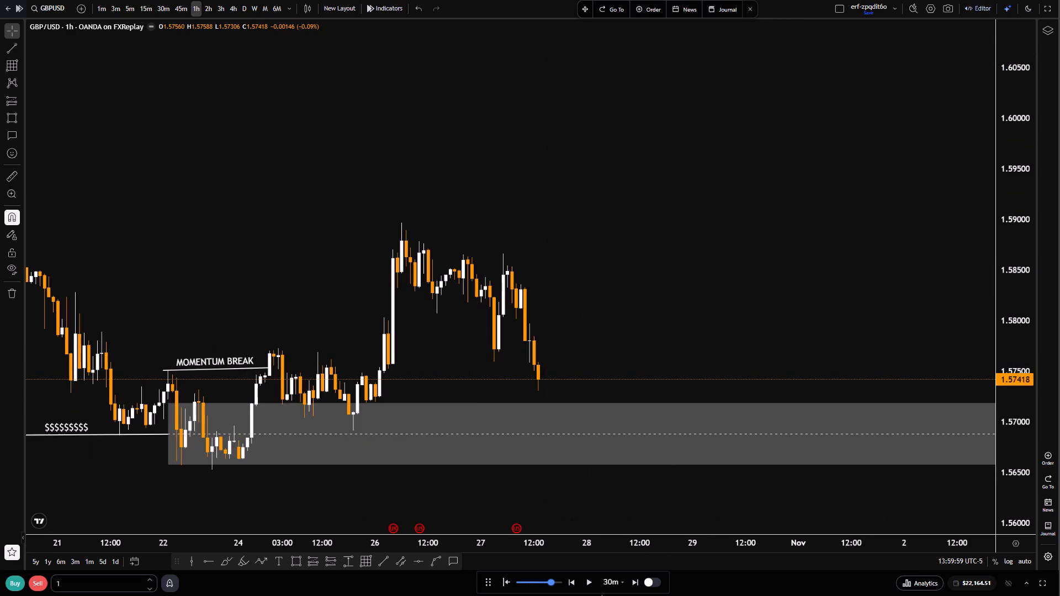
double_click(587, 585)
double_click(586, 585)
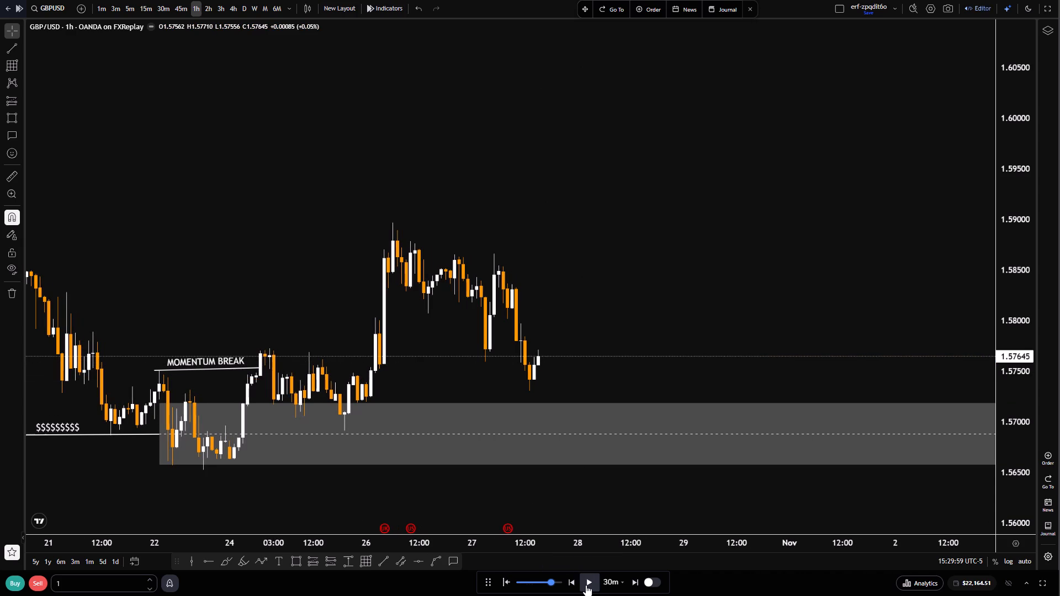
Play the replay forward on the 15-minute chart to 28 October 01:10, using 3m and then 5m intervals.
click(157, 5)
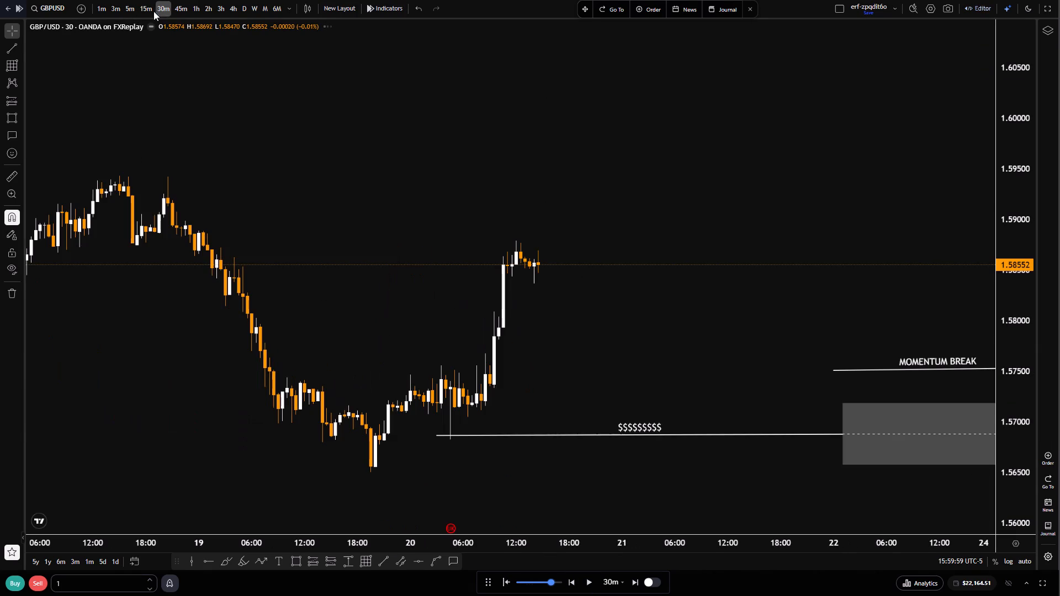
scroll(600, 429, down, 6)
drag(687, 301, 468, 316)
scroll(713, 396, up, 3)
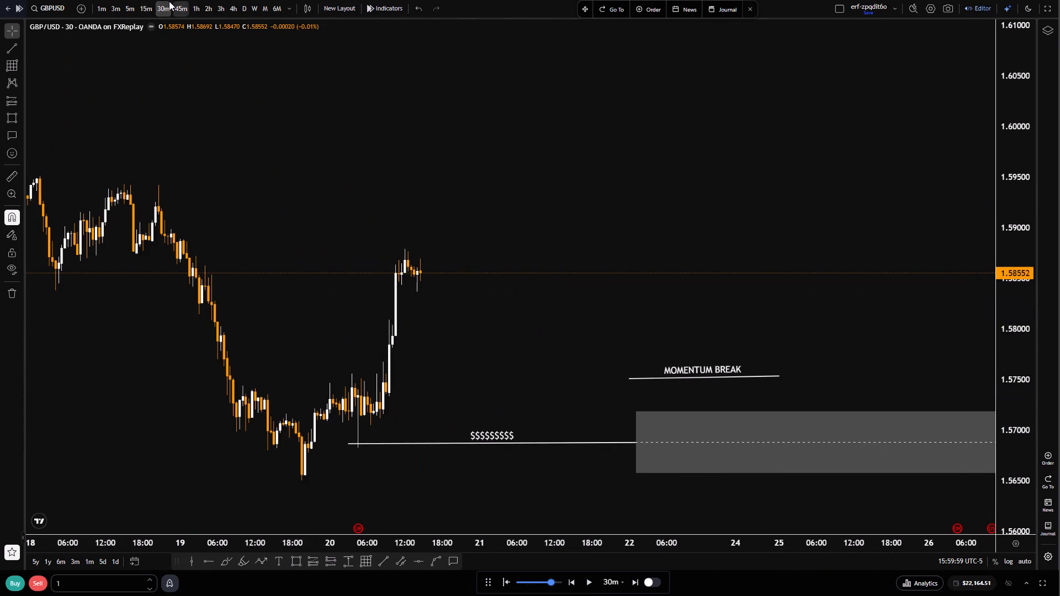
click(146, 2)
scroll(495, 312, down, 6)
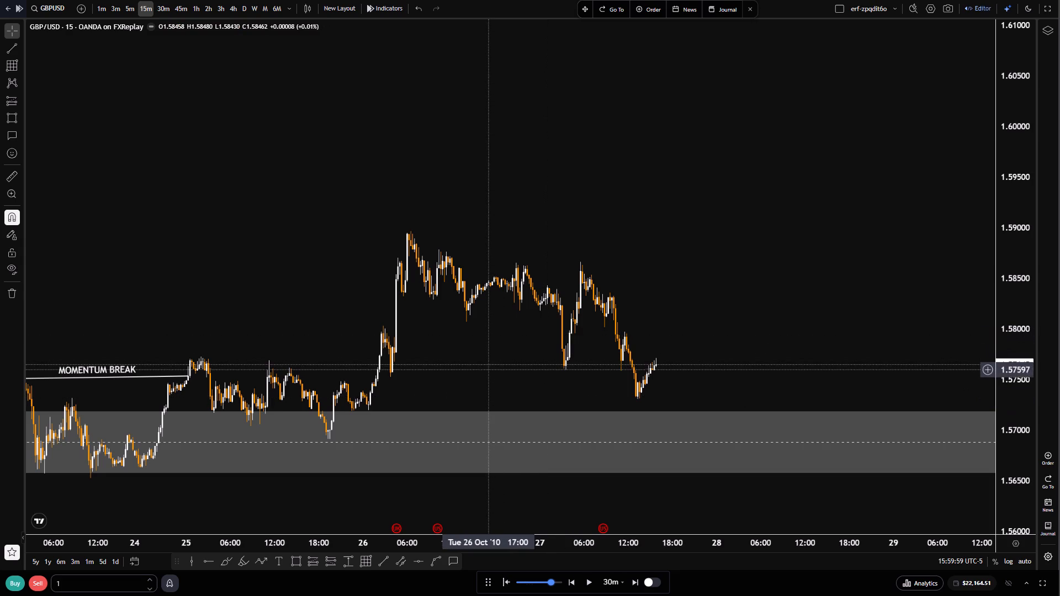
click(607, 585)
click(617, 550)
click(590, 582)
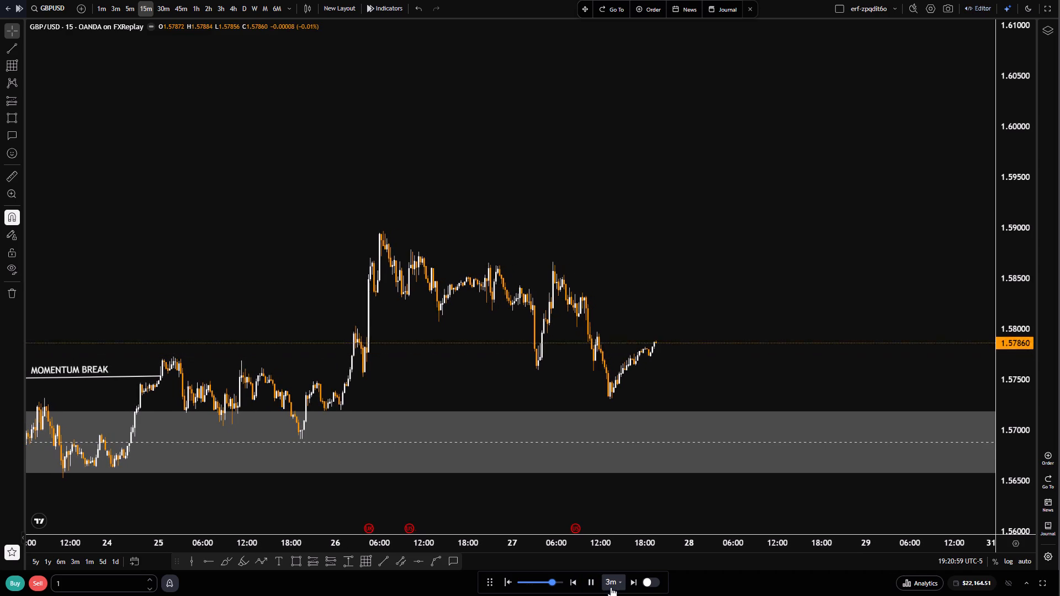
click(605, 588)
click(615, 563)
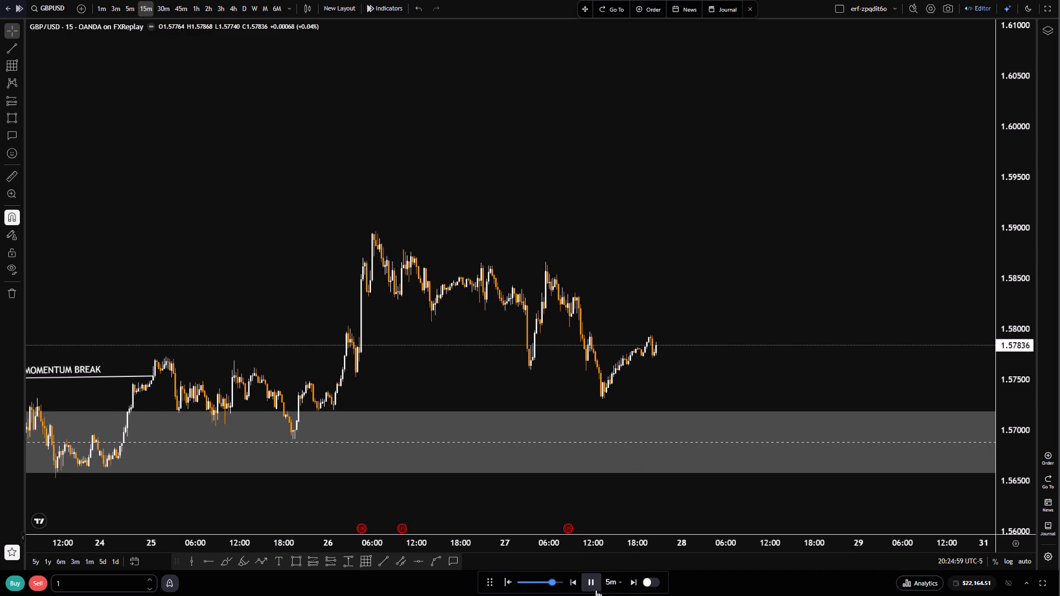
click(595, 590)
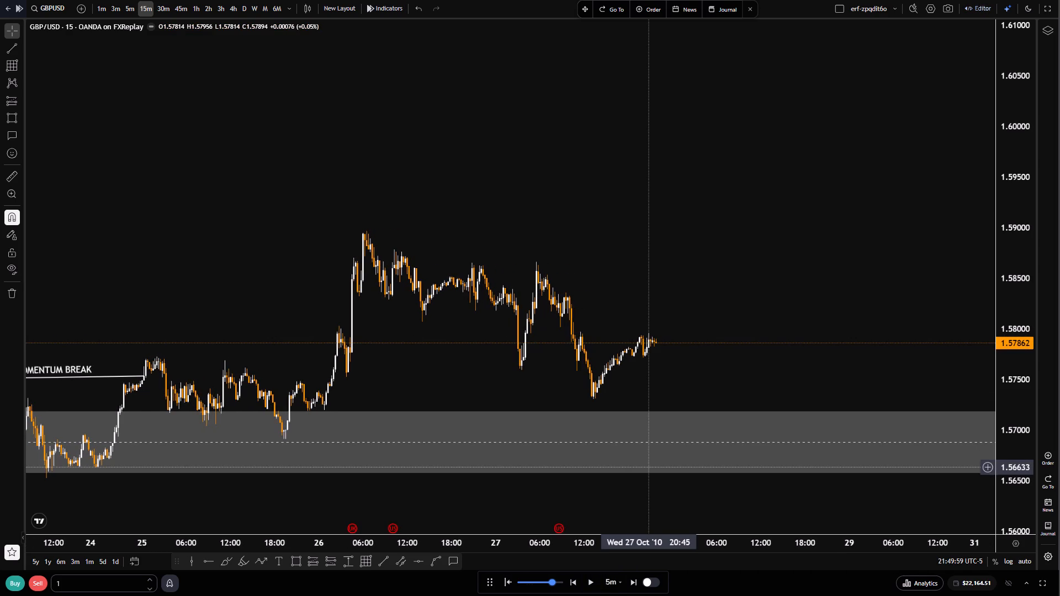
click(589, 590)
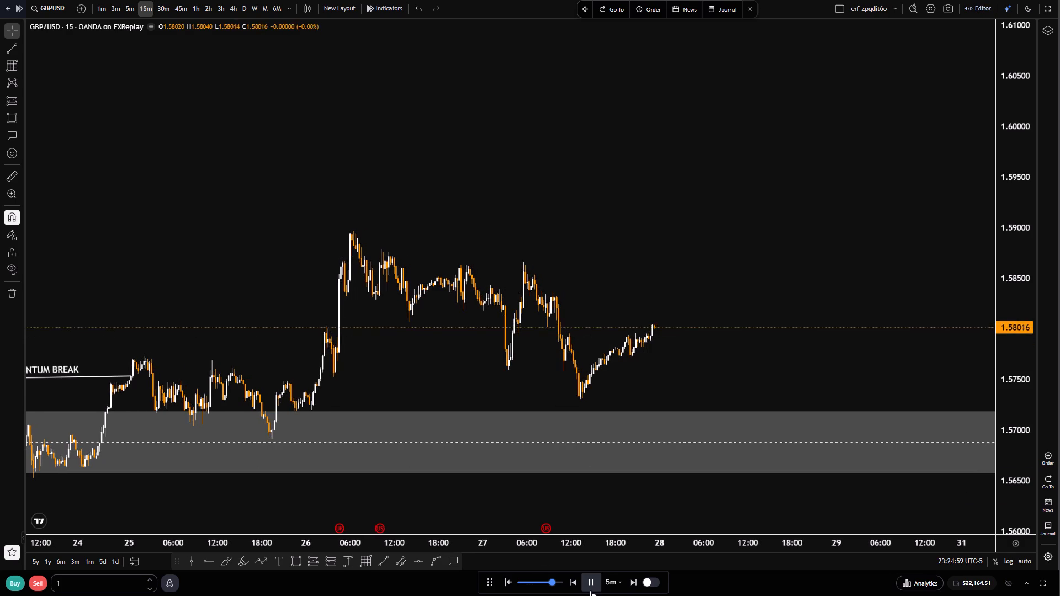
click(590, 590)
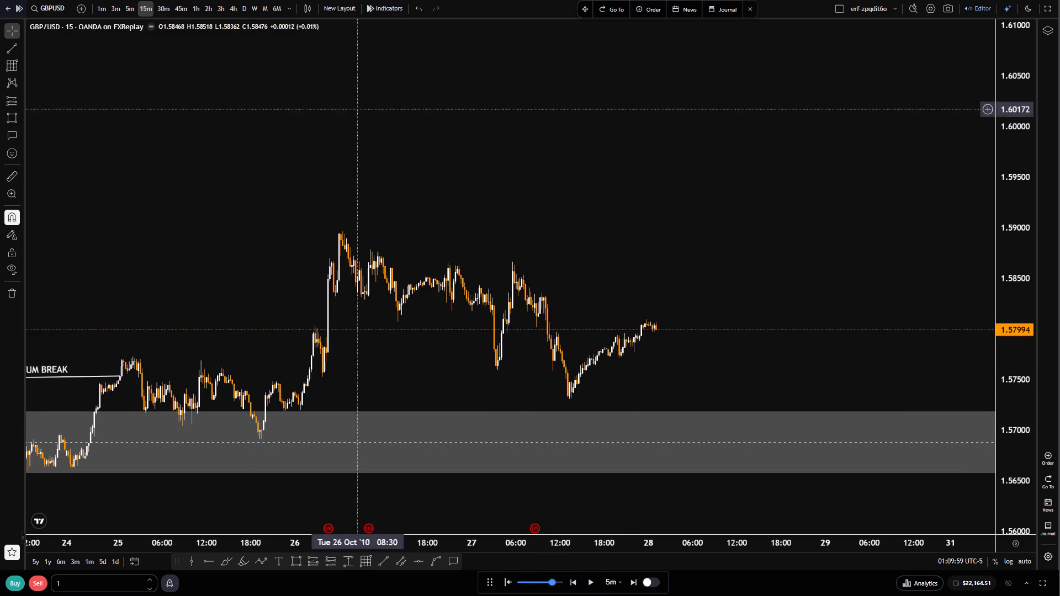
Play the replay forward in 5m intervals on the 5-minute chart to 28 October 04:00.
click(134, 14)
scroll(672, 456, down, 7)
scroll(603, 439, down, 2)
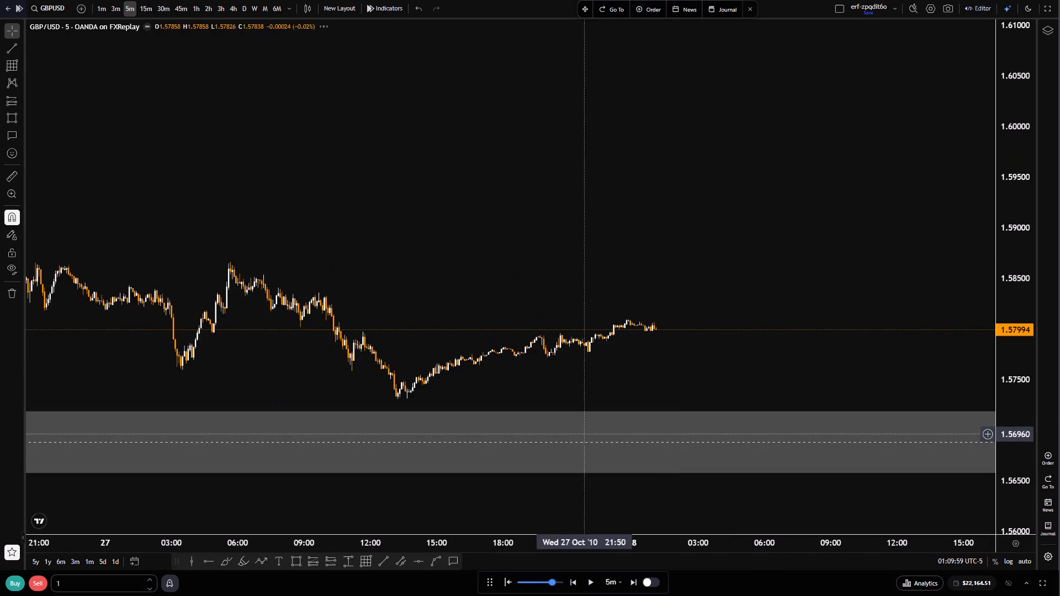
scroll(622, 438, down, 1)
scroll(1016, 500, up, 13)
drag(802, 469, 890, 310)
scroll(863, 369, up, 2)
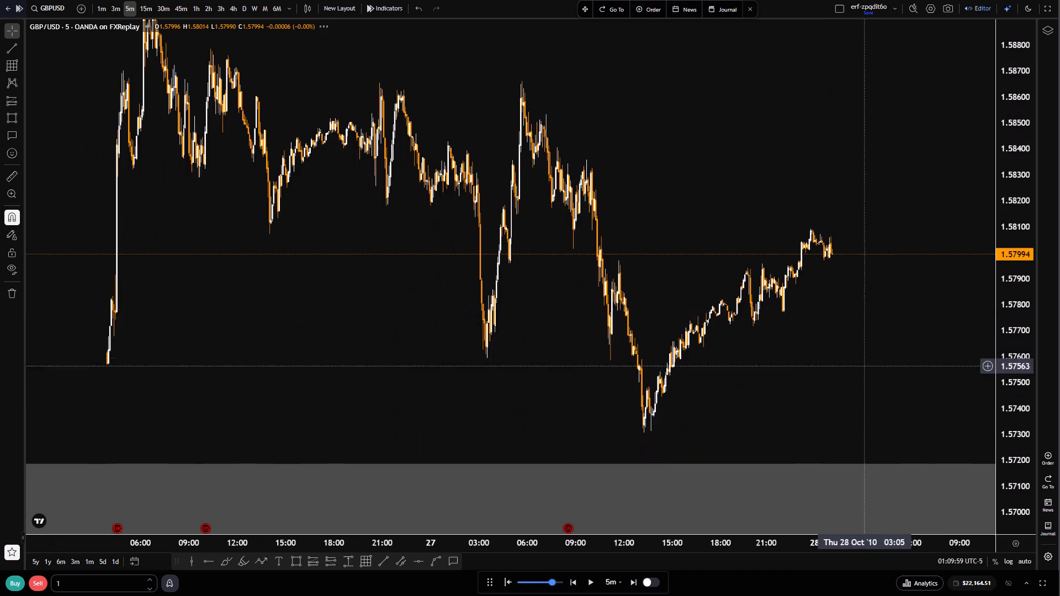
scroll(863, 372, up, 2)
scroll(425, 365, down, 3)
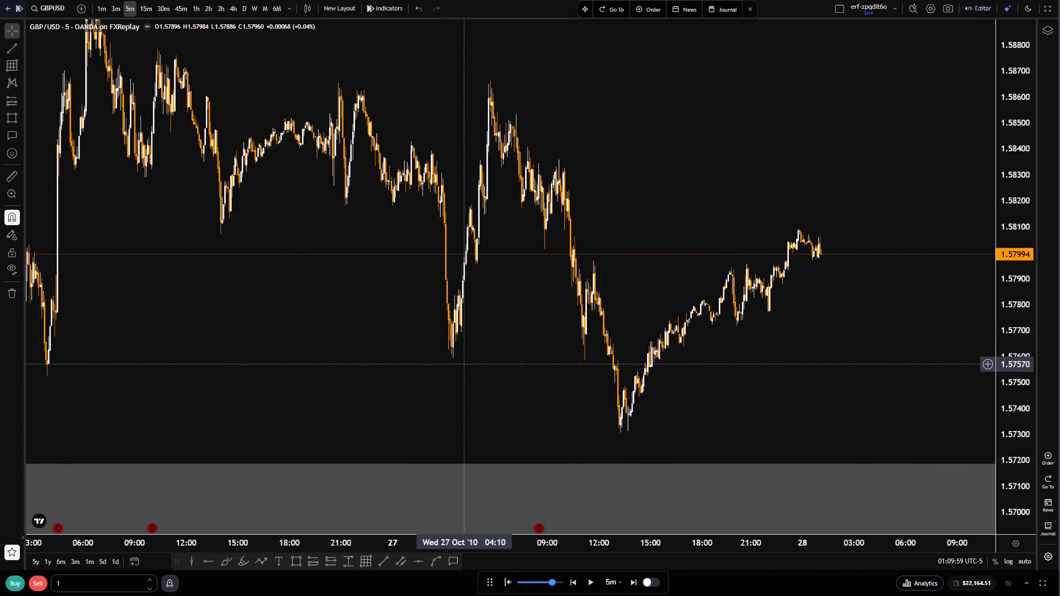
scroll(468, 368, up, 6)
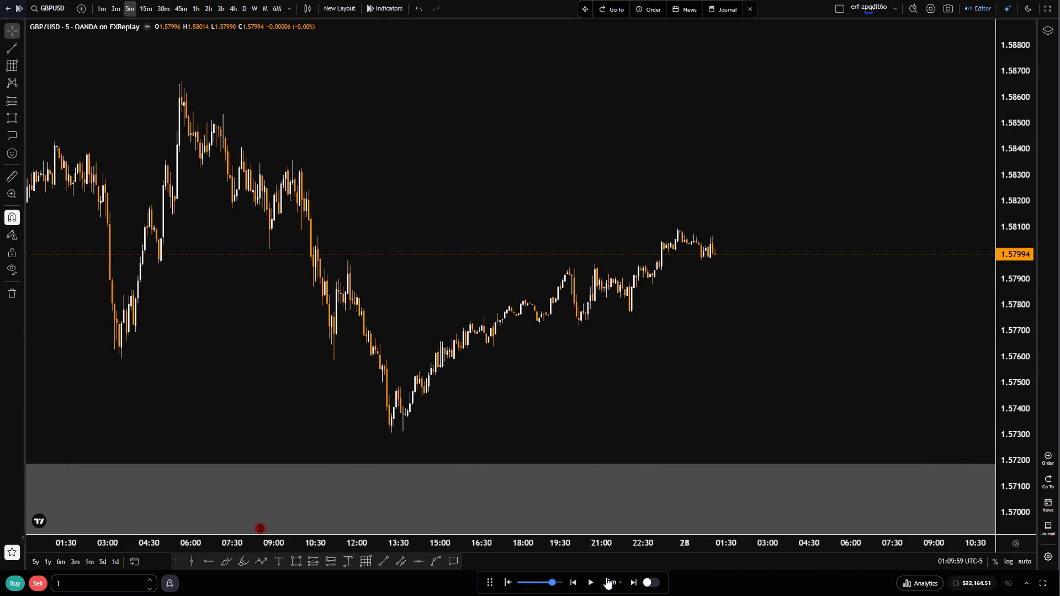
click(594, 584)
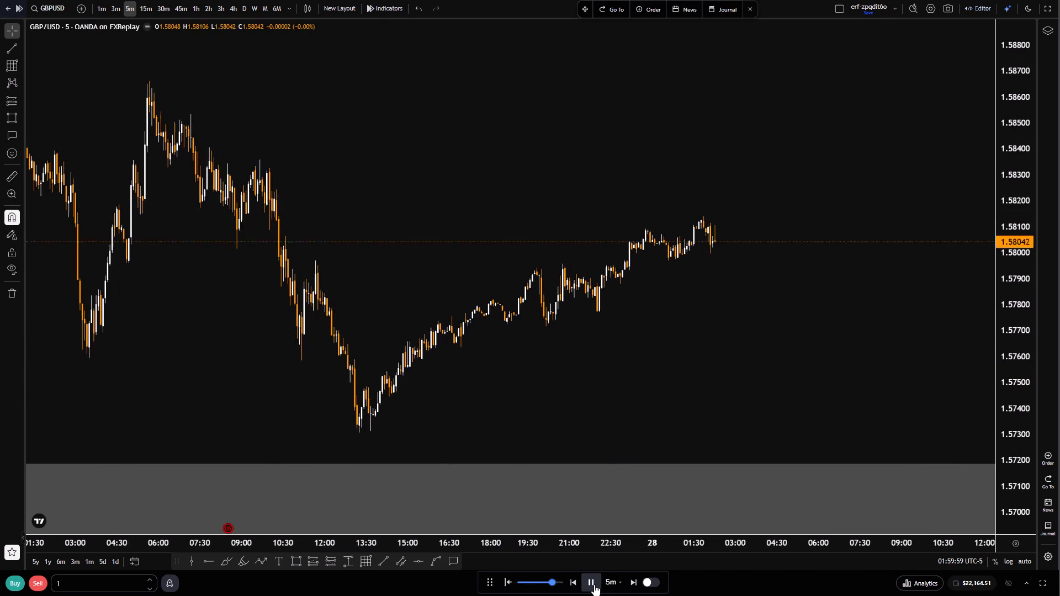
click(594, 584)
triple_click(594, 584)
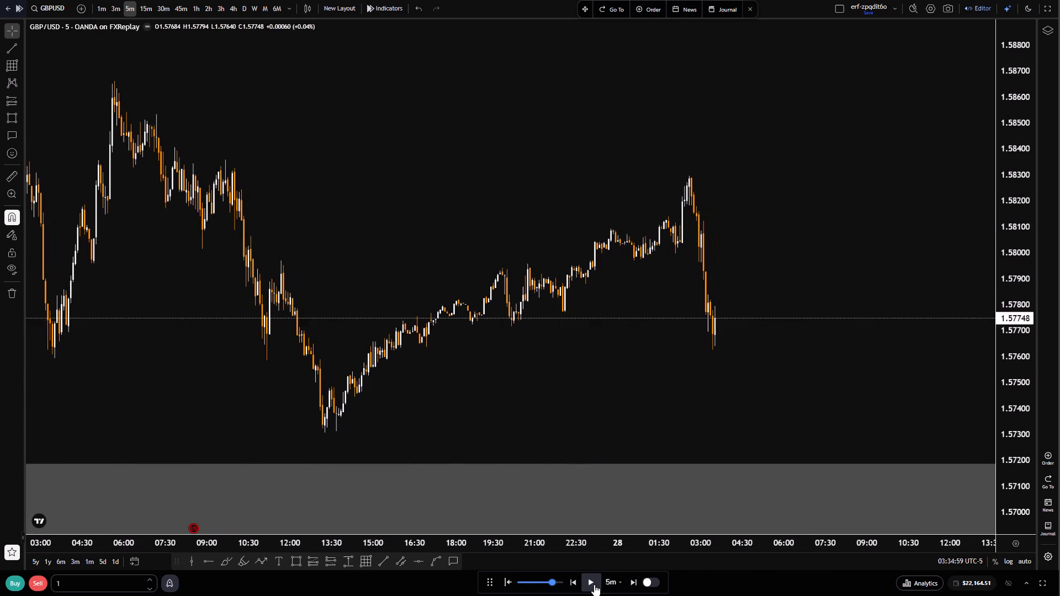
click(594, 584)
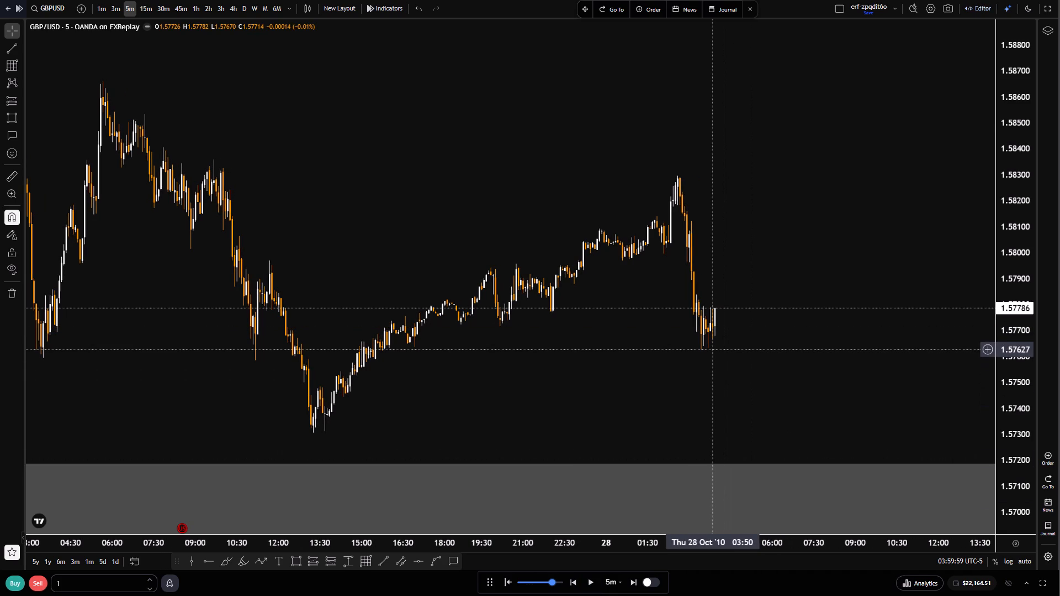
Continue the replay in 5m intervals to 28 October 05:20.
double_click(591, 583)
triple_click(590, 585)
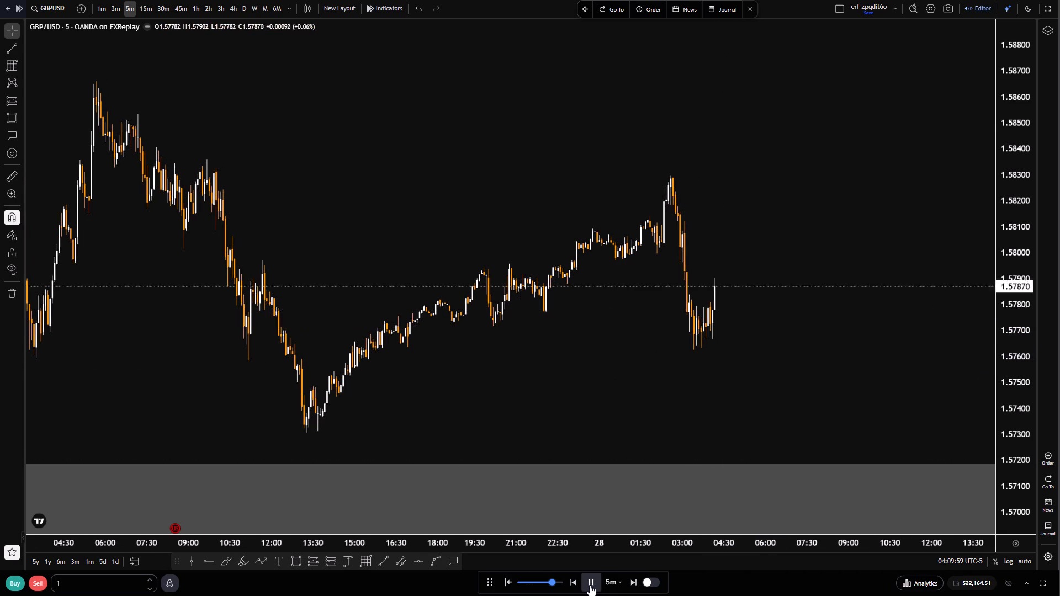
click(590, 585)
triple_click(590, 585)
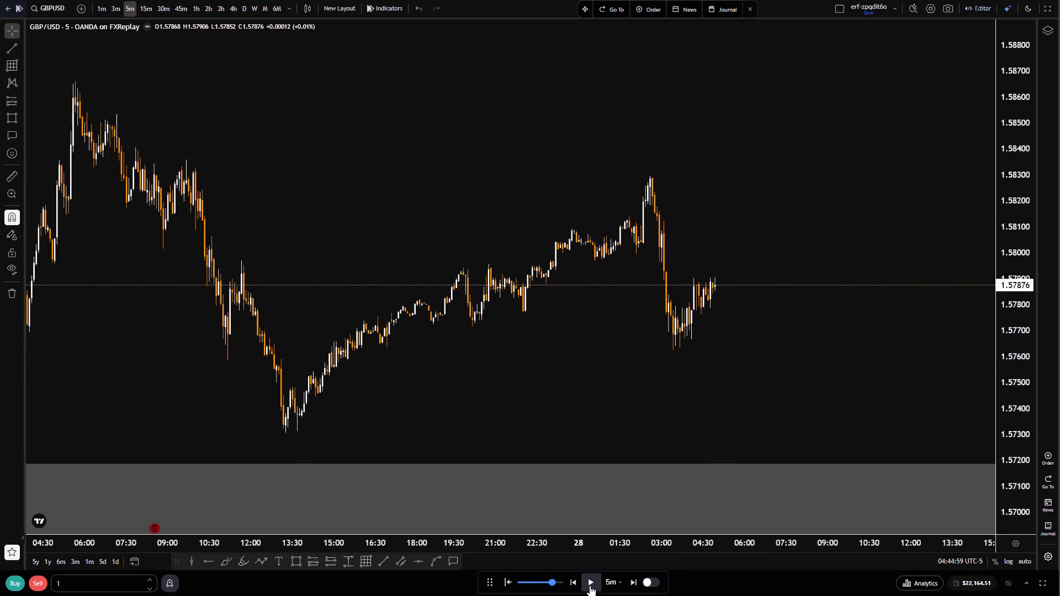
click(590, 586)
Rewind the replay to 28 October 03:45, at the low after the sharp drop.
click(509, 583)
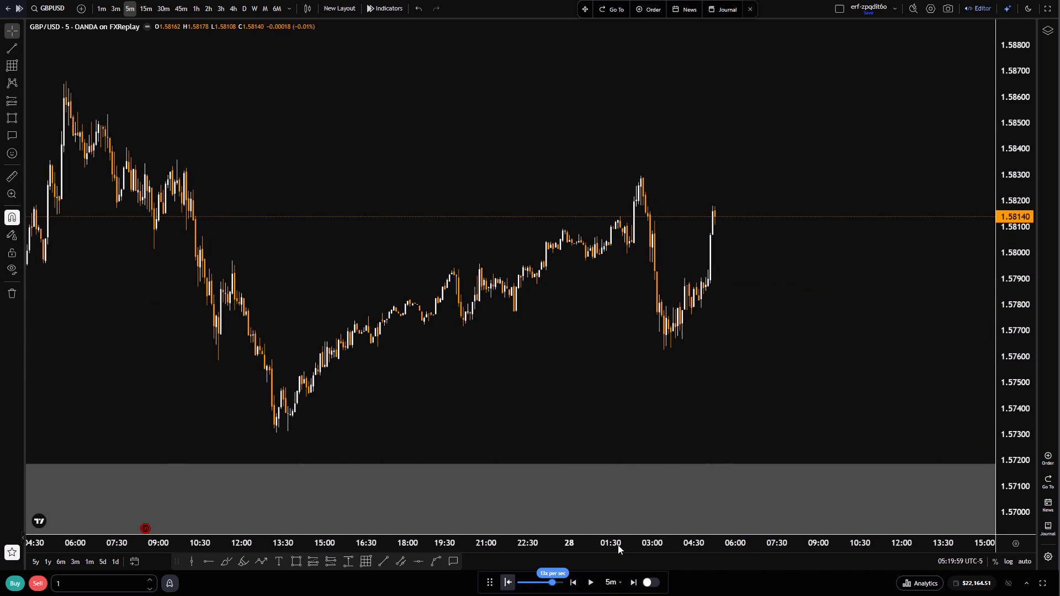
click(674, 489)
Draw a long position on the 30-minute chart at the latest candle with entry 1.57626, stop 1.57048 and target 1.58987.
scroll(793, 502, down, 5)
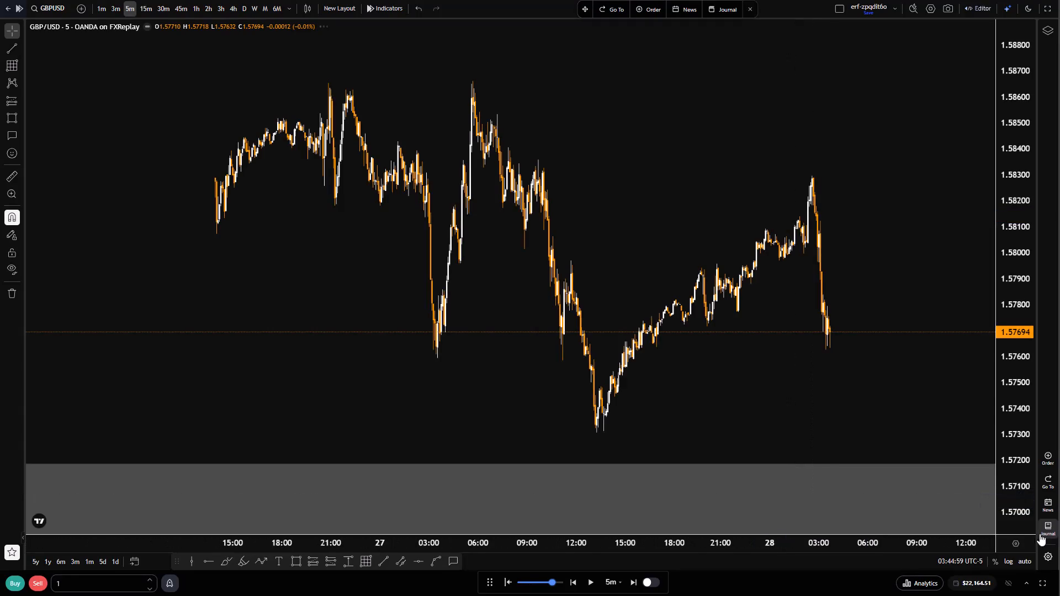
scroll(1011, 501, down, 5)
drag(889, 377, 717, 449)
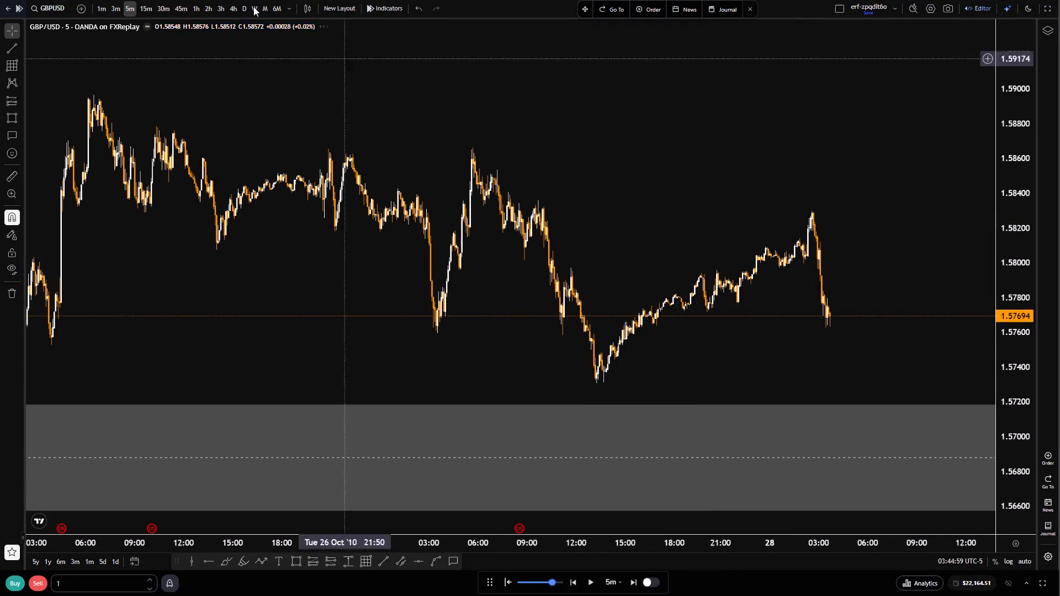
click(171, 3)
scroll(603, 350, up, 3)
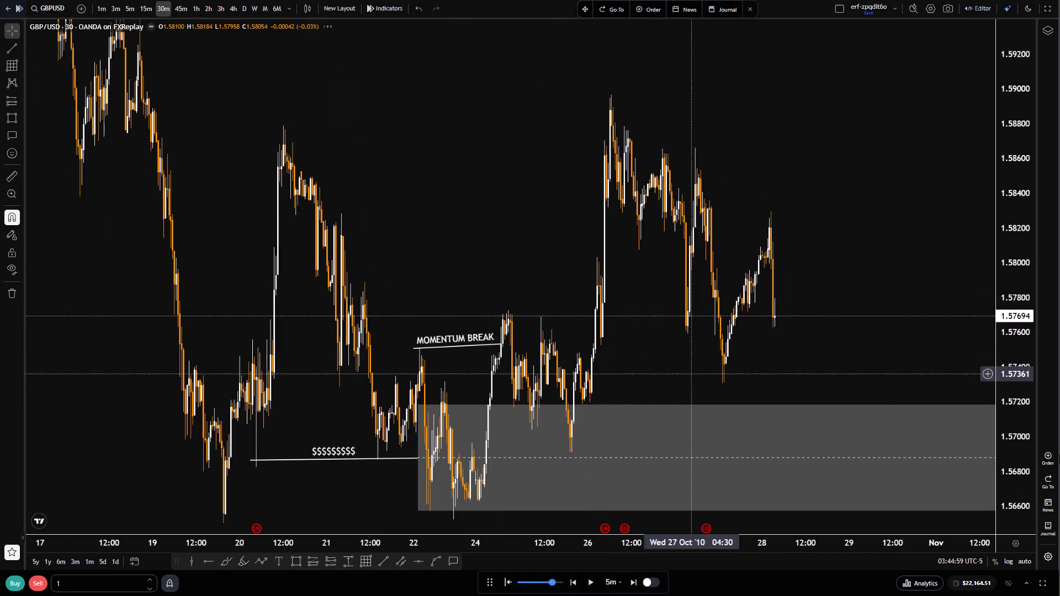
scroll(1018, 487, down, 4)
drag(845, 315, 847, 368)
scroll(844, 373, up, 2)
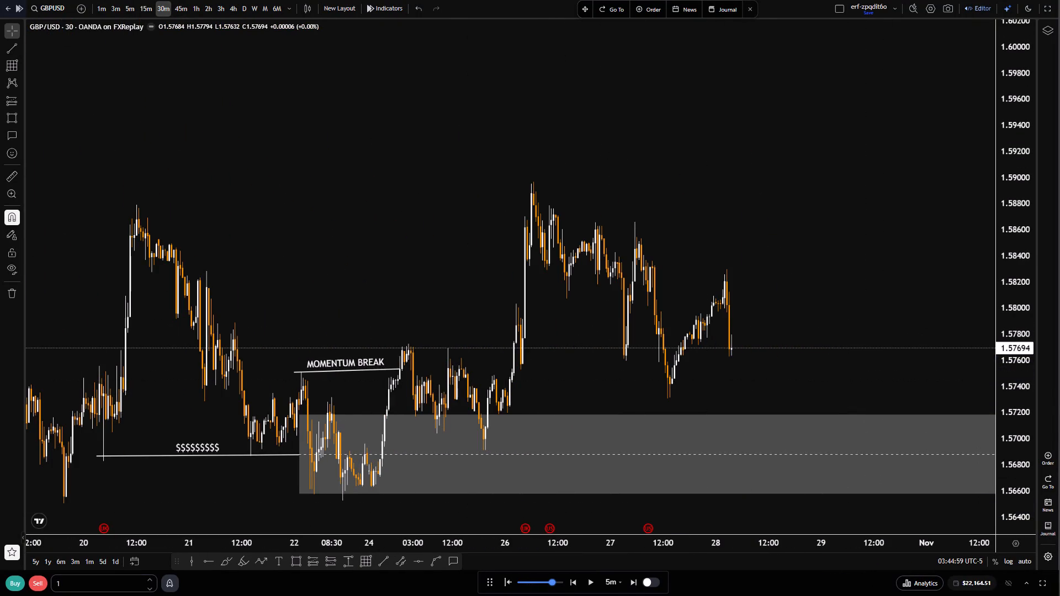
click(313, 562)
click(733, 356)
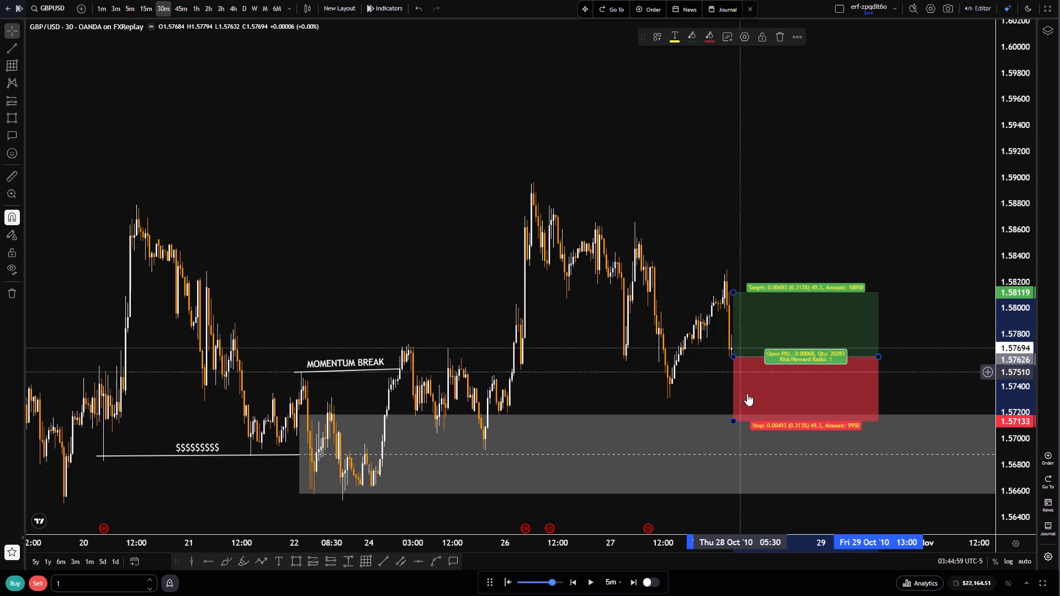
drag(732, 422, 728, 402)
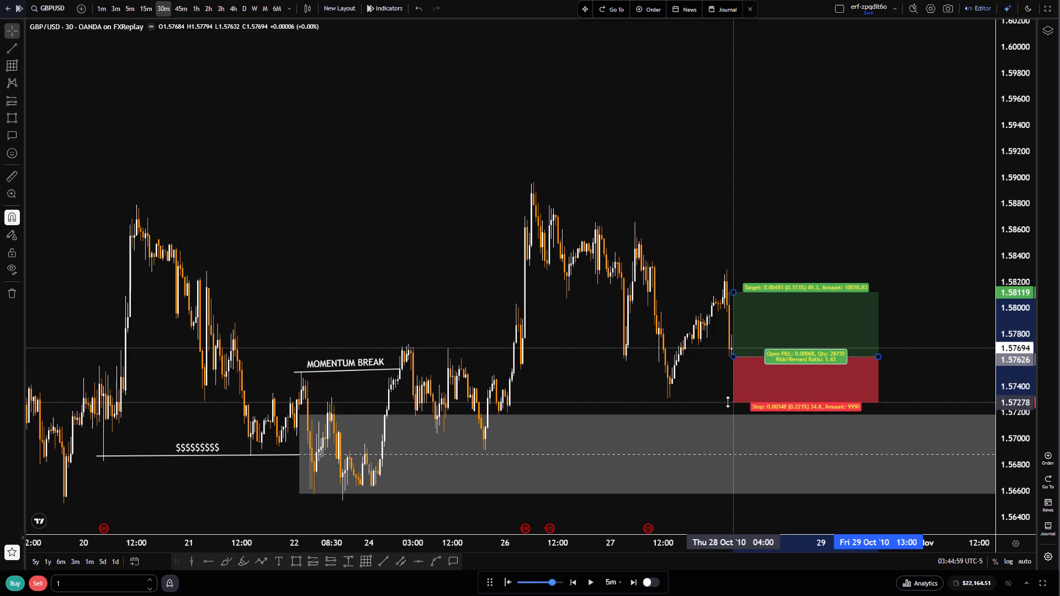
drag(728, 402, 728, 401)
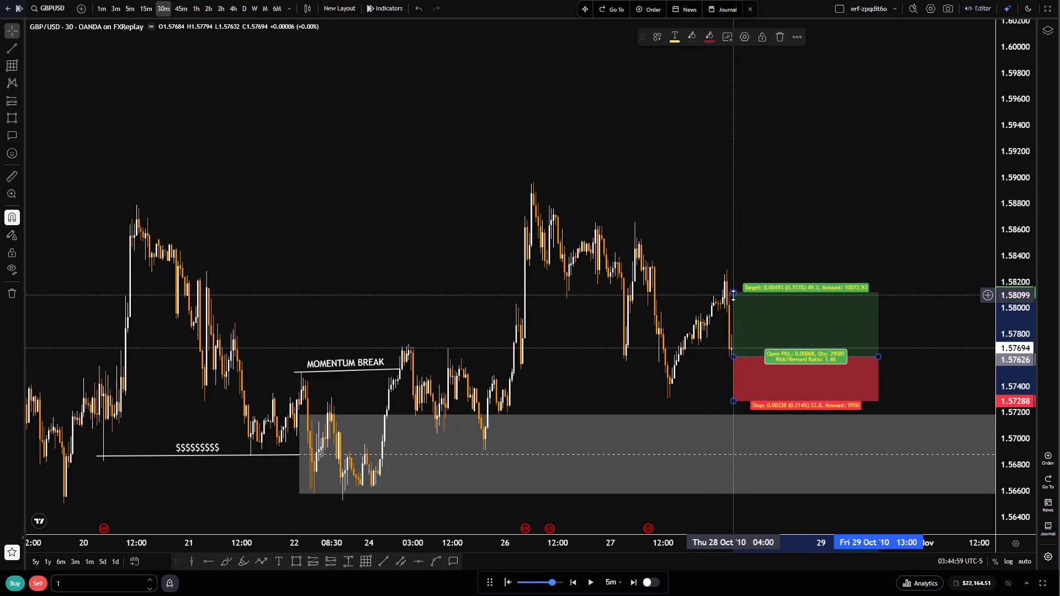
drag(733, 295, 737, 179)
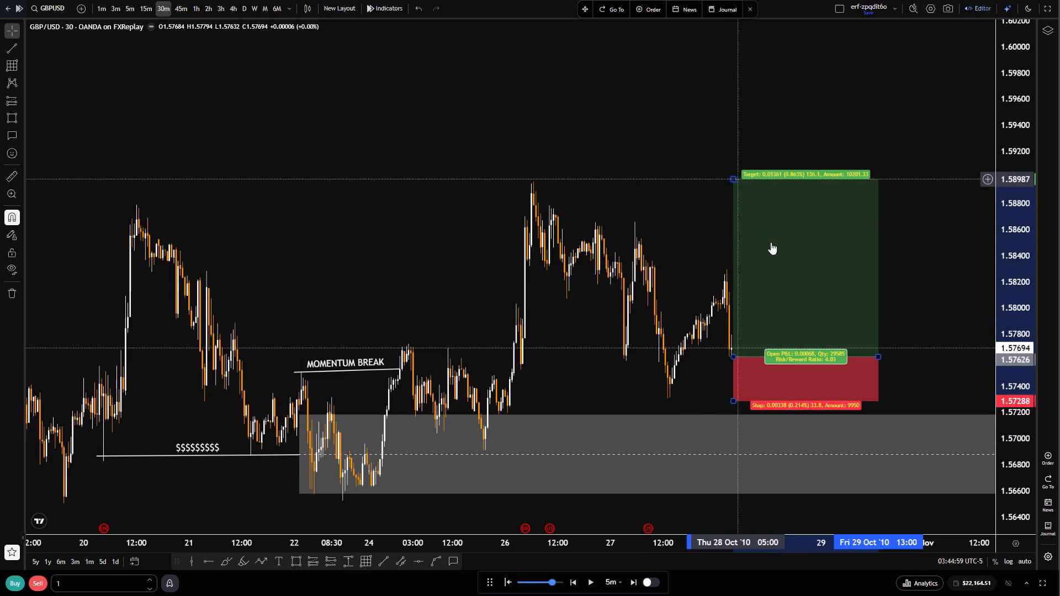
drag(733, 402, 744, 430)
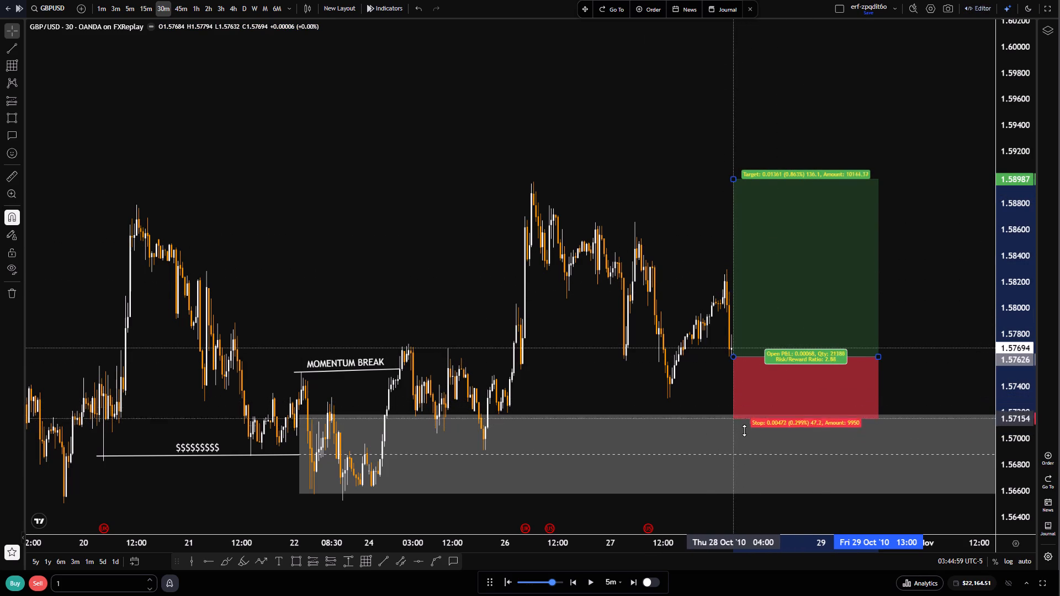
drag(744, 430, 752, 432)
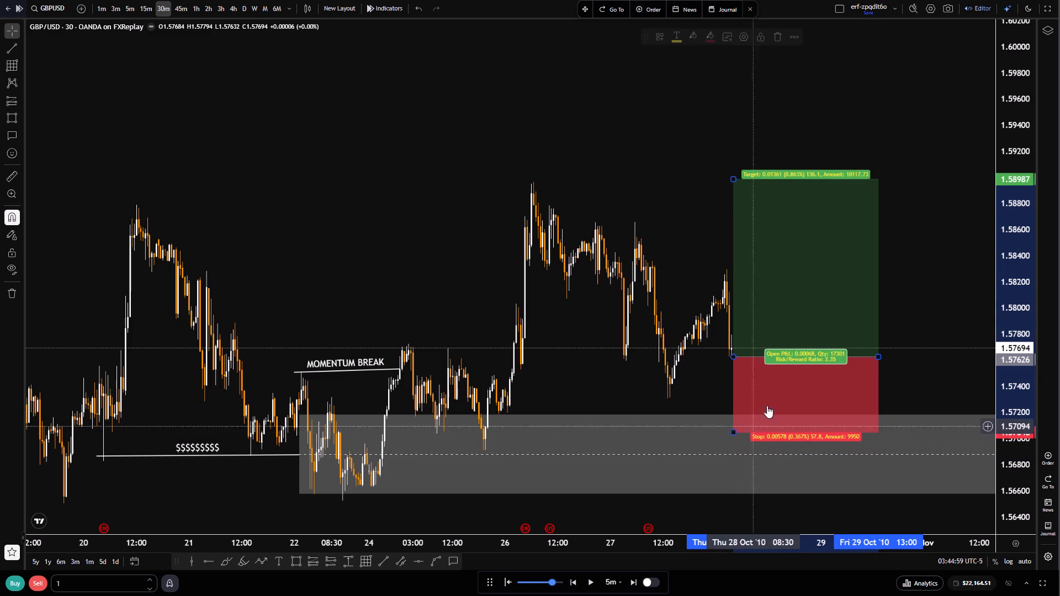
Place a buy limit order from the long position with 0.50% risk, entry 1.57626, stop loss 1.57048 and take profit 1.58987.
click(662, 10)
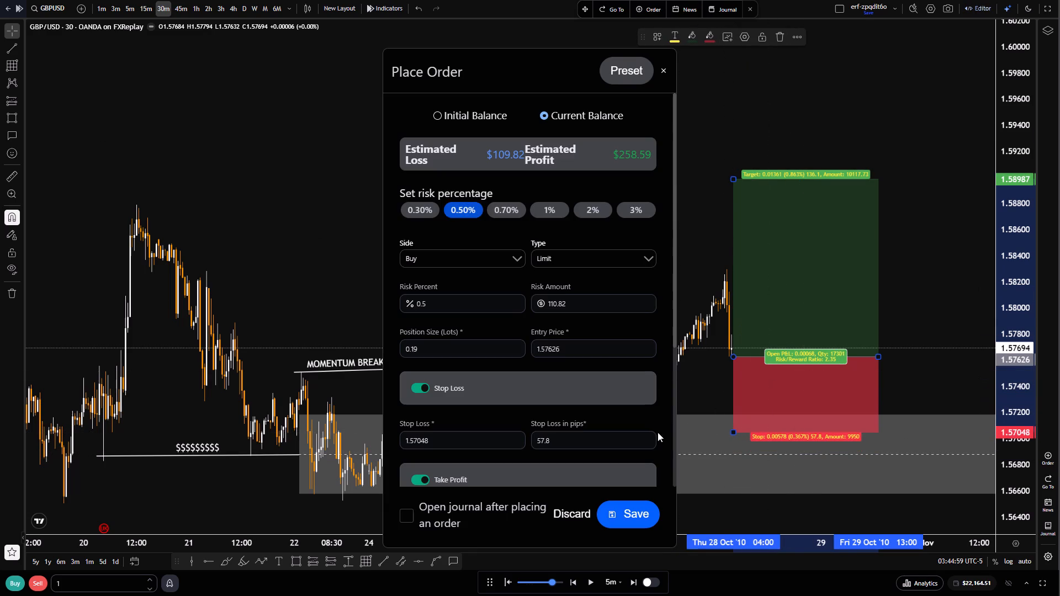
click(629, 510)
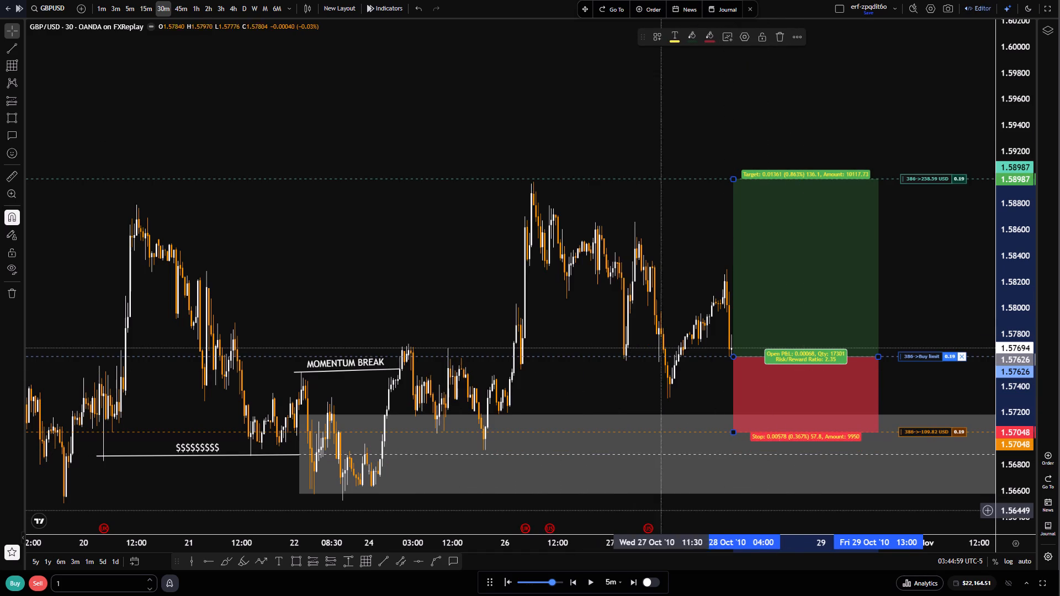
Set the replay interval to 30m and play forward to 28 October 07:00.
click(617, 588)
scroll(619, 548, down, 2)
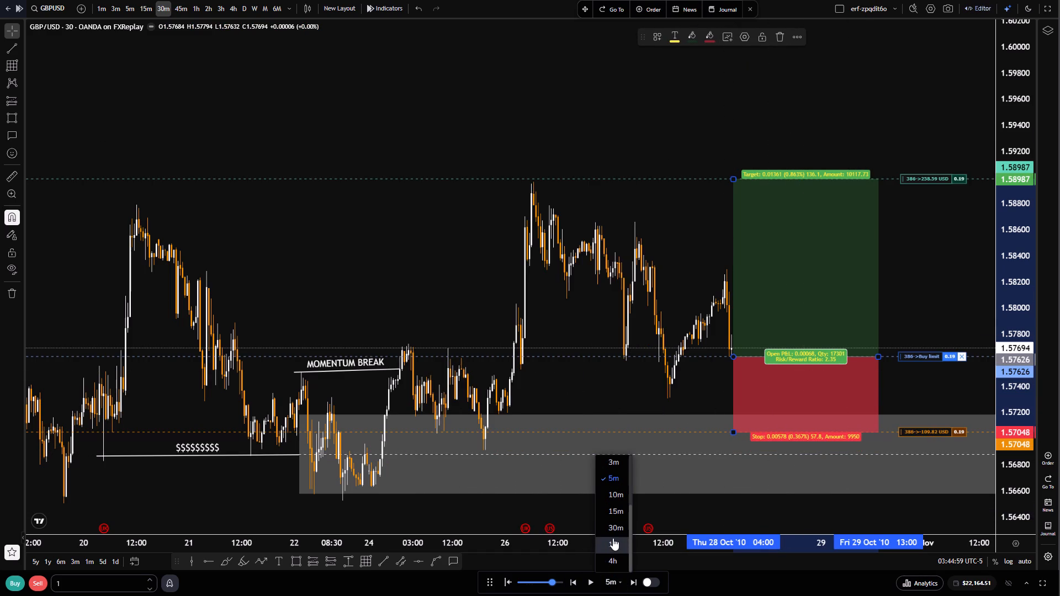
click(617, 527)
double_click(588, 587)
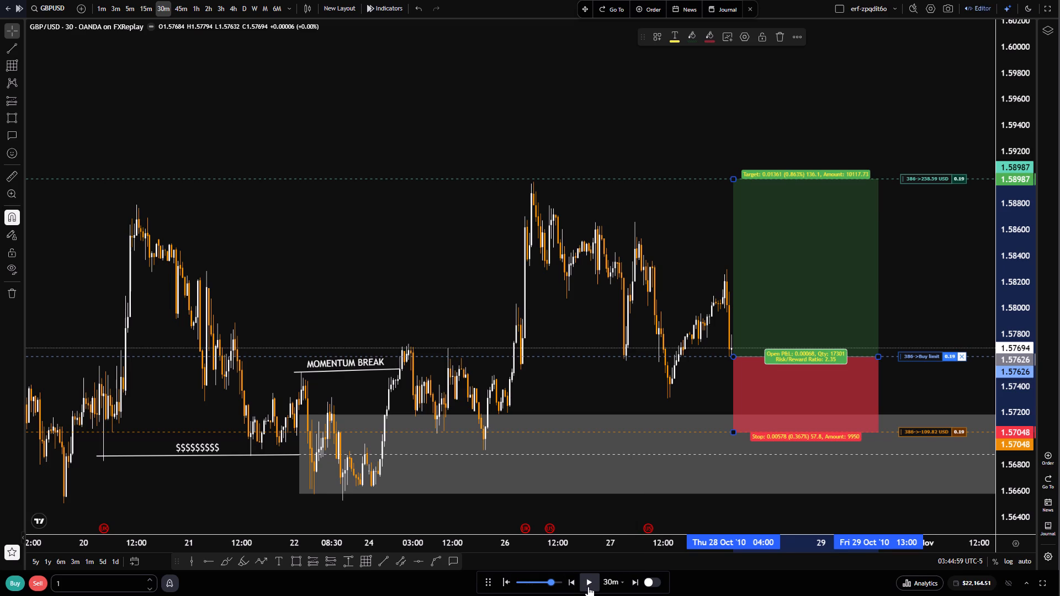
double_click(588, 587)
double_click(588, 587)
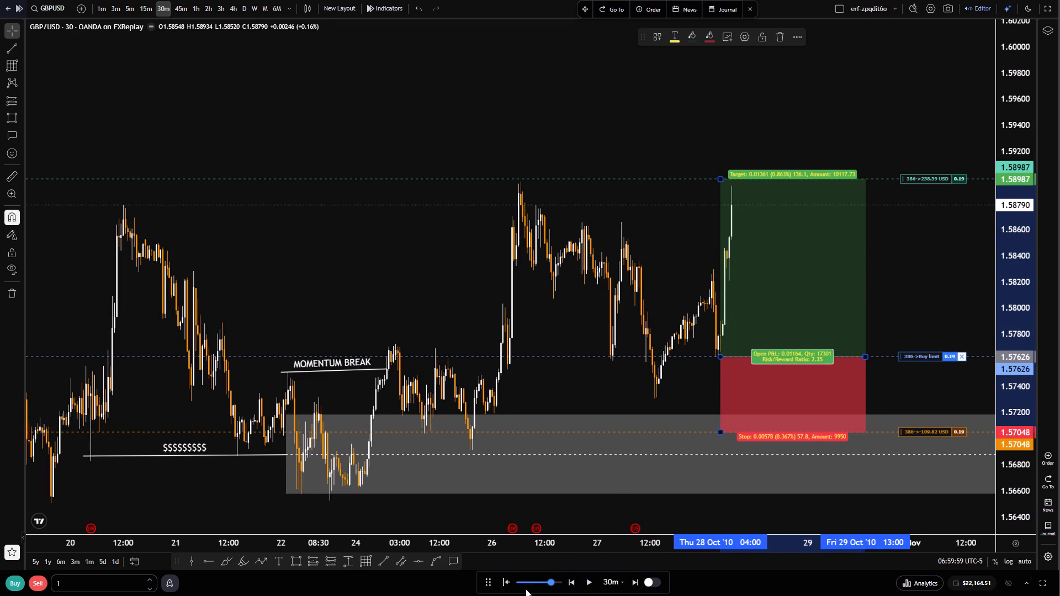
Rewind the replay to 28 October 04:00, where the long position starts.
click(503, 583)
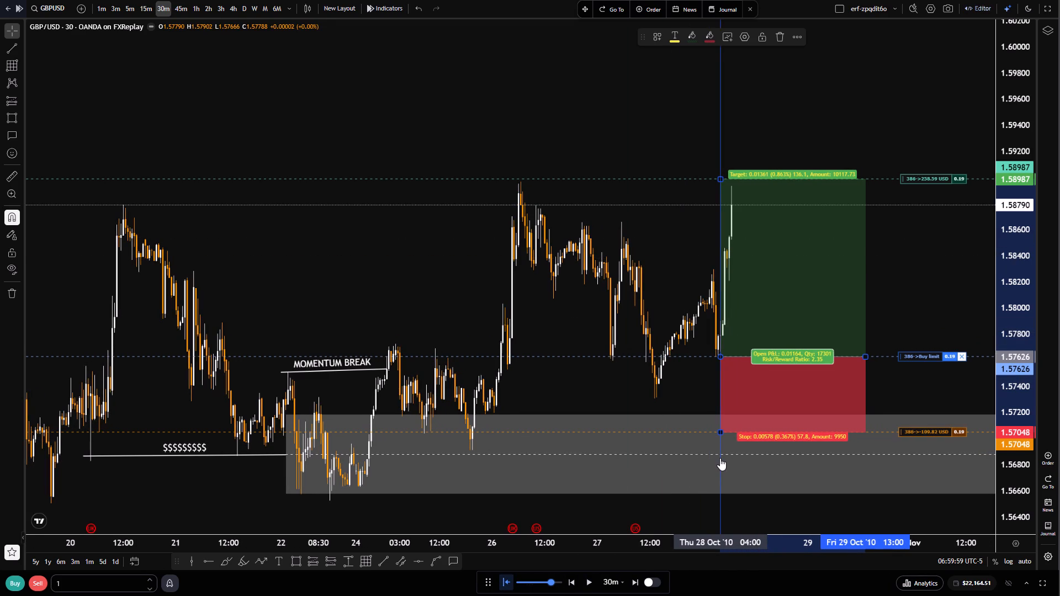
click(720, 458)
scroll(714, 433, up, 2)
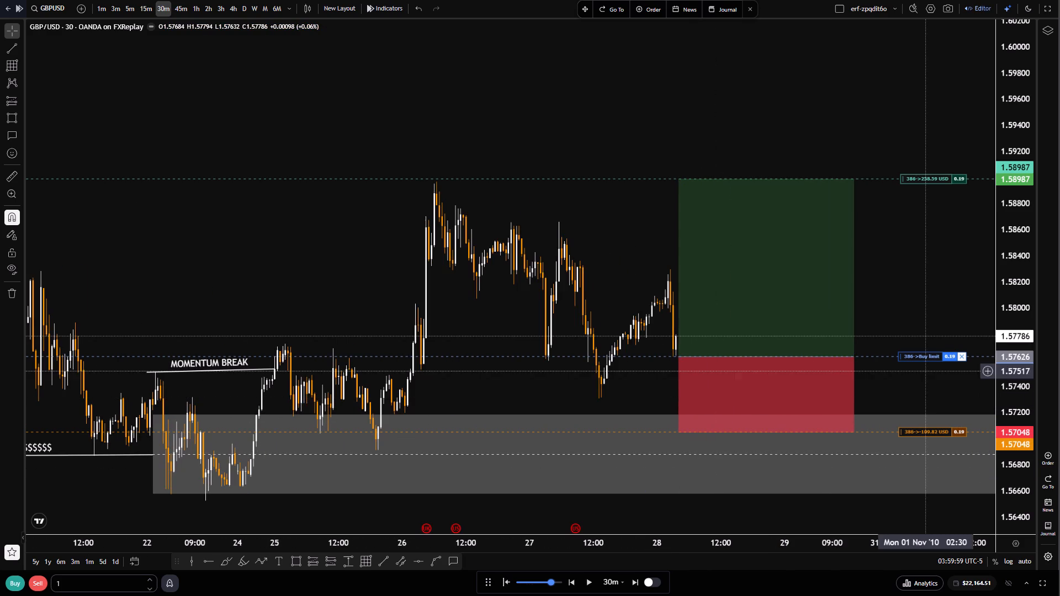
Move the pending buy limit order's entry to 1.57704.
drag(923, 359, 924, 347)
Rewind the replay to 28 October 03:30, just before the long position's start.
click(505, 581)
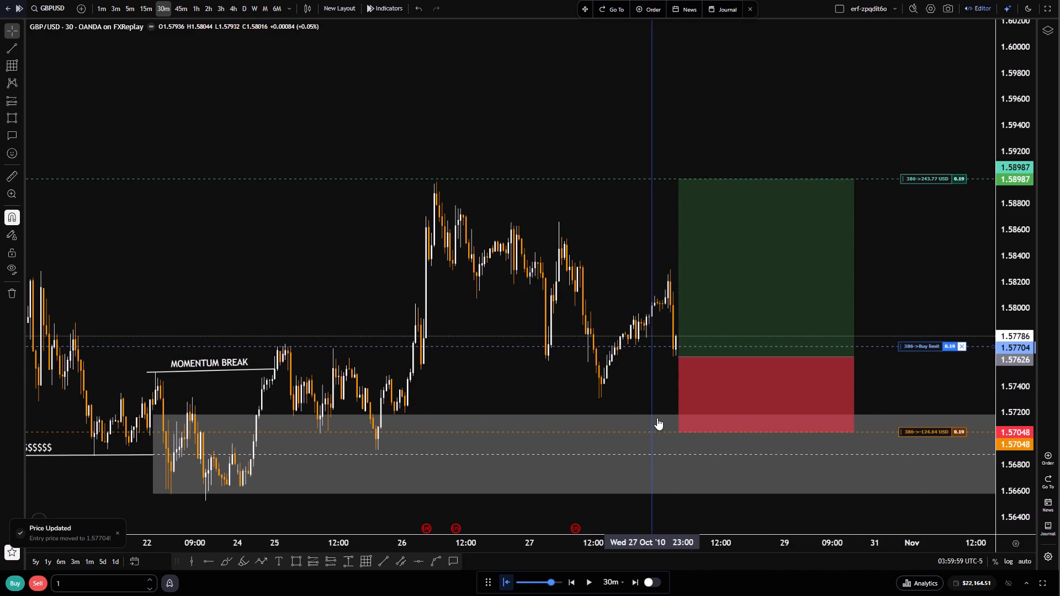
click(679, 418)
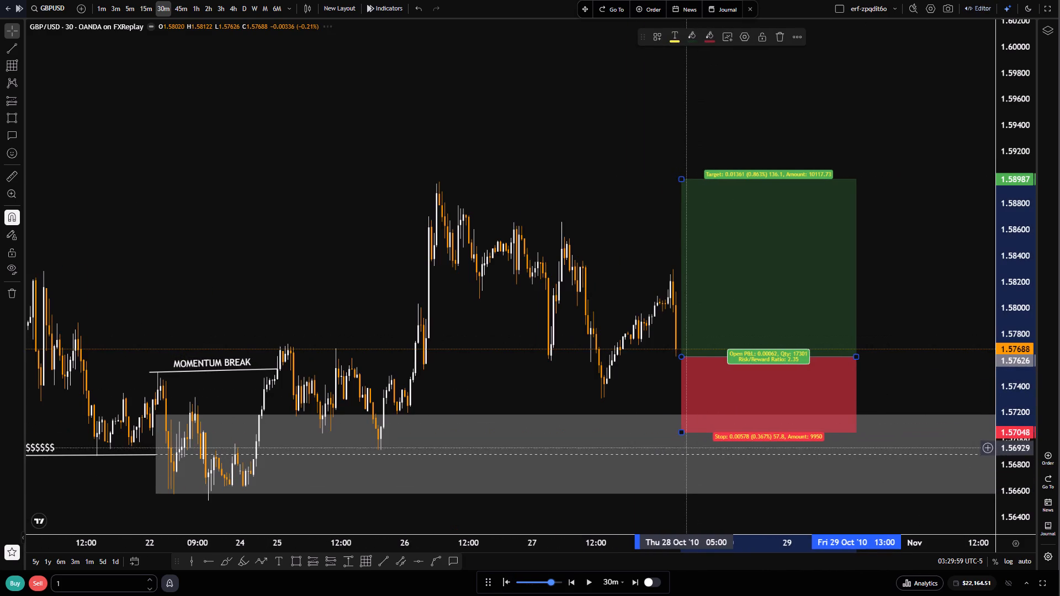
Raise the long position's stop to 1.57172, at the top edge of the grey zone.
drag(681, 434, 683, 415)
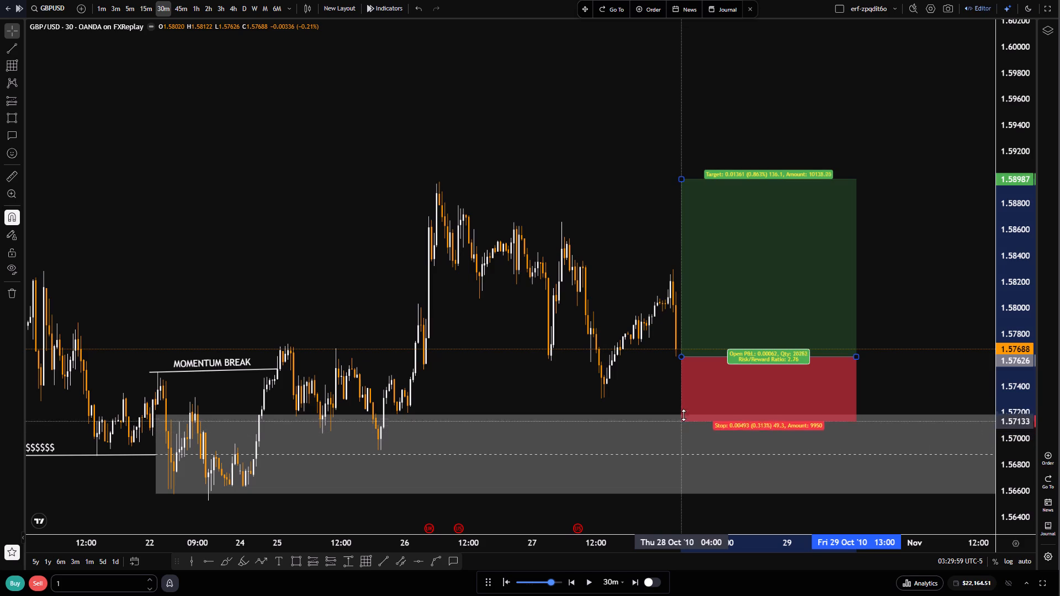
drag(683, 415, 684, 416)
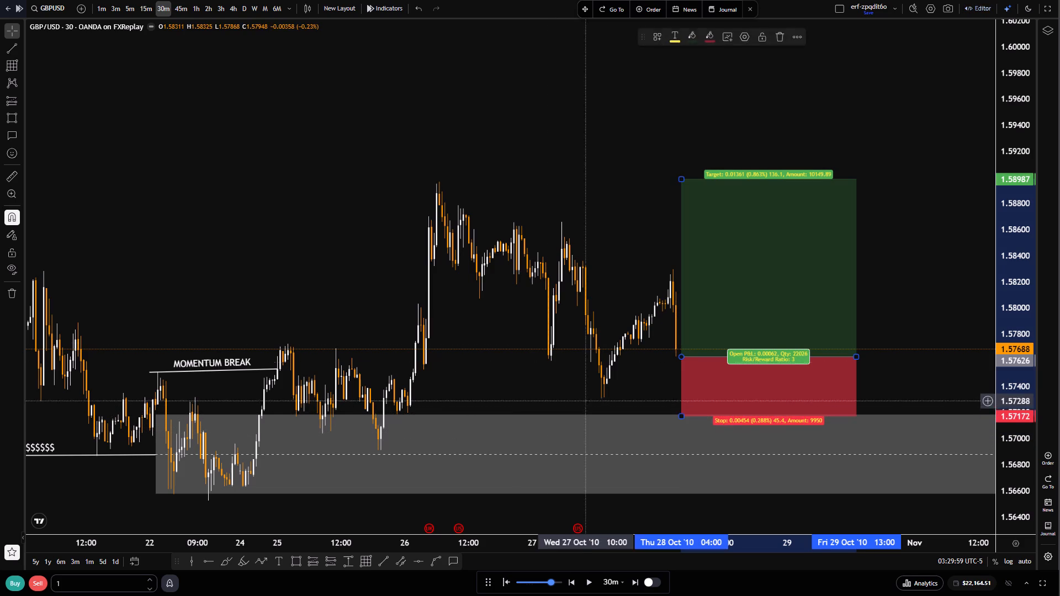
Draw a trend line under the lows from 26 October 04:00 to 27 October 11:00 and label it "$$$$$$$$$$".
drag(520, 340, 520, 379)
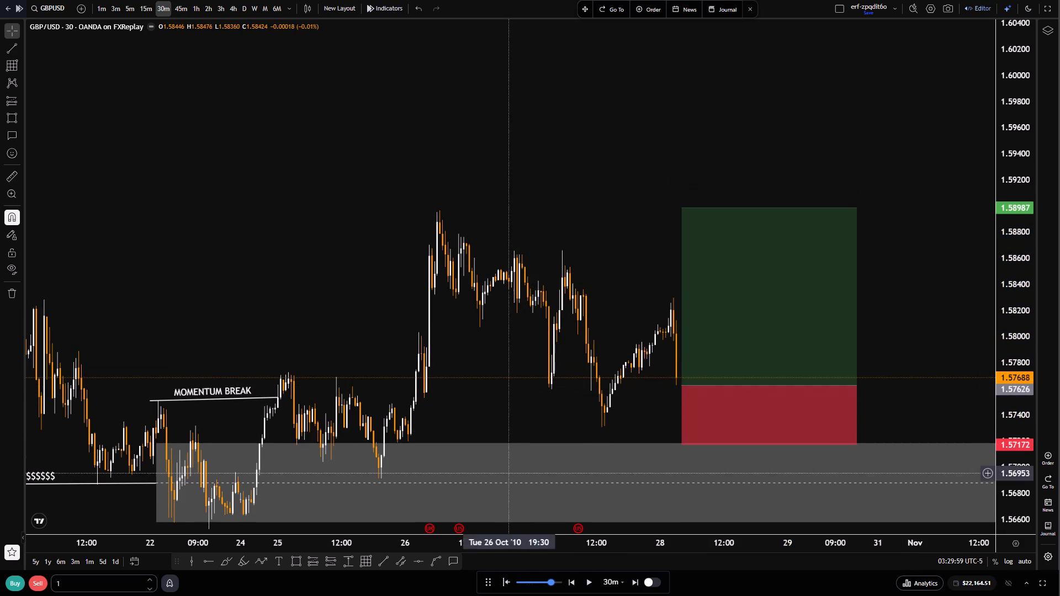
click(384, 561)
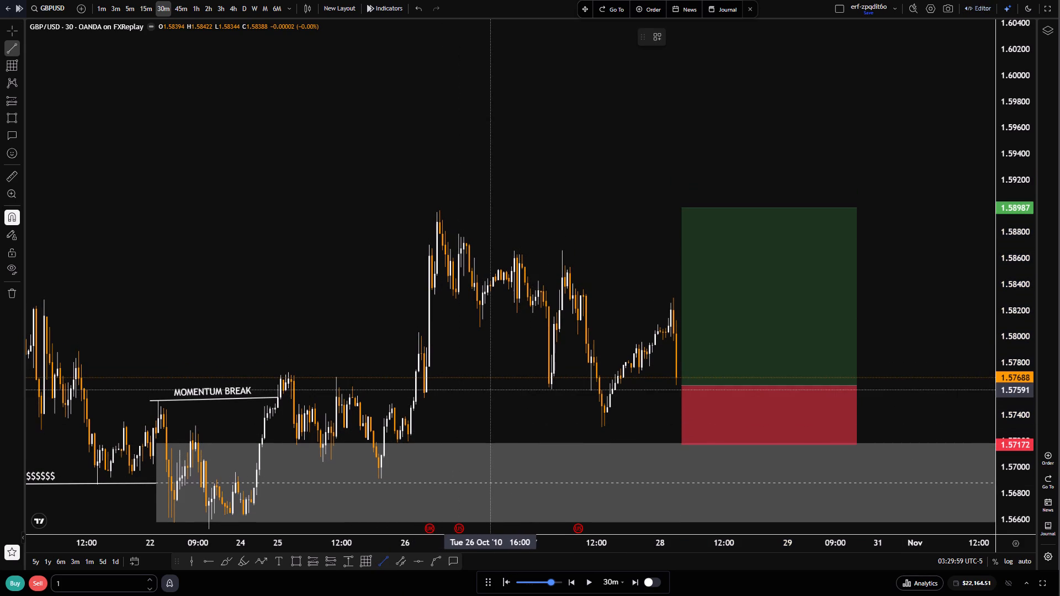
click(426, 396)
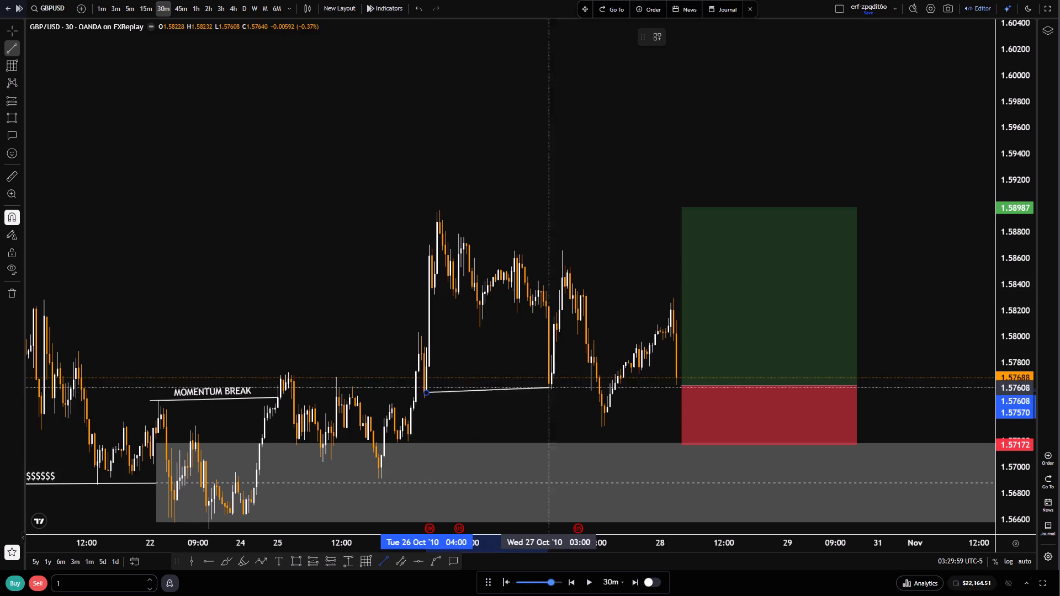
click(596, 391)
drag(595, 384, 592, 392)
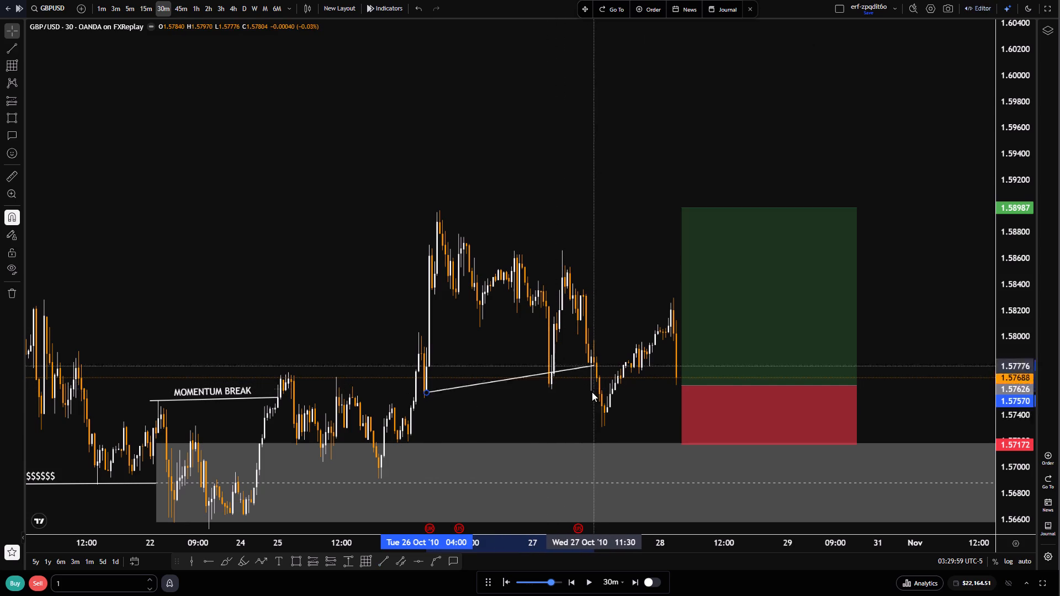
drag(592, 392, 591, 393)
click(531, 389)
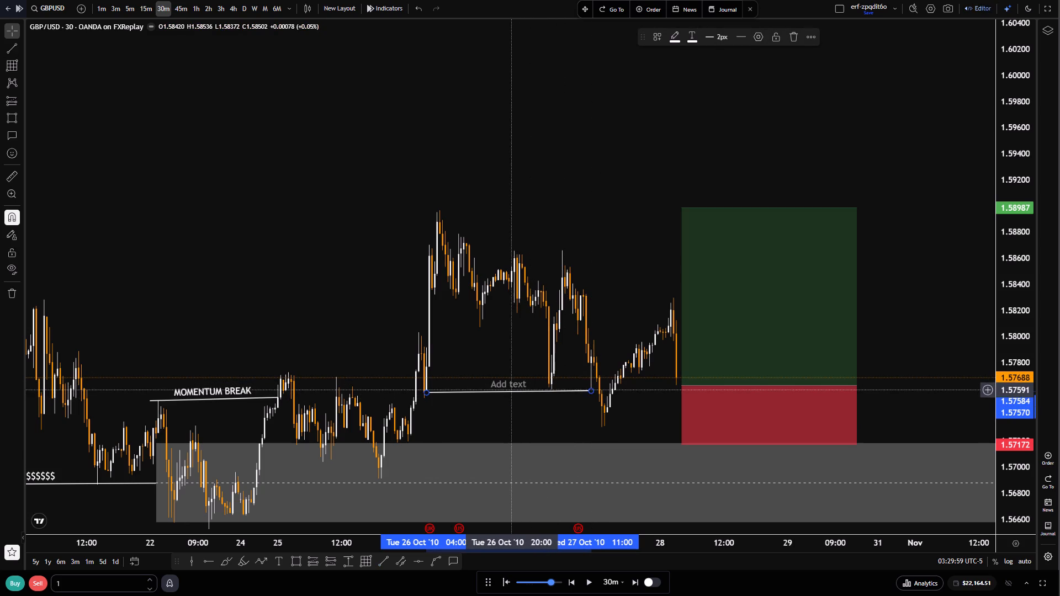
key(shift+dollar)
key(shift+dollar)
key(shift+dollar)
key(shift+dollar)
key(shift+dollar)
key(shift+dollar)
key(shift+dollar)
key(shift+dollar)
key(shift+dollar)
key(shift+dollar)
click(510, 422)
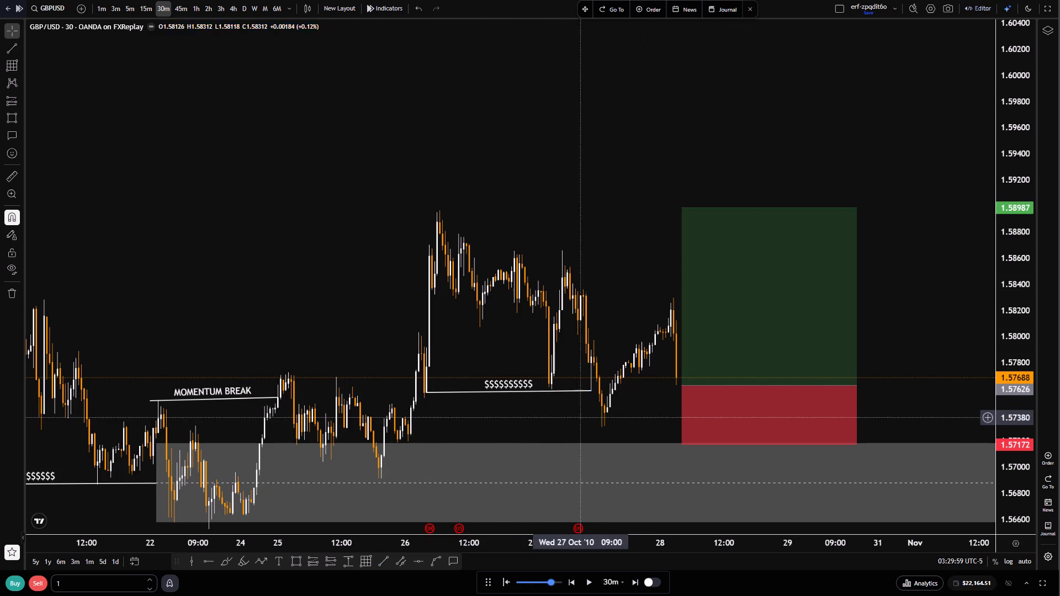
On the 15-minute chart, draw a trend line from 27 October 11:15 to 21:15 at about 1.579 and label it "MOMENTUM BROKEN".
click(149, 12)
scroll(651, 511, down, 3)
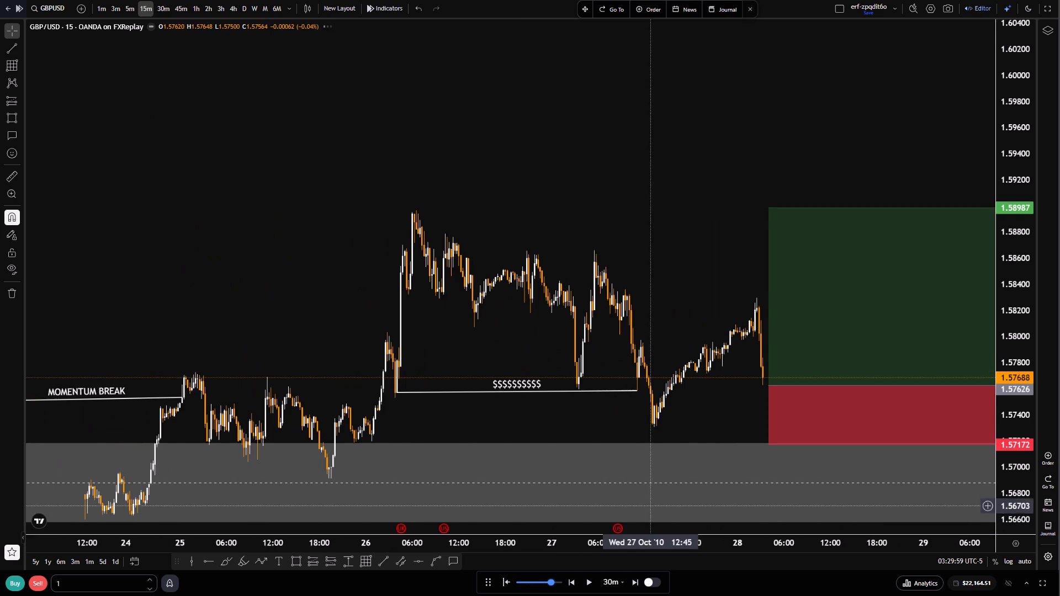
drag(677, 291, 659, 302)
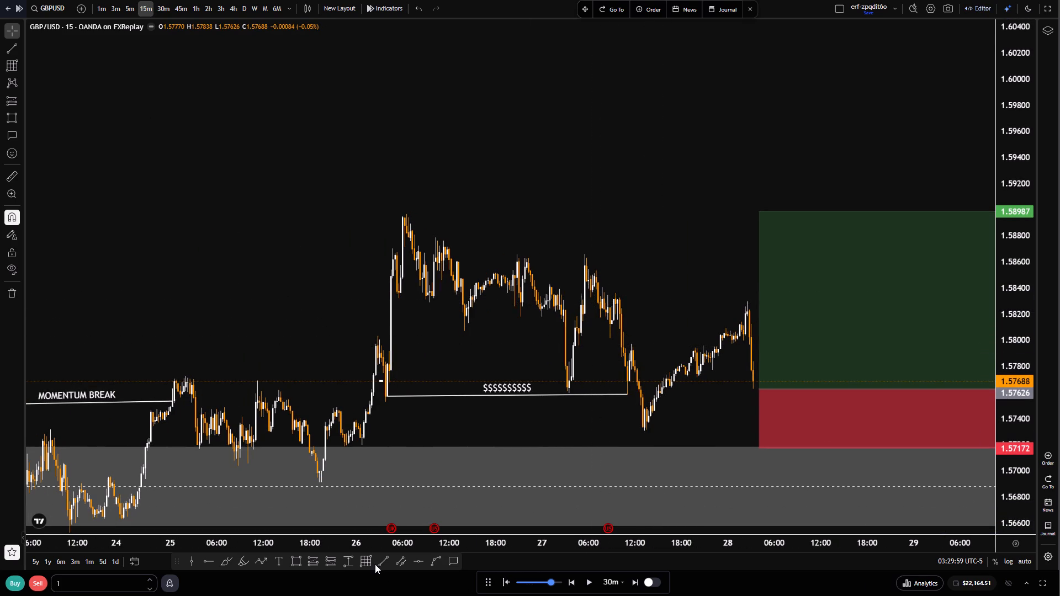
click(382, 560)
click(628, 345)
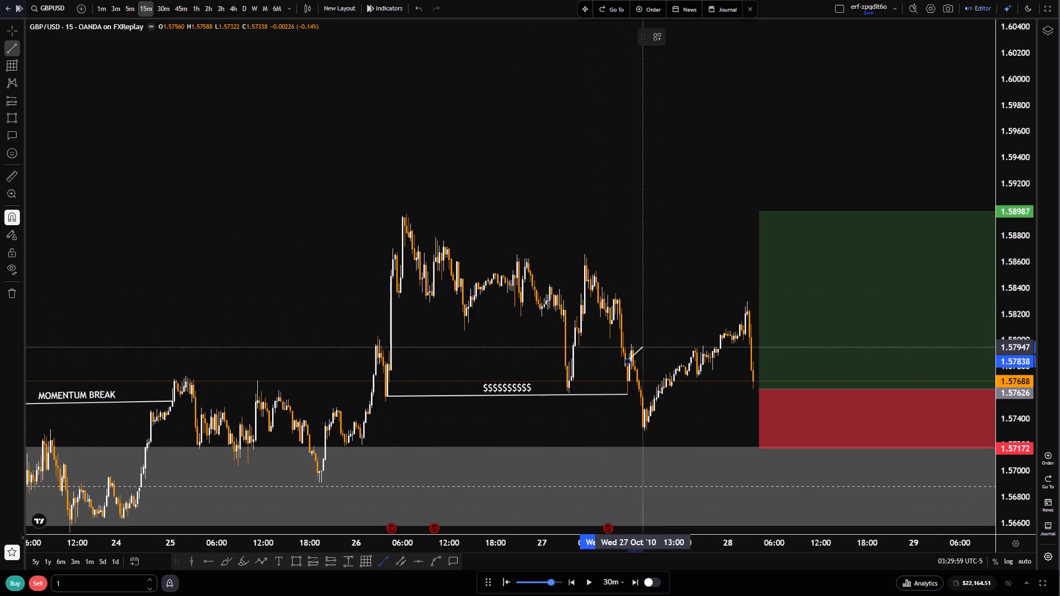
click(706, 350)
drag(627, 363, 627, 350)
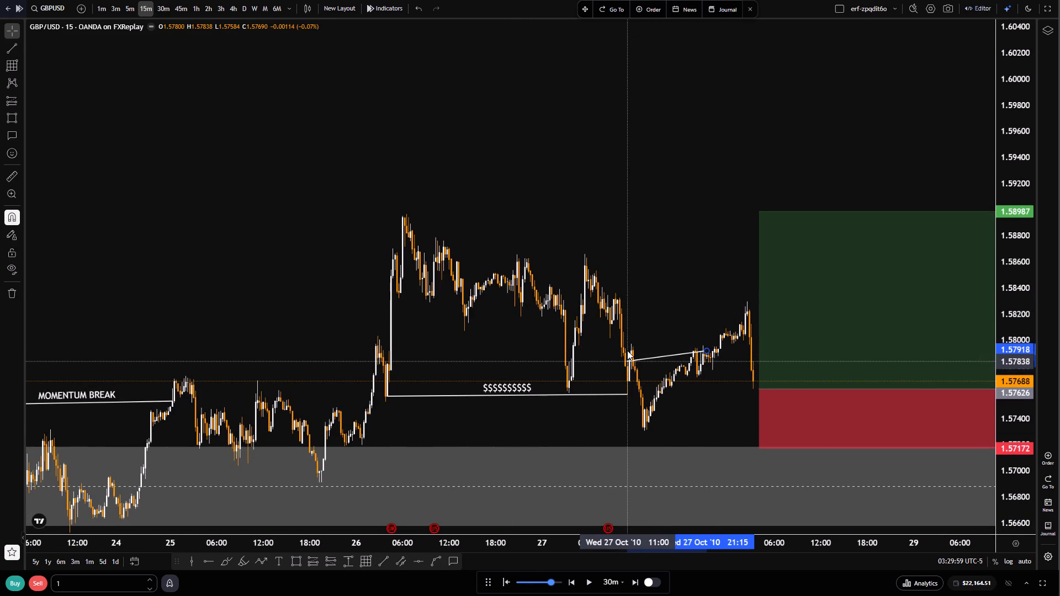
drag(627, 350, 629, 346)
click(630, 349)
click(630, 350)
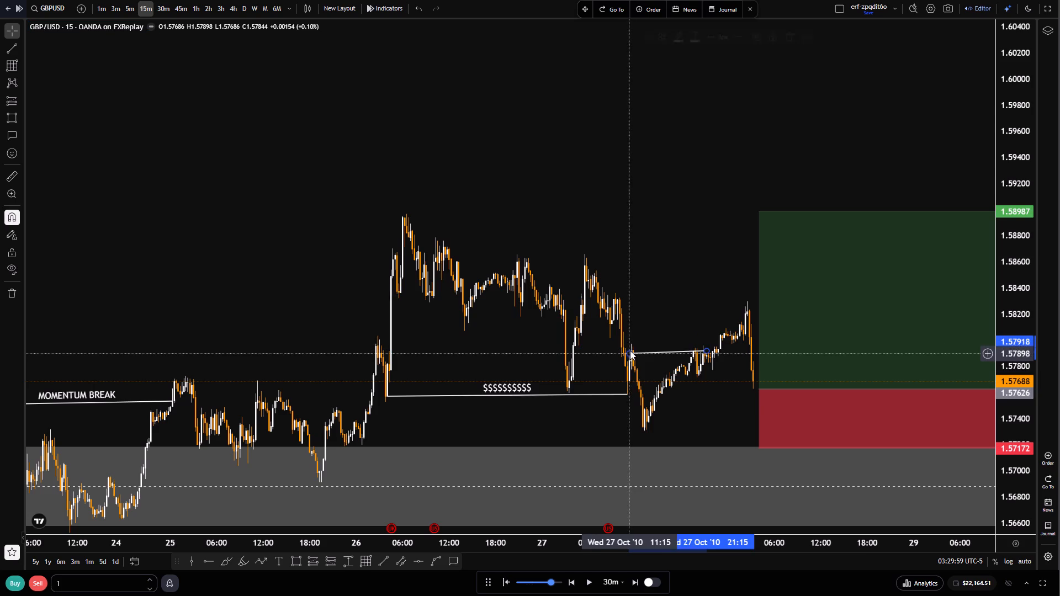
click(643, 347)
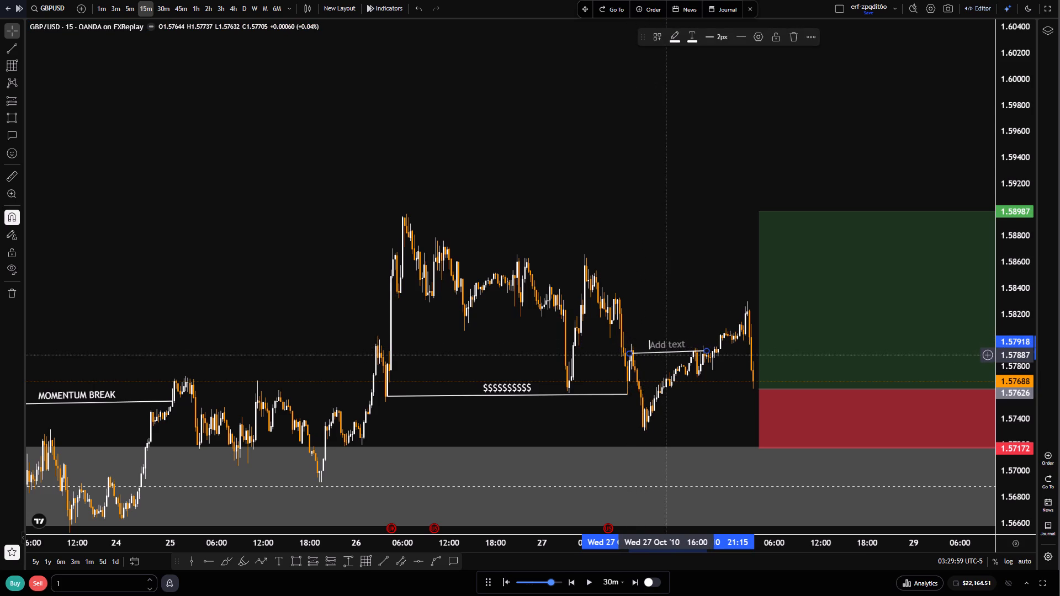
text(MOMENTUM BROKEN)
key(space)
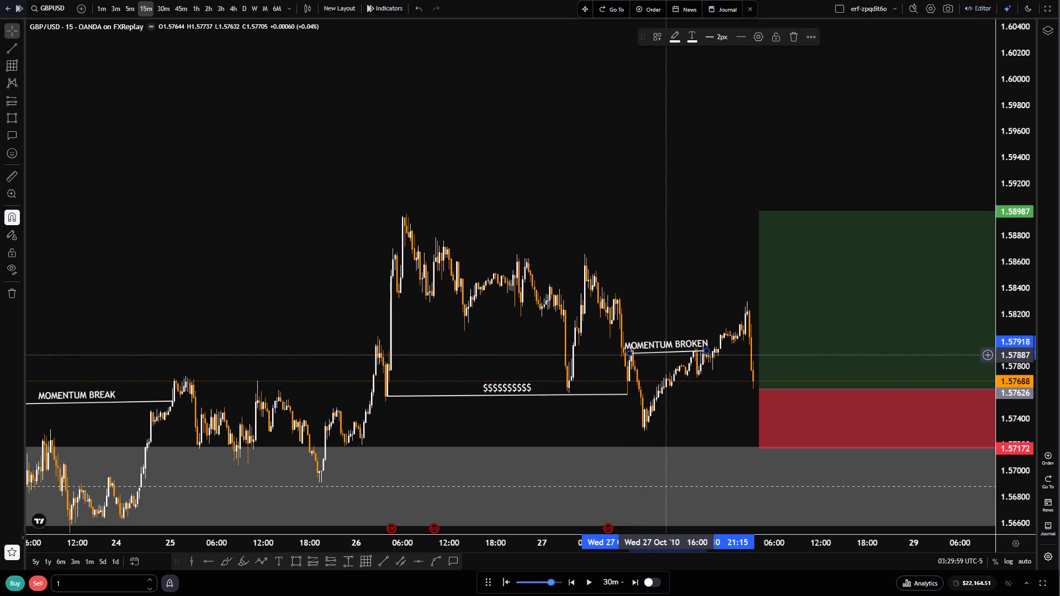
click(681, 285)
Reposition the MOMENTUM BROKEN line to run from 27 October 11:00 at 1.57968 to 23:15 at 1.57998.
drag(658, 352, 659, 333)
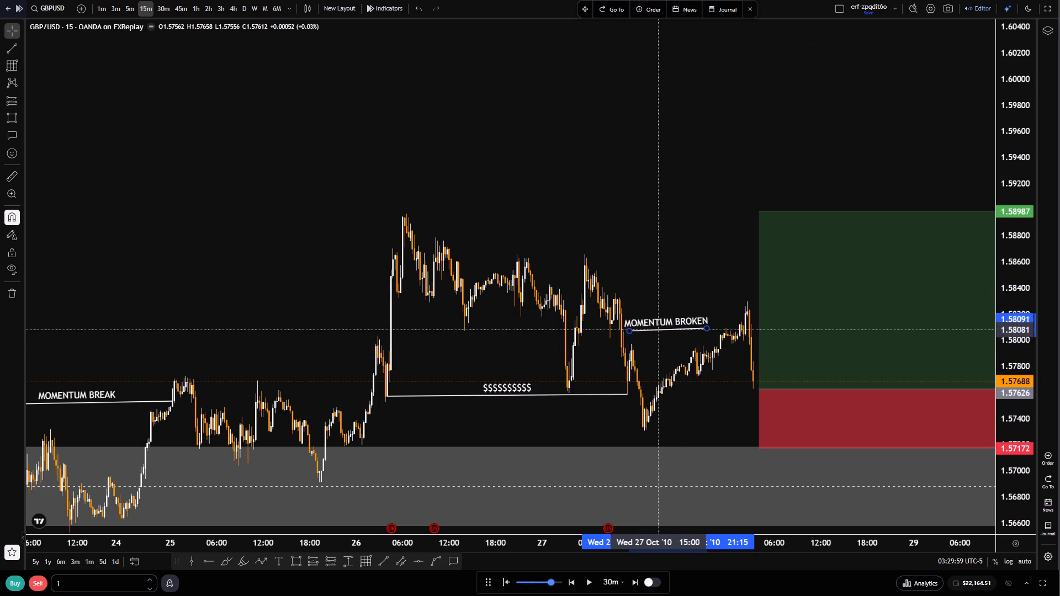
drag(659, 333, 656, 343)
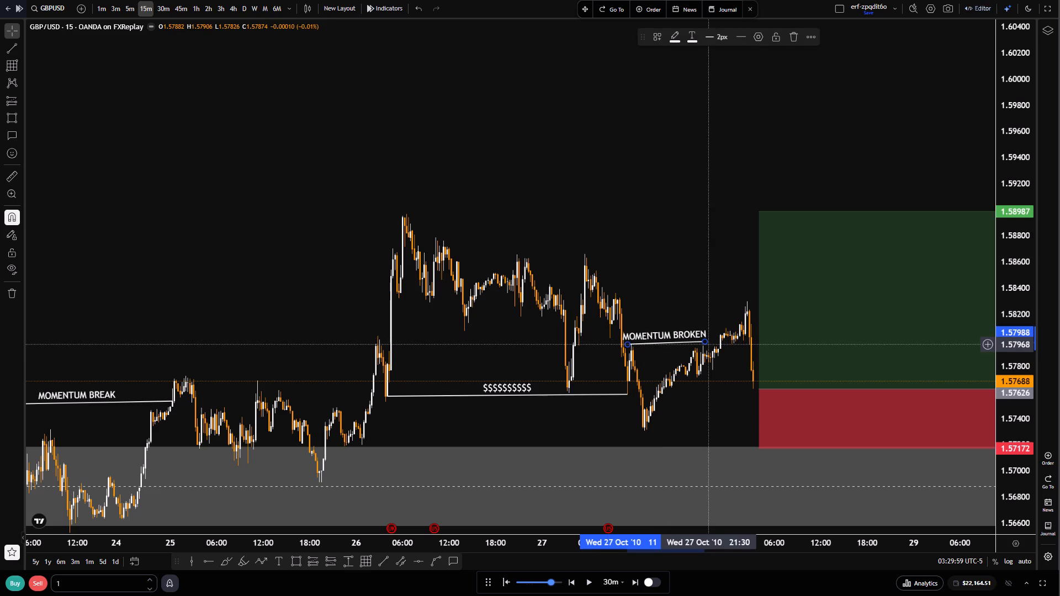
drag(707, 340, 725, 338)
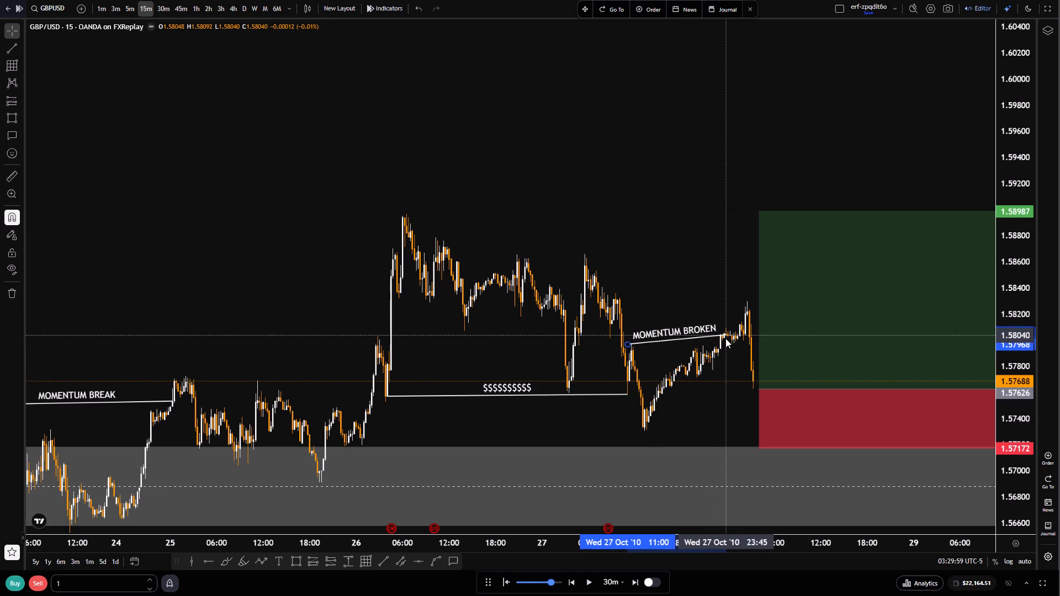
drag(725, 338, 722, 344)
scroll(706, 441, up, 3)
scroll(727, 408, down, 5)
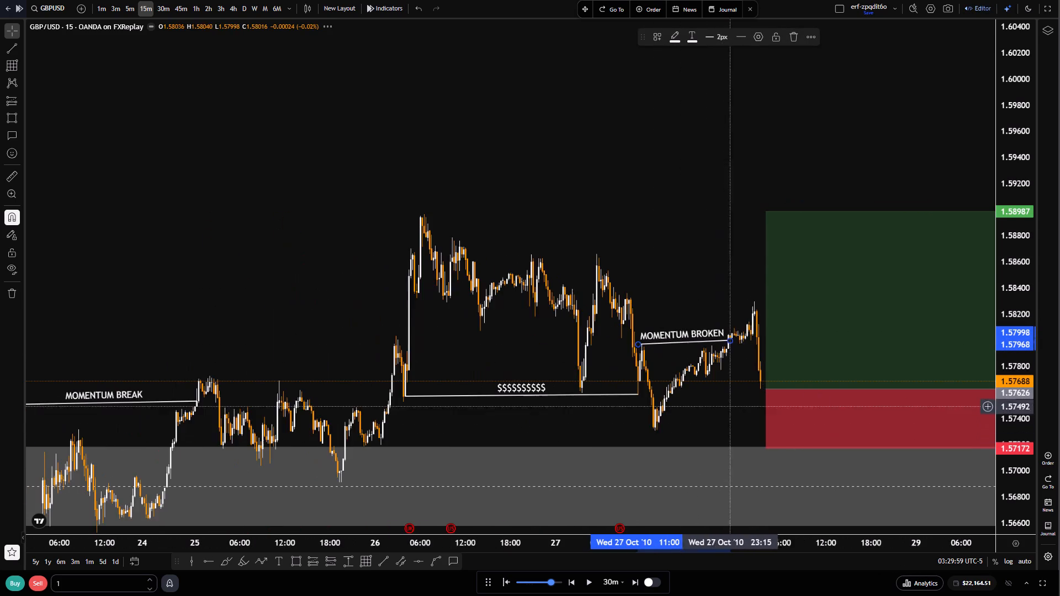
Shorten the long position drawing so that it ends at 28 October 16:45.
drag(746, 255, 500, 271)
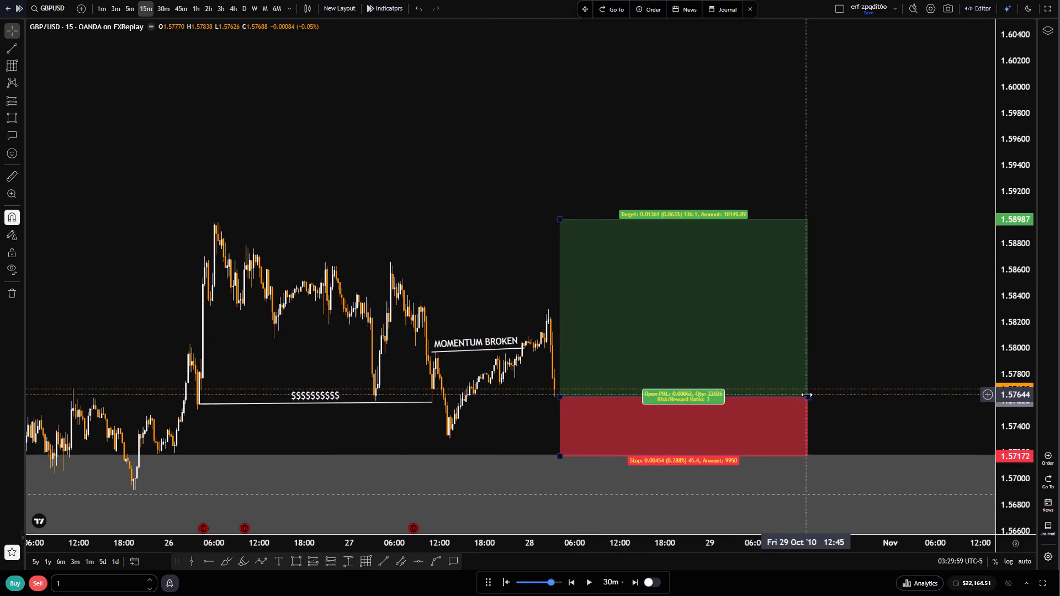
drag(807, 395, 656, 395)
drag(742, 385, 932, 380)
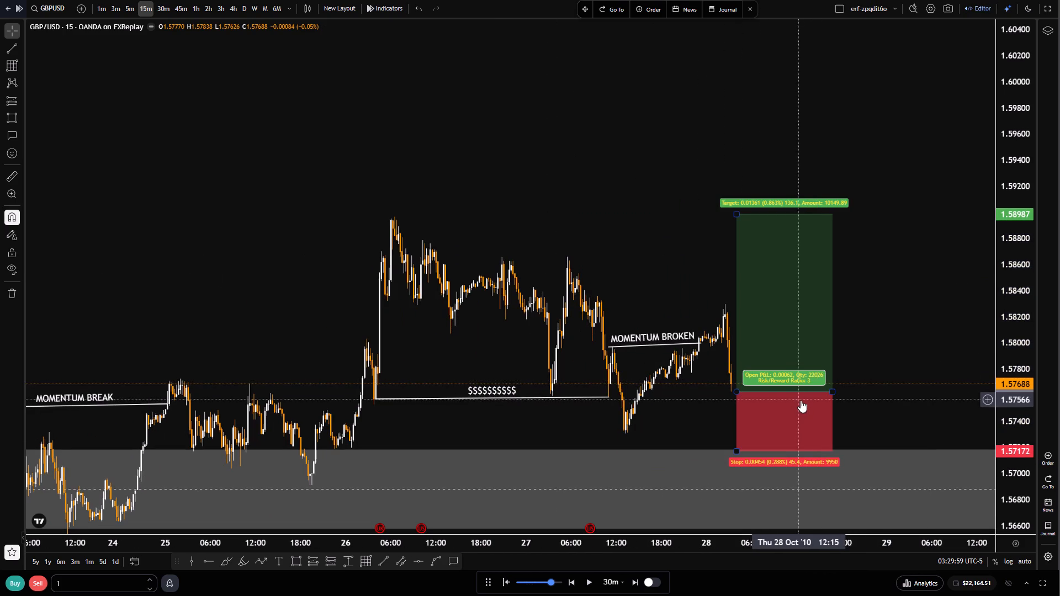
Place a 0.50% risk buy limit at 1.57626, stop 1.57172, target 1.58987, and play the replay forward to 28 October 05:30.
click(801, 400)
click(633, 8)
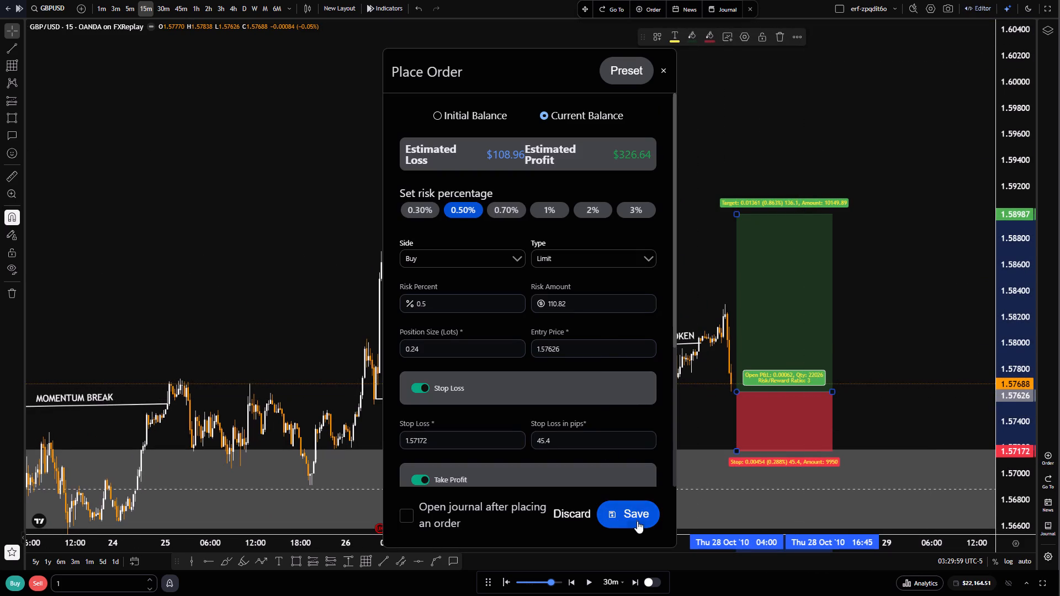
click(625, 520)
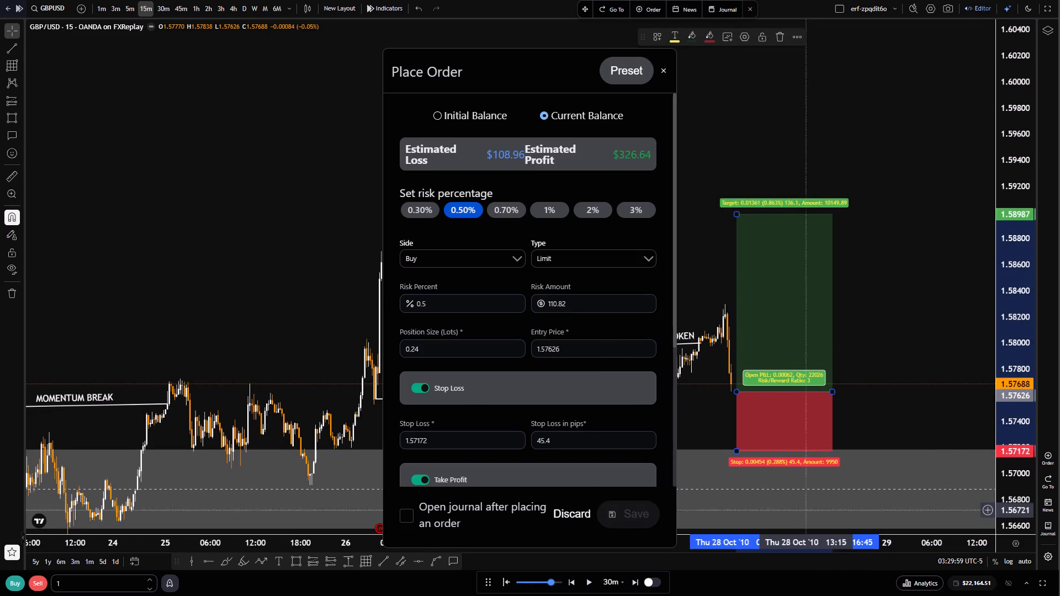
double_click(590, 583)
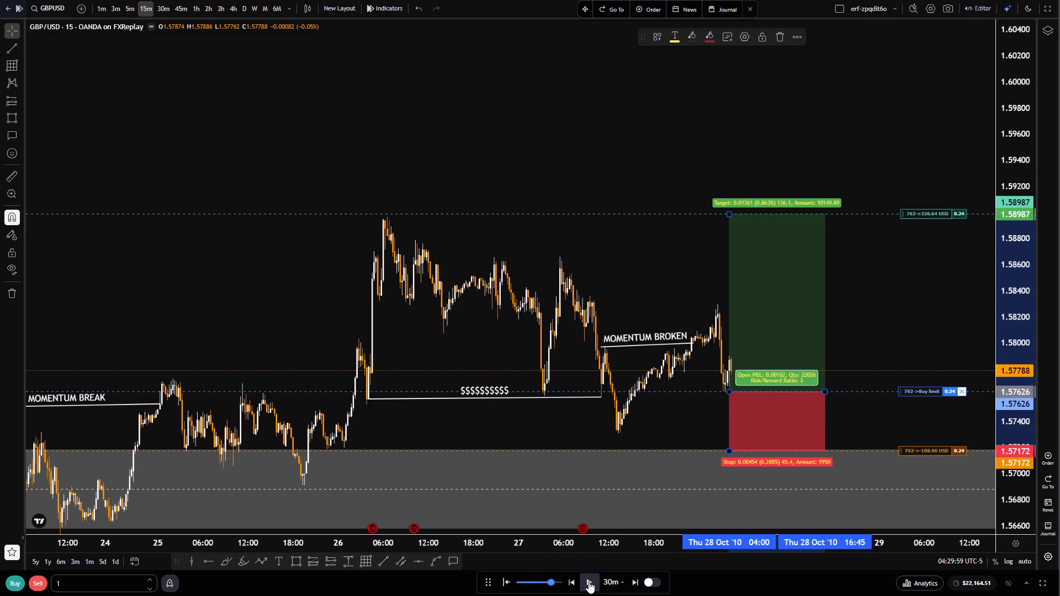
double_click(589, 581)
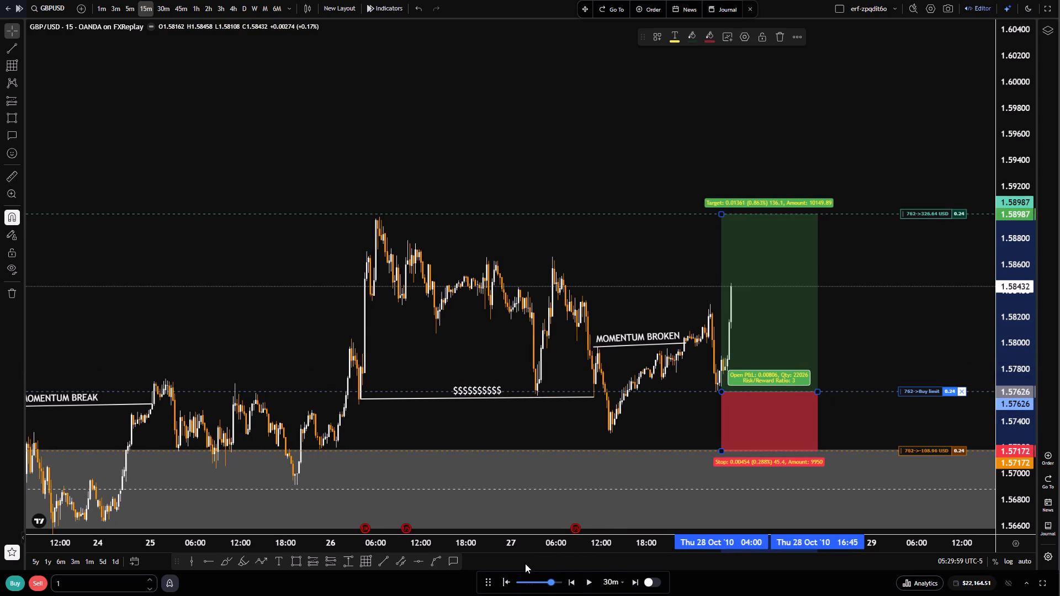
Rewind the replay to 28 October 03:15, before the long position's start.
click(501, 581)
click(715, 432)
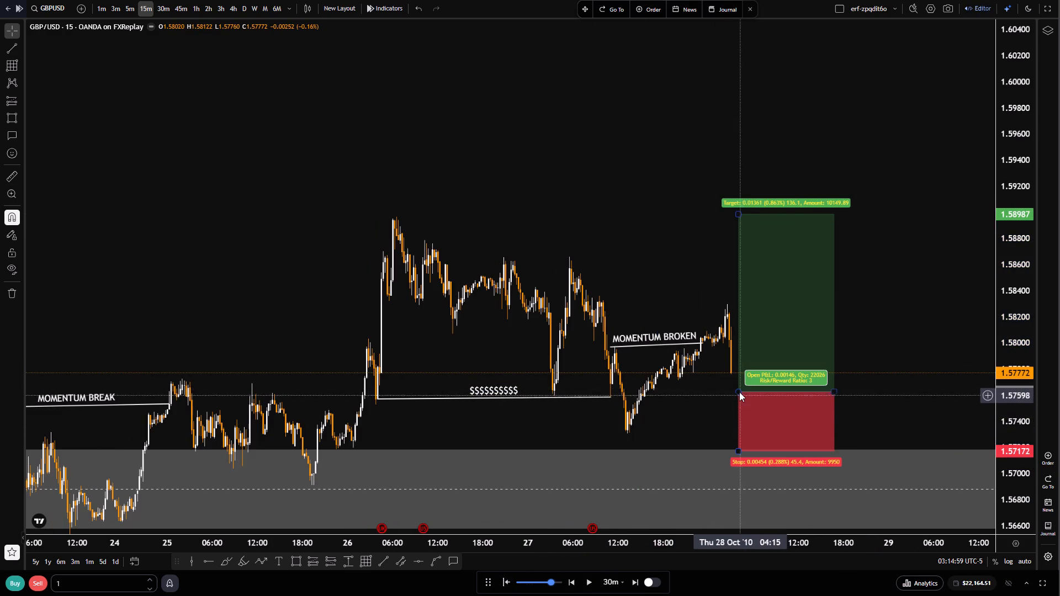
Move the long position's entry to 1.57655 at 03:45 and place its buy limit order with 0.50% risk, stop 1.57172 and target 1.58987.
click(739, 392)
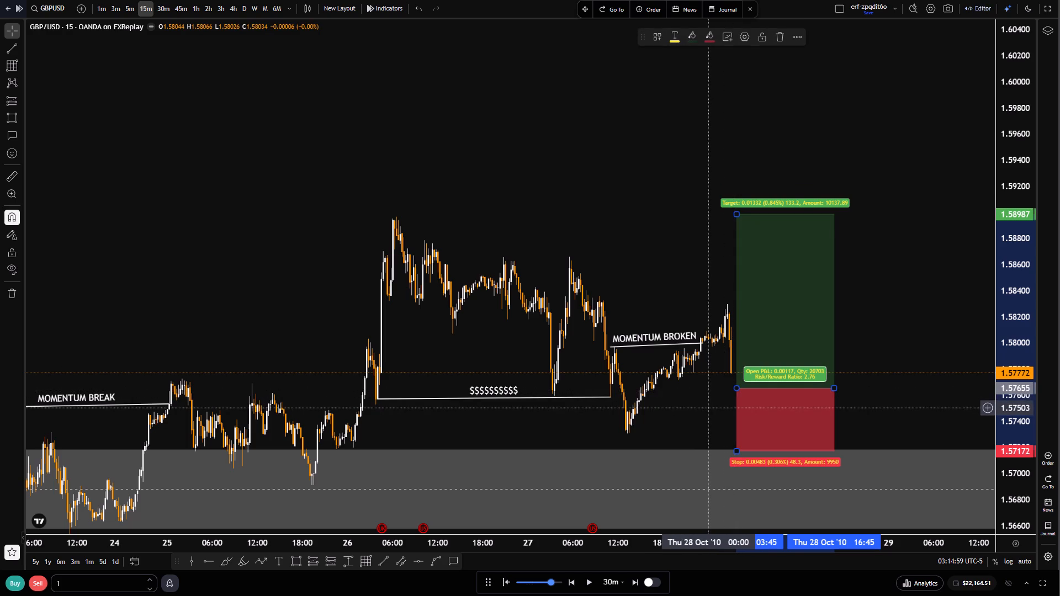
click(655, 7)
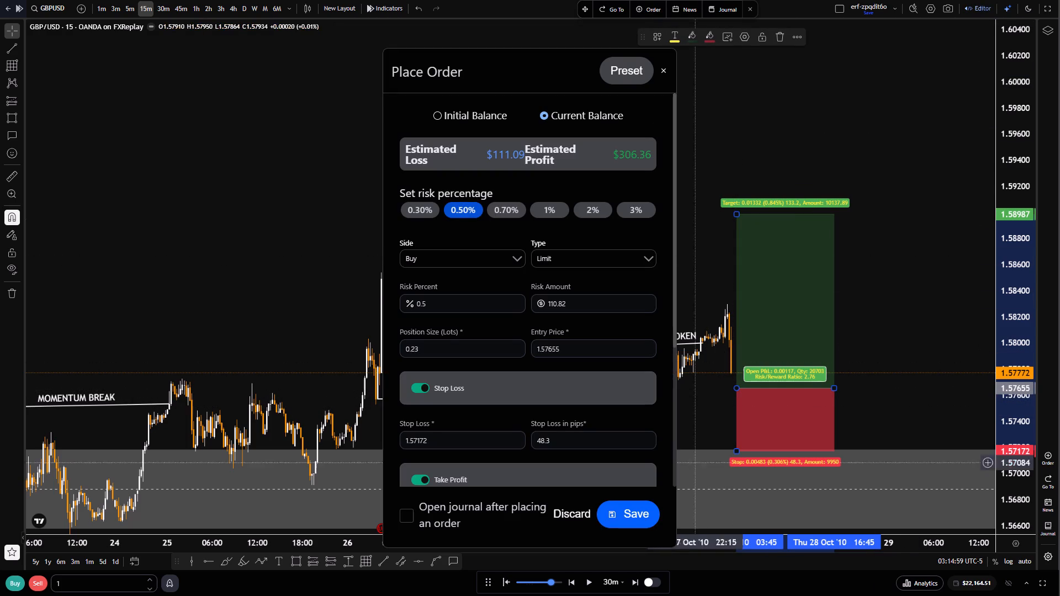
click(636, 515)
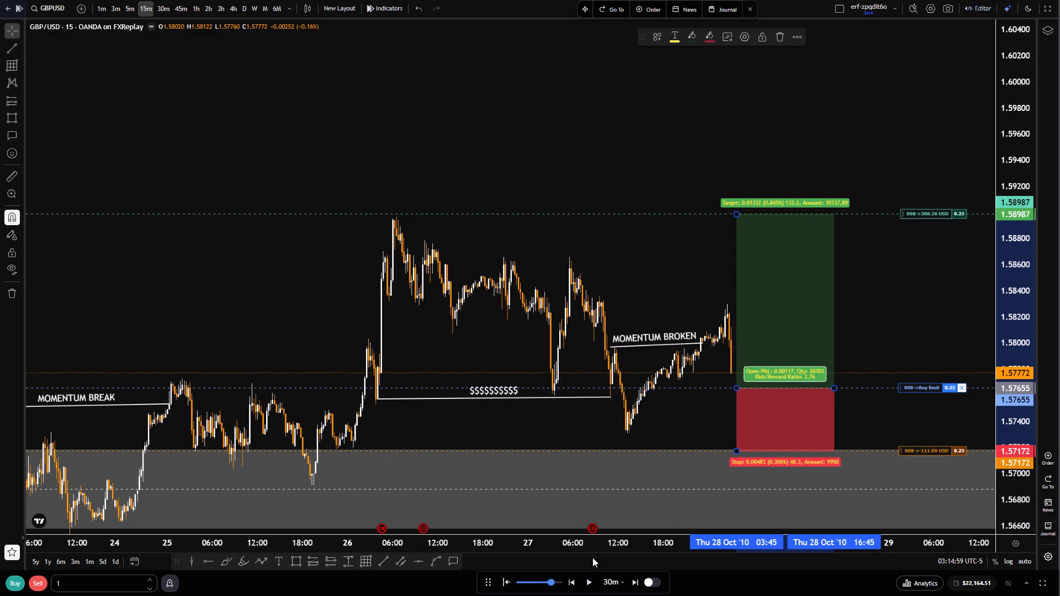
Play the replay forward in 30m intervals to 28 October 08:30.
double_click(587, 582)
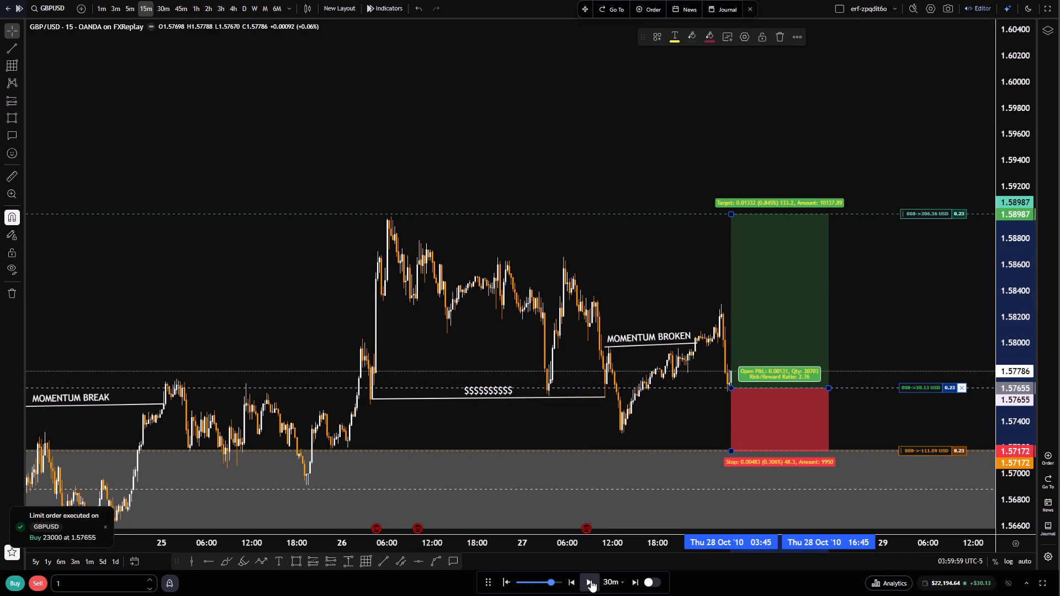
click(592, 579)
double_click(595, 577)
click(595, 577)
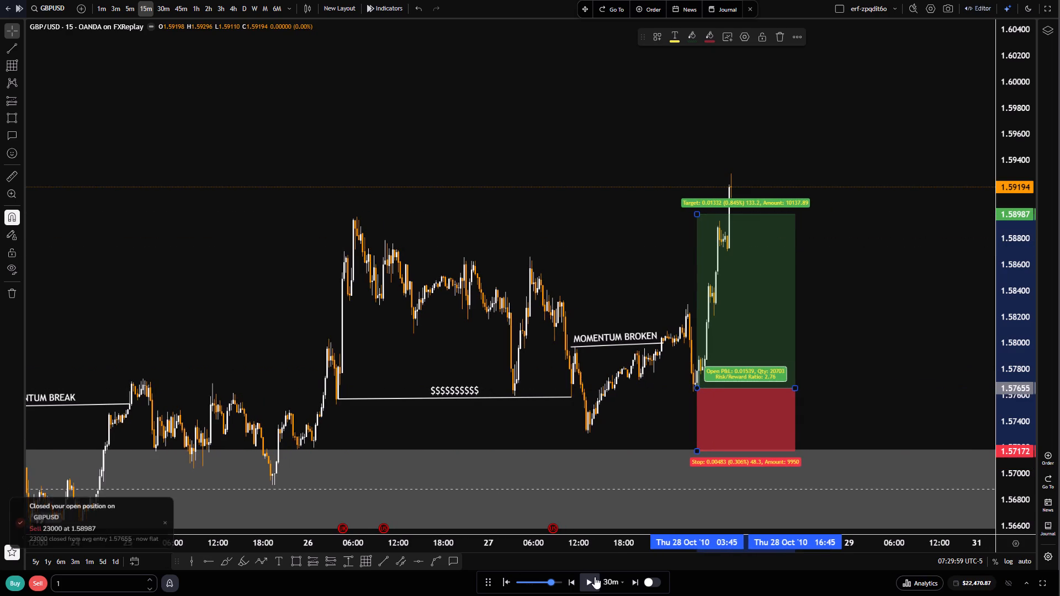
Examine the 28 October long trade against the marked zone, liquidity lines and wider October price action on the 15-minute chart.
scroll(686, 384, up, 3)
scroll(748, 397, down, 7)
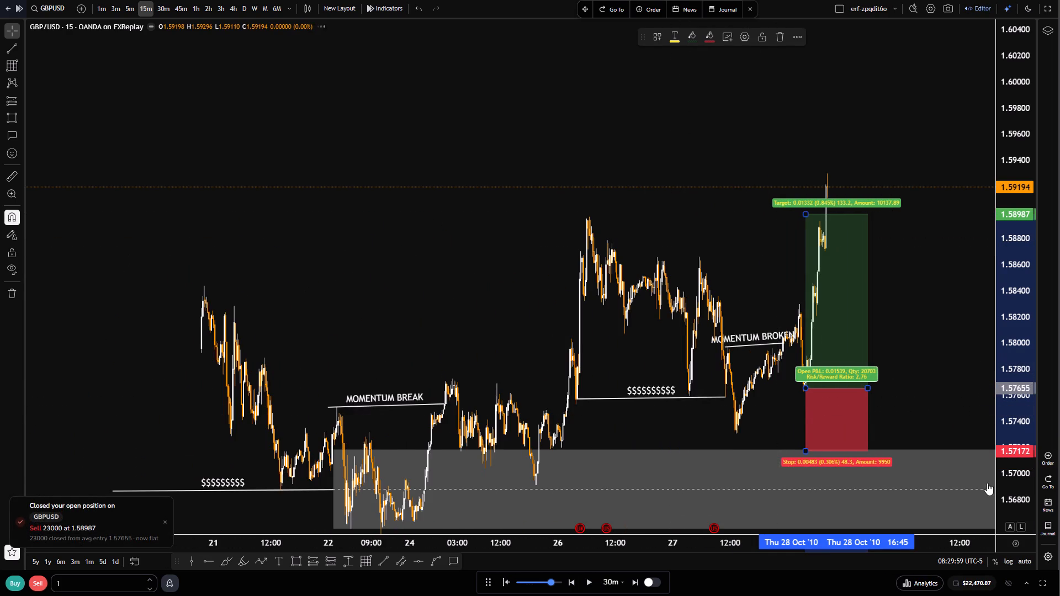
scroll(1016, 488, down, 6)
scroll(315, 359, down, 6)
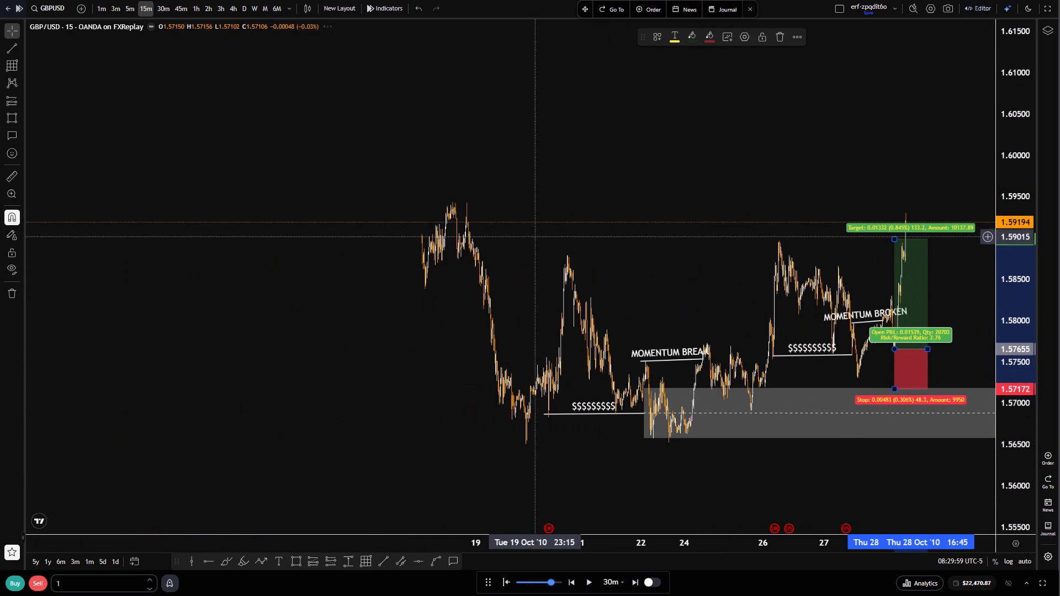
scroll(610, 318, up, 7)
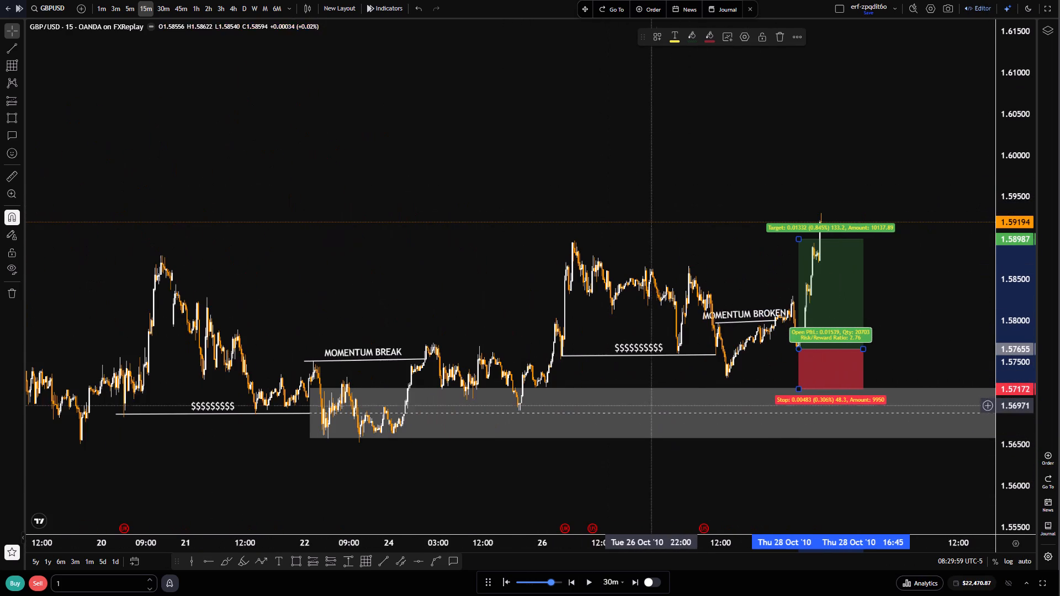
scroll(524, 416, down, 7)
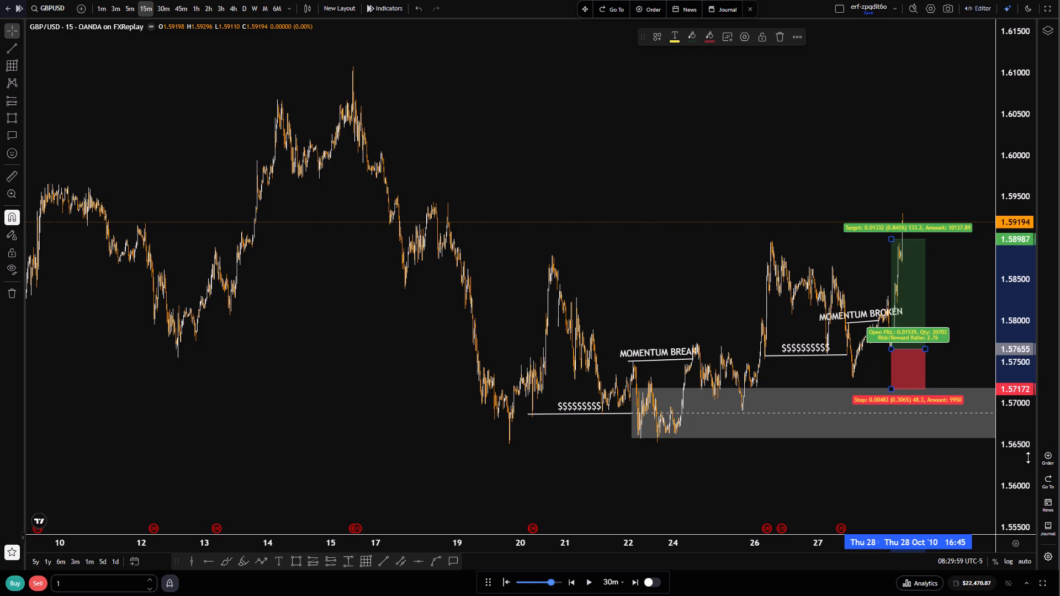
scroll(1015, 462, down, 7)
click(524, 46)
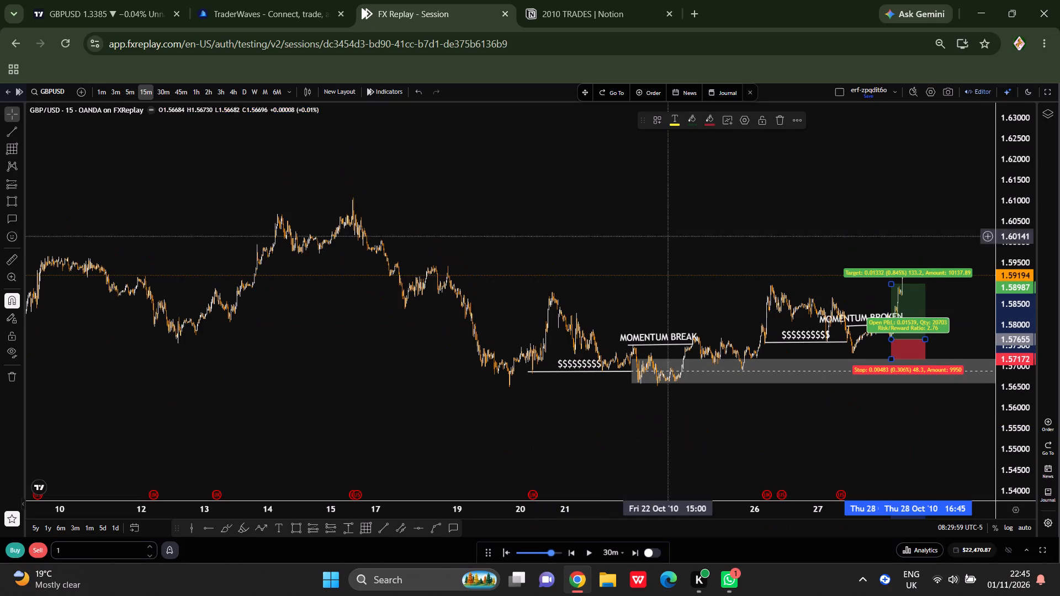
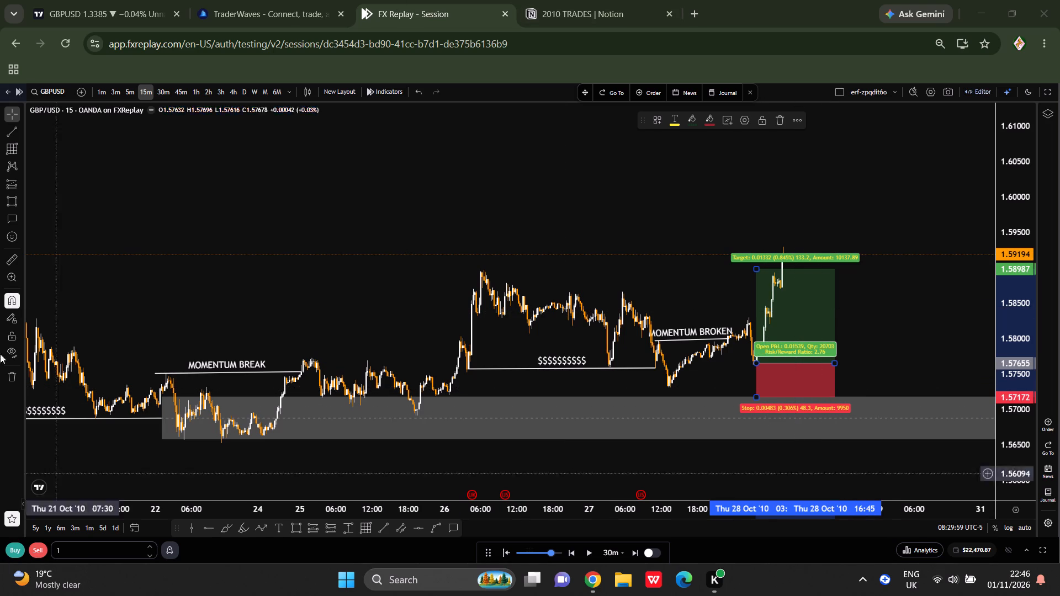
Leave the replay chart for the dashboard and open the analytics of the GU backtesting session.
click(7, 93)
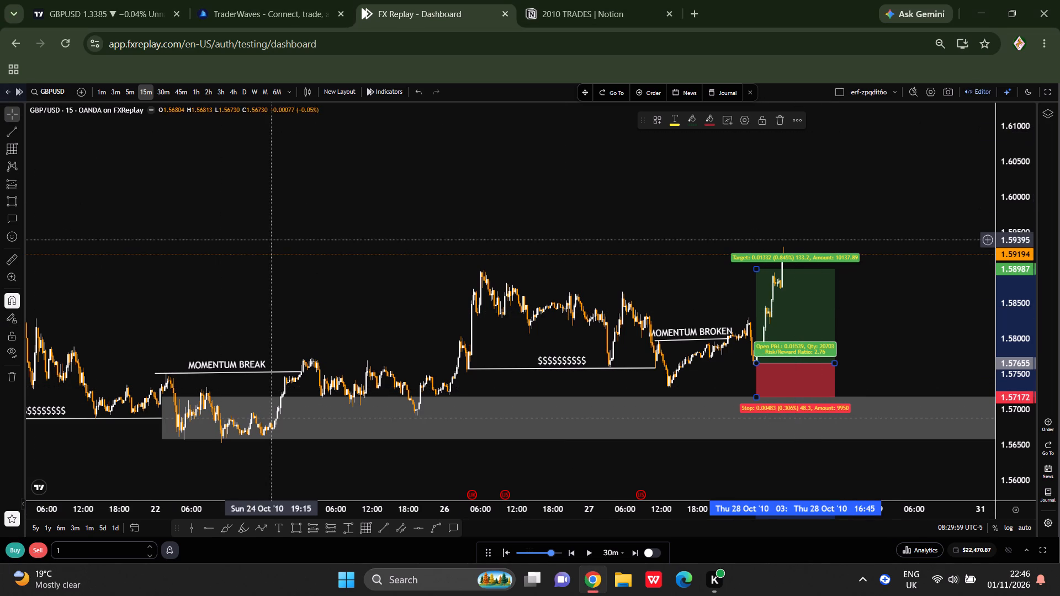
scroll(632, 409, down, 5)
scroll(560, 465, down, 4)
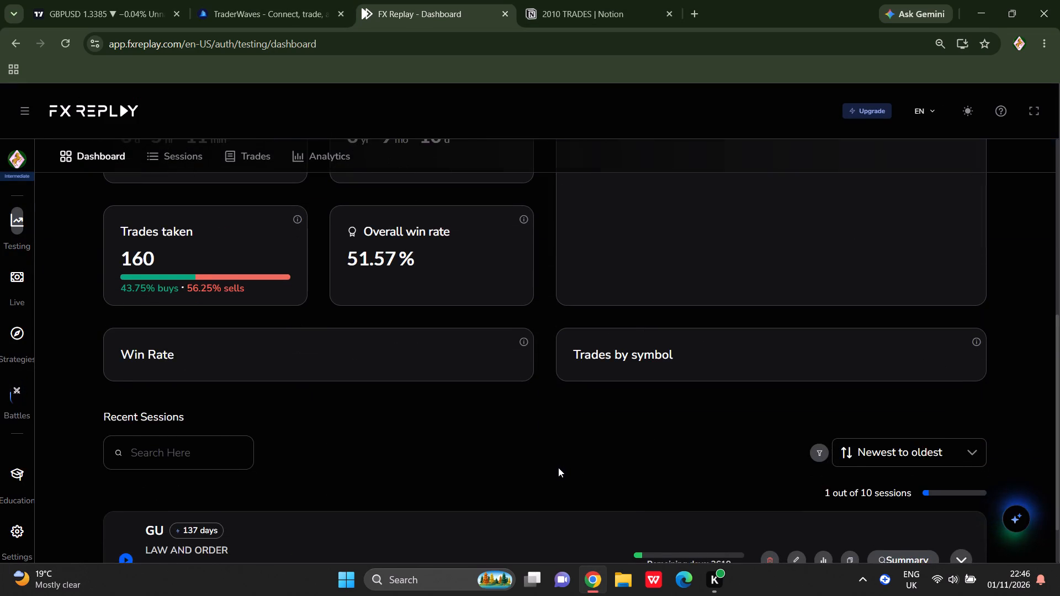
scroll(331, 486, down, 6)
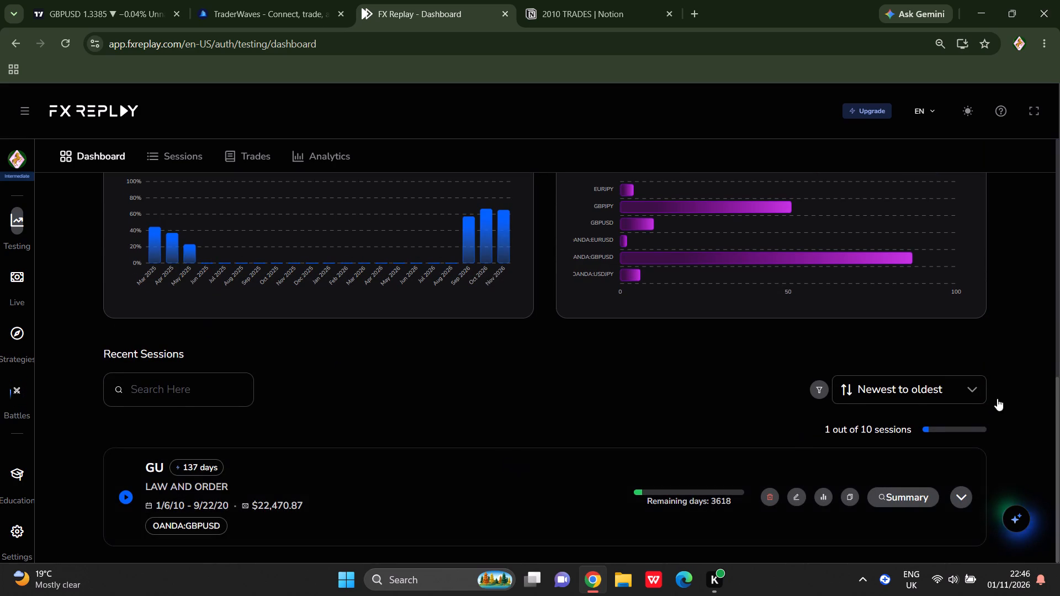
click(833, 495)
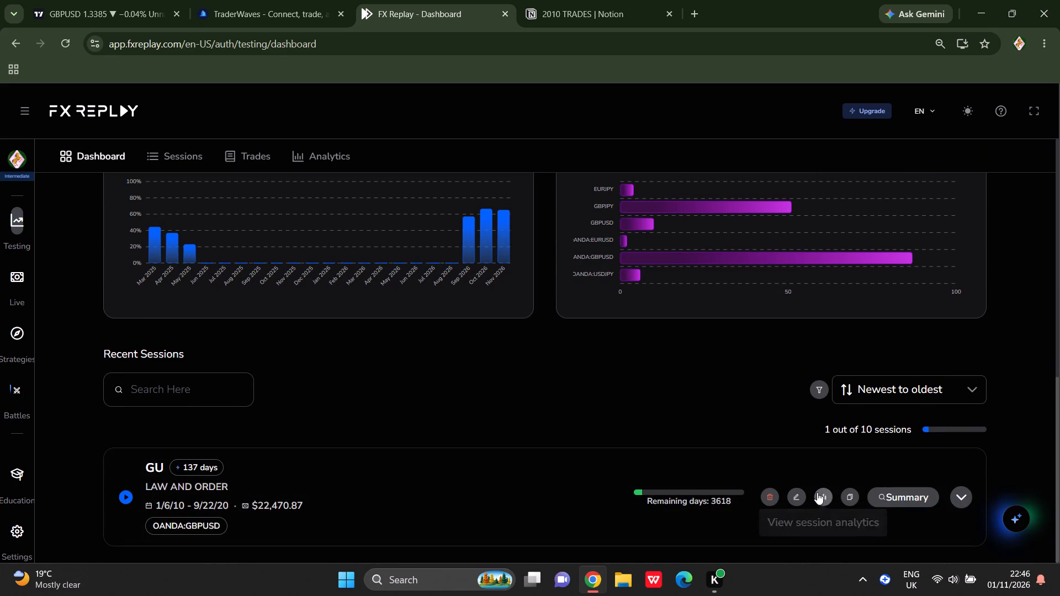
click(815, 489)
click(822, 496)
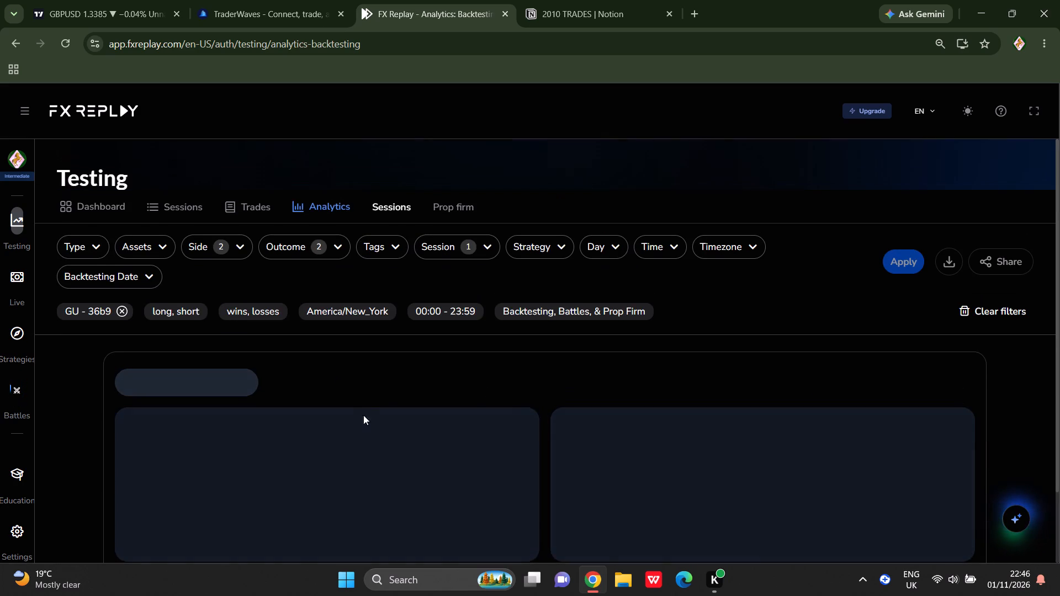
Examine the GU session's profit curve, RR, expectancy, winners and losers, performance by side, monthly returns, October 2010 calendar and trade frequency.
scroll(510, 450, down, 6)
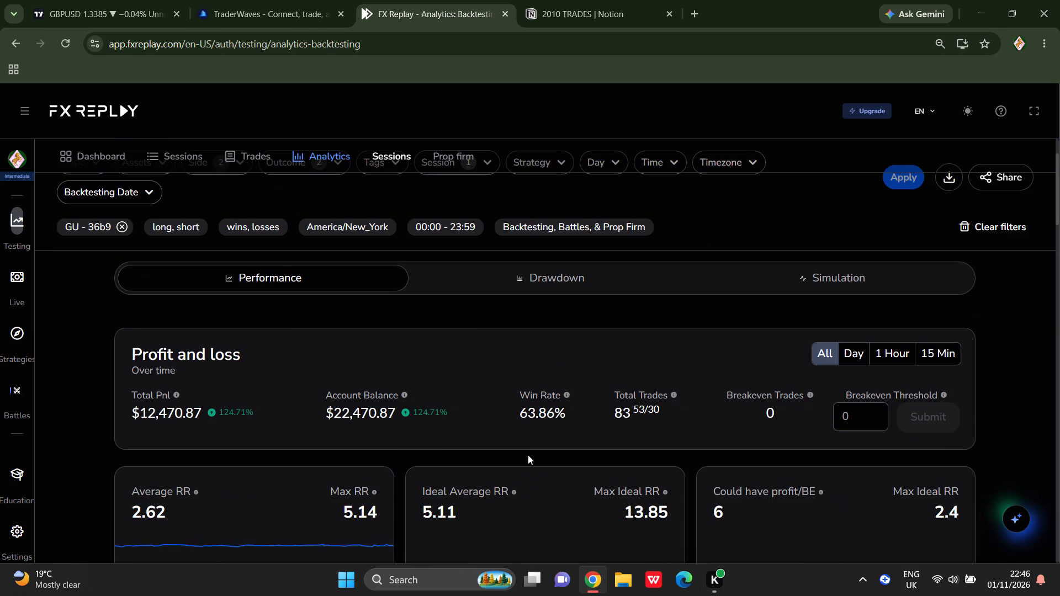
scroll(528, 455, down, 6)
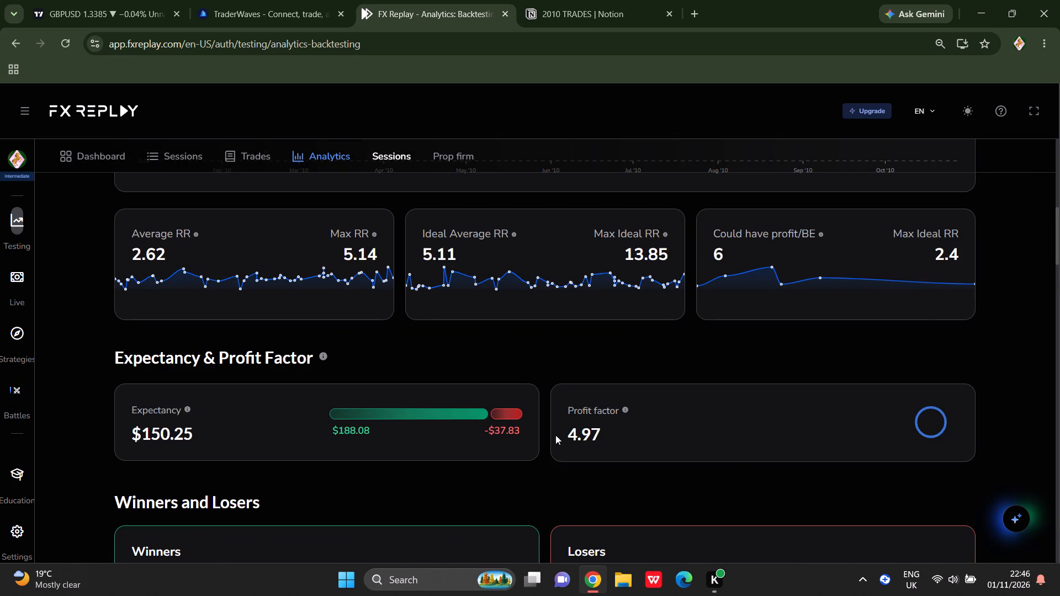
scroll(550, 421, up, 3)
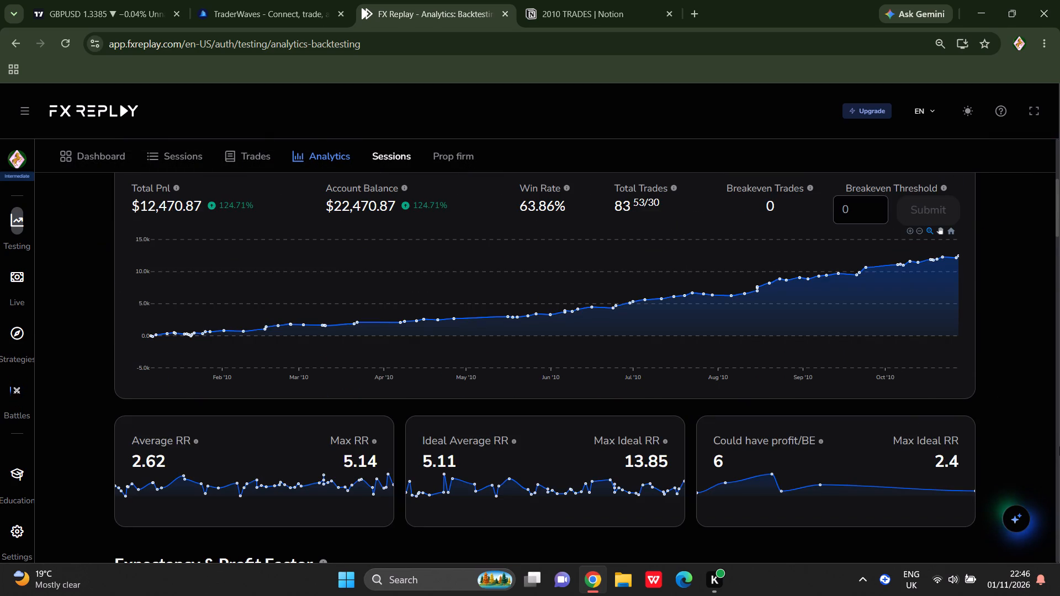
scroll(1059, 446, down, 6)
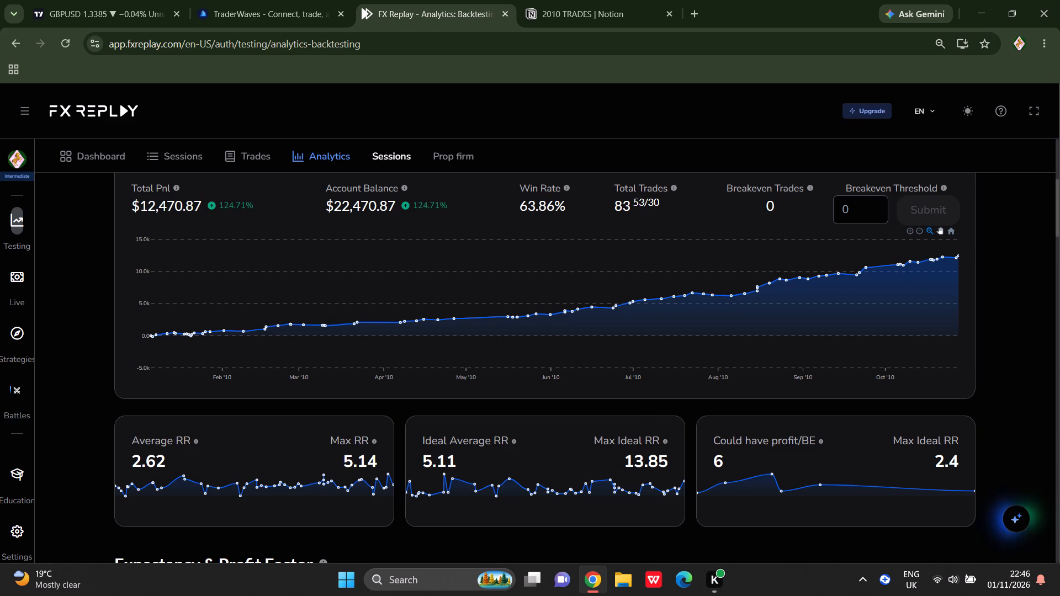
scroll(1059, 442, down, 5)
scroll(712, 480, down, 6)
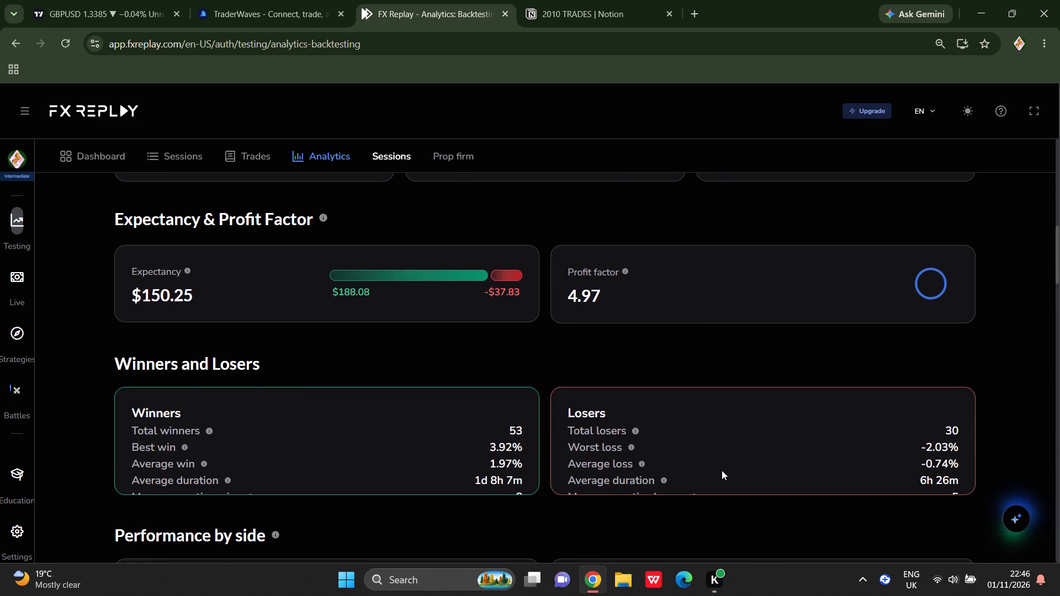
scroll(722, 470, down, 1)
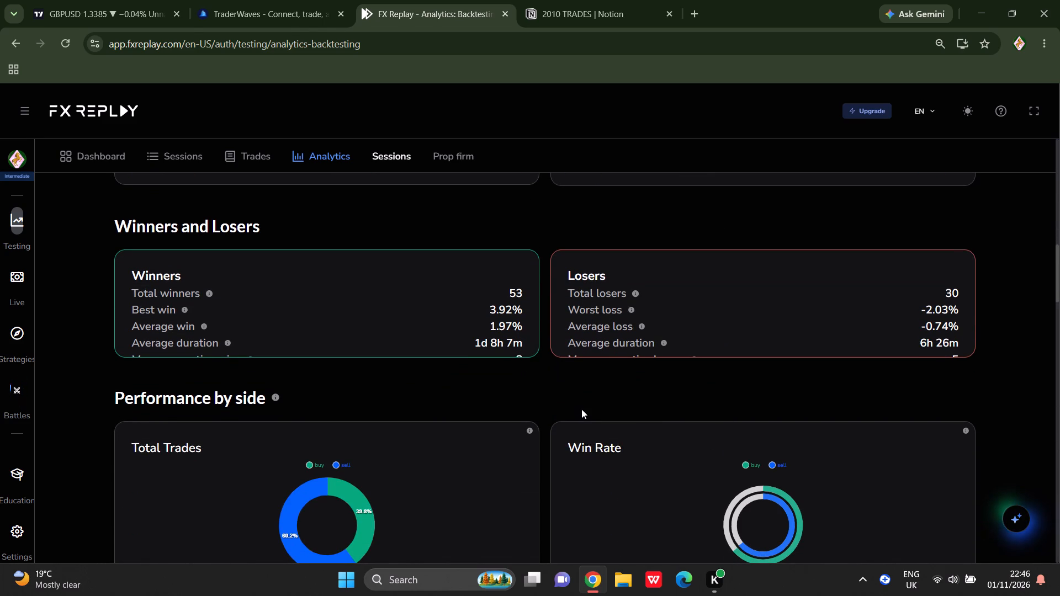
scroll(581, 409, down, 7)
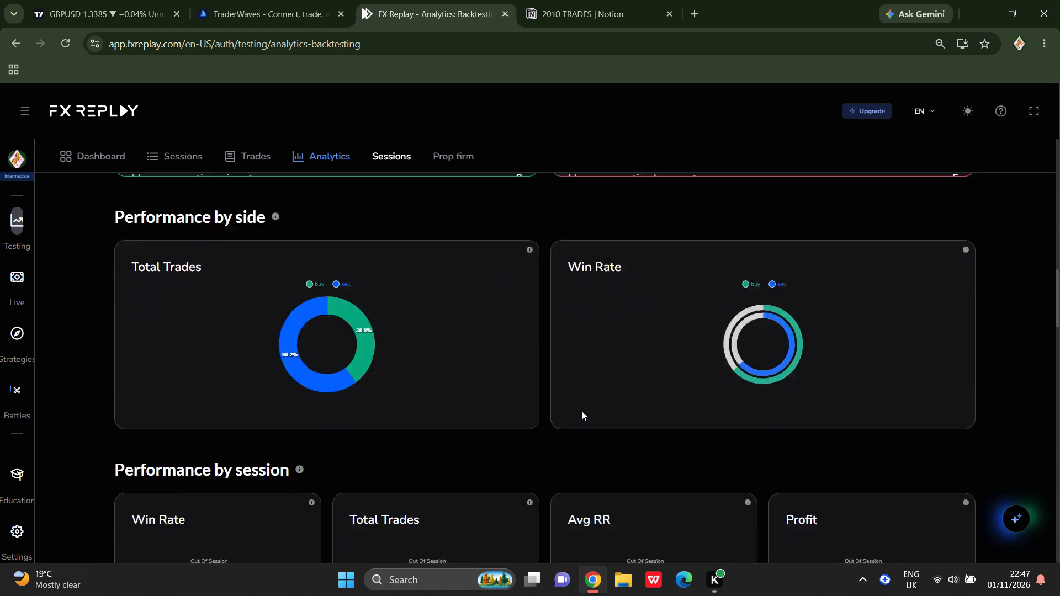
scroll(582, 413, down, 11)
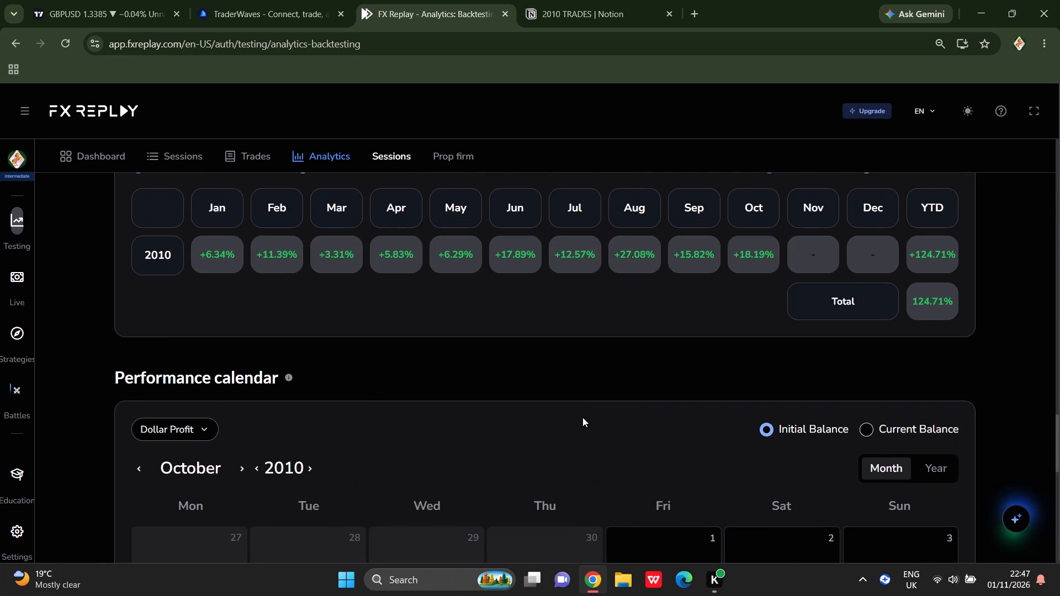
scroll(581, 409, down, 6)
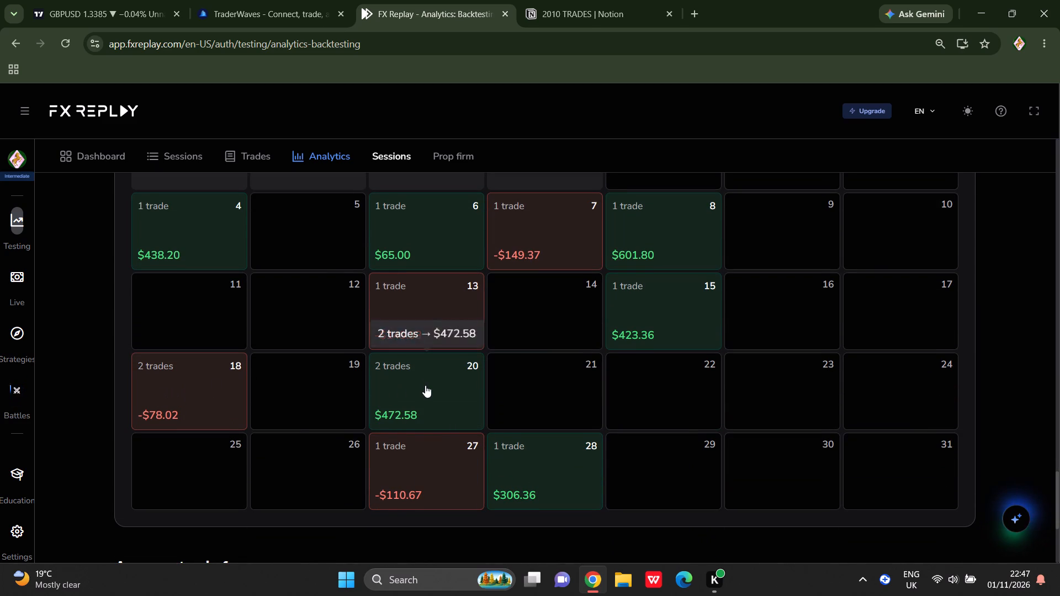
scroll(426, 386, down, 5)
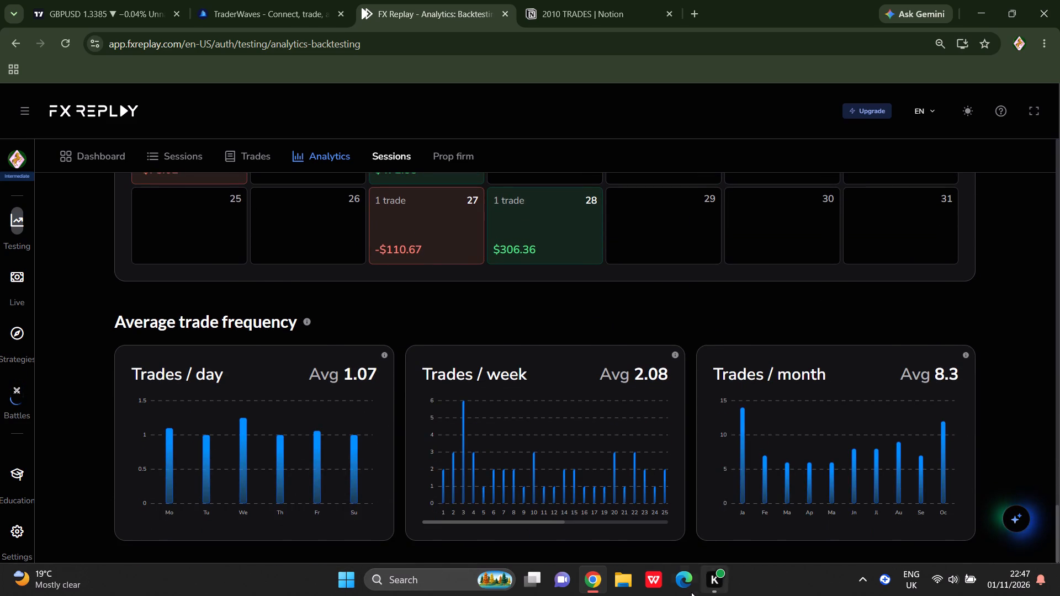
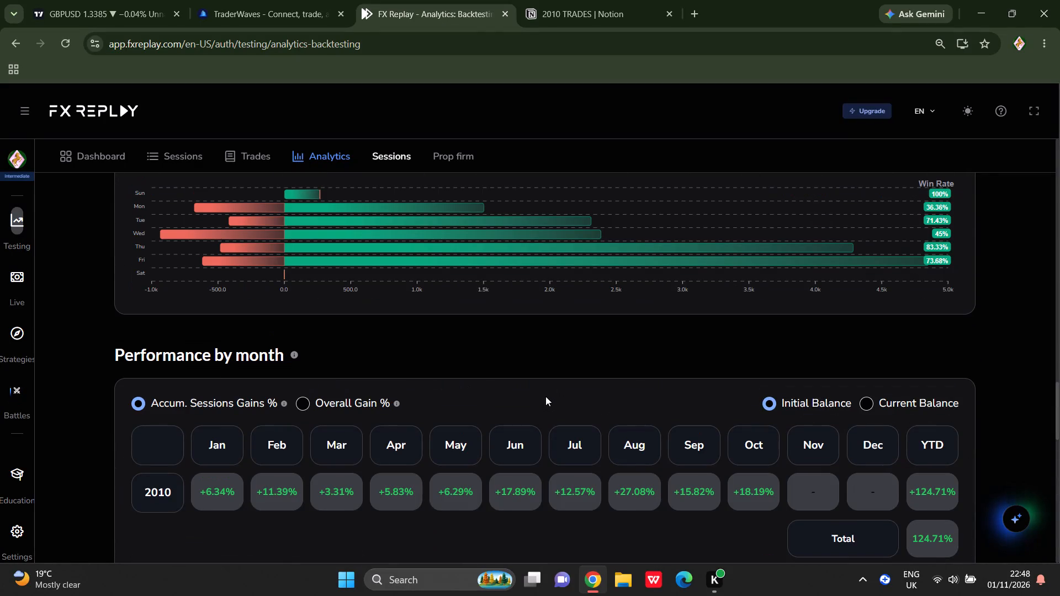
Compare the 2010 monthly performance based on Initial Balance and Current Balance, ending on Initial Balance, and look over the calendar and average trade frequency.
scroll(552, 391, down, 5)
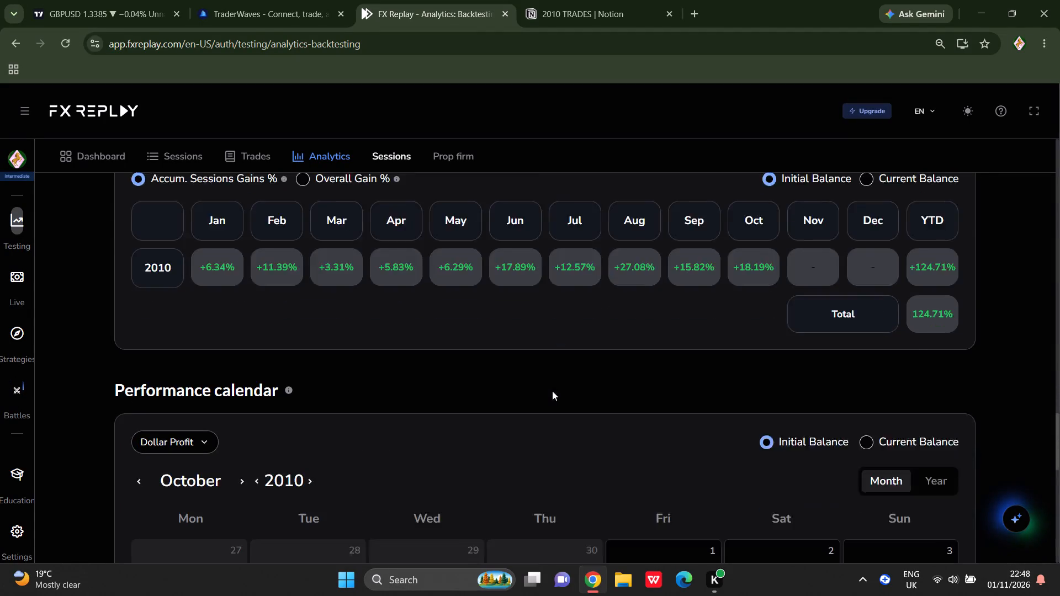
scroll(549, 374, up, 5)
scroll(548, 368, down, 1)
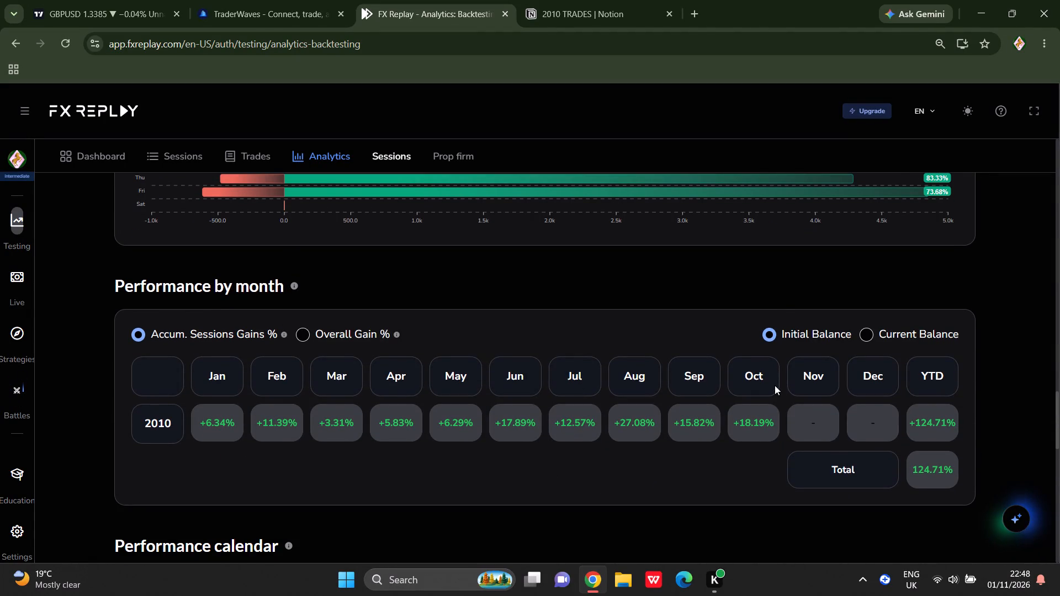
click(759, 377)
scroll(706, 486, down, 2)
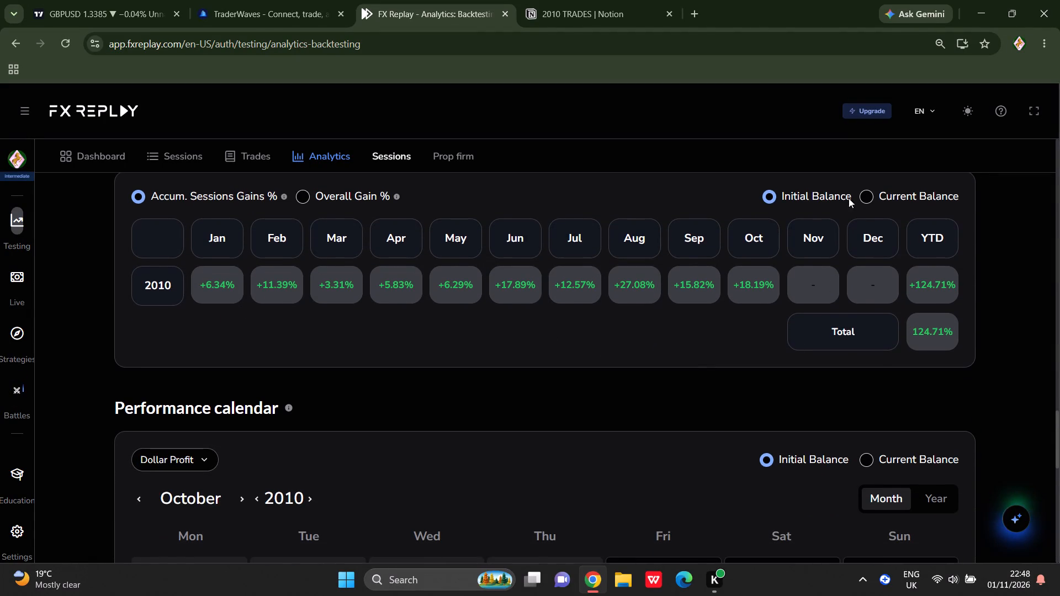
click(870, 195)
click(776, 191)
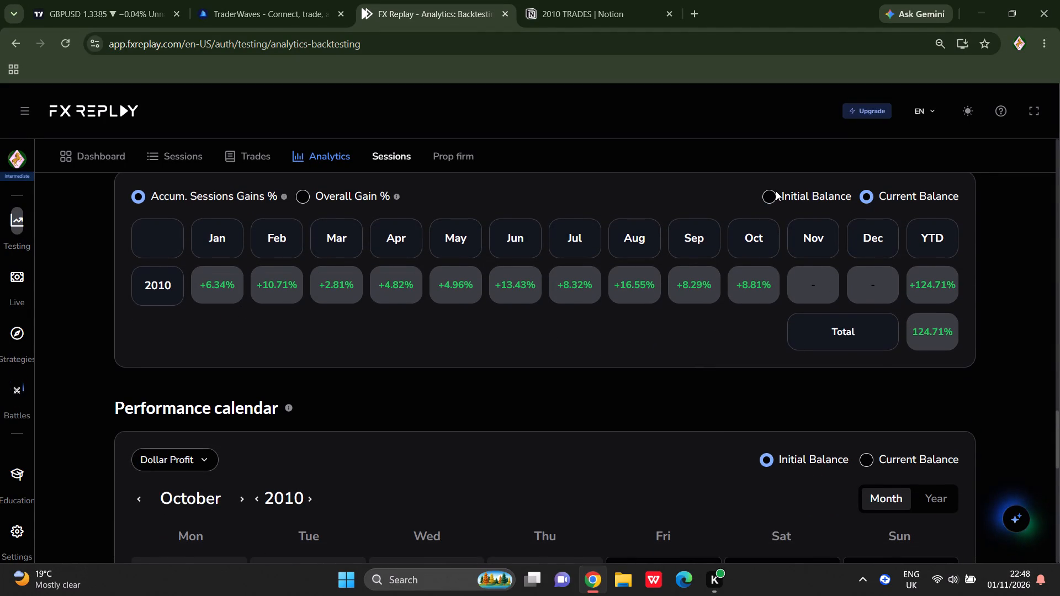
click(769, 191)
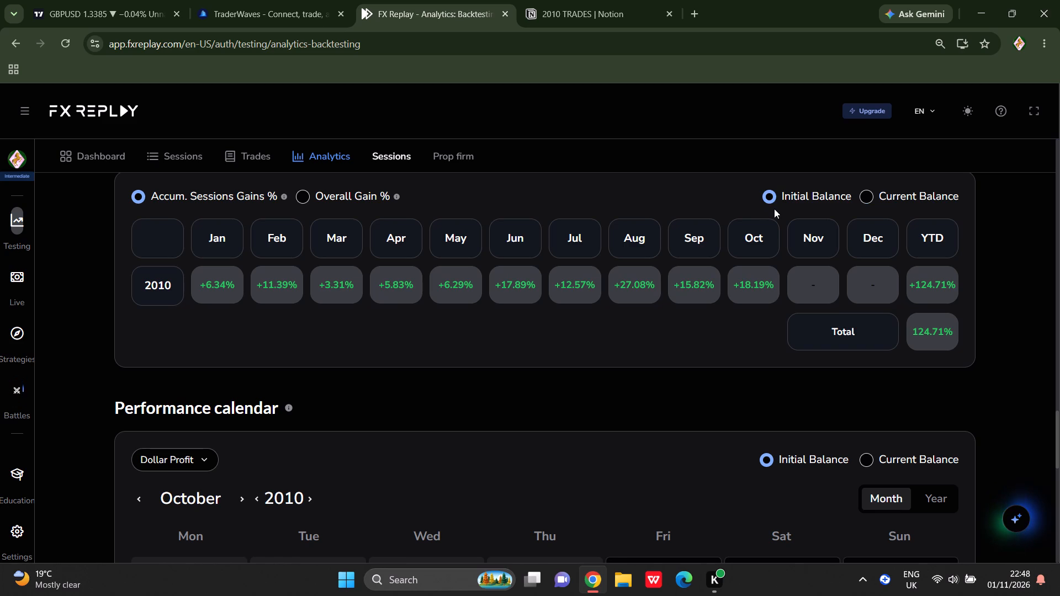
click(870, 192)
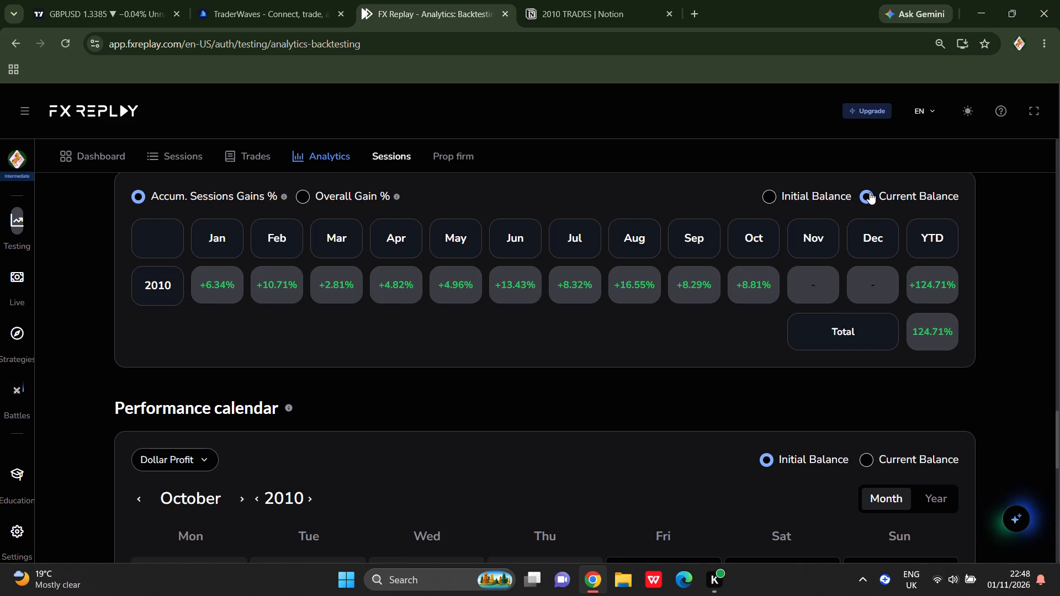
click(772, 193)
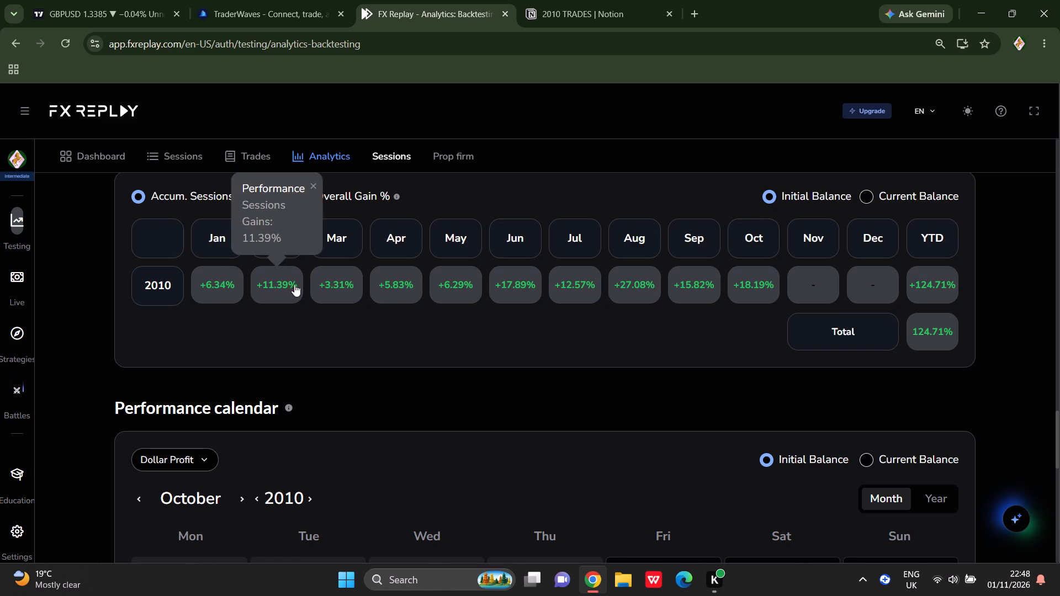
scroll(681, 378, down, 10)
scroll(602, 388, down, 6)
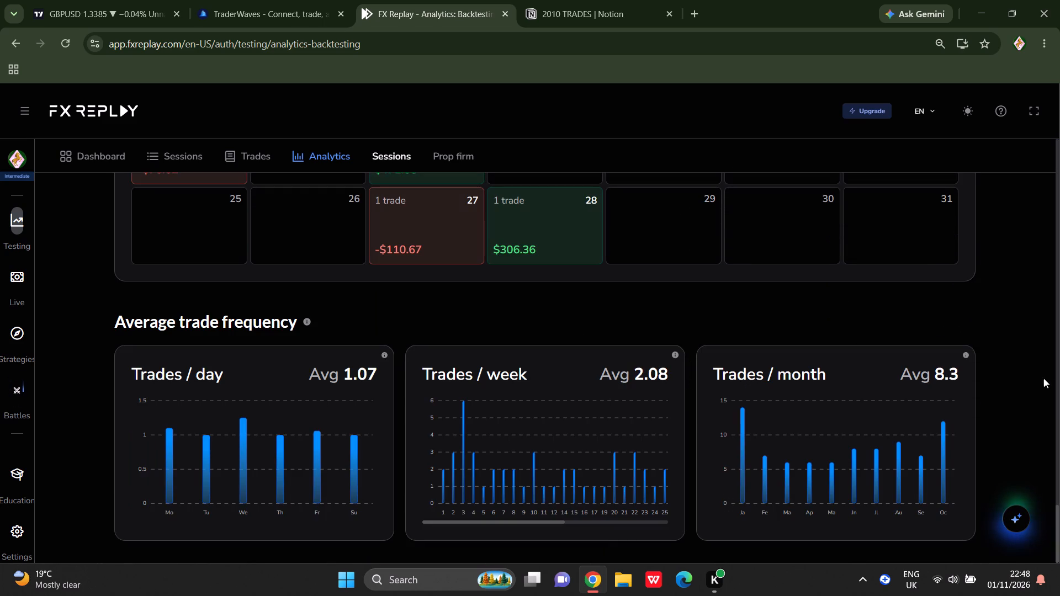
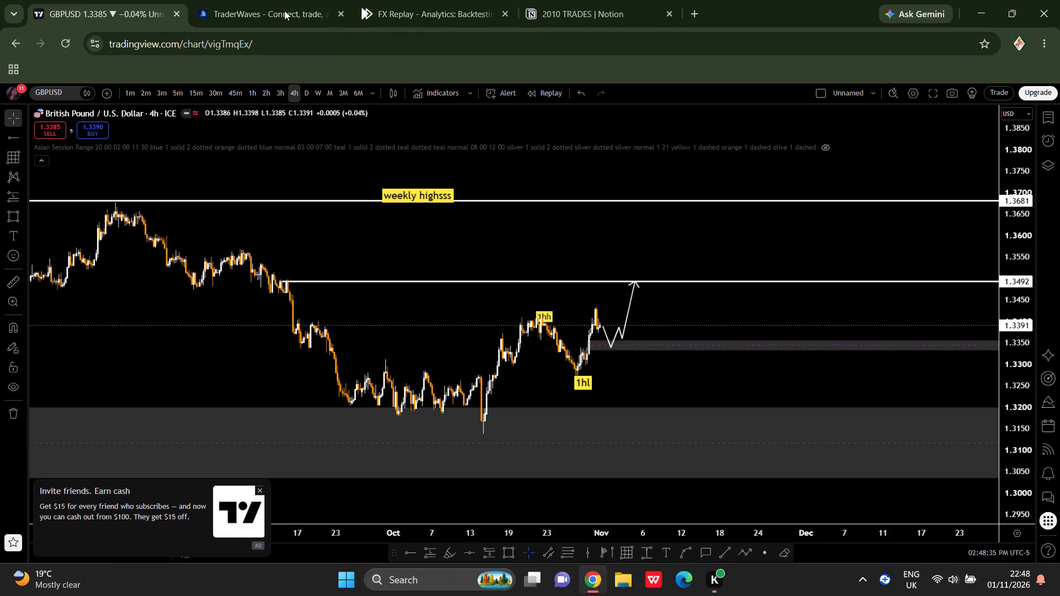
Open a new browser tab after passing through the FX Replay analytics and the Notion 2010 TRADES page.
click(467, 10)
click(596, 0)
click(697, 16)
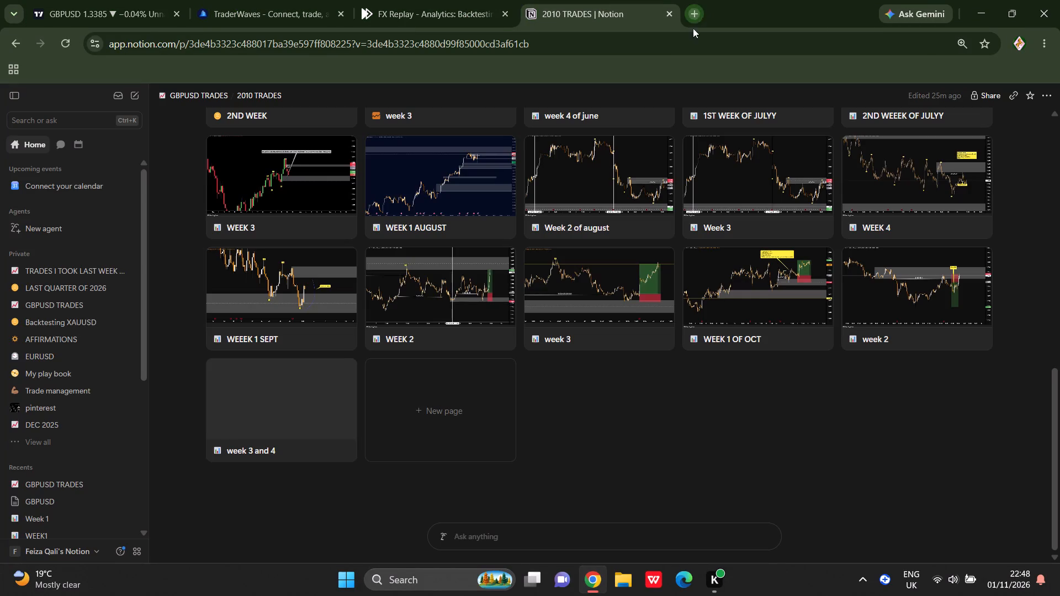
scroll(488, 369, down, 5)
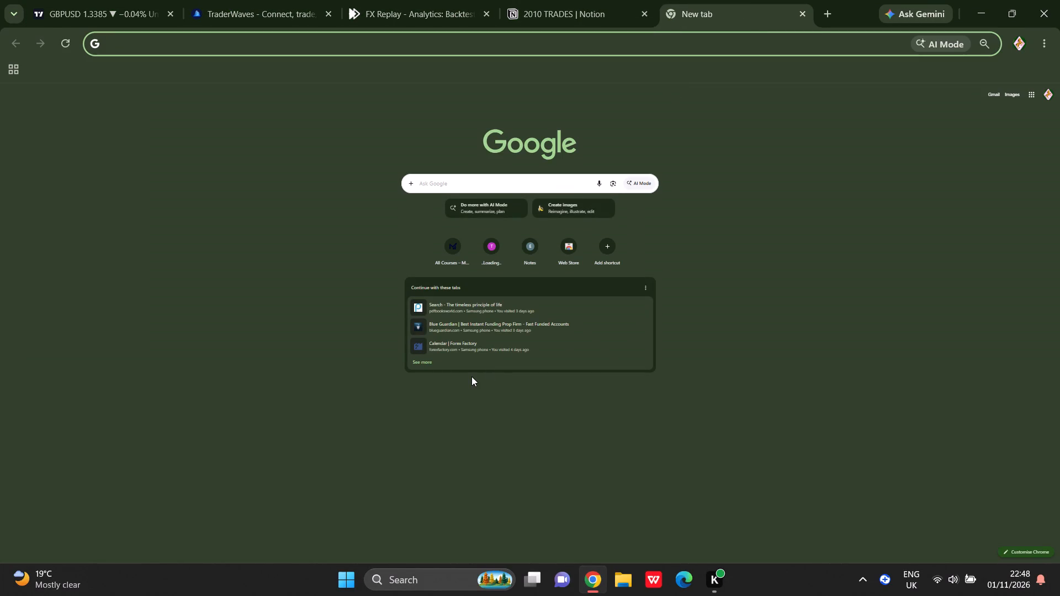
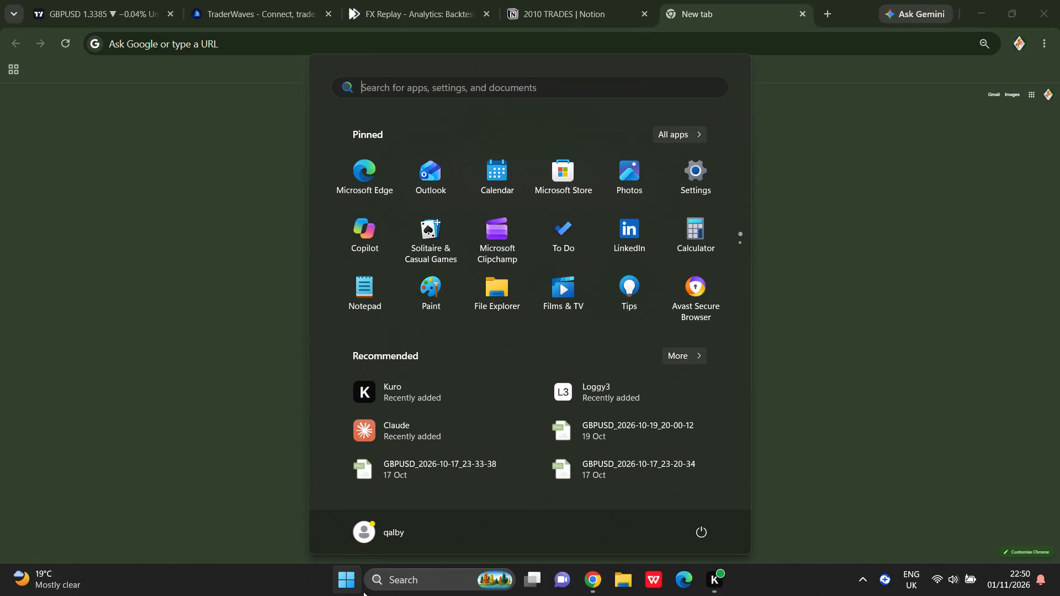
End the computer session using the Windows power options.
click(699, 530)
click(709, 480)
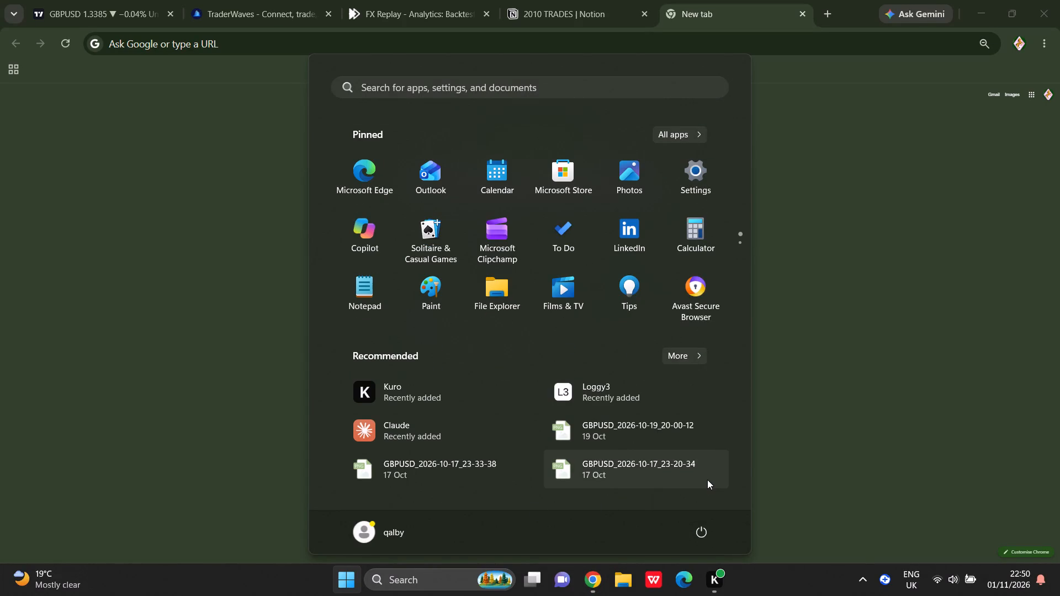